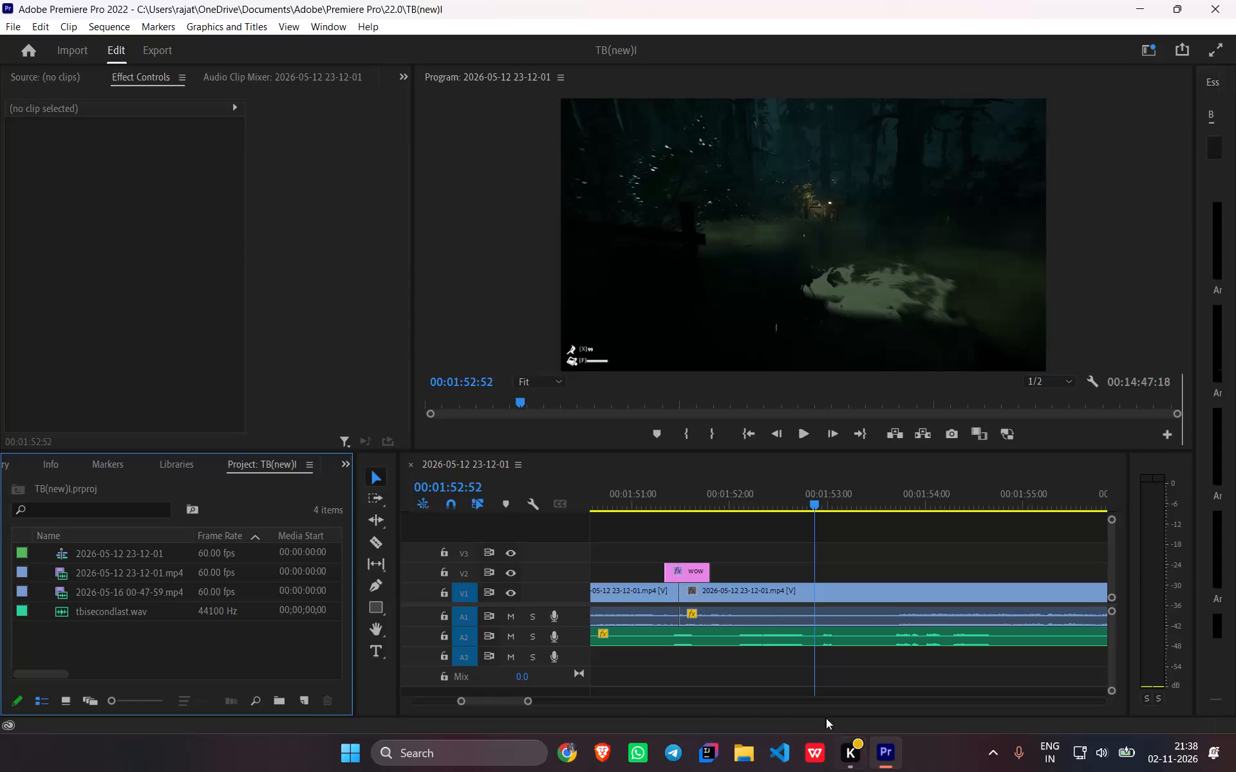
Listen to the voice track after the "wow" caption and paste a copy of that caption on V2 at 00:01:52:07.
{"action": "left_click_drag", "start_coordinate": [809, 494], "coordinate": [664, 519]}
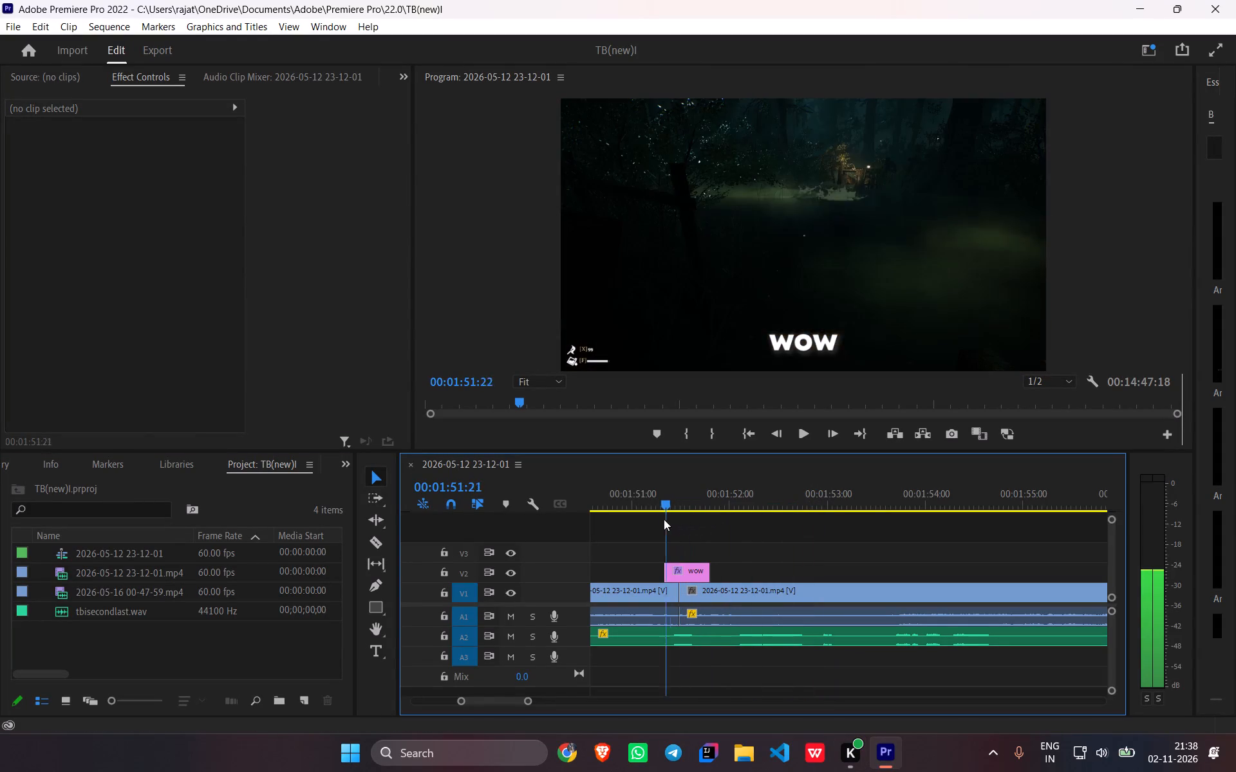
{"action": "left_click_drag", "start_coordinate": [664, 519], "coordinate": [662, 519]}
{"action": "key", "text": "space"}
{"action": "key", "text": "space"}
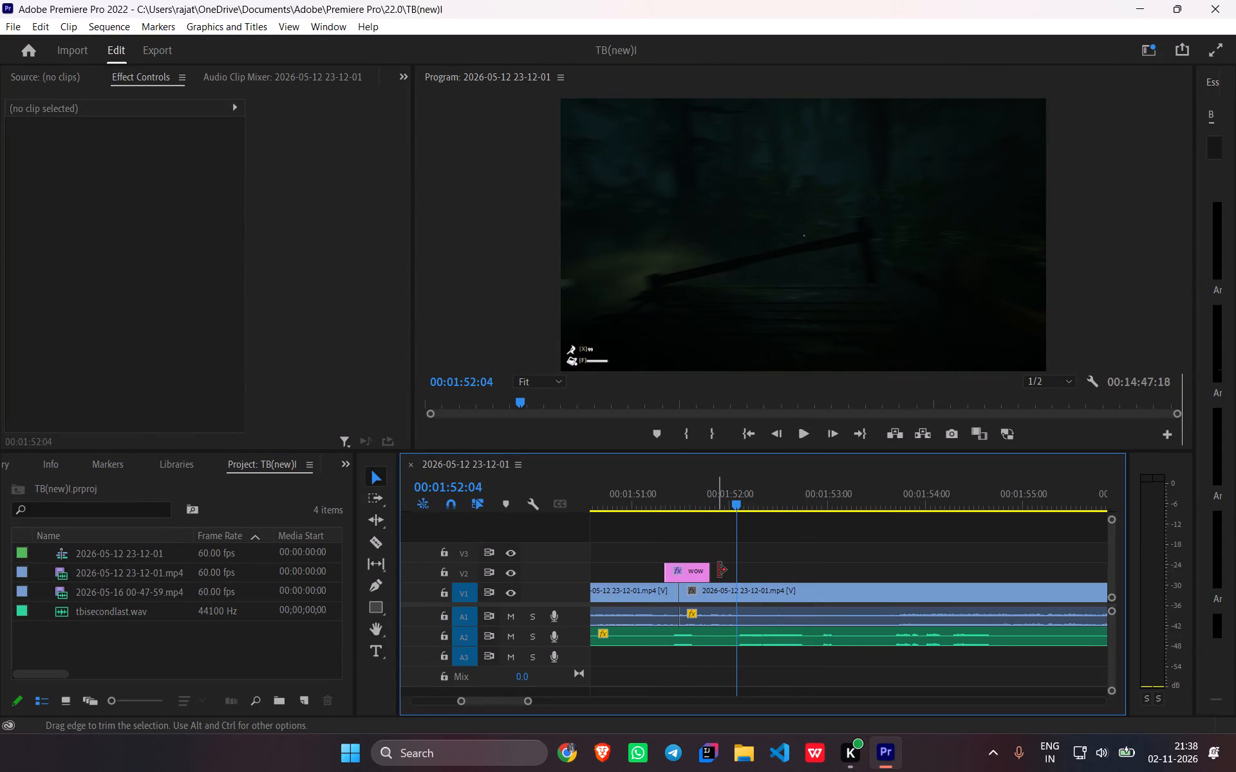
{"action": "key", "text": "space"}
{"action": "key", "text": "space"}
{"action": "left_click_drag", "start_coordinate": [766, 499], "coordinate": [738, 511]}
{"action": "left_click", "coordinate": [679, 566]}
{"action": "key", "text": "ctrl+c"}
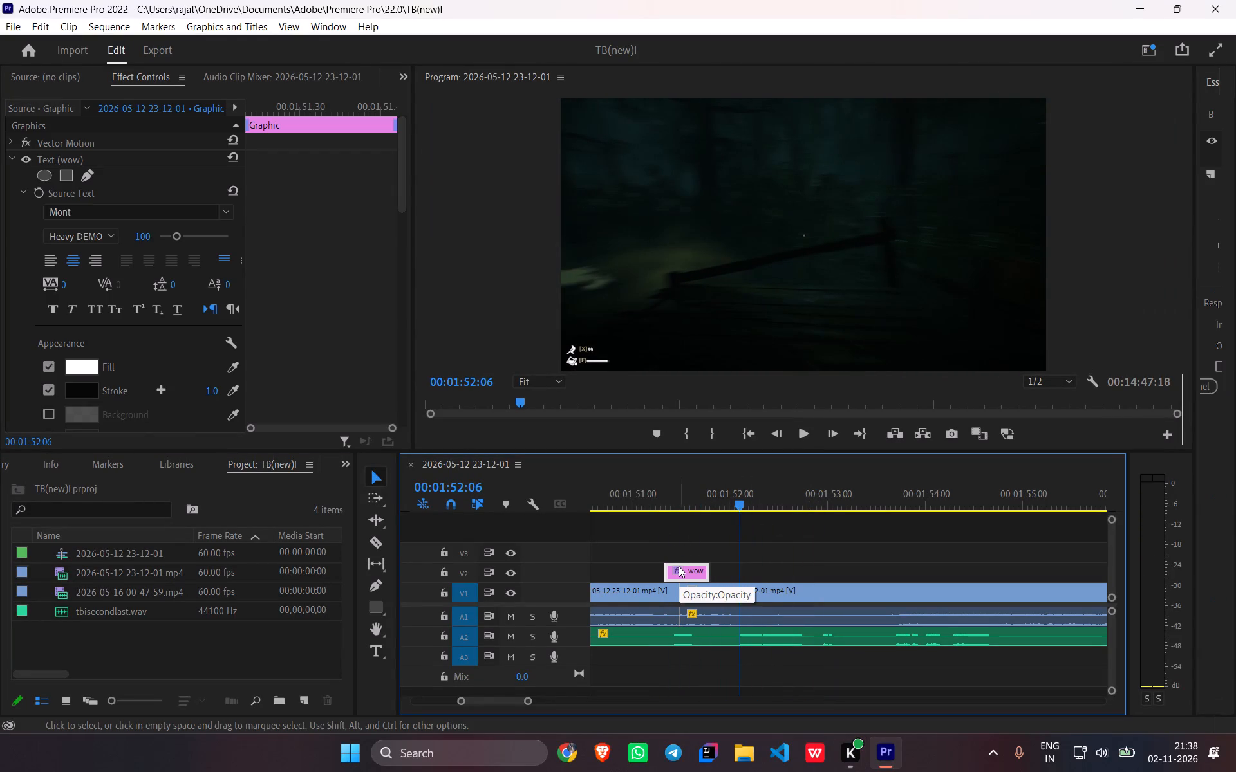
{"action": "key", "text": "space"}
{"action": "key", "text": "space"}
{"action": "key", "text": "space"}
{"action": "key", "text": "space"}
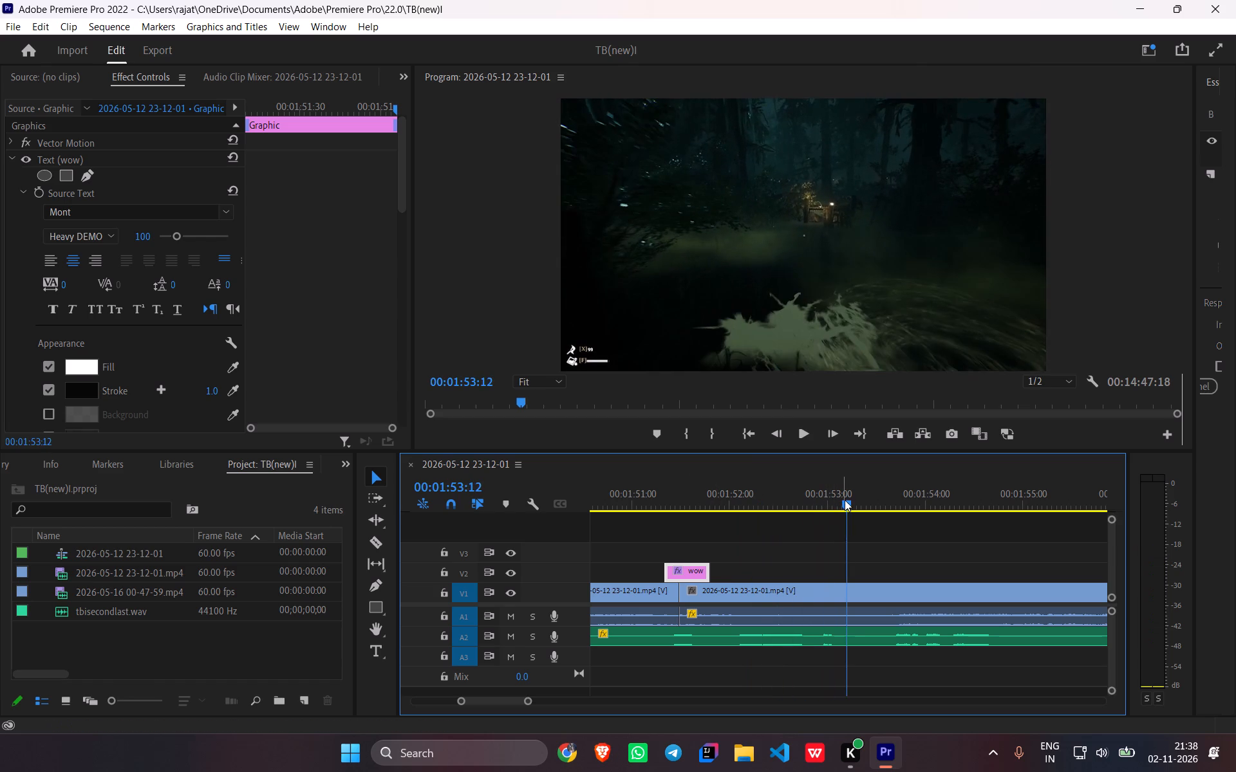
{"action": "left_click_drag", "start_coordinate": [846, 500], "coordinate": [742, 515]}
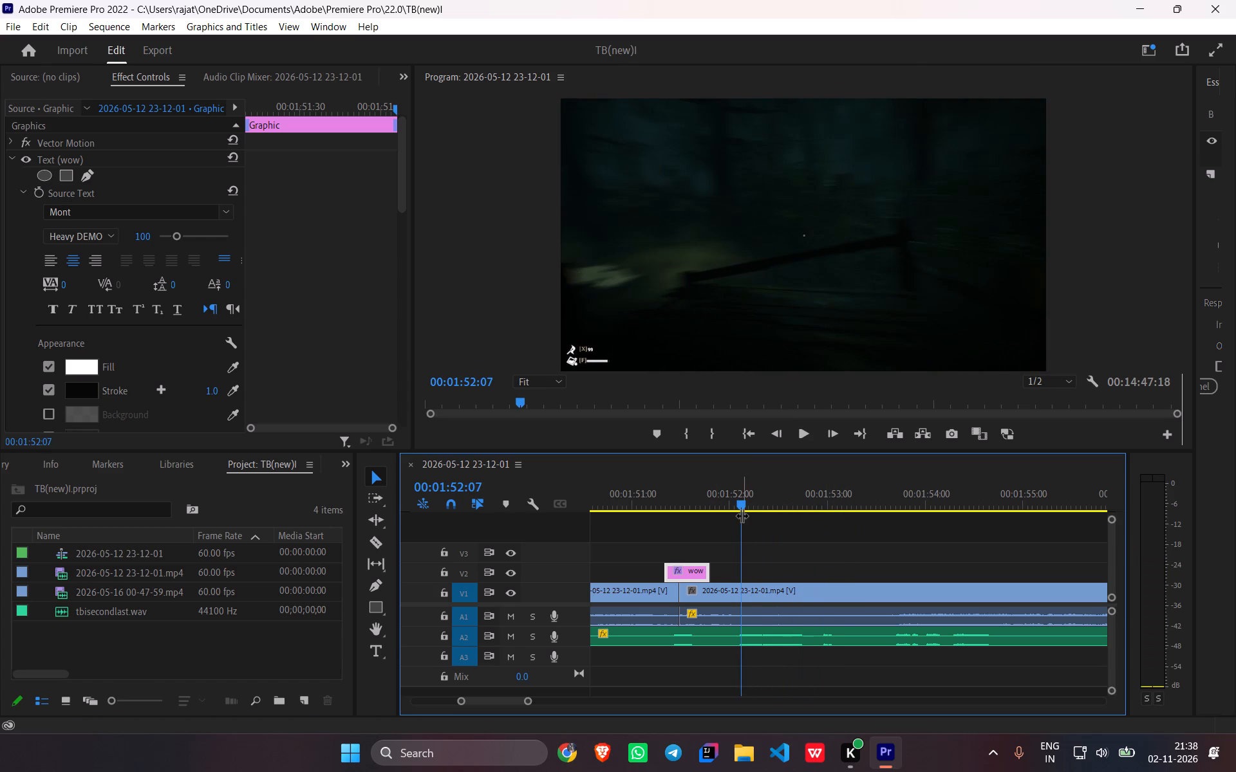
{"action": "key", "text": "ctrl+v"}
Extend the end of the pasted caption on V2 to about 00:01:52:50.
{"action": "left_click_drag", "start_coordinate": [783, 501], "coordinate": [753, 506]}
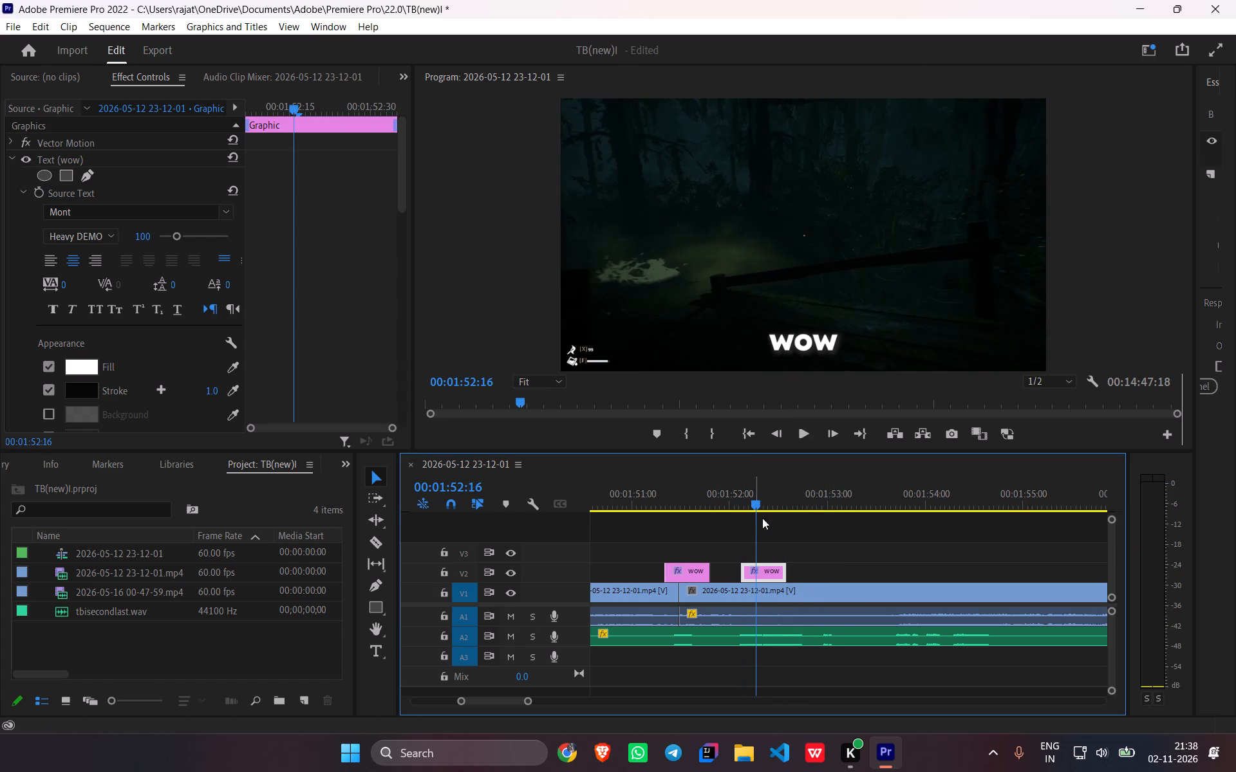
{"action": "left_click_drag", "start_coordinate": [786, 573], "coordinate": [801, 573]}
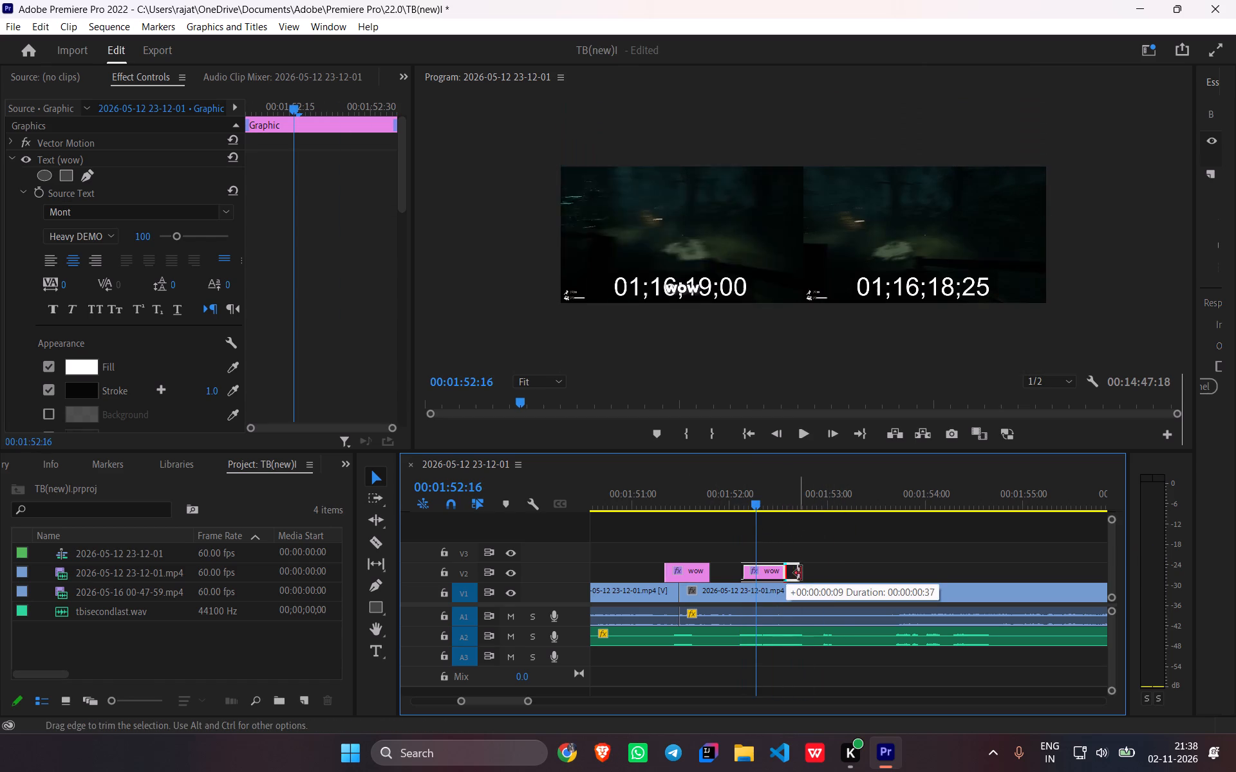
{"action": "left_click_drag", "start_coordinate": [801, 573], "coordinate": [814, 576]}
Play back the lengthened caption's section and change its text to "Uhhhh....".
{"action": "left_click_drag", "start_coordinate": [756, 503], "coordinate": [727, 504]}
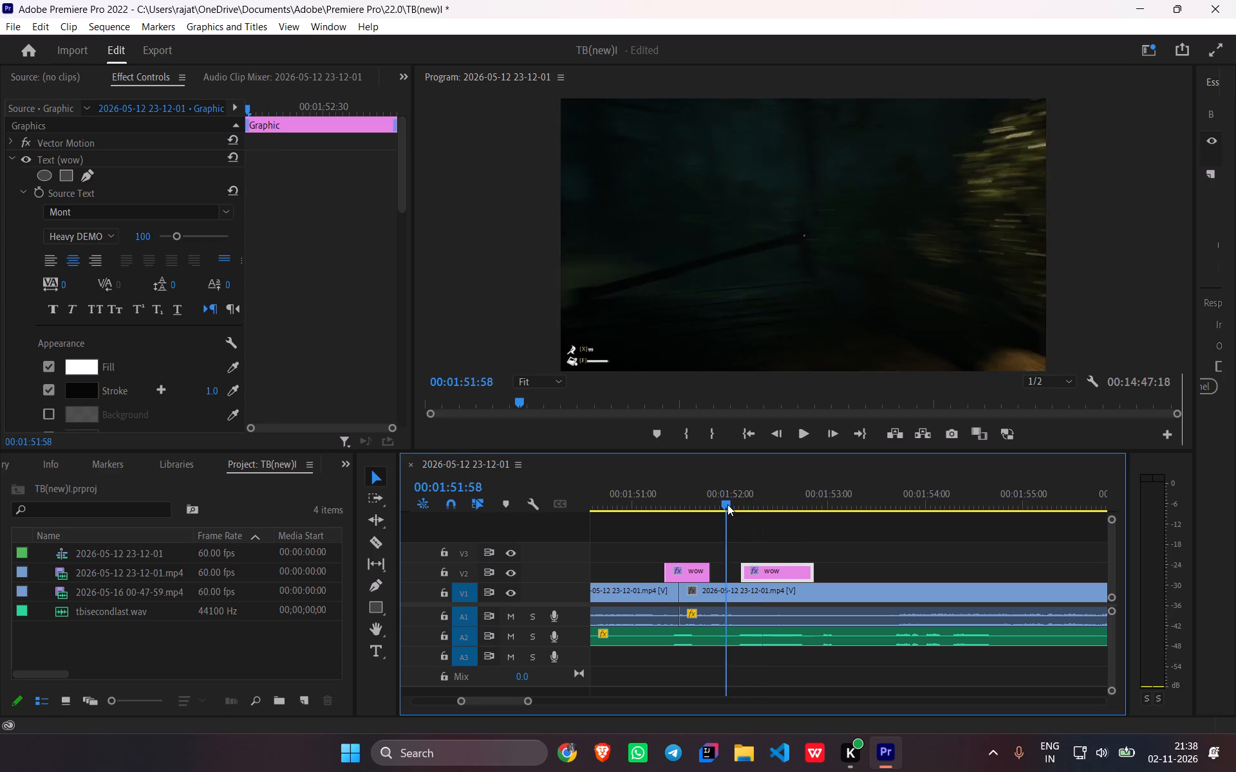
{"action": "key", "text": "space"}
{"action": "key", "text": "space"}
{"action": "double_click", "coordinate": [816, 348]}
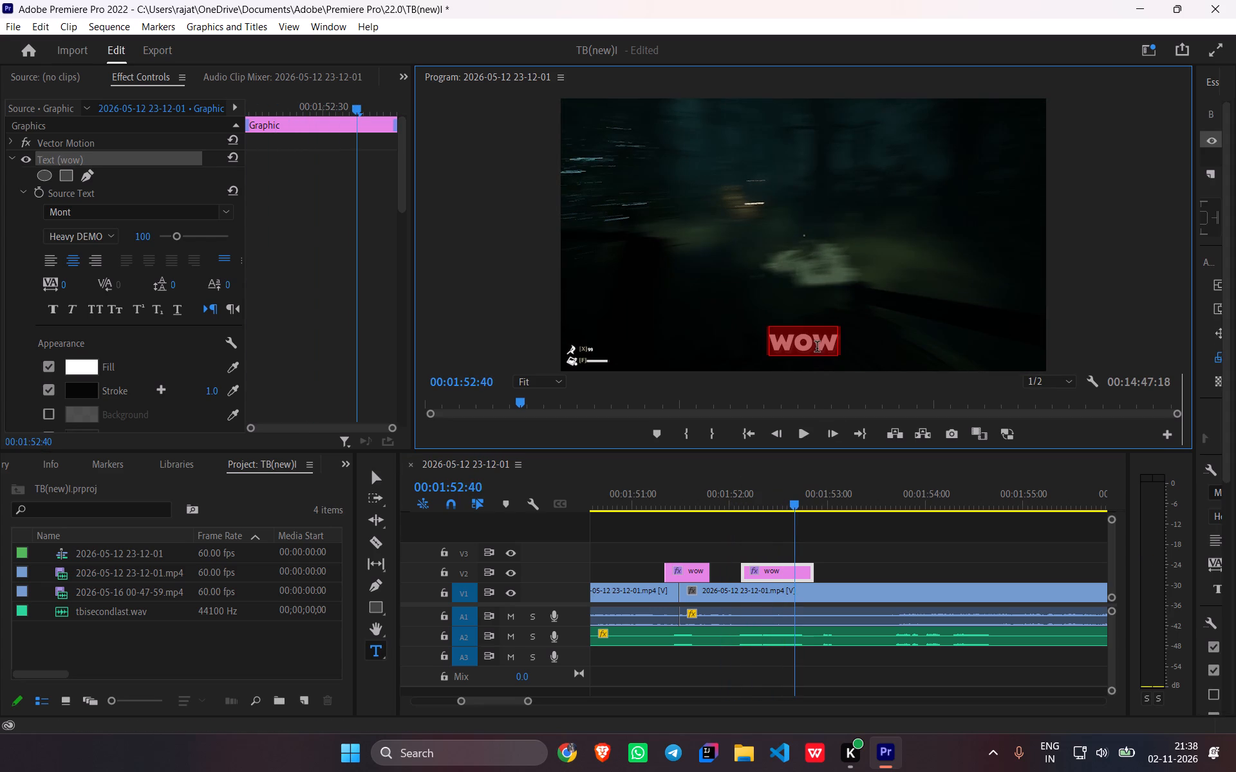
{"action": "type", "text": "Uhhhh"}
{"action": "type", "text": "...."}
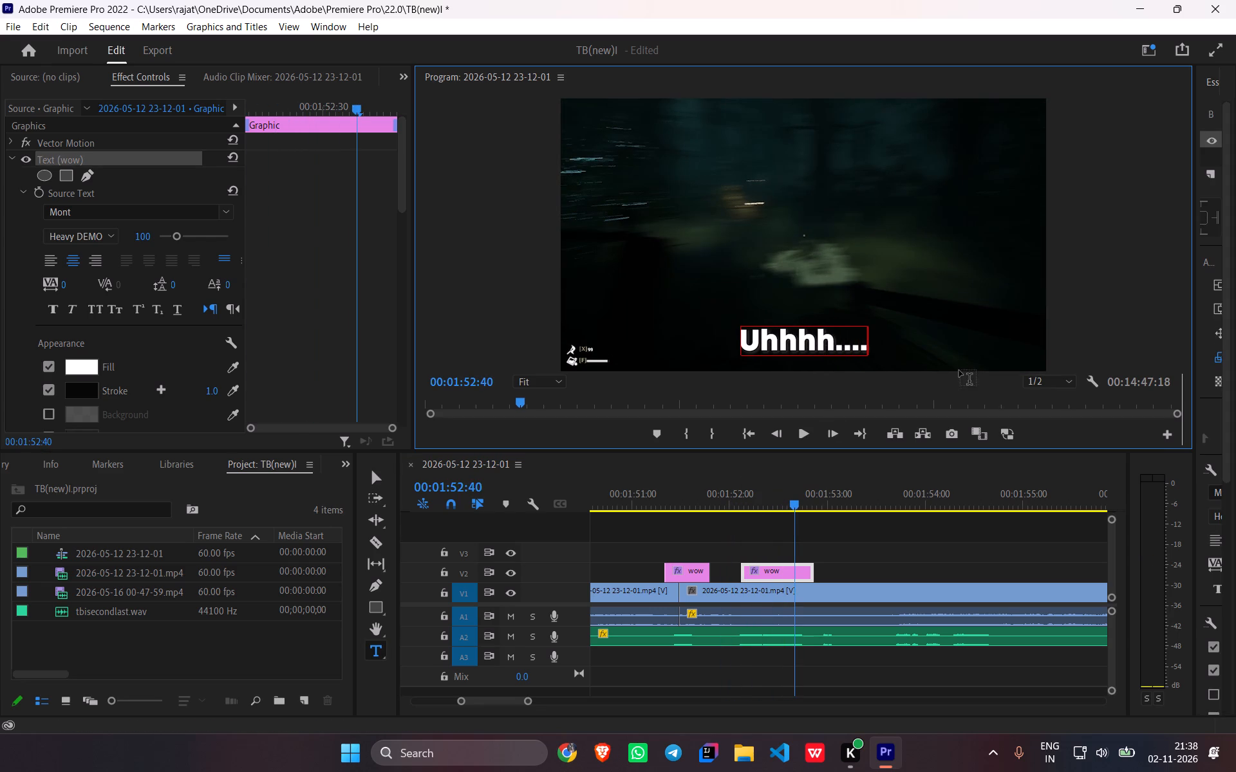
Find the next spoken line, paste a caption copy on V2 at about 00:01:53:40 and set its text to "I should not".
{"action": "left_click_drag", "start_coordinate": [791, 506], "coordinate": [729, 490]}
{"action": "key", "text": "space"}
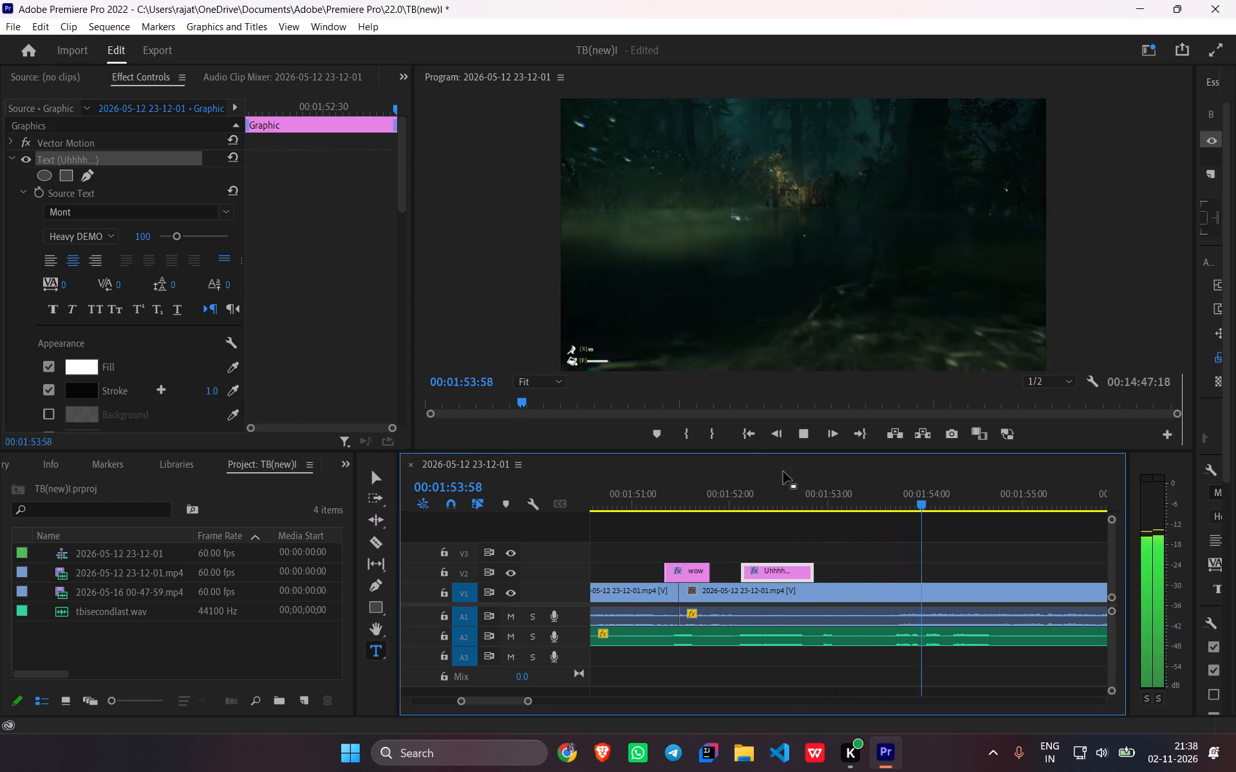
{"action": "key", "text": "space"}
{"action": "left_click_drag", "start_coordinate": [1018, 502], "coordinate": [988, 502]}
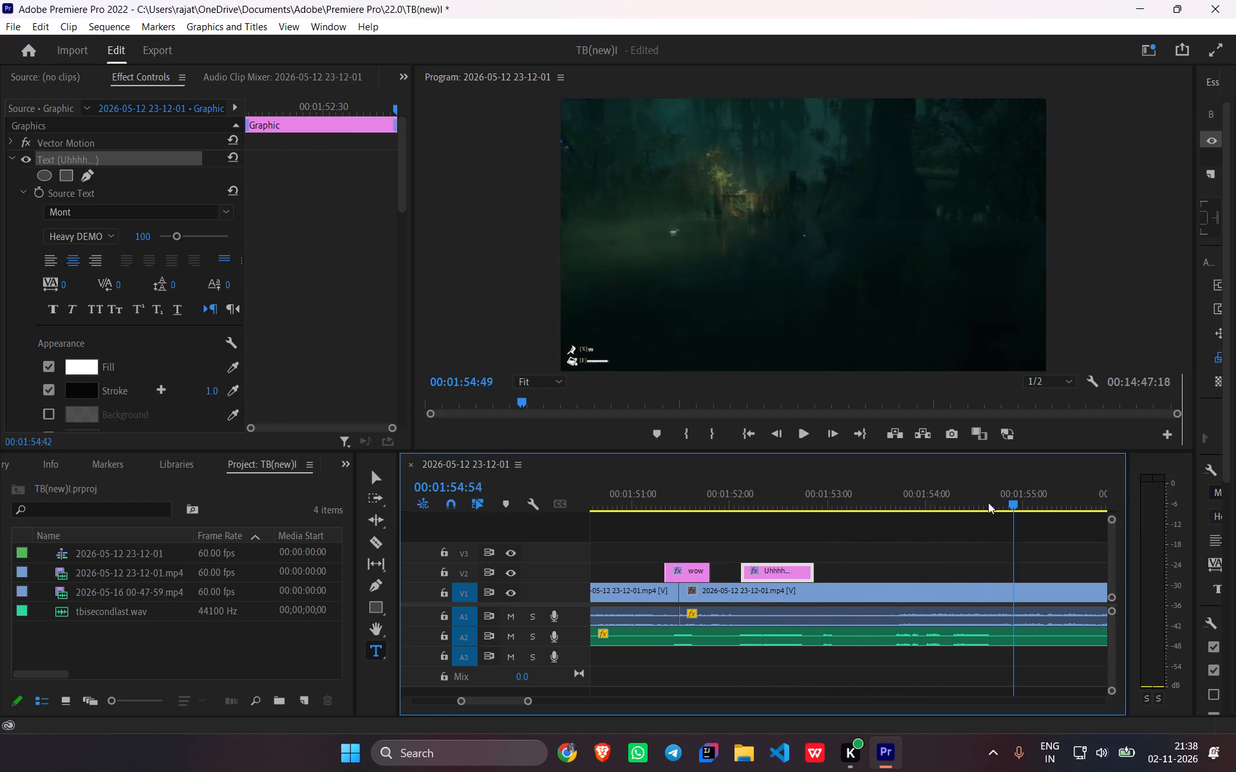
{"action": "left_click_drag", "start_coordinate": [988, 502], "coordinate": [895, 517]}
{"action": "key", "text": "ctrl+v"}
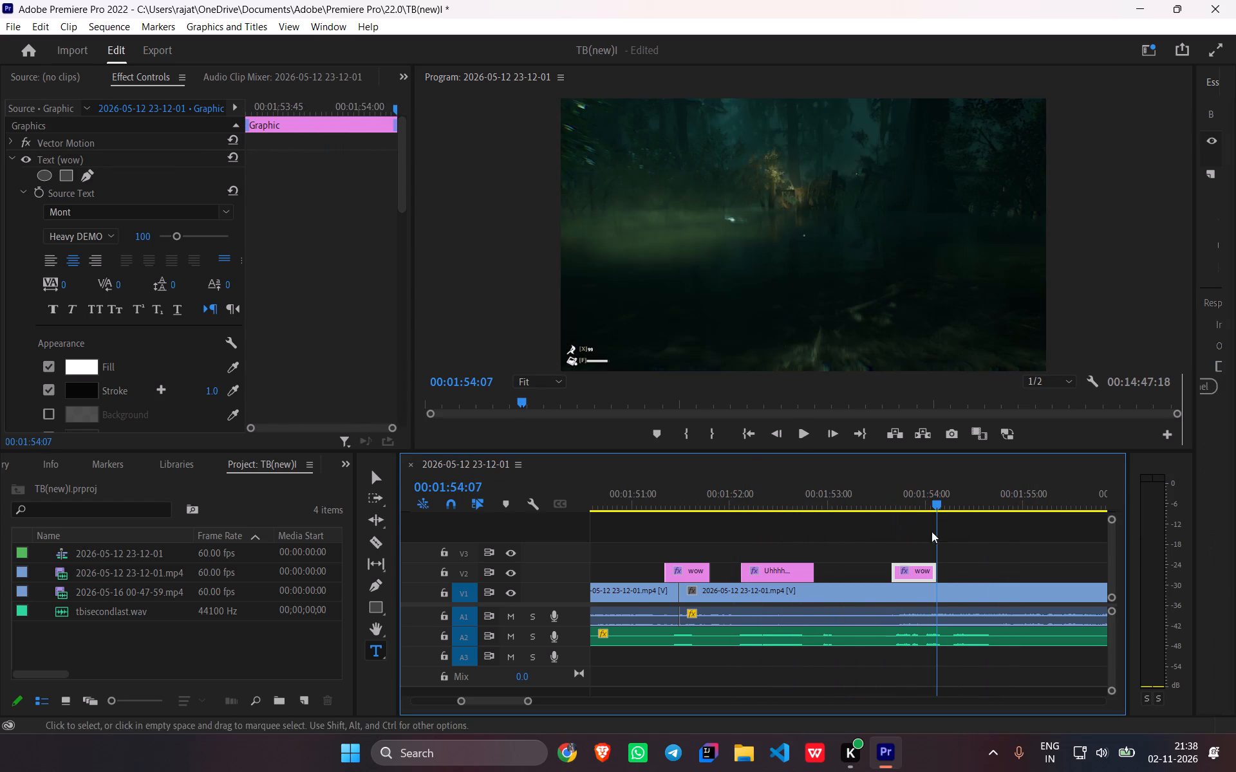
{"action": "left_click_drag", "start_coordinate": [933, 502], "coordinate": [923, 502]}
{"action": "triple_click", "coordinate": [807, 347]}
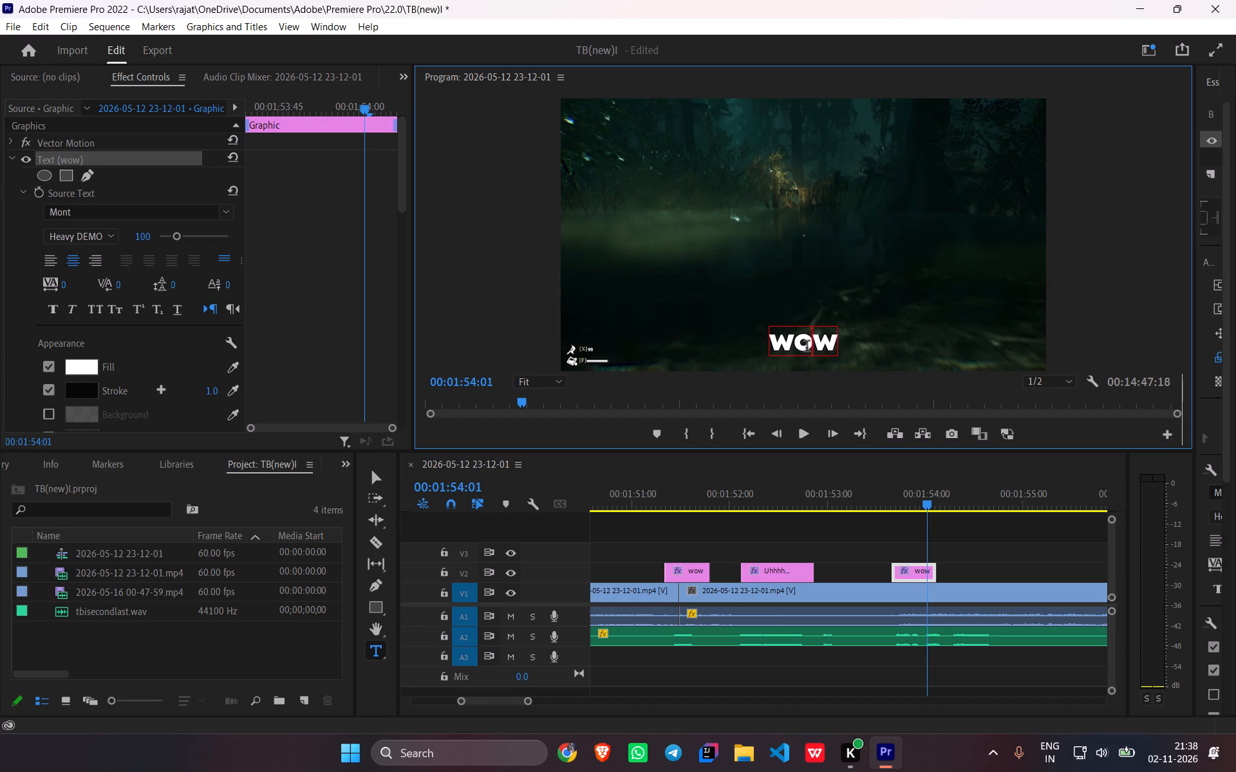
{"action": "type", "text": "I should"}
{"action": "key", "text": "space"}
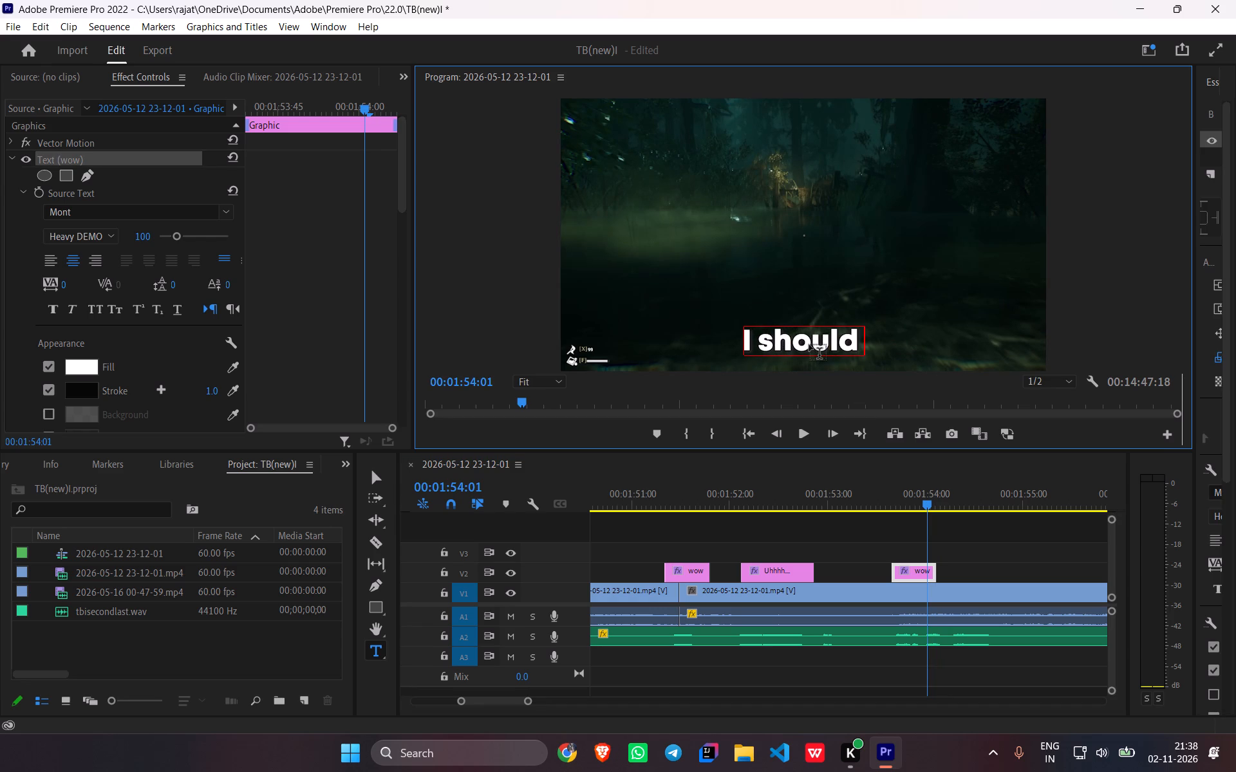
{"action": "type", "text": "not"}
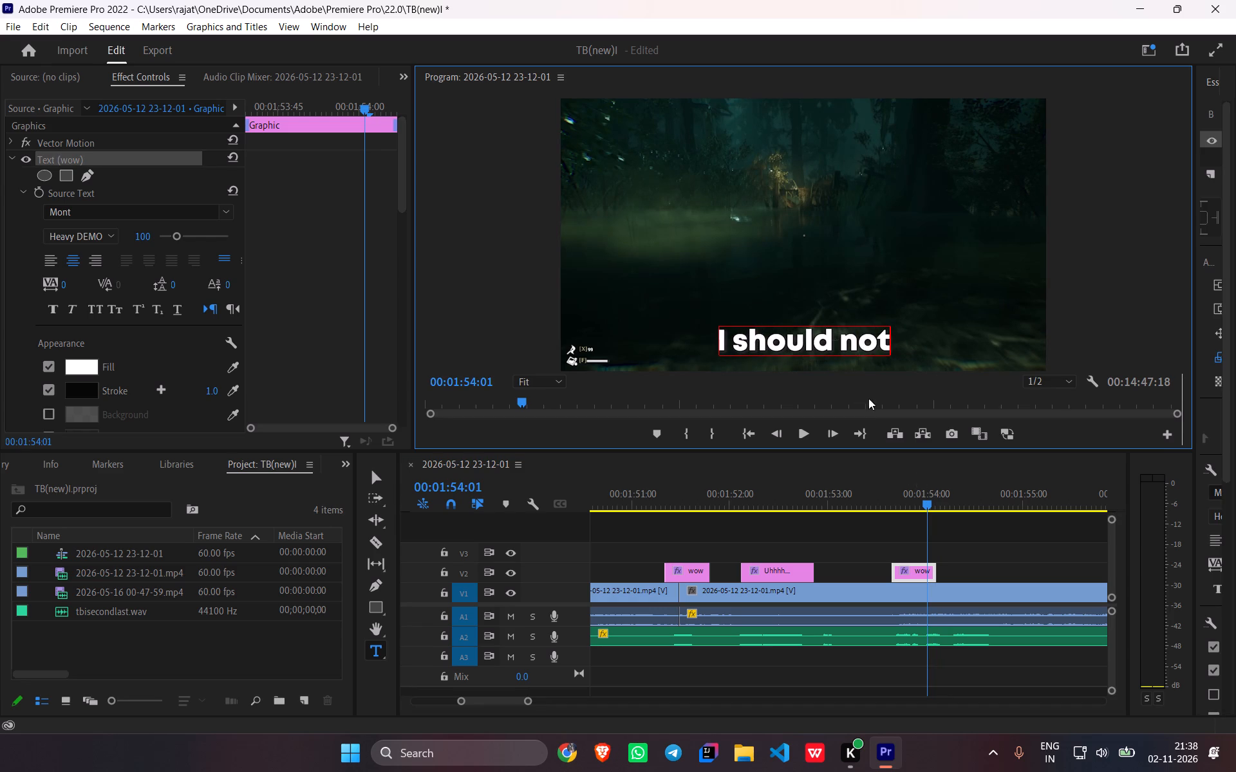
Paste a caption copy on V2 at 00:01:54:12, set its text to "Go in There" and play the section back.
{"action": "left_click_drag", "start_coordinate": [923, 503], "coordinate": [874, 508]}
{"action": "key", "text": "space"}
{"action": "key", "text": "space"}
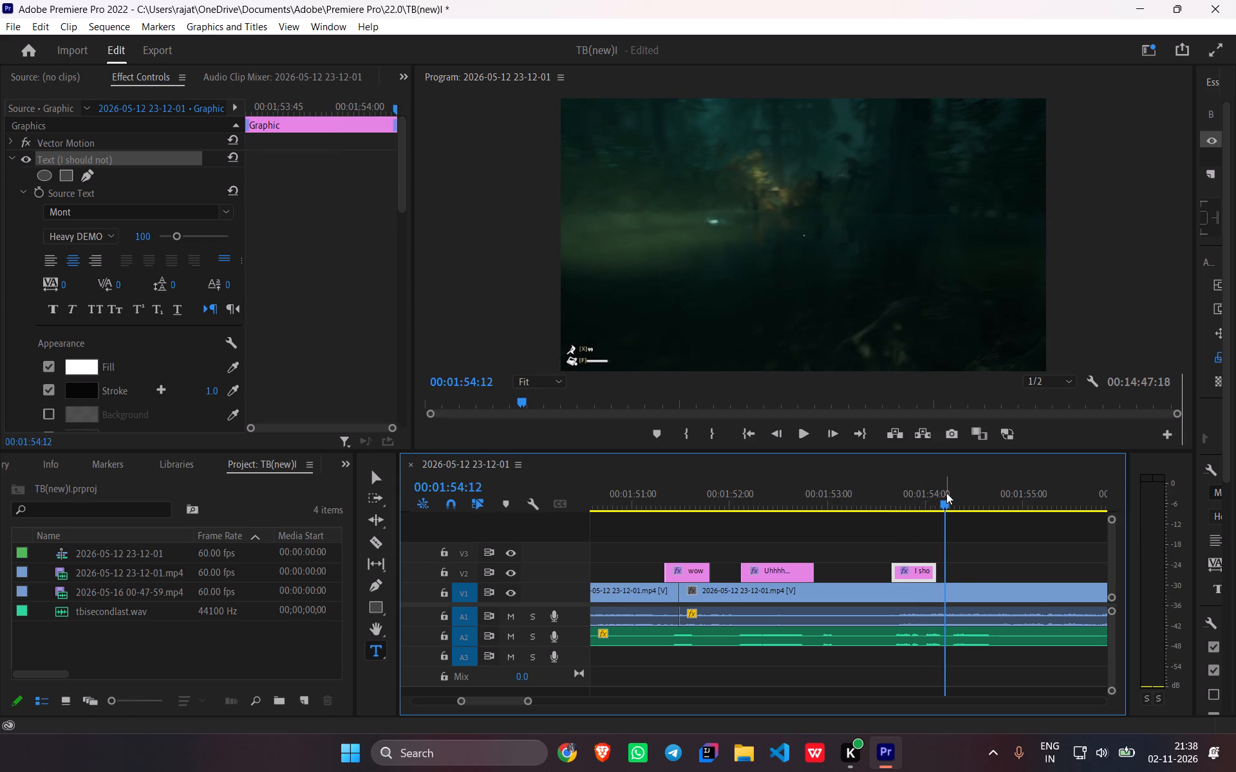
{"action": "key", "text": "ctrl+v"}
{"action": "left_click_drag", "start_coordinate": [989, 505], "coordinate": [963, 492]}
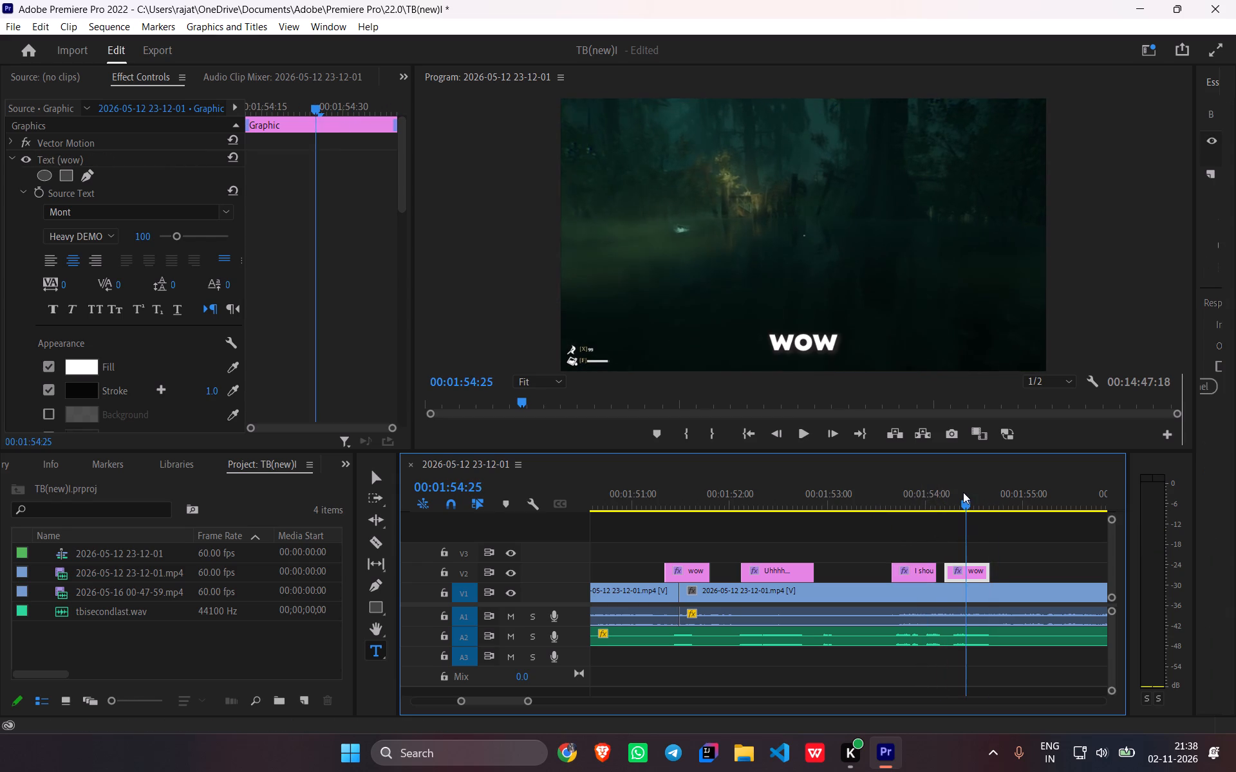
{"action": "left_click_drag", "start_coordinate": [963, 492], "coordinate": [961, 492]}
{"action": "triple_click", "coordinate": [808, 337]}
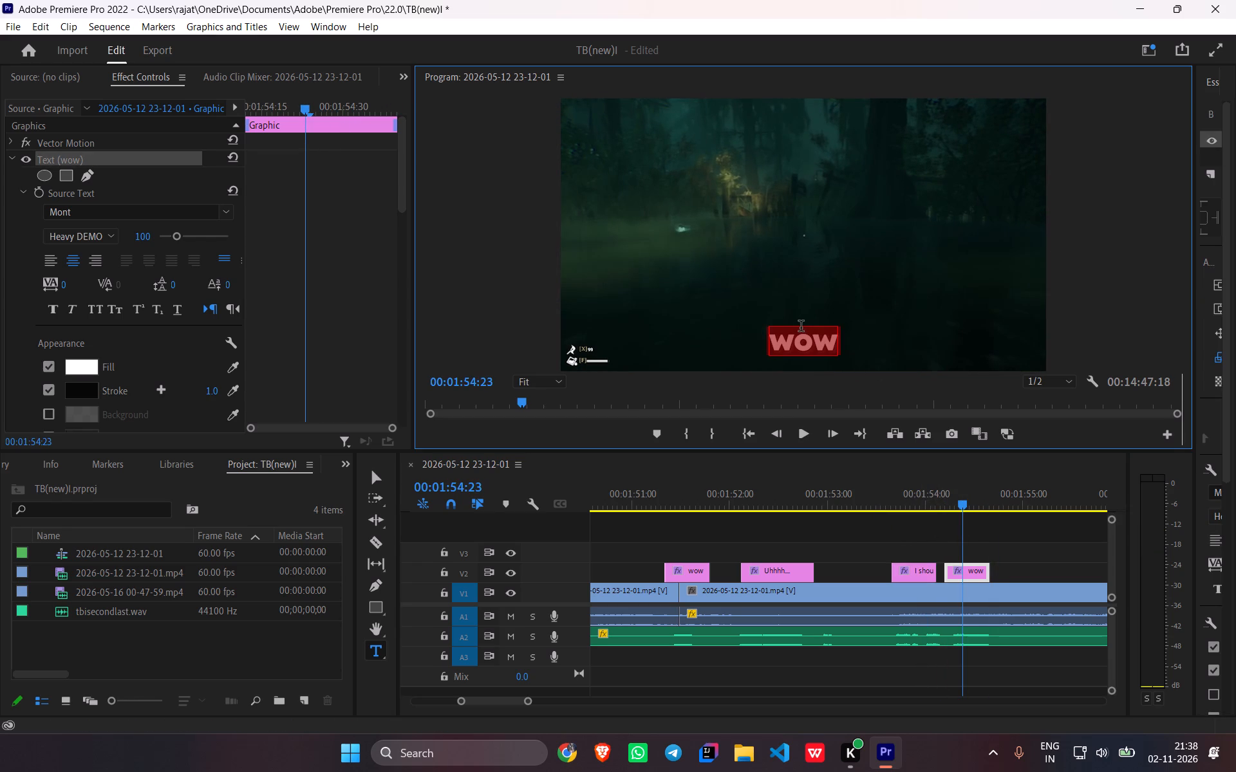
{"action": "type", "text": "Go in Theer"}
{"action": "key", "text": "BackSpace"}
{"action": "key", "text": "BackSpace"}
{"action": "type", "text": "re"}
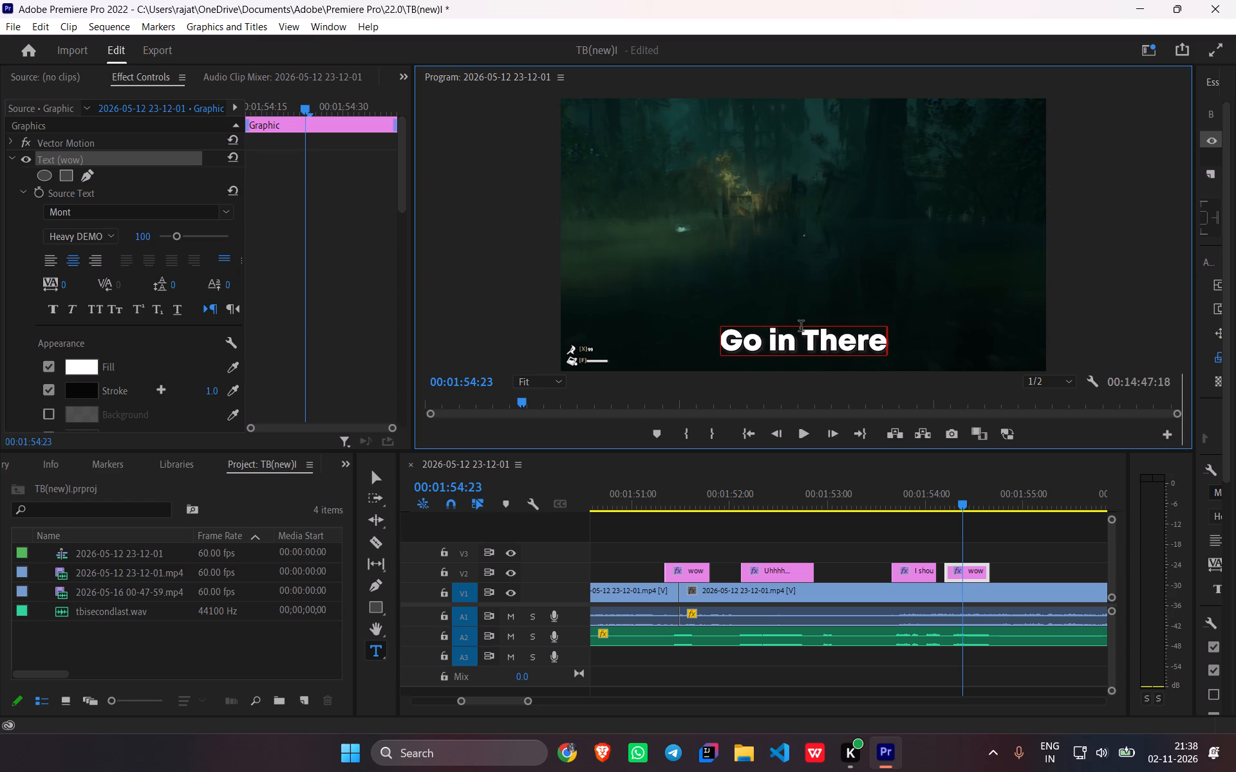
{"action": "left_click_drag", "start_coordinate": [960, 498], "coordinate": [874, 504]}
{"action": "key", "text": "space"}
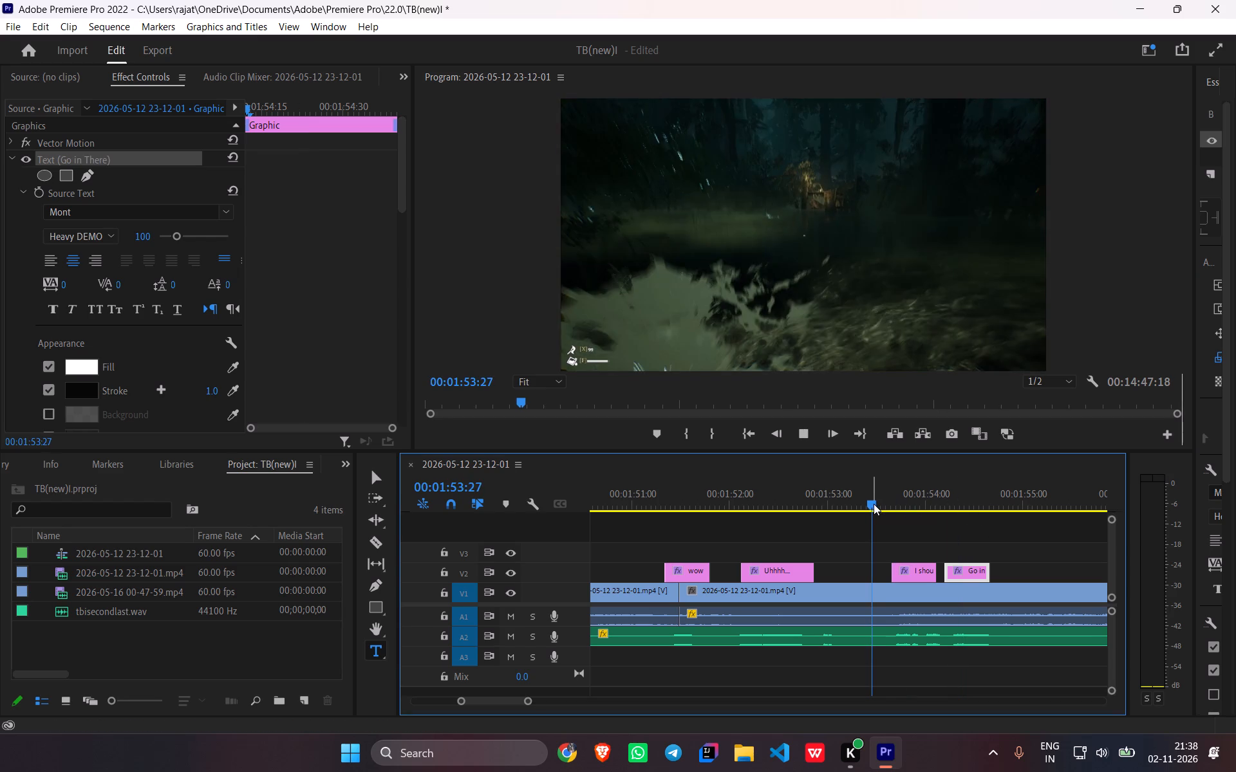
{"action": "key", "text": "space"}
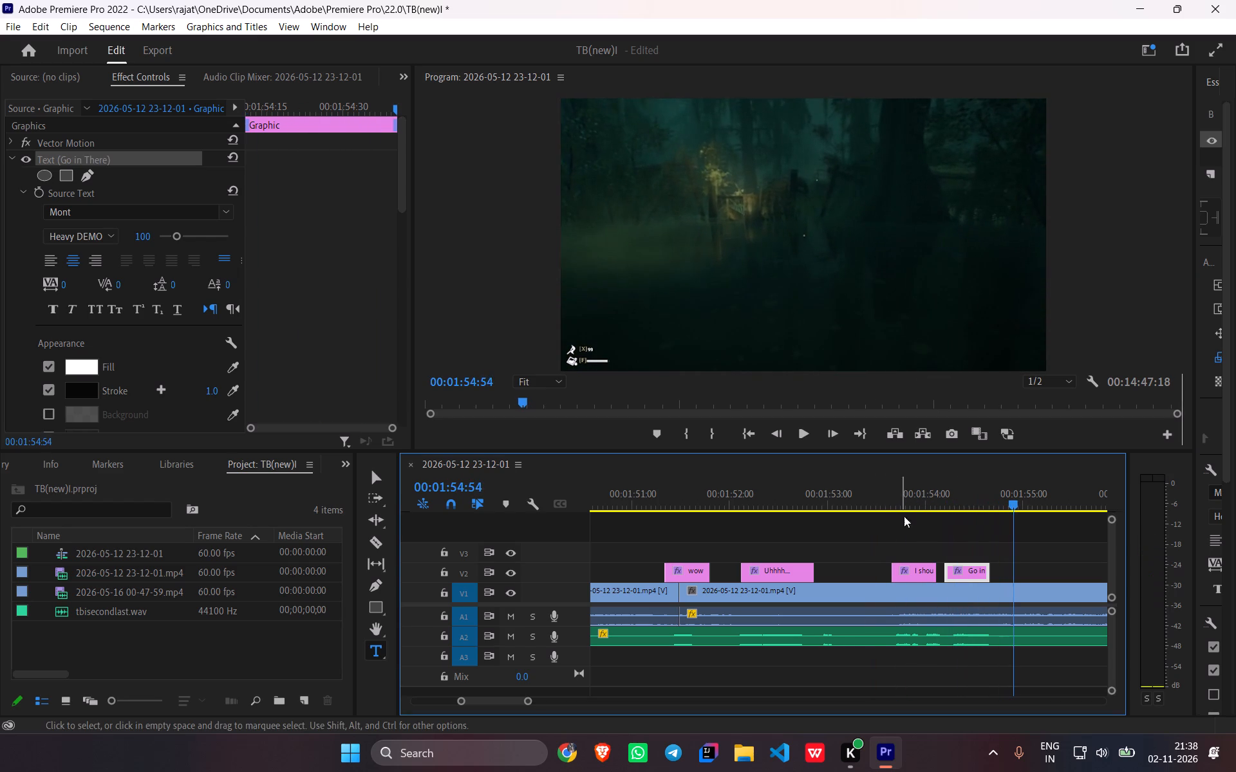
Find the next spoken line, paste a caption copy on V2 at 00:01:56:40 and set its text to "What are they....".
{"action": "key", "text": "space"}
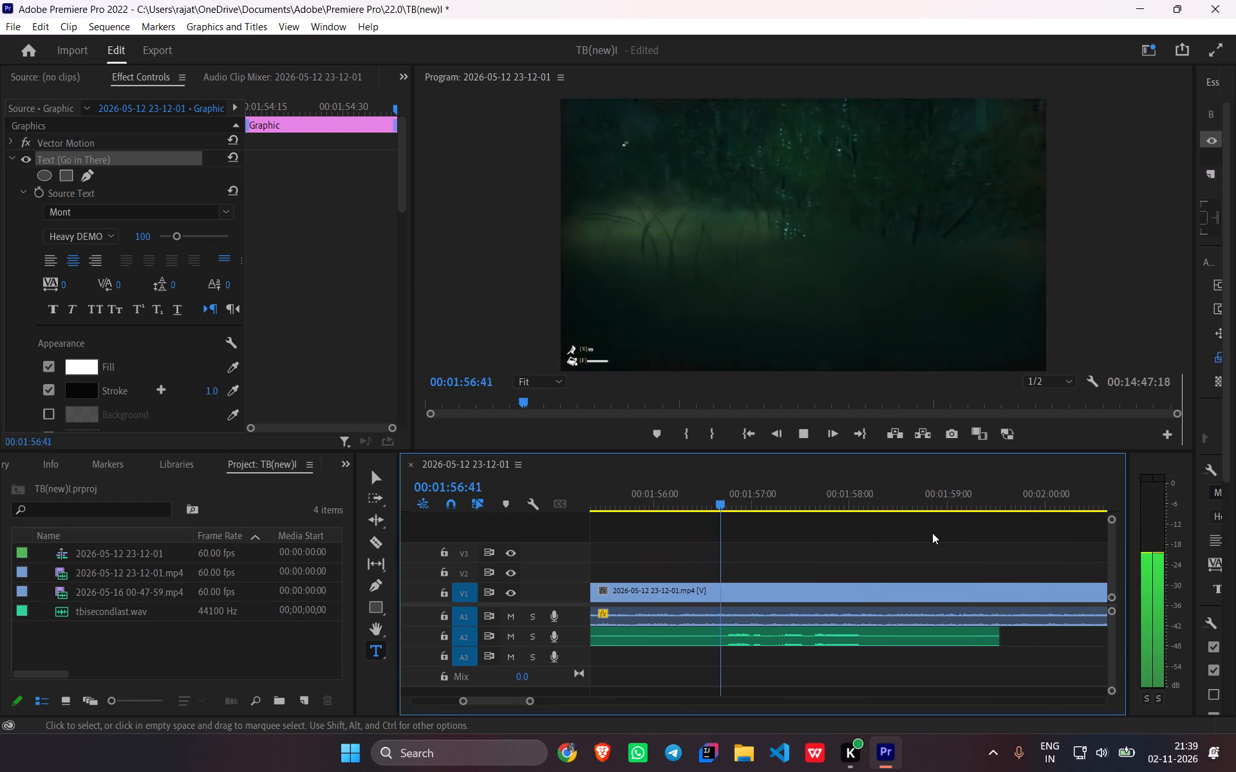
{"action": "key", "text": "space"}
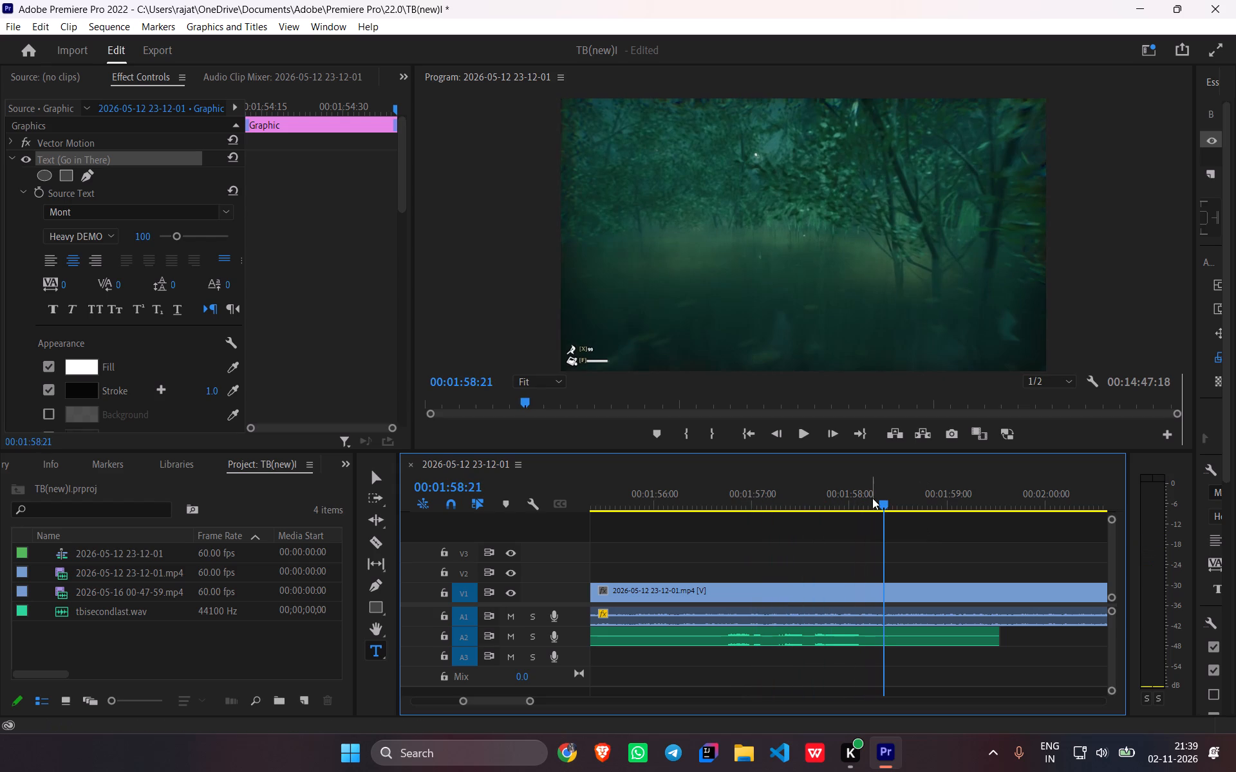
{"action": "left_click_drag", "start_coordinate": [886, 503], "coordinate": [722, 513]}
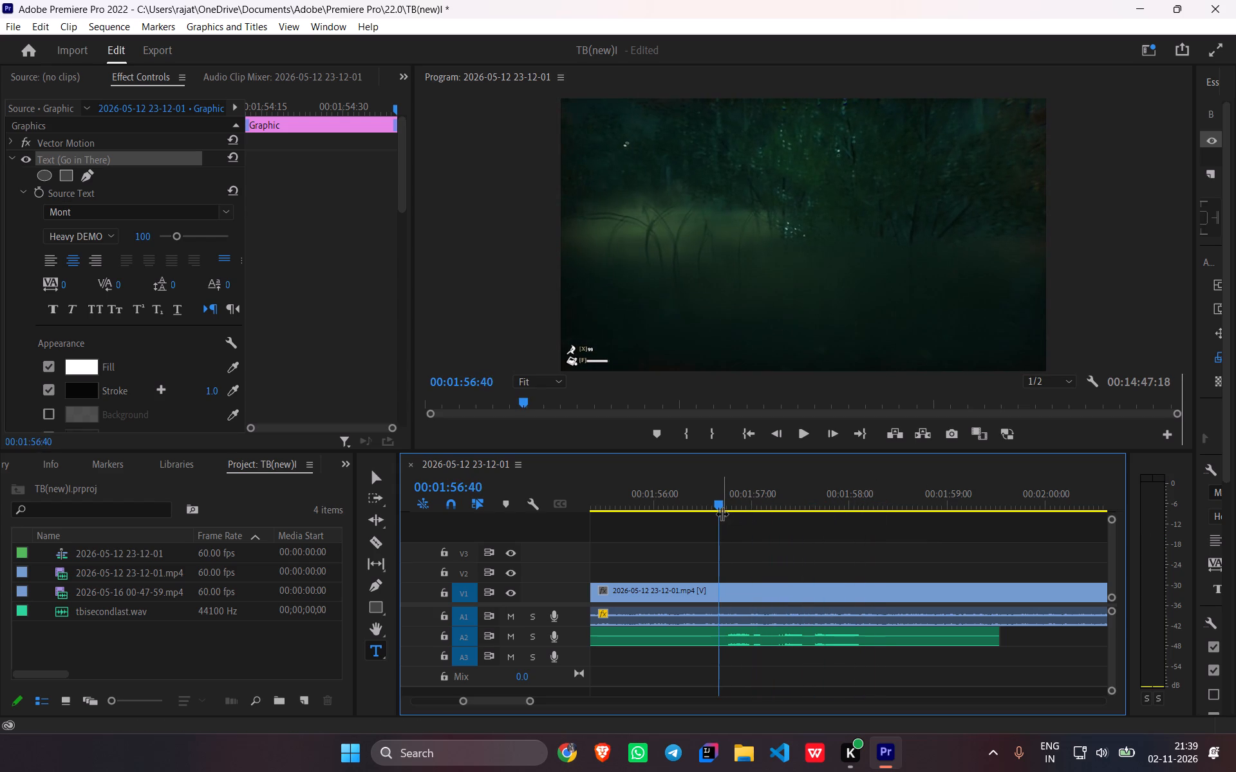
{"action": "key", "text": "space"}
{"action": "key", "text": "space"}
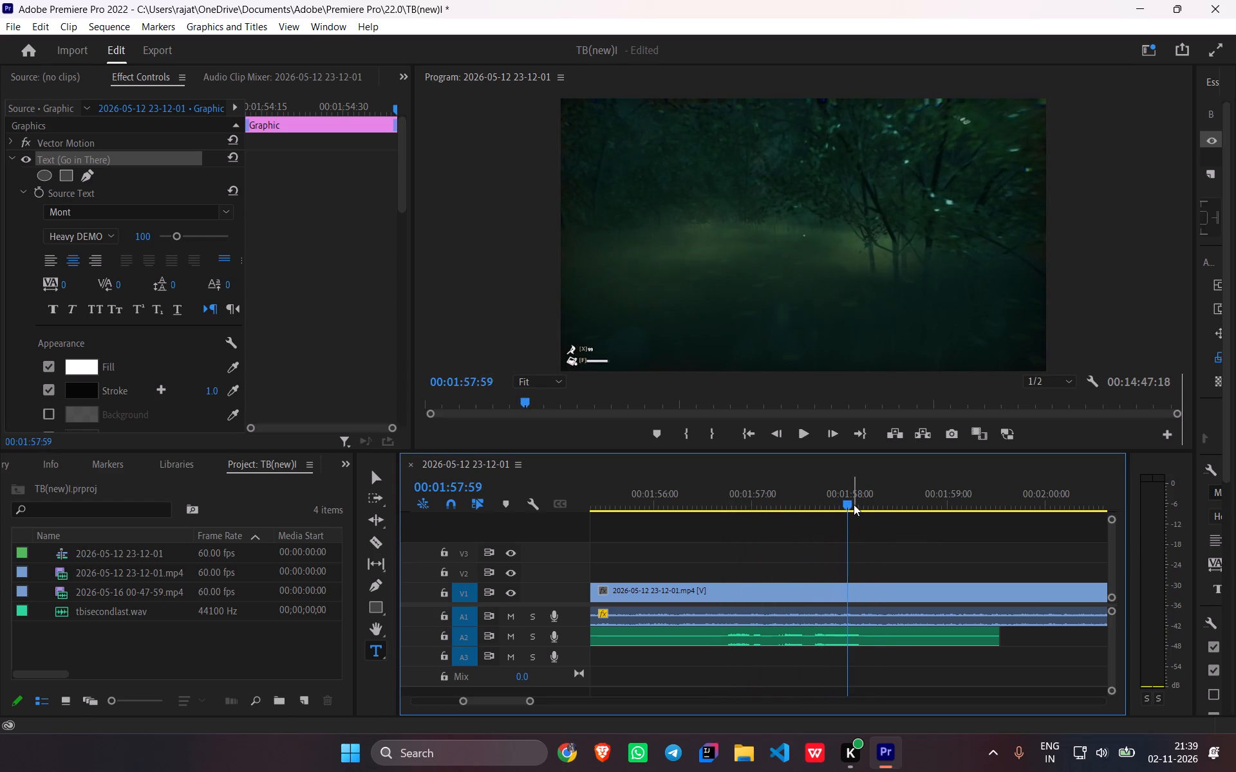
{"action": "left_click_drag", "start_coordinate": [854, 504], "coordinate": [720, 529]}
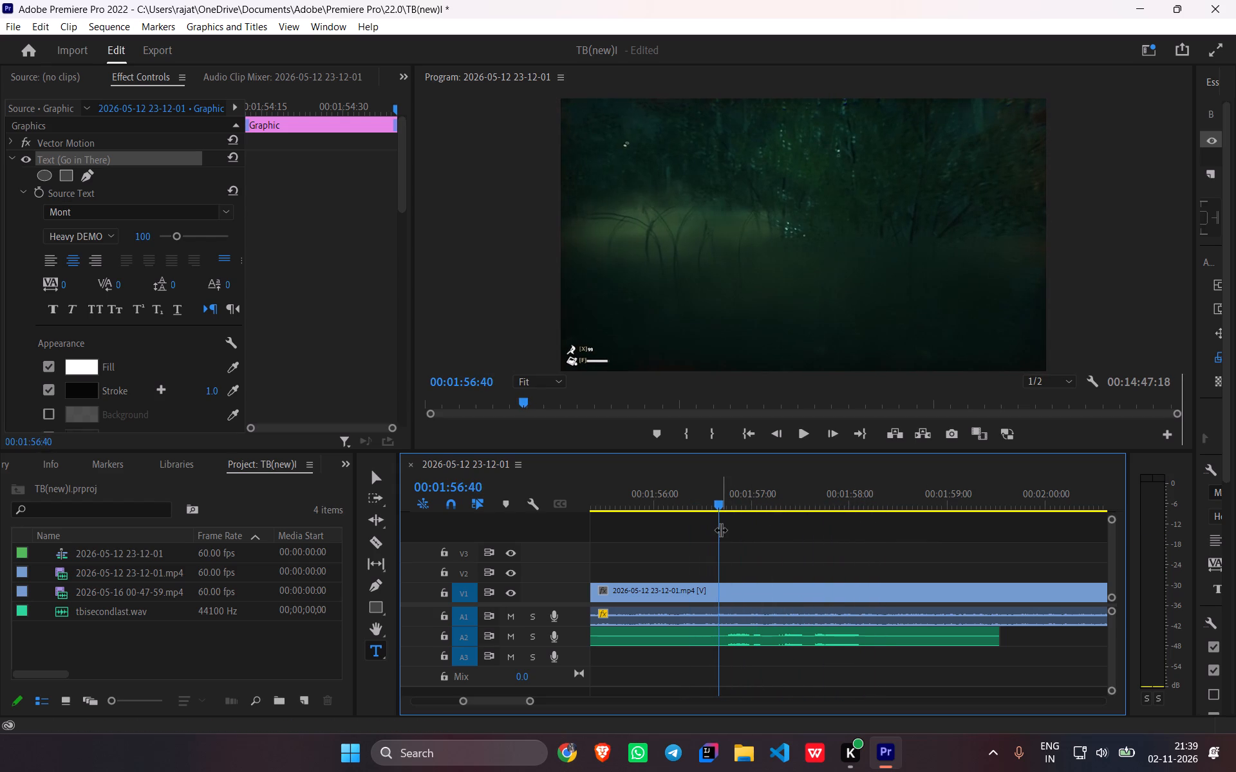
{"action": "key", "text": "ctrl+v"}
{"action": "left_click_drag", "start_coordinate": [767, 506], "coordinate": [766, 506]}
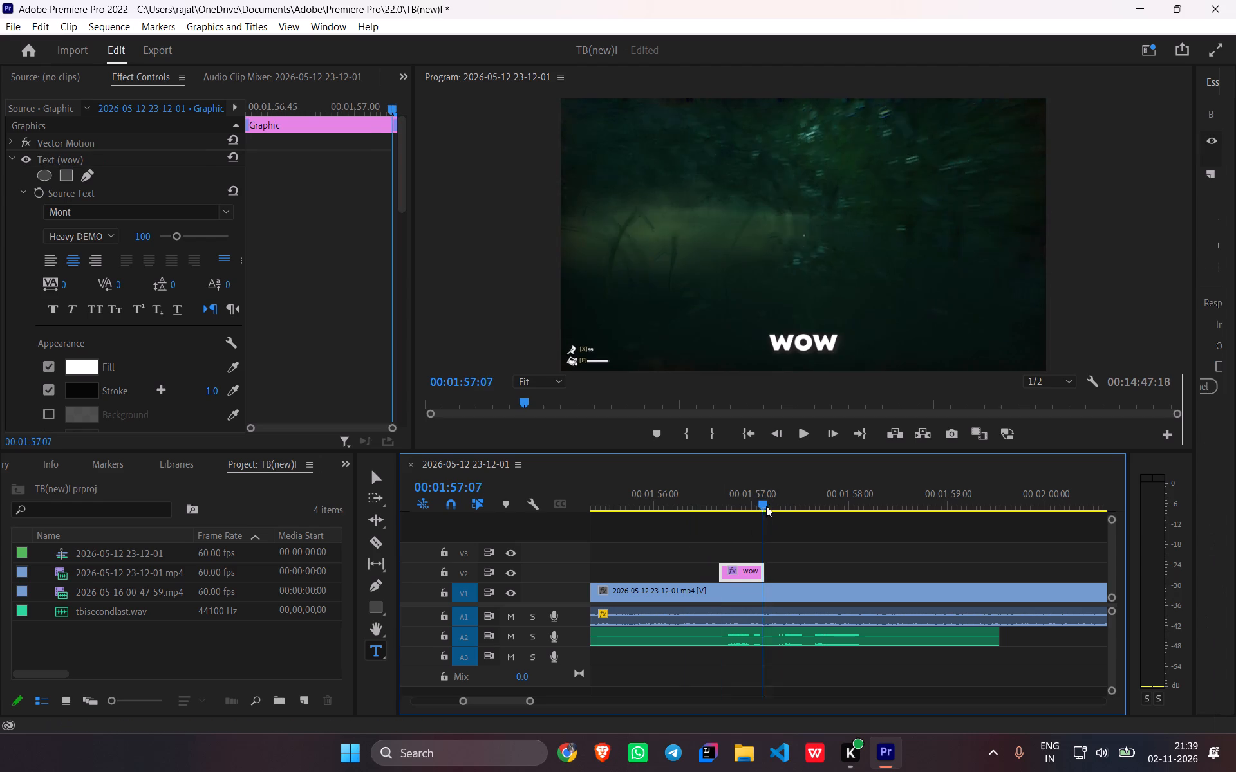
{"action": "left_click_drag", "start_coordinate": [766, 506], "coordinate": [758, 506]}
{"action": "triple_click", "coordinate": [808, 327]}
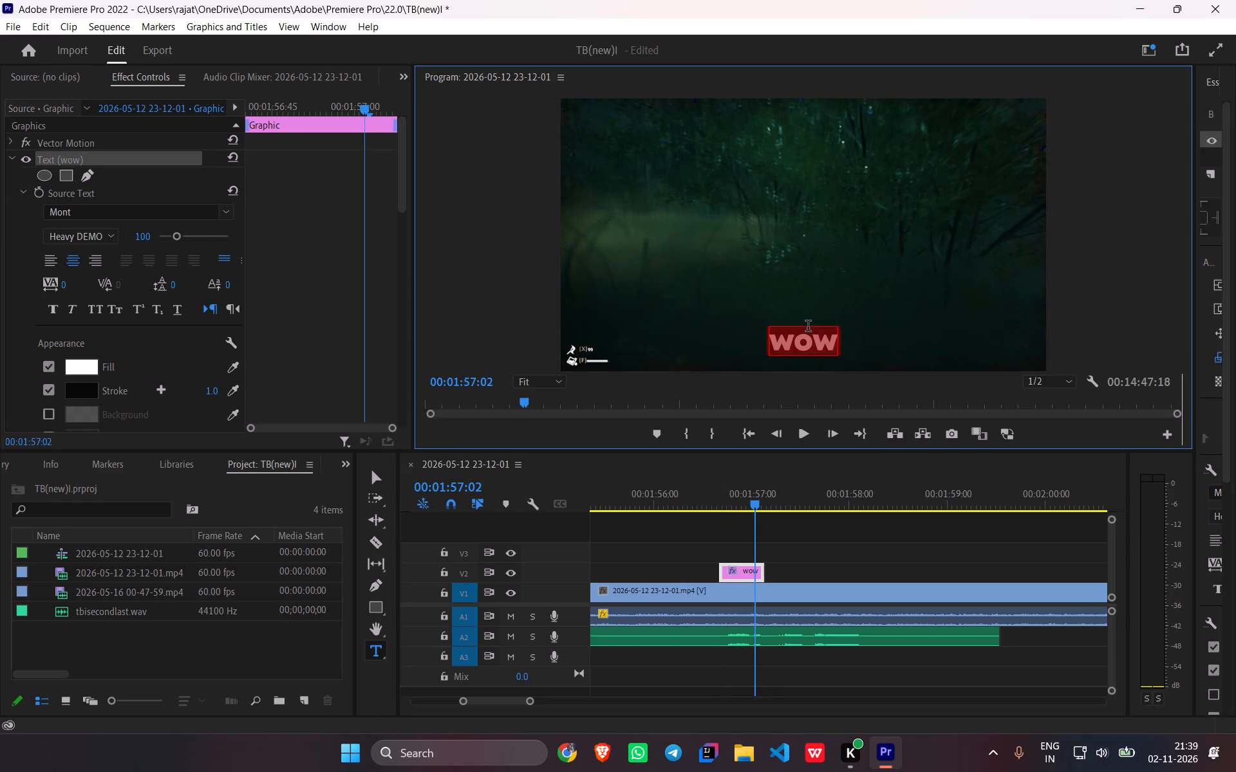
{"action": "type", "text": "What are they"}
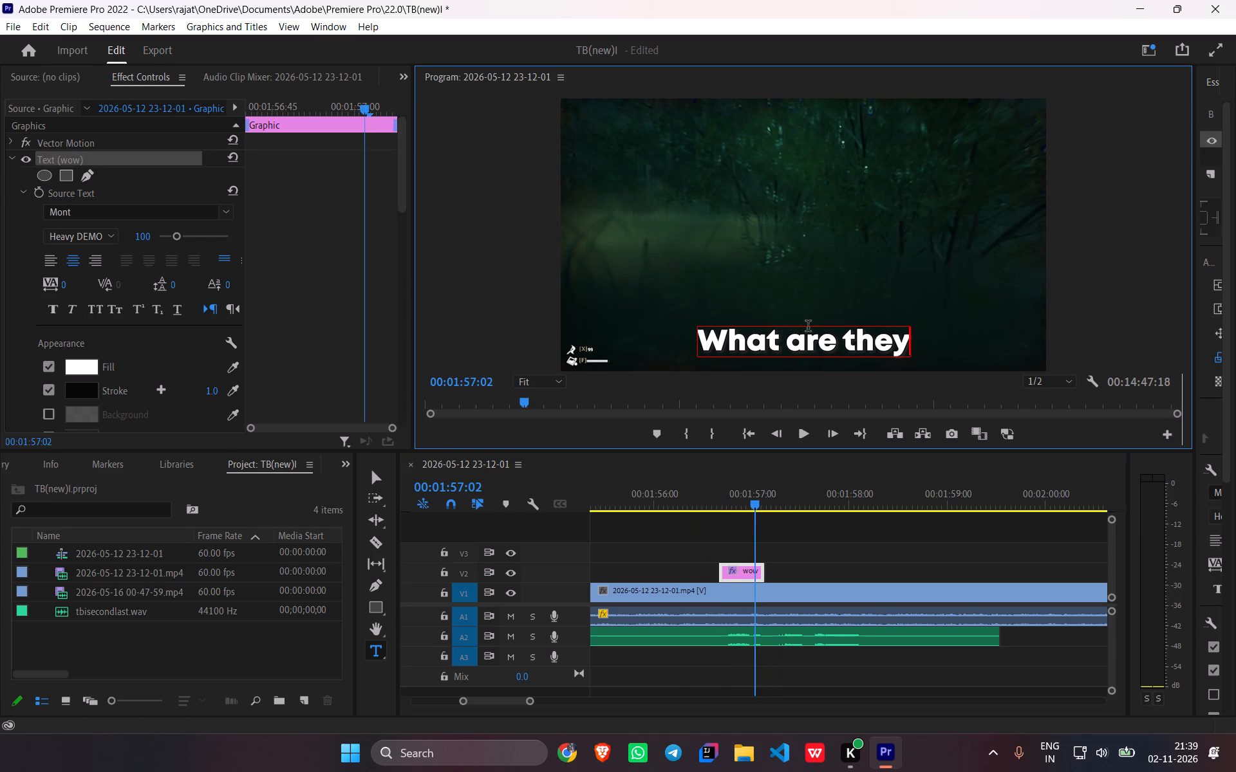
{"action": "type", "text": "...."}
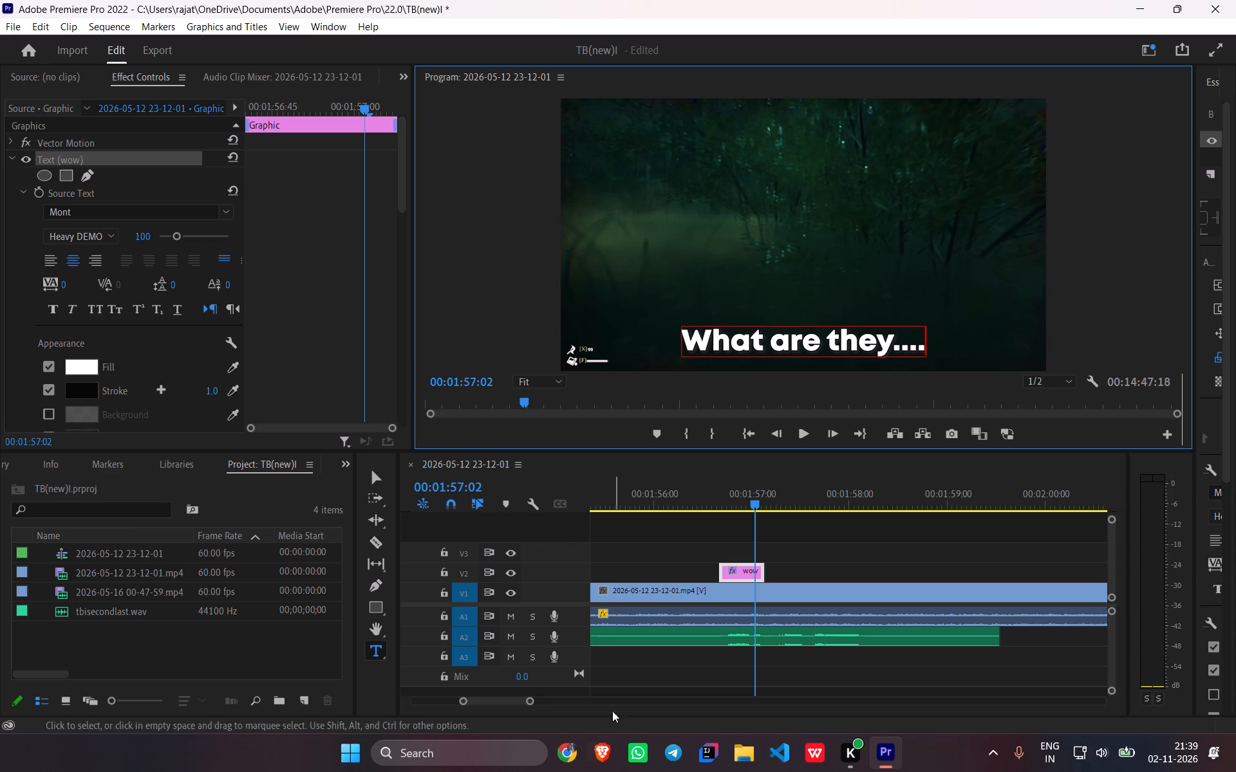
Extend the end of the "What are they...." caption to 00:01:57:18 and play it back.
{"action": "left_click_drag", "start_coordinate": [754, 506], "coordinate": [720, 504]}
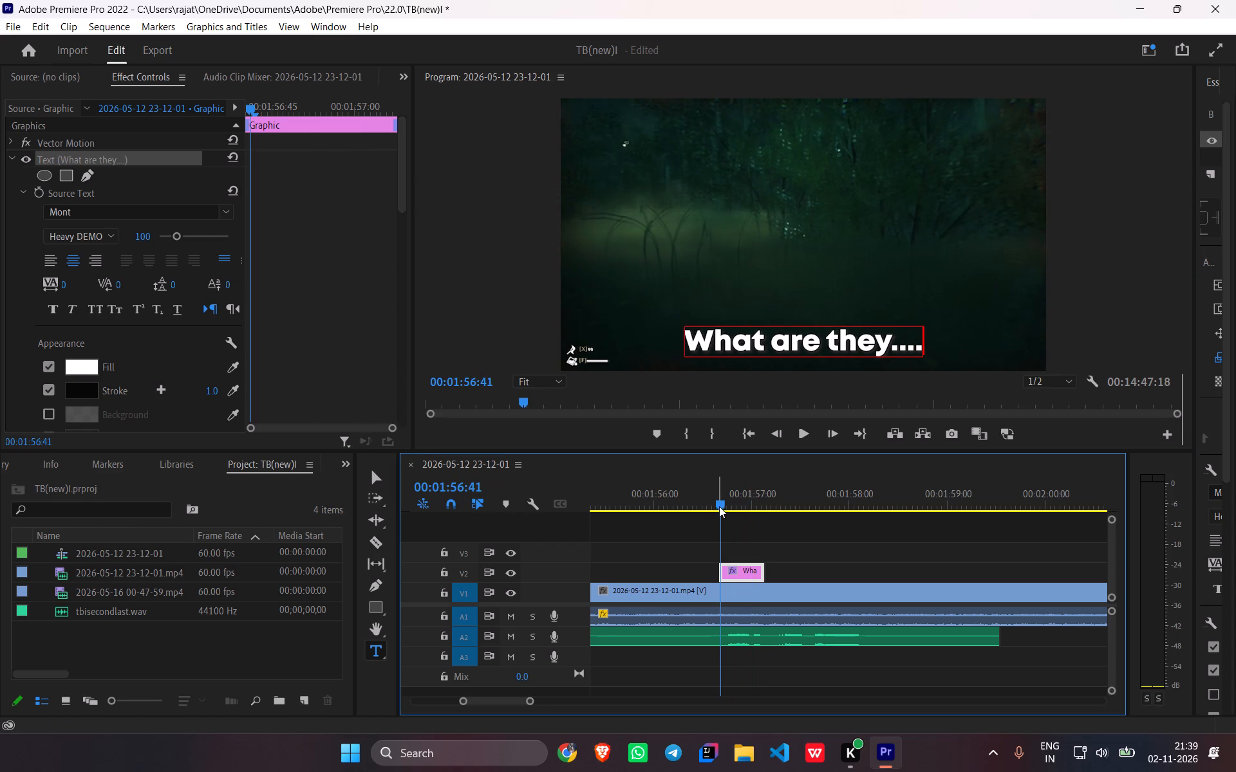
{"action": "key", "text": "space"}
{"action": "key", "text": "space"}
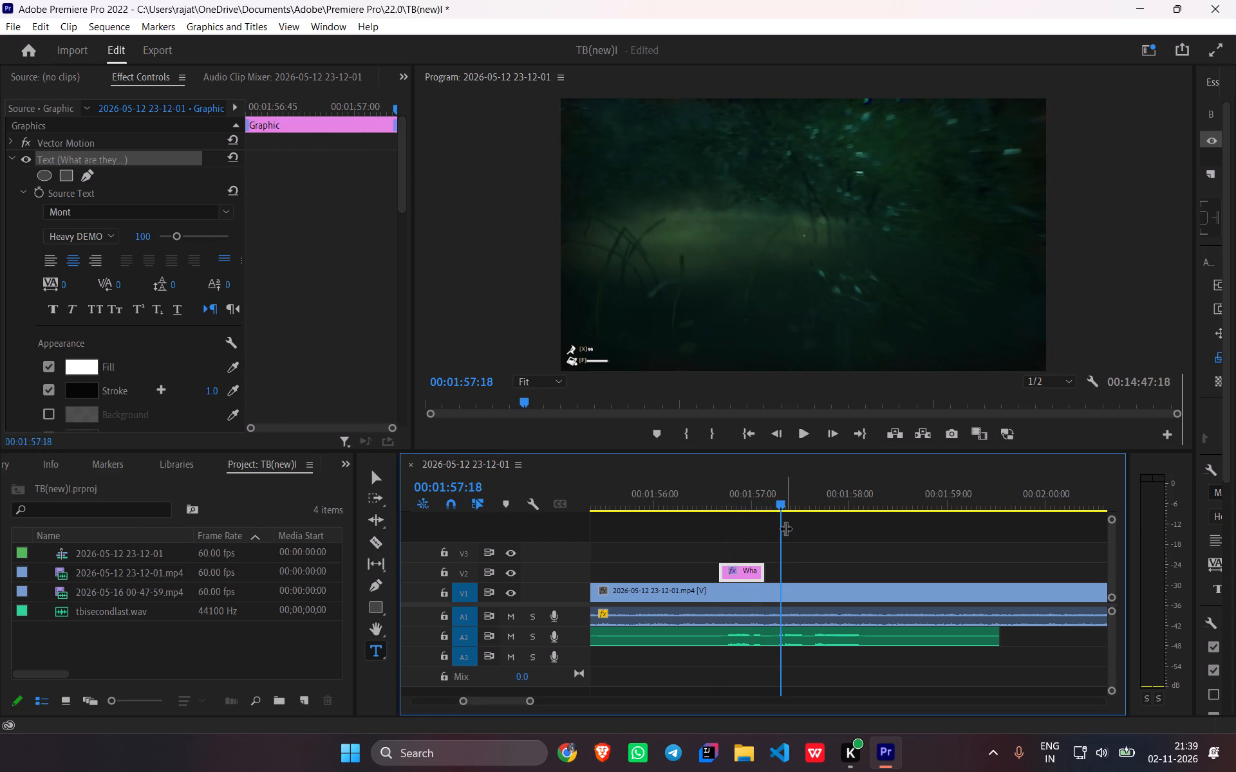
{"action": "left_click_drag", "start_coordinate": [762, 567], "coordinate": [780, 572]}
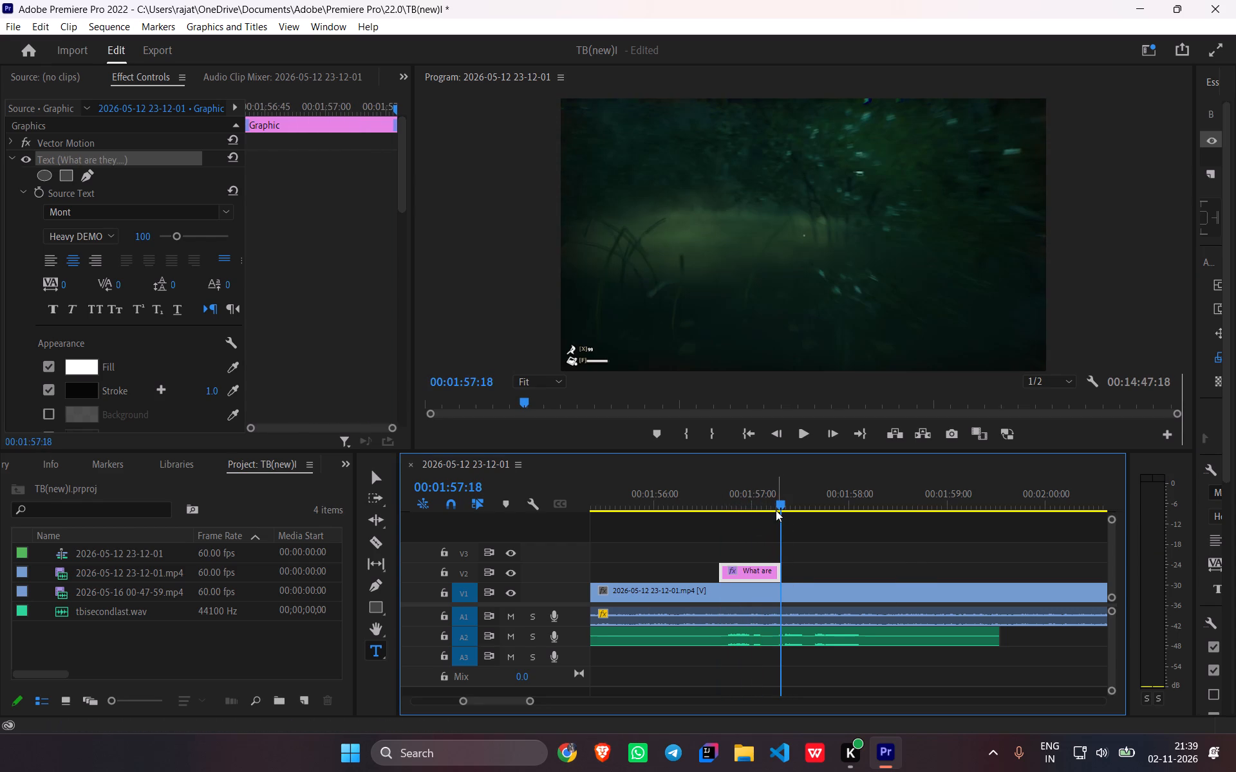
{"action": "left_click_drag", "start_coordinate": [776, 501], "coordinate": [712, 502]}
{"action": "key", "text": "space"}
{"action": "key", "text": "space"}
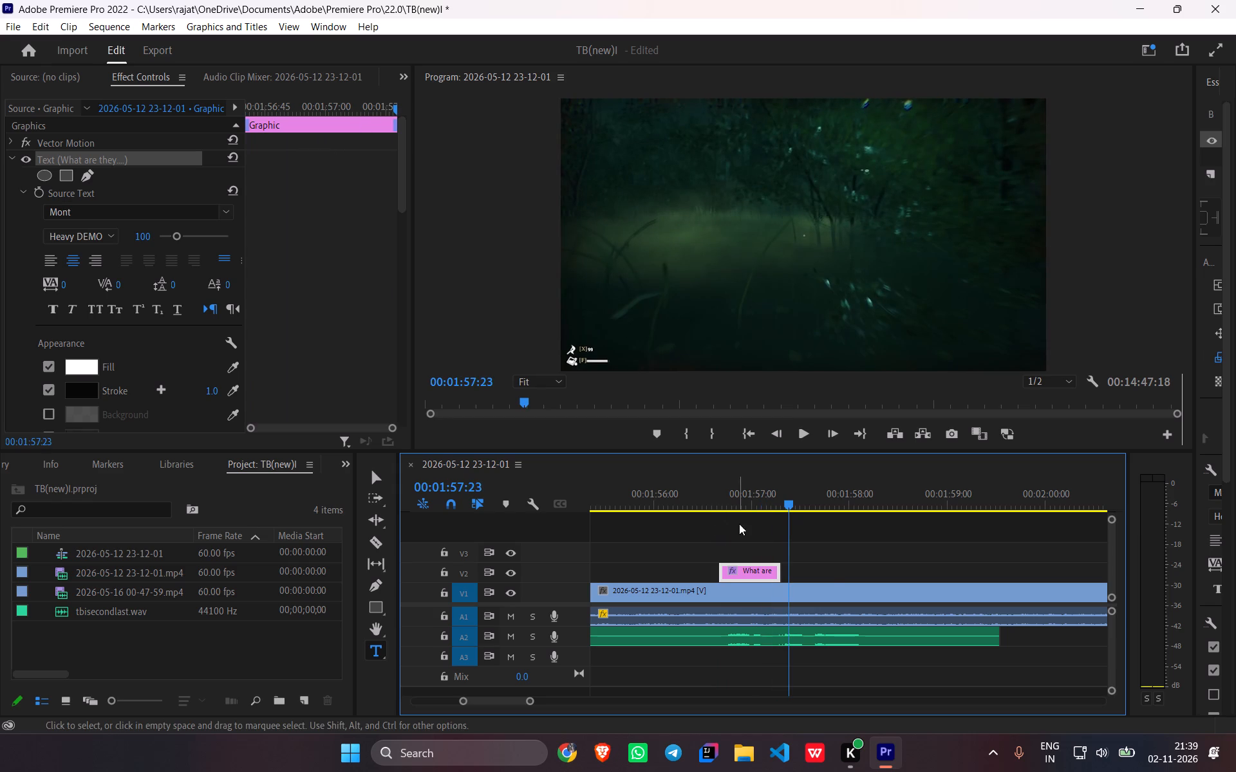
Paste a caption copy on V2 at 00:01:57:23 and set its text to "Ghost Piranahs".
{"action": "key", "text": "ctrl+v"}
{"action": "key", "text": "ctrl+space"}
{"action": "key", "text": "space"}
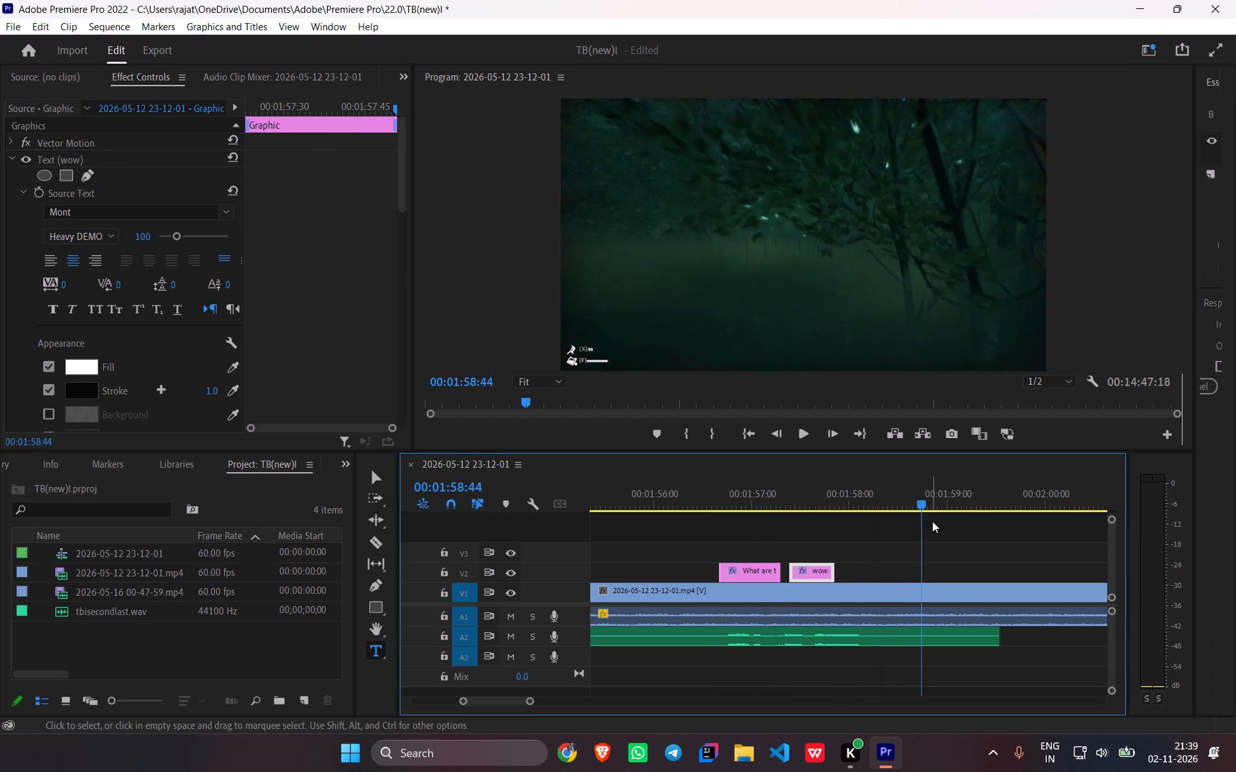
{"action": "left_click_drag", "start_coordinate": [922, 501], "coordinate": [821, 510]}
{"action": "double_click", "coordinate": [806, 336]}
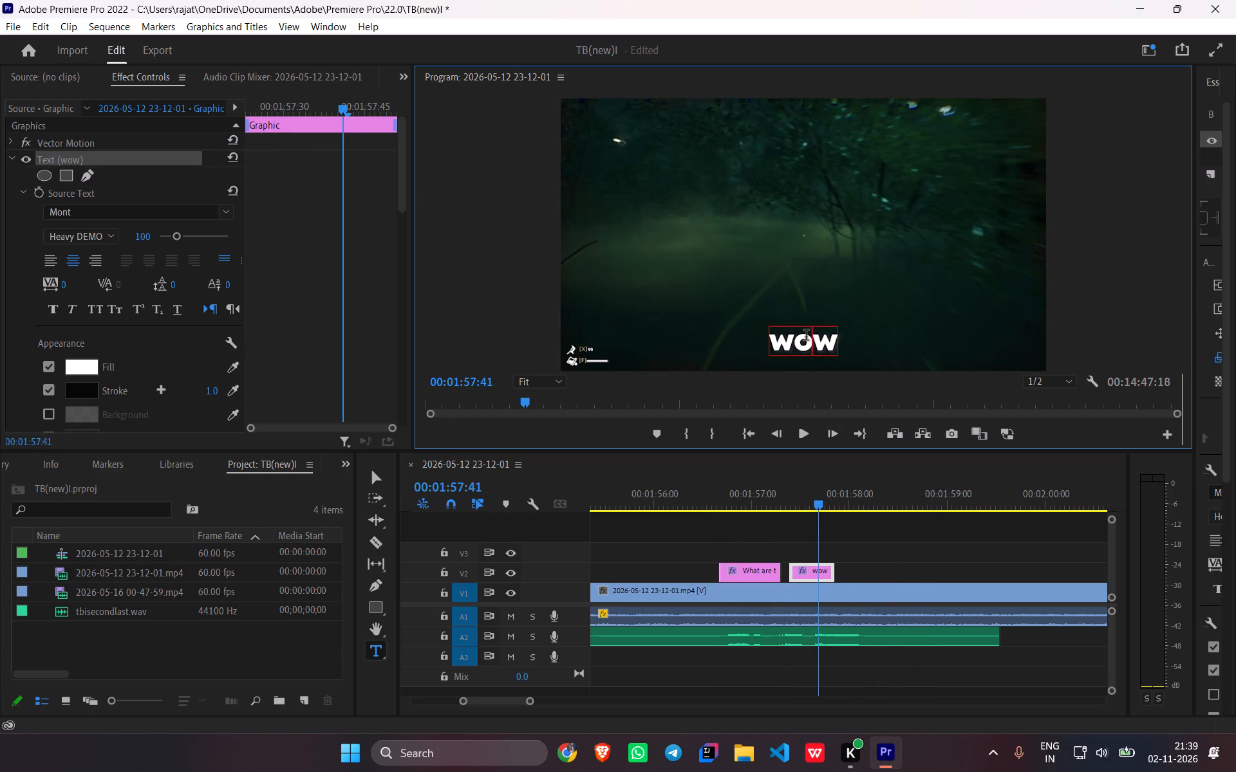
{"action": "type", "text": "Ghost"}
{"action": "key", "text": "space"}
{"action": "type", "text": "Pihran"}
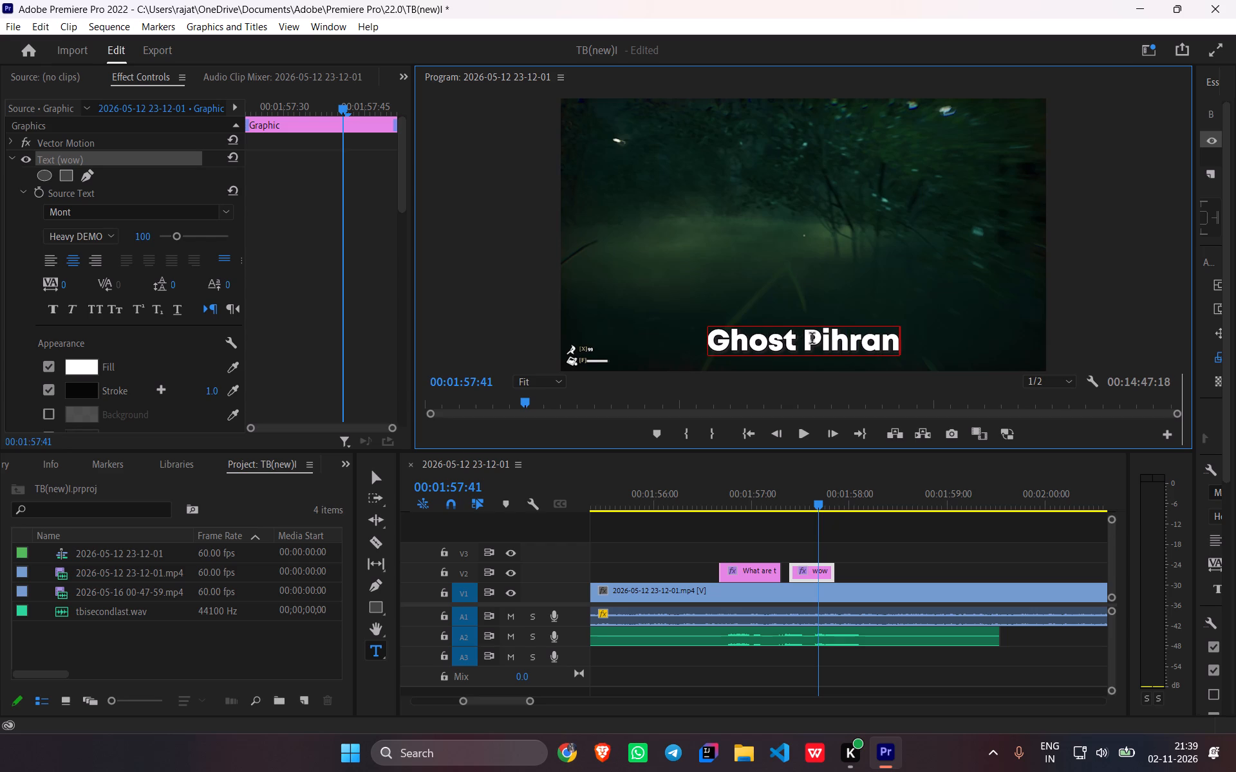
{"action": "type", "text": "ahs"}
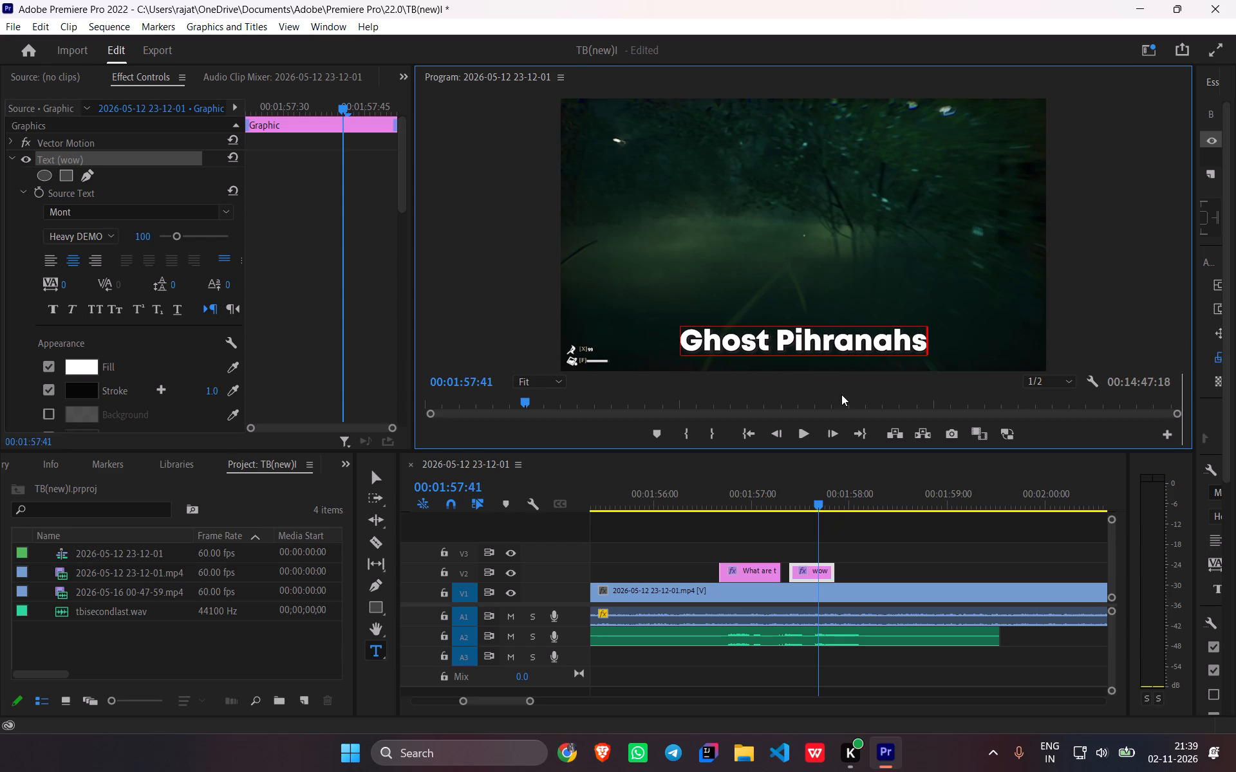
{"action": "left_click", "coordinate": [816, 338]}
{"action": "key", "text": "BackSpace"}
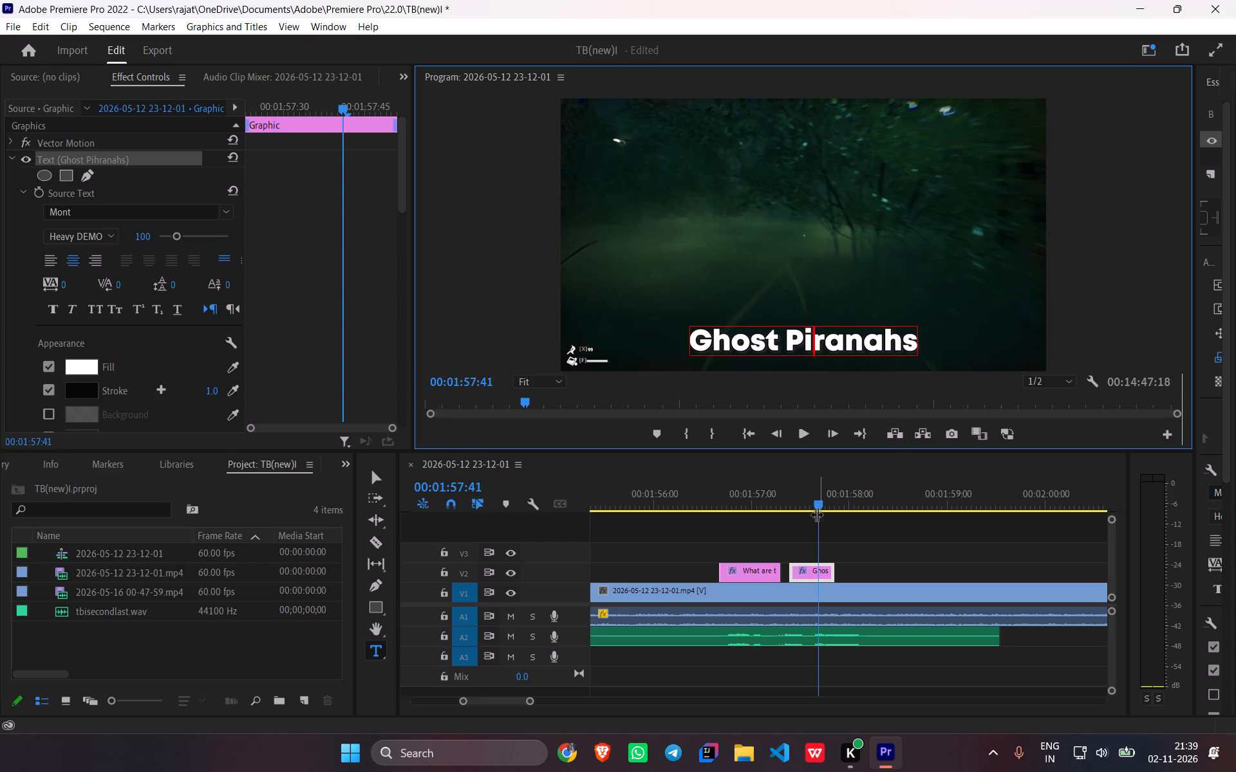
Extend the end of the "Ghost Piranahs" caption to 00:01:58:01 and play it back.
{"action": "left_click_drag", "start_coordinate": [816, 513], "coordinate": [783, 518]}
{"action": "key", "text": "space"}
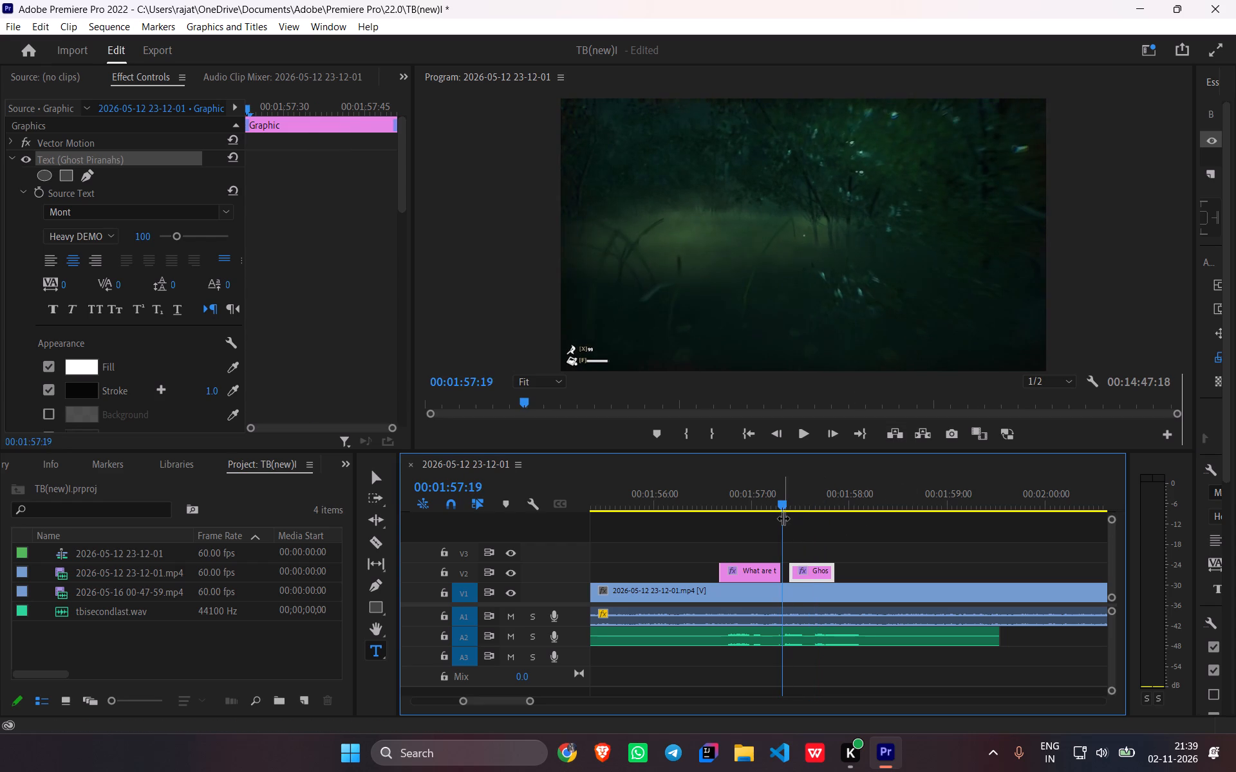
{"action": "key", "text": "space"}
{"action": "left_click_drag", "start_coordinate": [833, 573], "coordinate": [836, 573]}
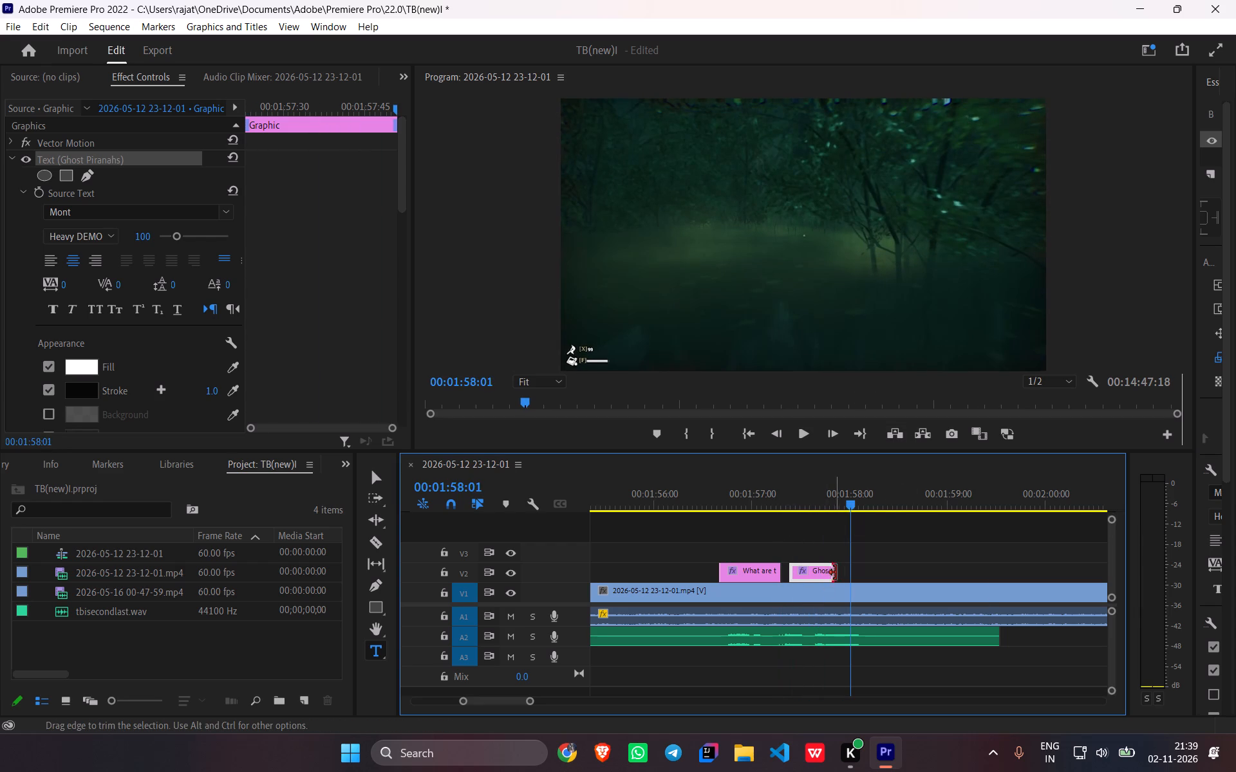
{"action": "left_click_drag", "start_coordinate": [836, 573], "coordinate": [850, 576]}
{"action": "left_click_drag", "start_coordinate": [852, 492], "coordinate": [777, 502]}
{"action": "key", "text": "space"}
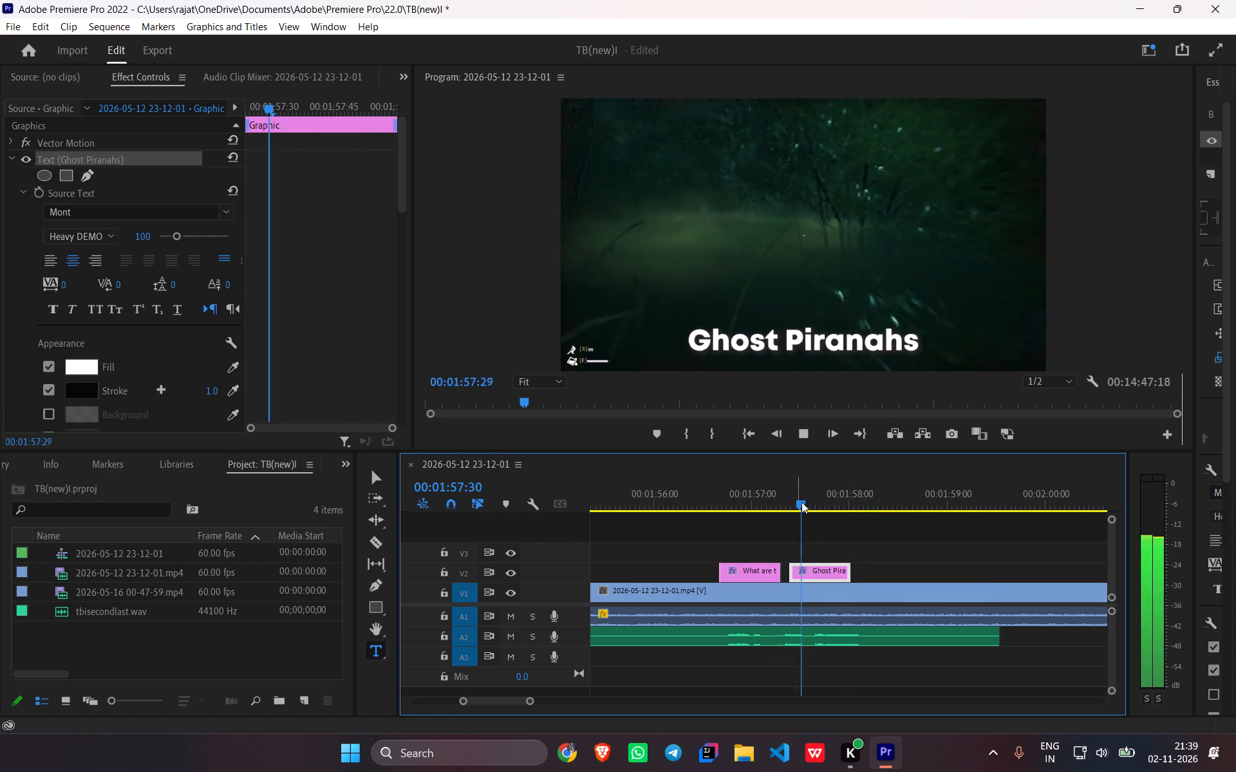
{"action": "key", "text": "space"}
Add a question mark to the end of the "Ghost Piranahs" caption and play the section back.
{"action": "left_click", "coordinate": [919, 342]}
{"action": "left_click", "coordinate": [907, 335]}
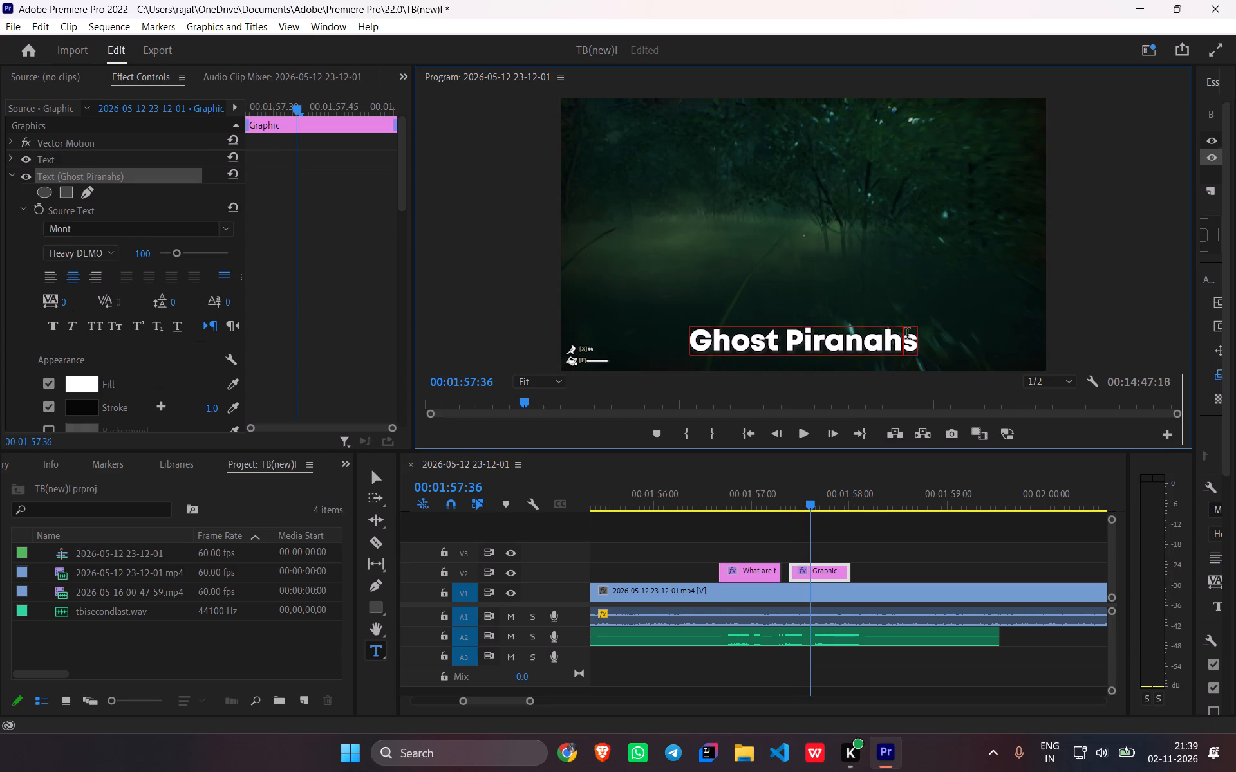
{"action": "left_click", "coordinate": [914, 336]}
{"action": "key", "text": "shift+question"}
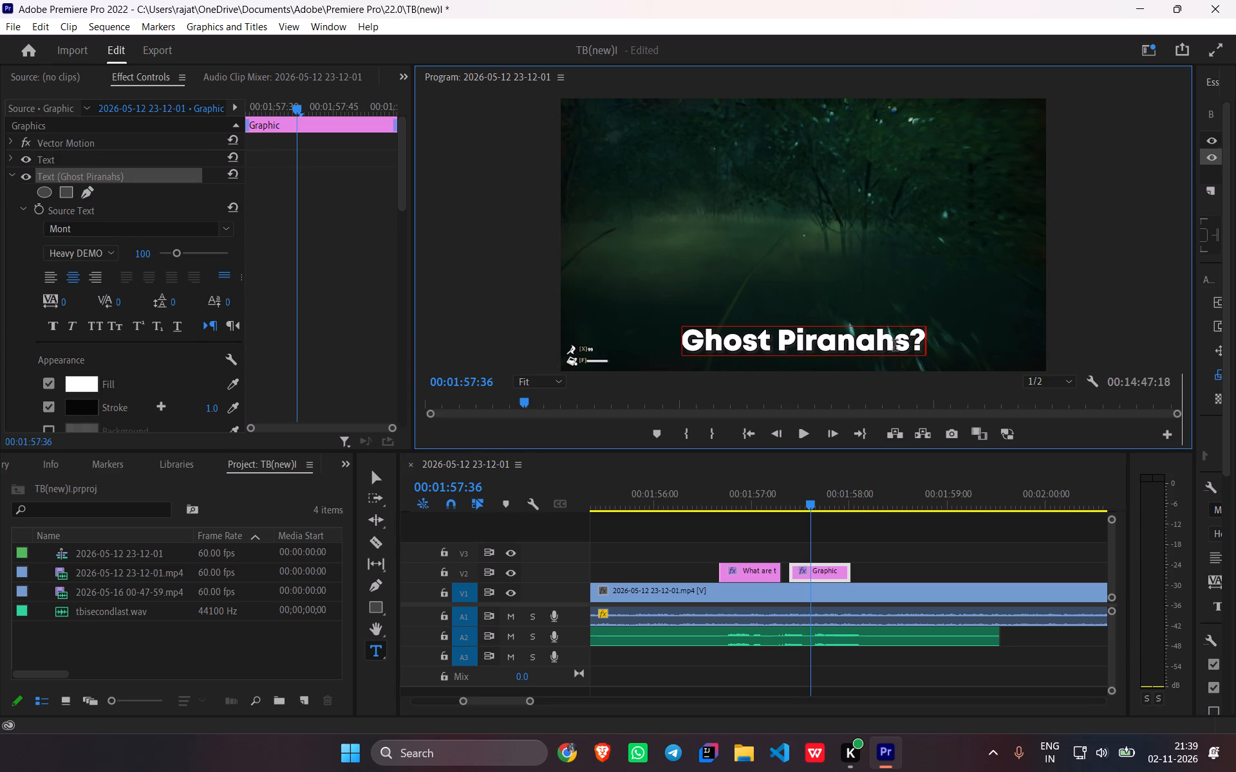
{"action": "left_click_drag", "start_coordinate": [805, 498], "coordinate": [715, 500]}
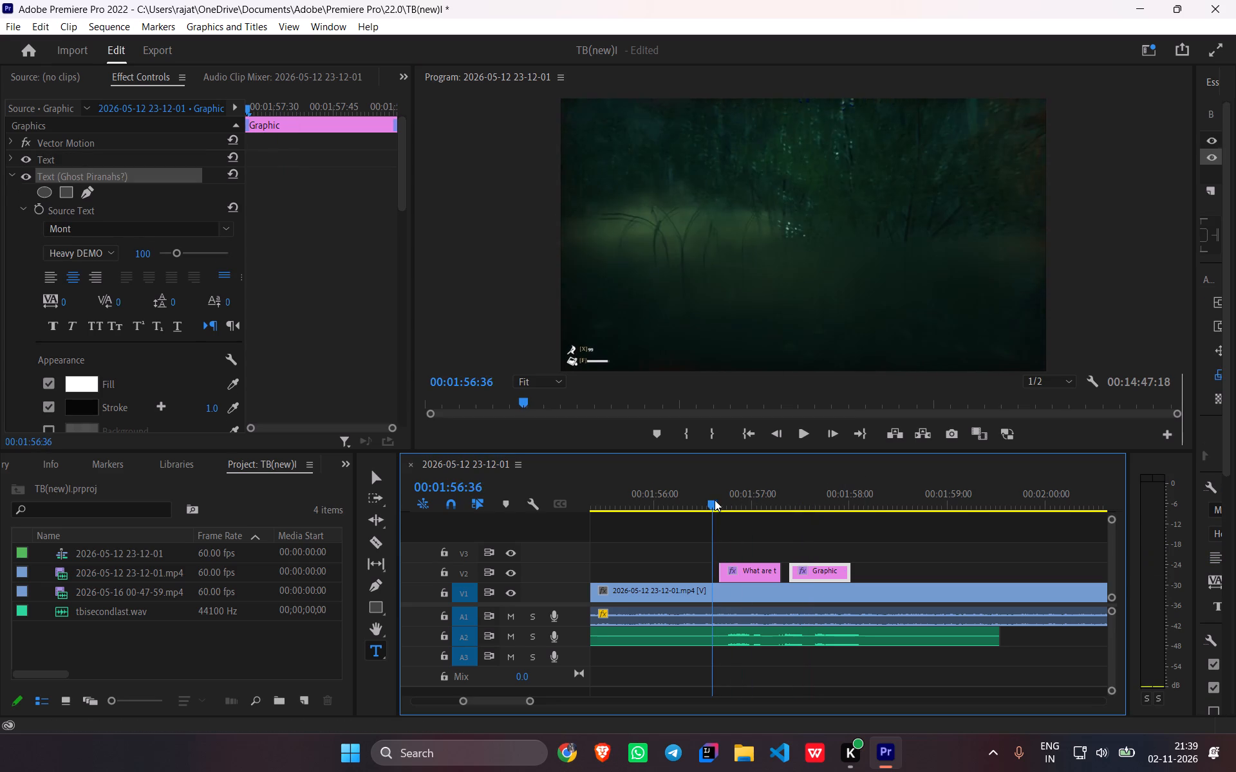
{"action": "key", "text": "space"}
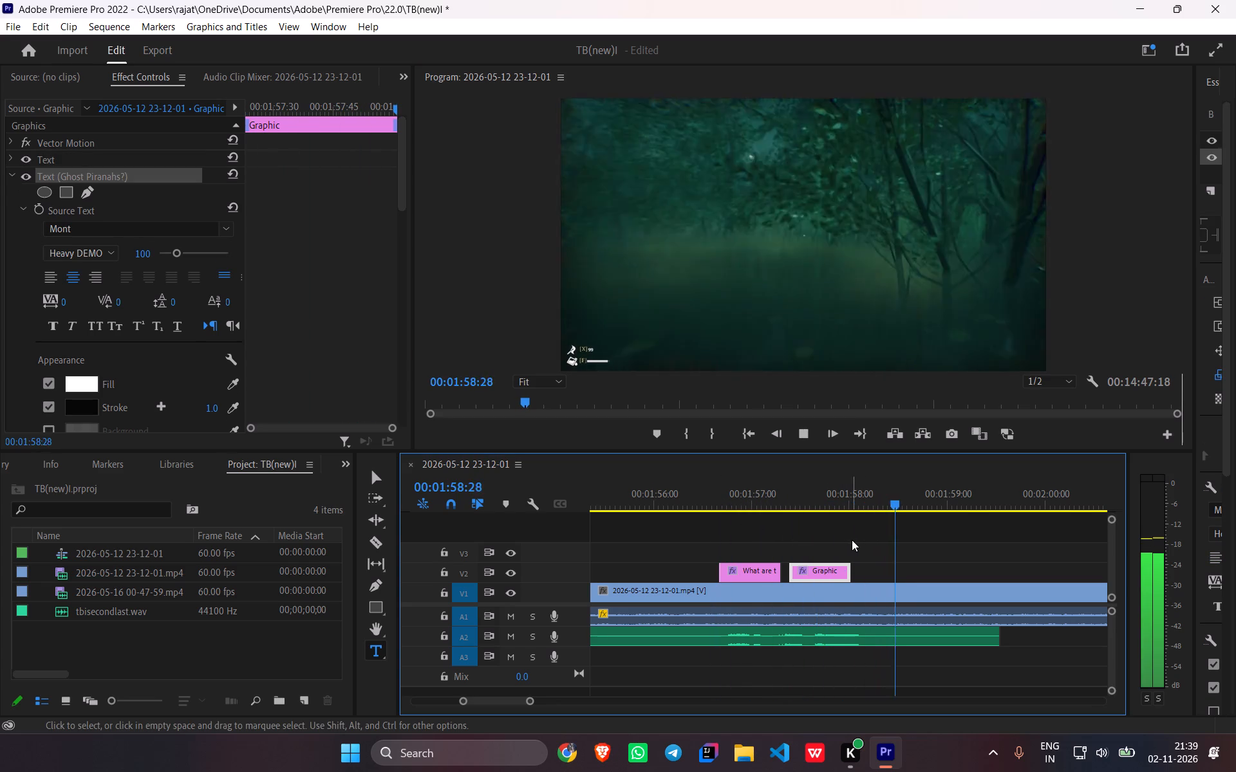
Play on past the "Ghost Piranahs?" caption to the next voice-over clip on A2 and listen to its first line.
{"action": "scroll", "coordinate": [867, 553], "scroll_direction": "down", "scroll_amount": 7}
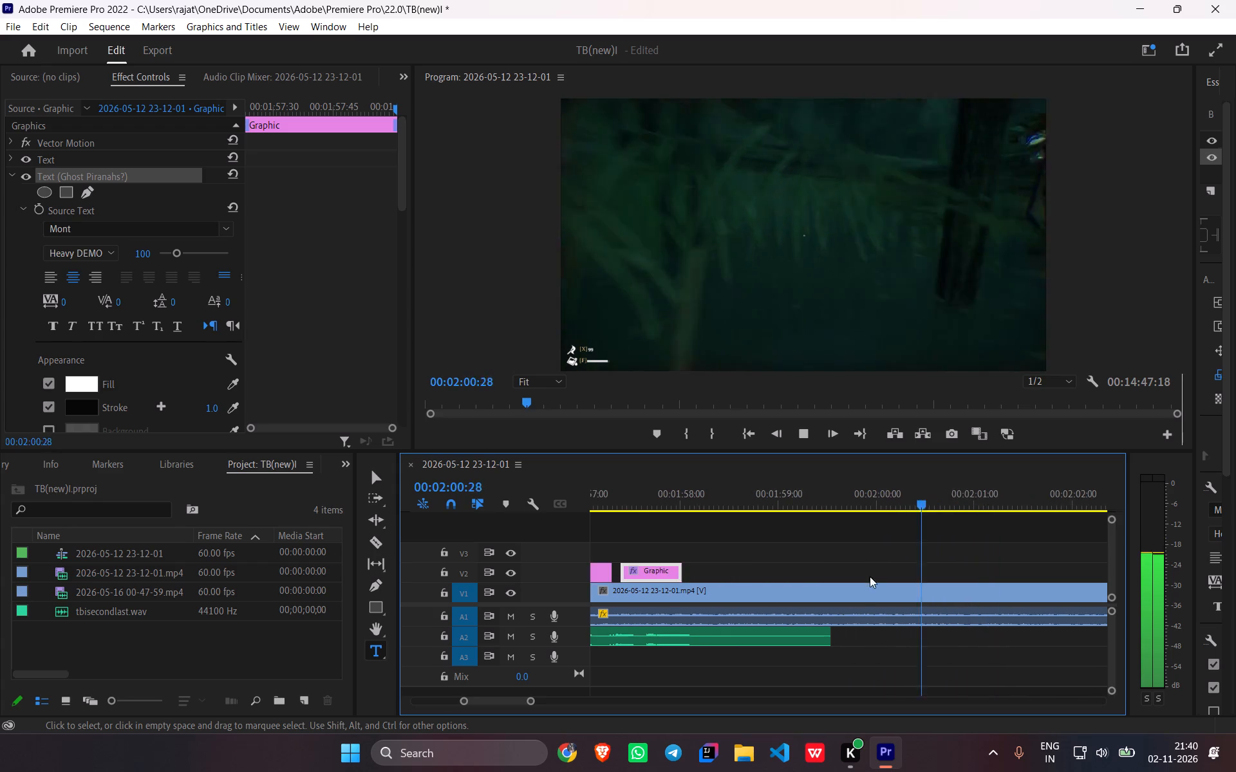
{"action": "scroll", "coordinate": [859, 594], "scroll_direction": "down", "scroll_amount": 20}
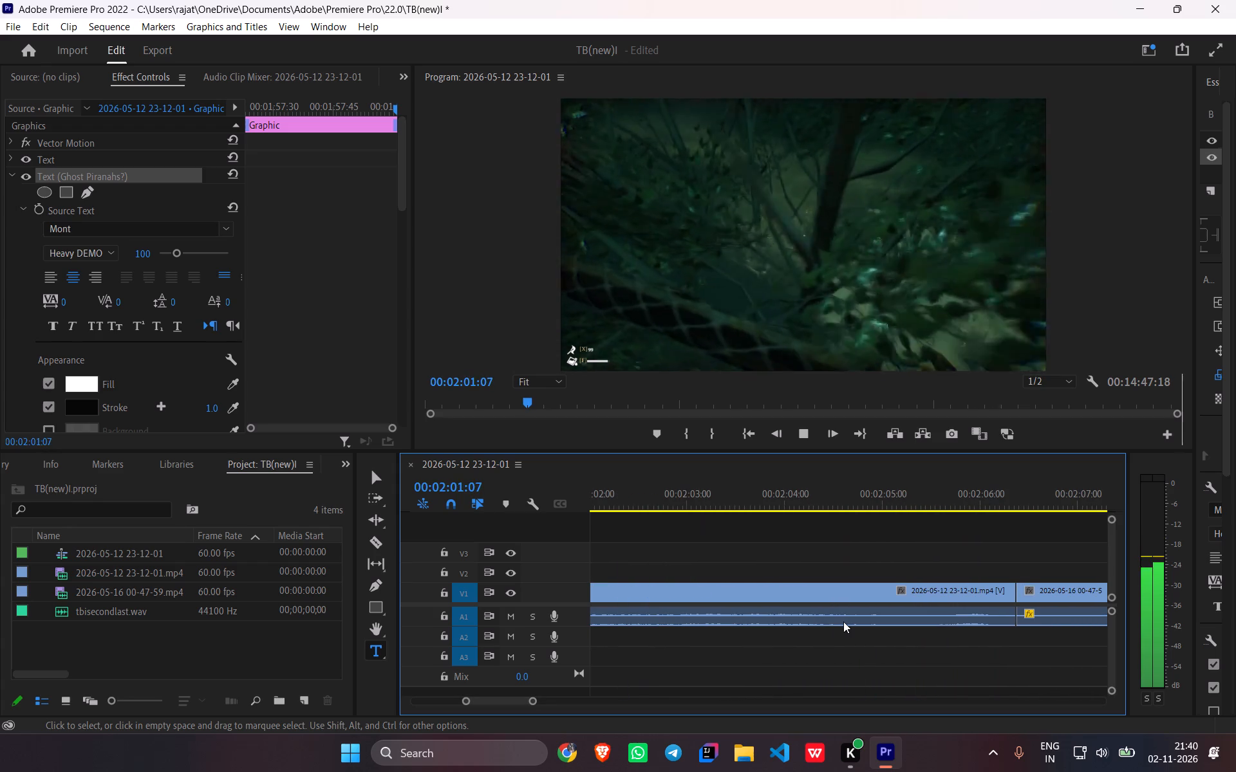
{"action": "scroll", "coordinate": [843, 611], "scroll_direction": "down", "scroll_amount": 20}
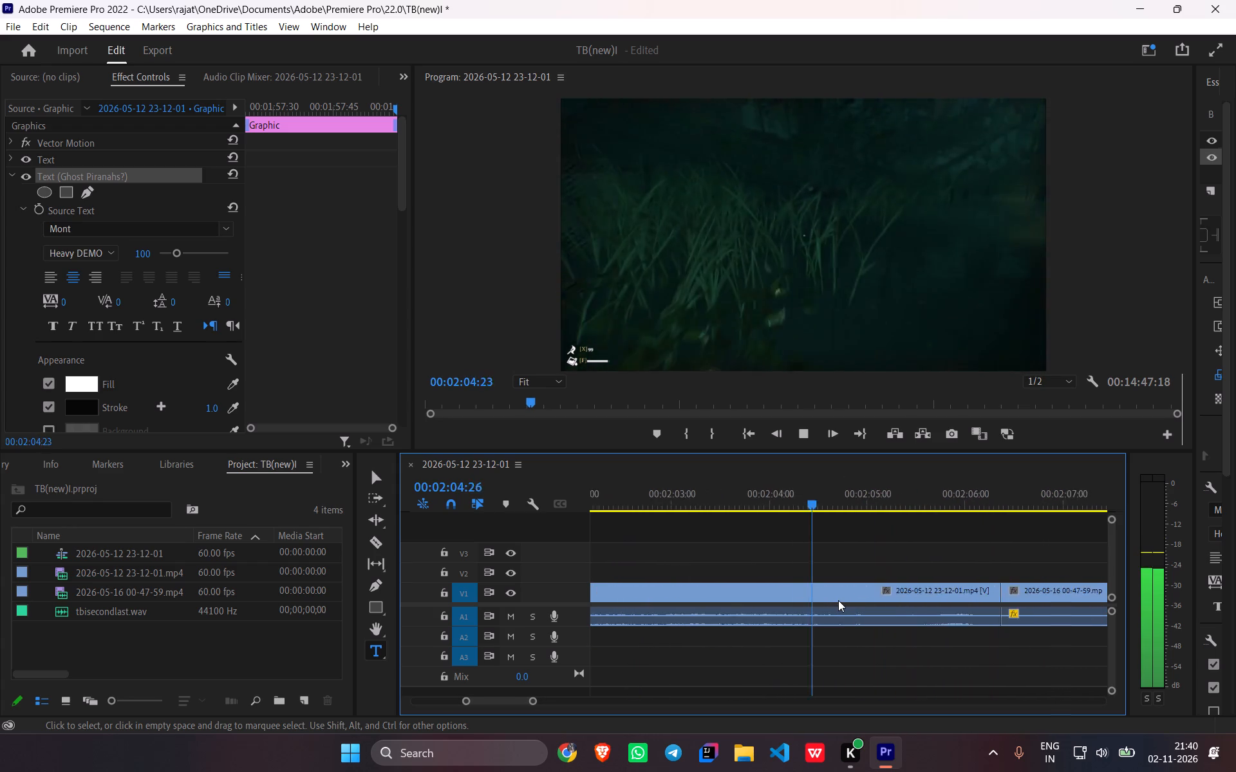
{"action": "scroll", "coordinate": [838, 600], "scroll_direction": "down", "scroll_amount": 15}
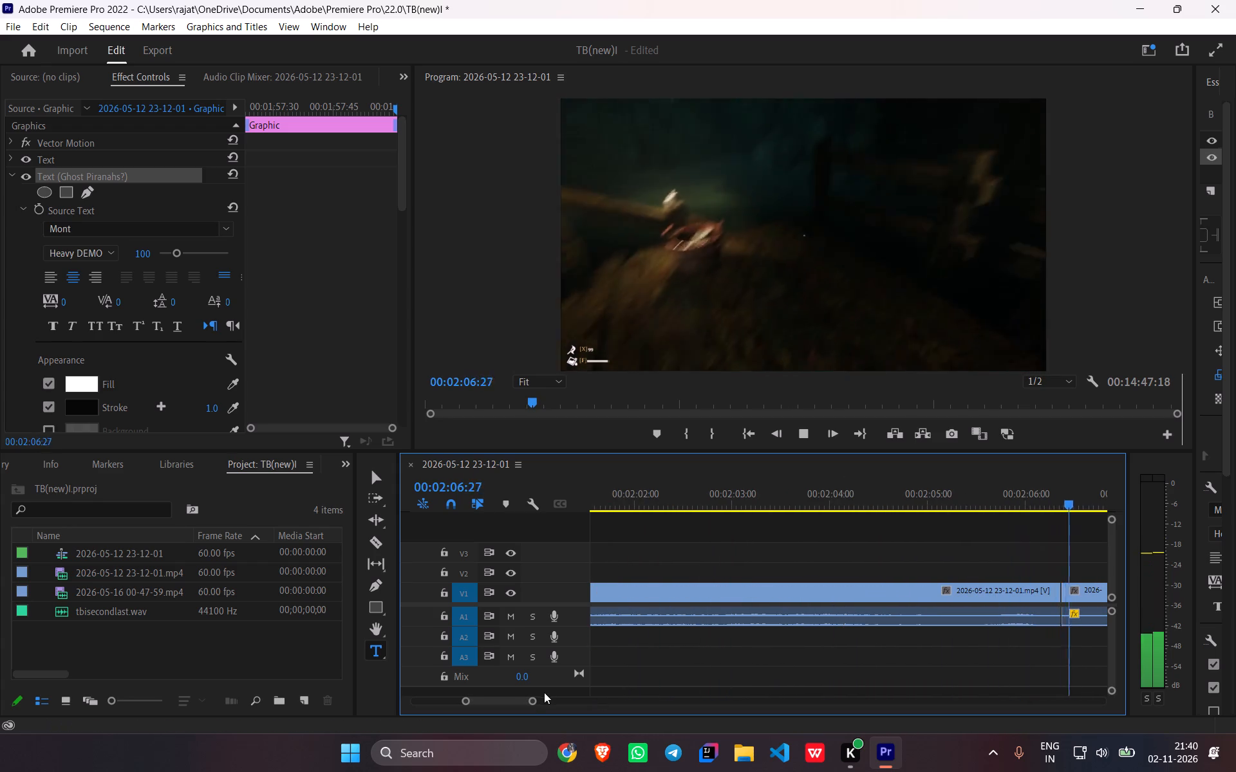
{"action": "left_click_drag", "start_coordinate": [532, 698], "coordinate": [574, 704]}
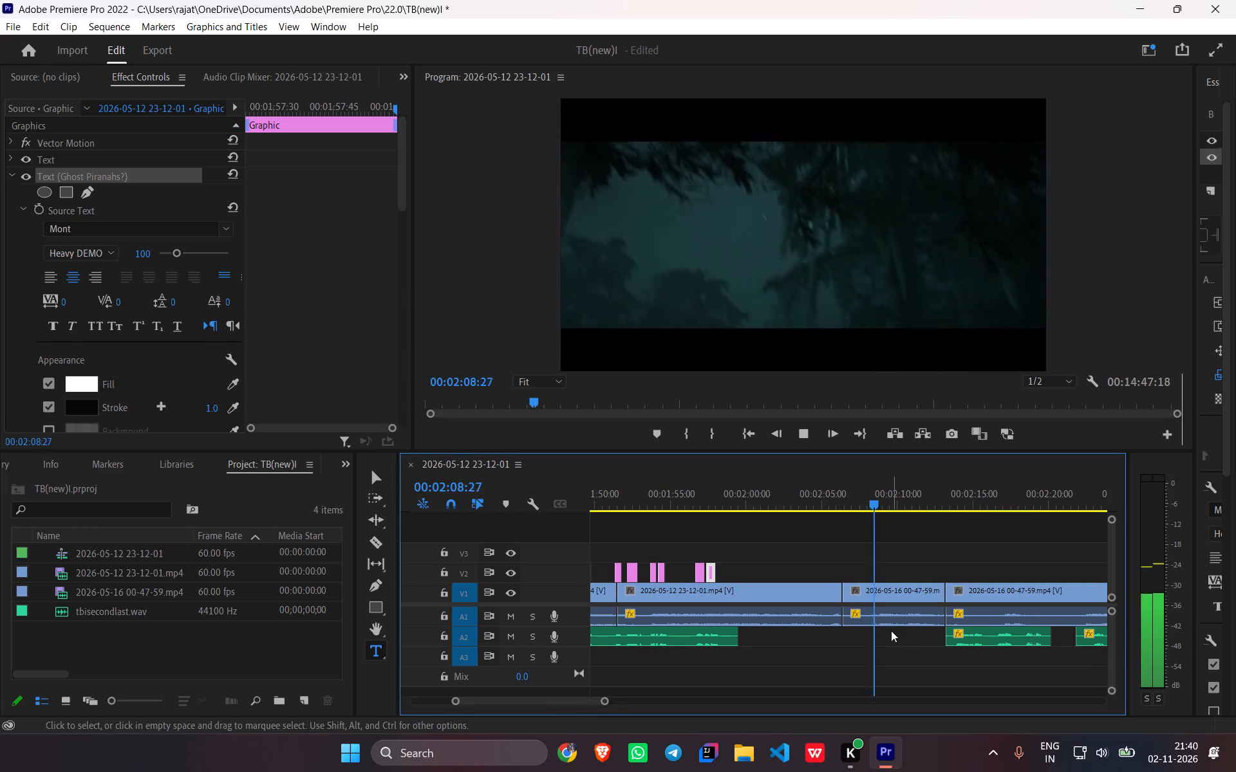
{"action": "scroll", "coordinate": [891, 630], "scroll_direction": "down", "scroll_amount": 7}
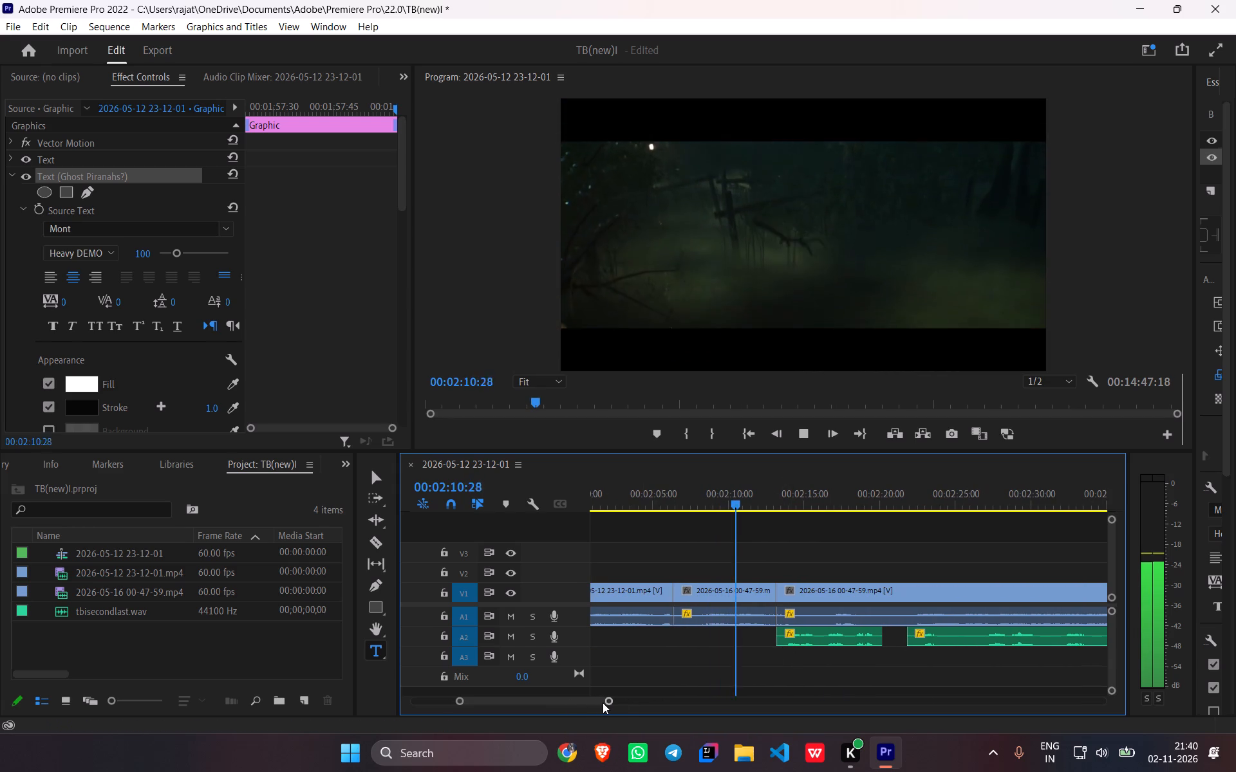
{"action": "left_click_drag", "start_coordinate": [608, 703], "coordinate": [560, 701]}
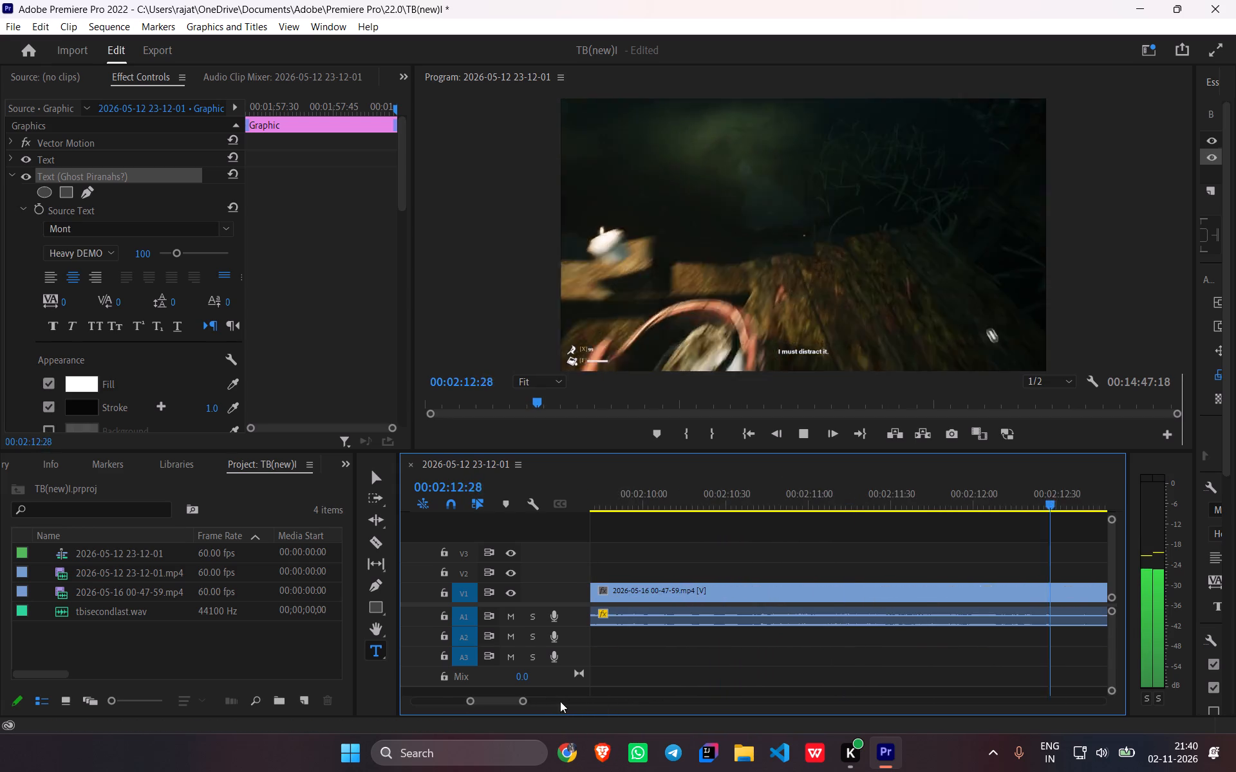
{"action": "key", "text": "space"}
{"action": "key", "text": "space"}
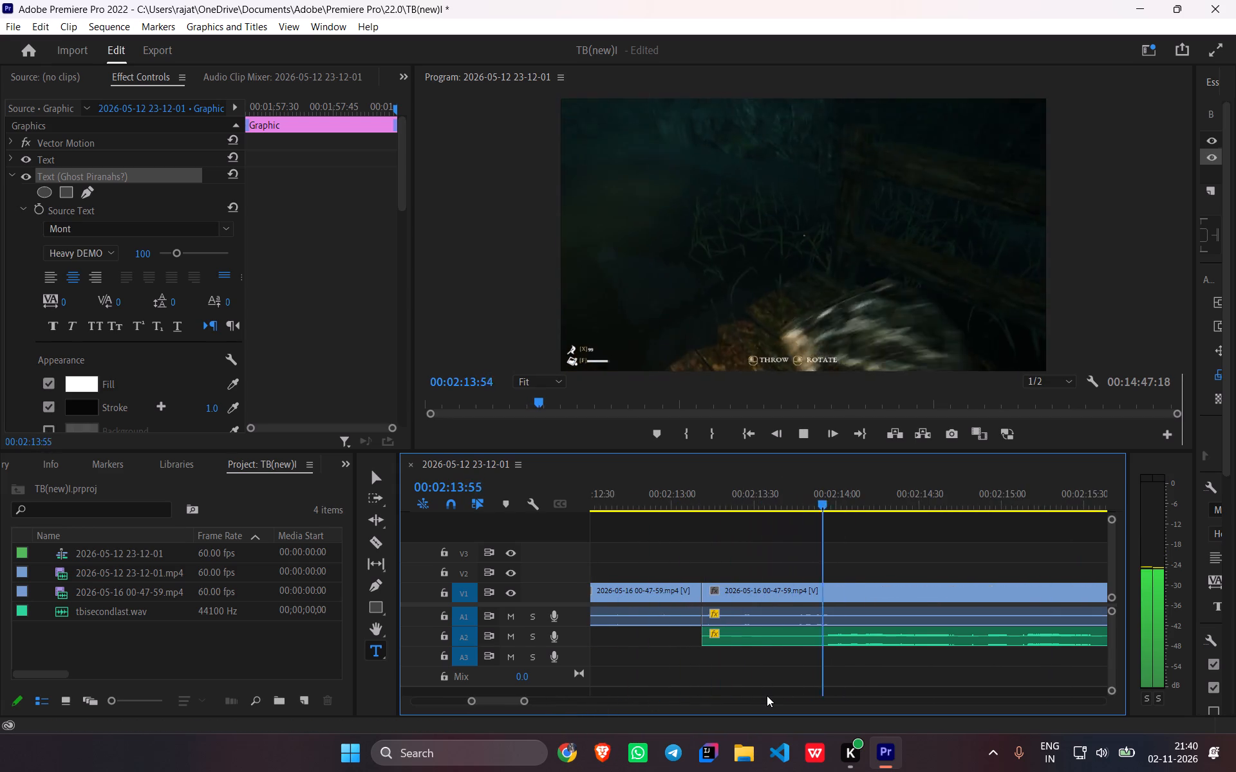
{"action": "key", "text": "space"}
{"action": "left_click_drag", "start_coordinate": [973, 507], "coordinate": [872, 522]}
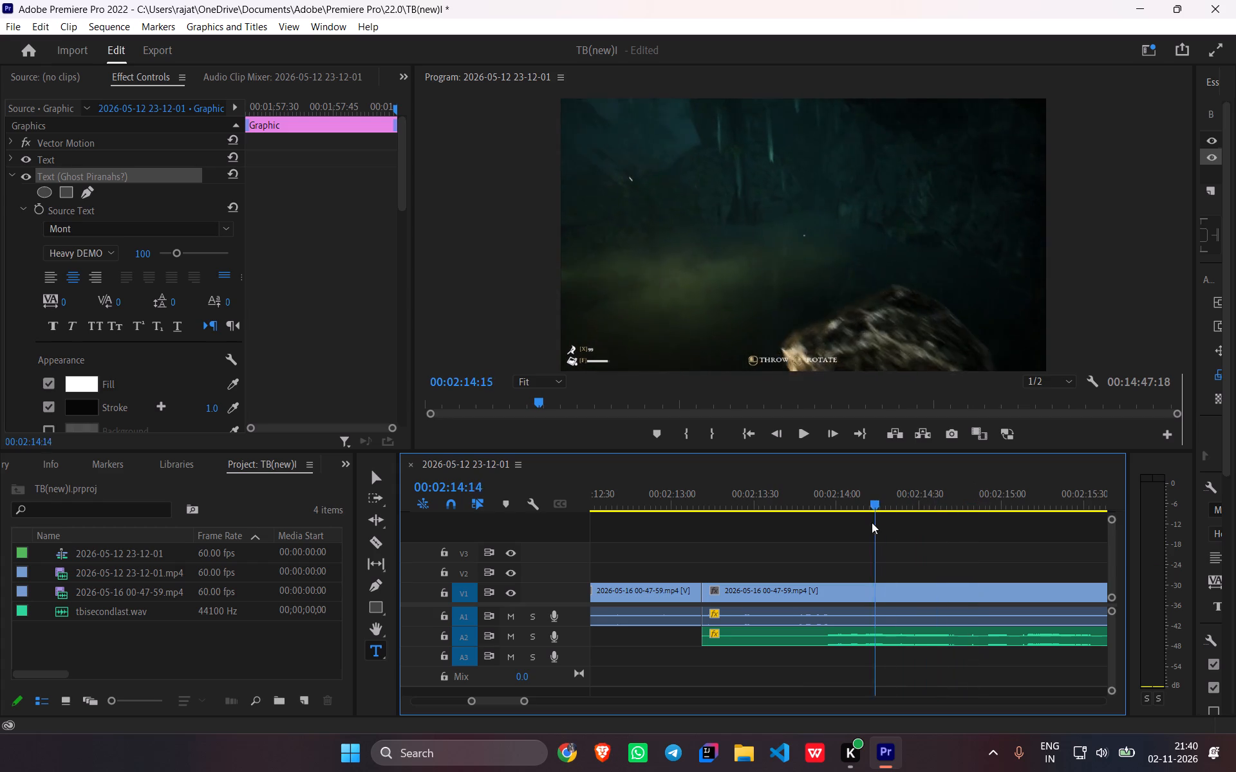
{"action": "left_click_drag", "start_coordinate": [872, 522], "coordinate": [814, 539]}
{"action": "key", "text": "space"}
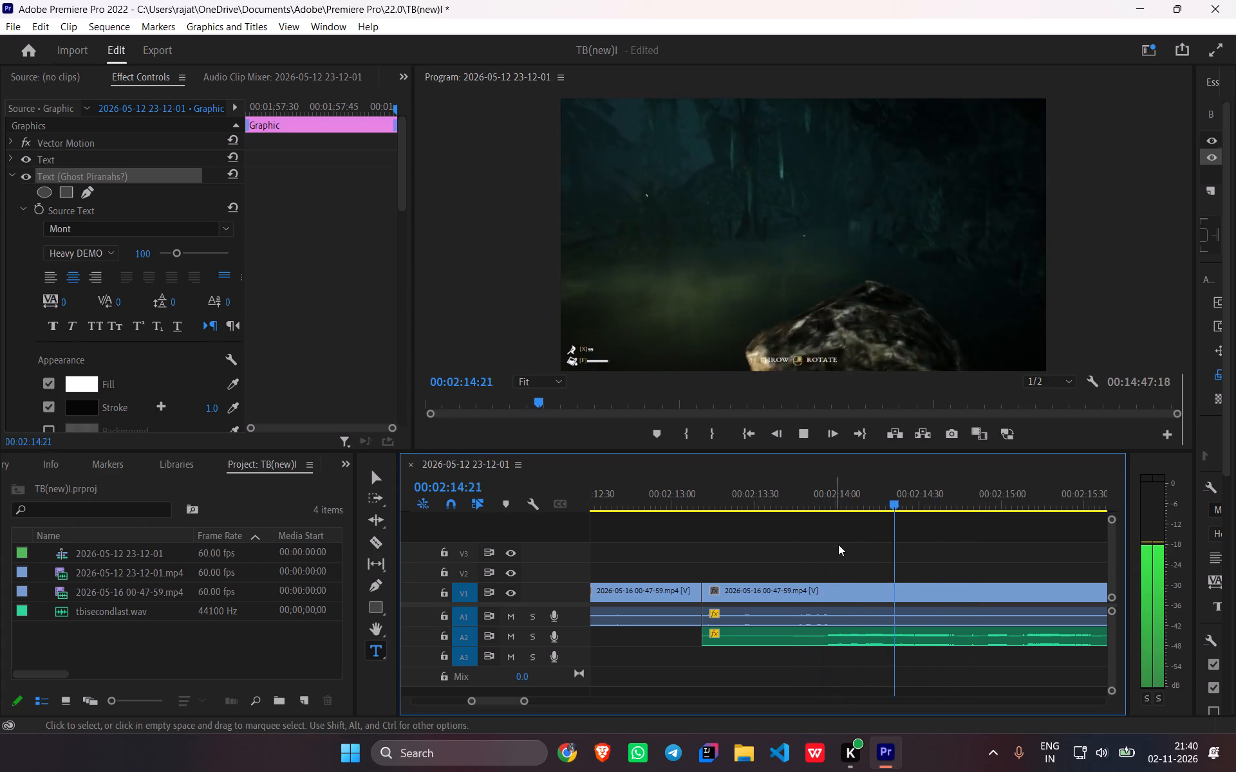
{"action": "key", "text": "space"}
Return to the start of the spoken line, paste a caption copy on V2 at 00:02:13:55 and set its text to "Ahh....".
{"action": "scroll", "coordinate": [884, 615], "scroll_direction": "up", "scroll_amount": 4}
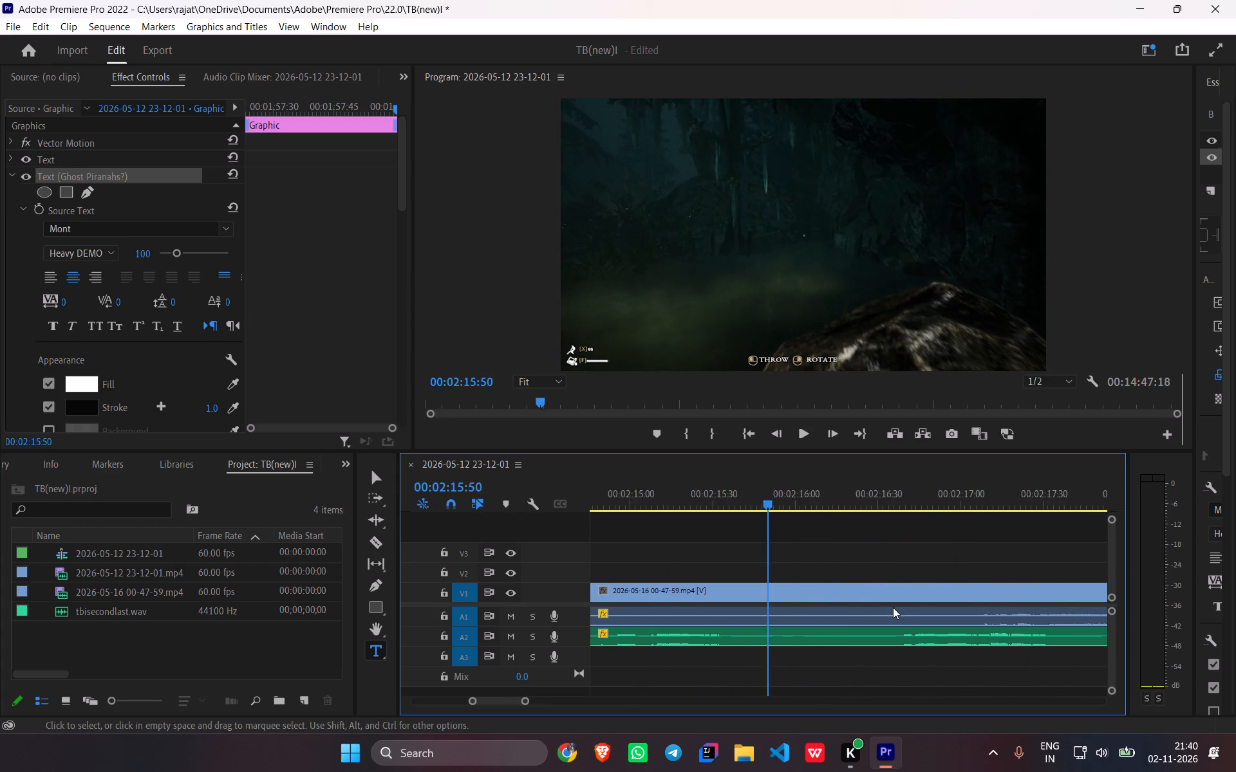
{"action": "scroll", "coordinate": [893, 607], "scroll_direction": "up", "scroll_amount": 6}
{"action": "scroll", "coordinate": [925, 561], "scroll_direction": "up", "scroll_amount": 4}
{"action": "left_click_drag", "start_coordinate": [1009, 500], "coordinate": [841, 523]}
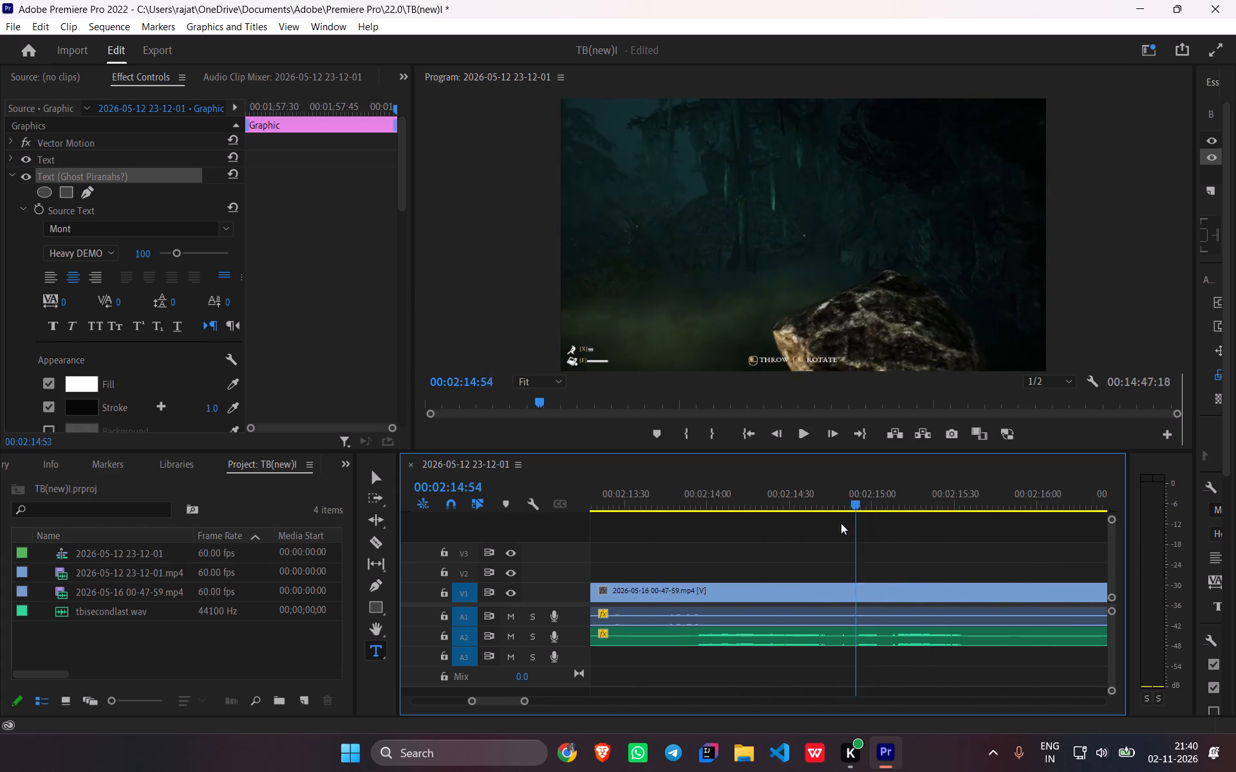
{"action": "left_click_drag", "start_coordinate": [841, 523], "coordinate": [693, 540]}
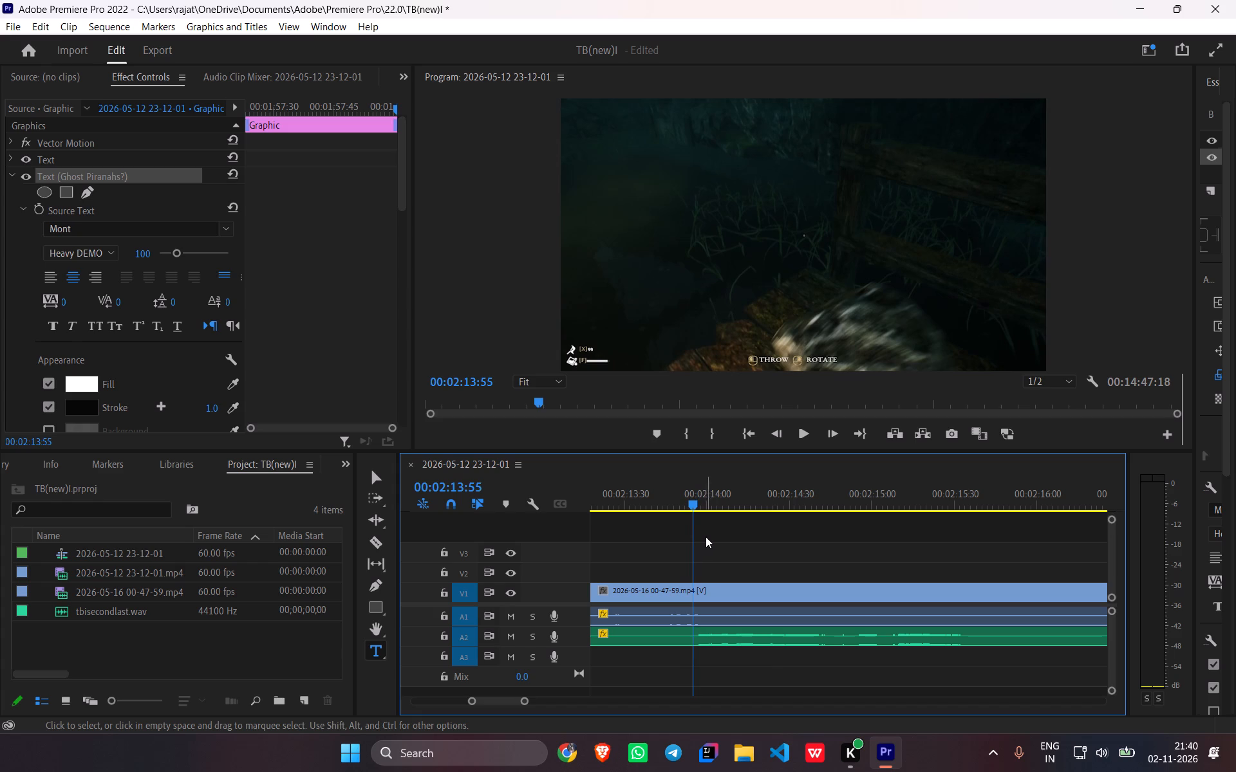
{"action": "key", "text": "ctrl+v"}
{"action": "left_click_drag", "start_coordinate": [774, 506], "coordinate": [749, 506]}
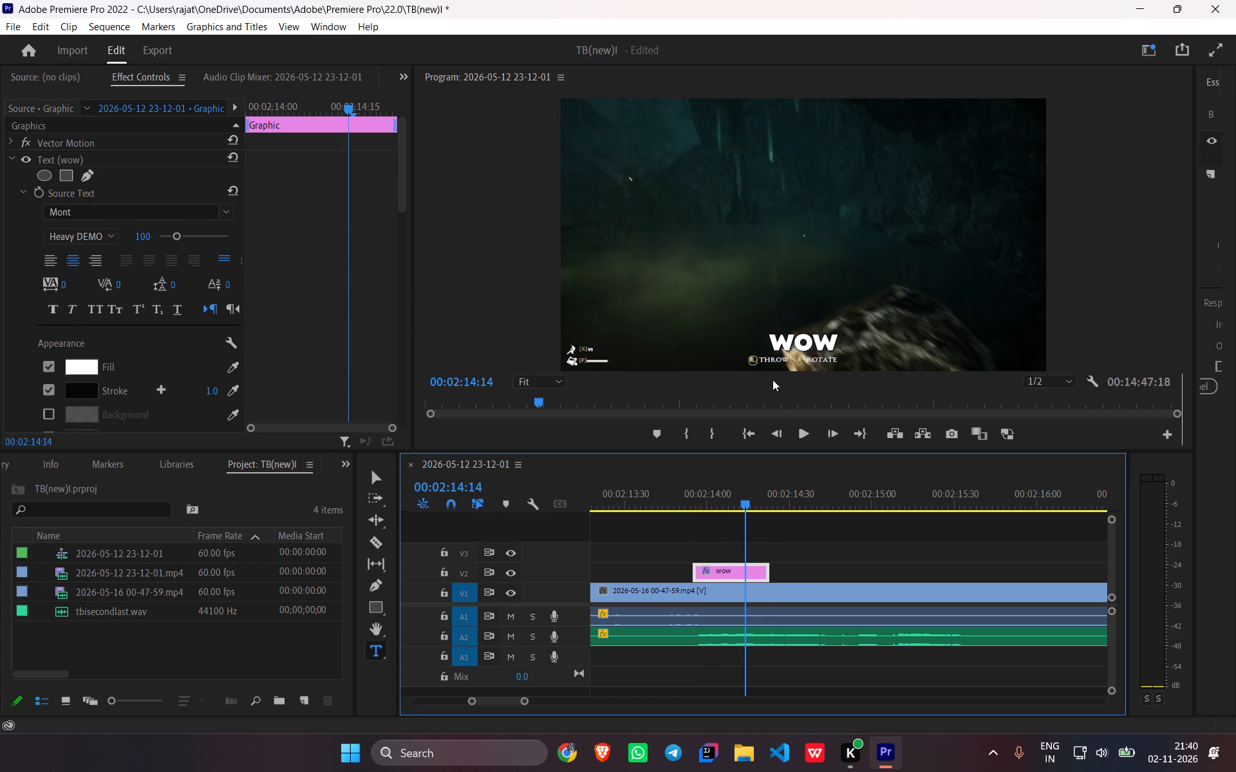
{"action": "double_click", "coordinate": [800, 349]}
{"action": "type", "text": "Ahh"}
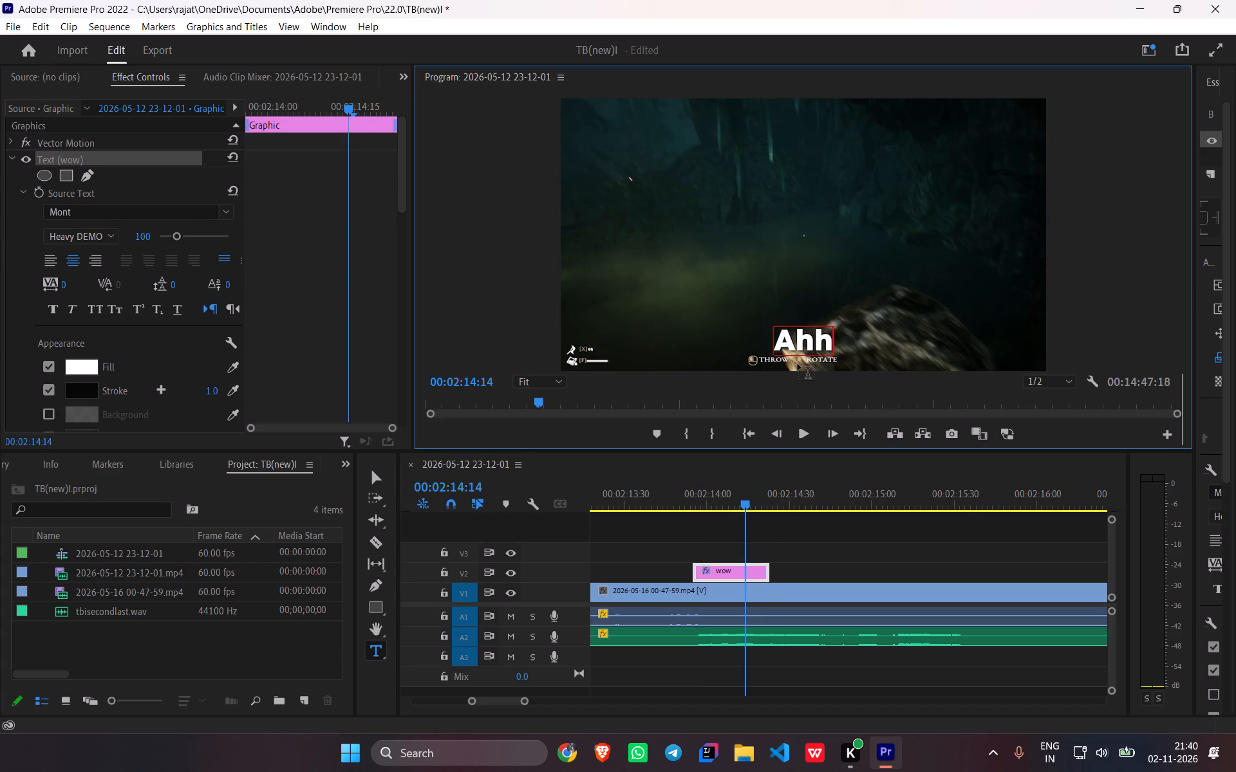
{"action": "type", "text": "...."}
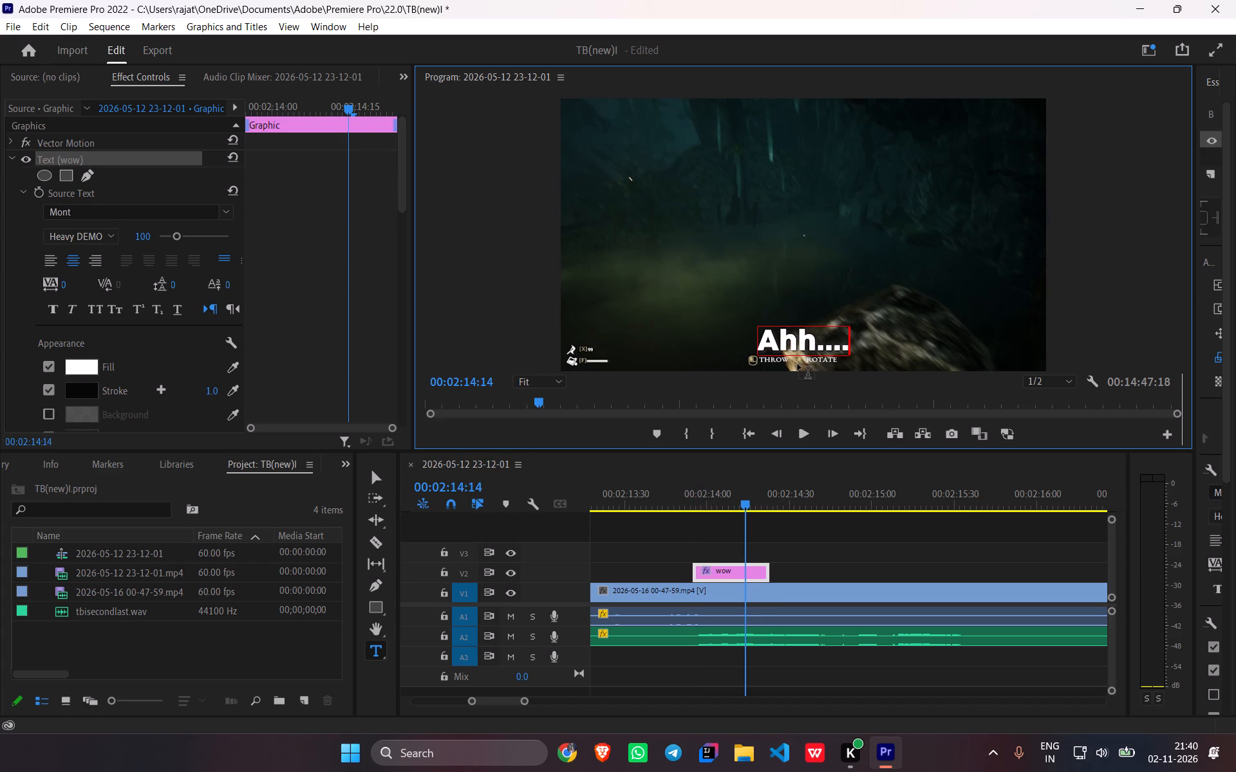
Play back the "Ahh...." caption and extend its end to about 00:02:14:40.
{"action": "left_click_drag", "start_coordinate": [736, 499], "coordinate": [676, 494]}
{"action": "key", "text": "space"}
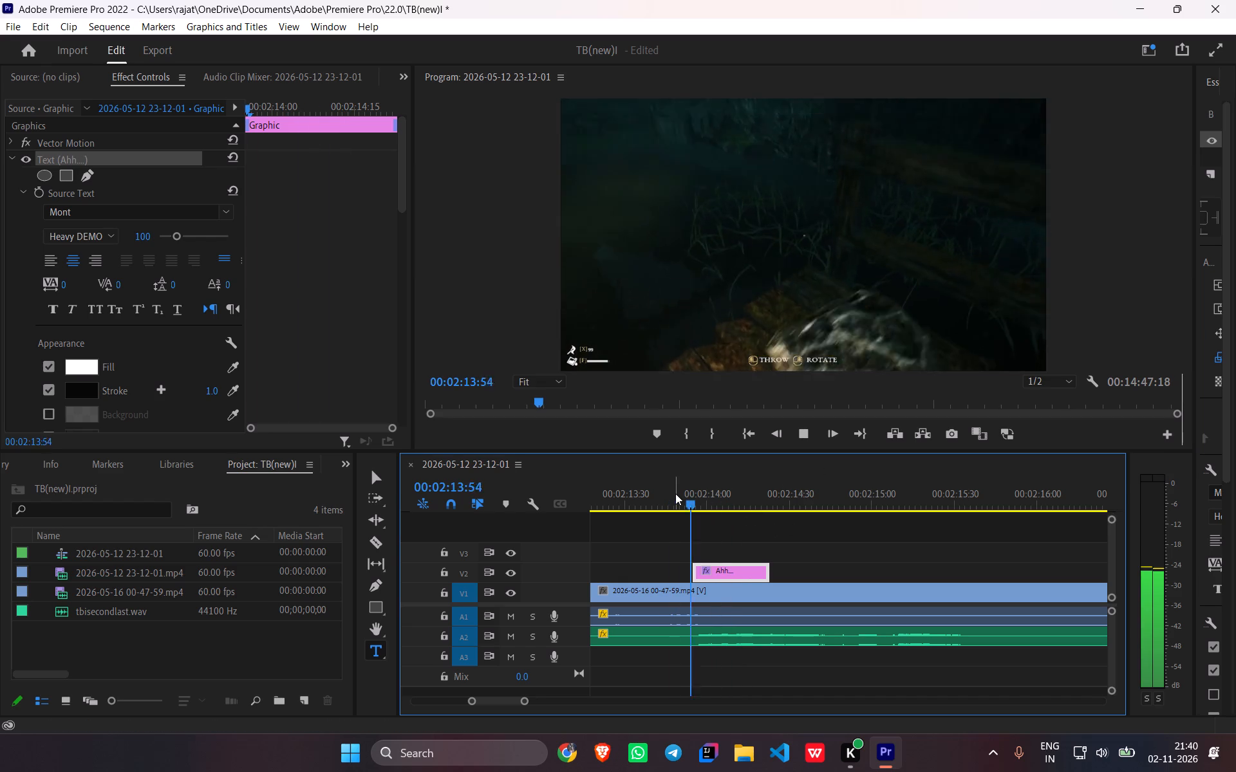
{"action": "key", "text": "space"}
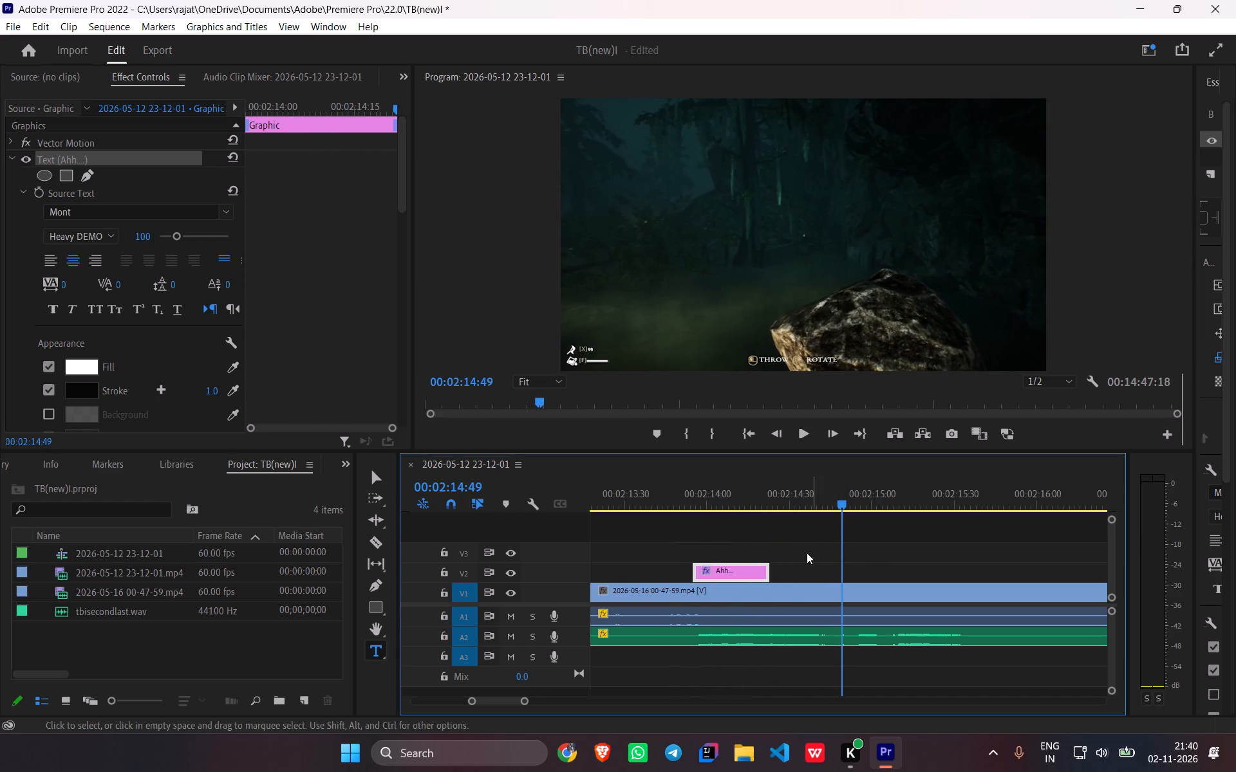
{"action": "left_click_drag", "start_coordinate": [769, 564], "coordinate": [818, 581]}
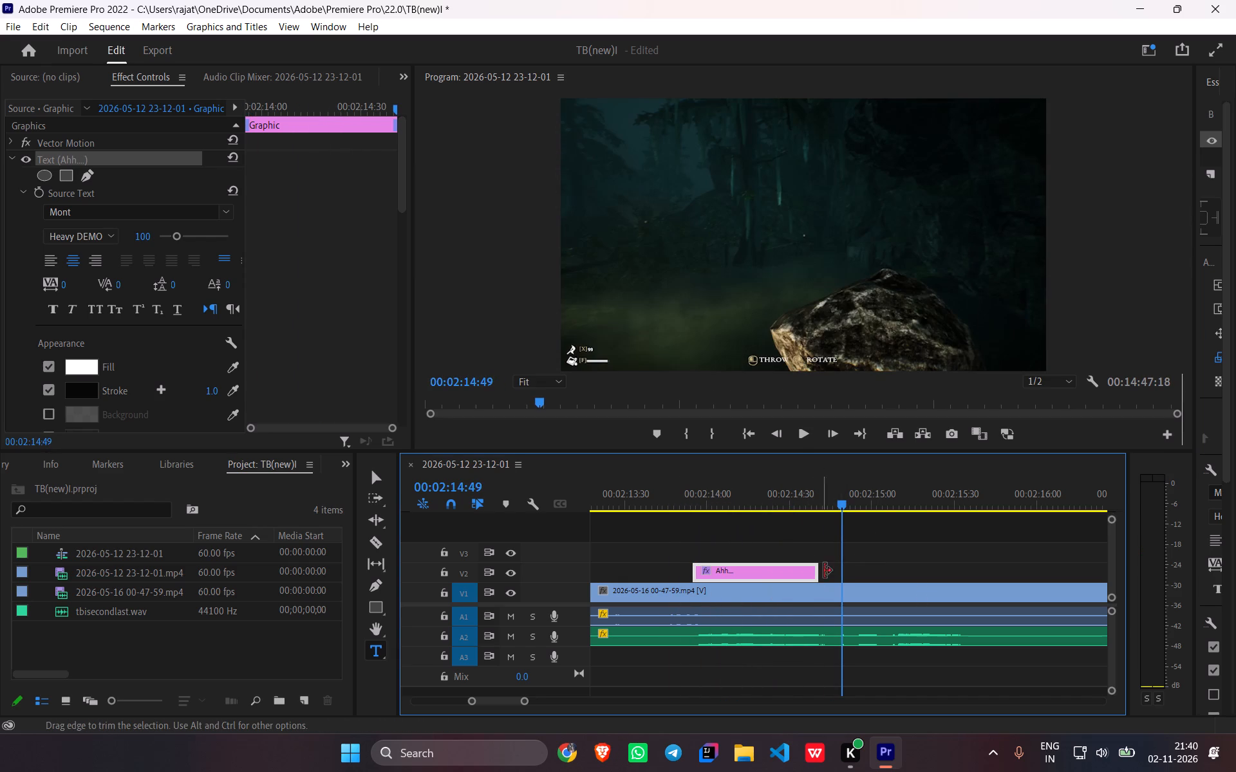
Paste a caption copy on V2 at 00:02:14:49, extend its end to about 00:02:15:31, retext it "THE STONES!!" and play it back.
{"action": "key", "text": "ctrl+v"}
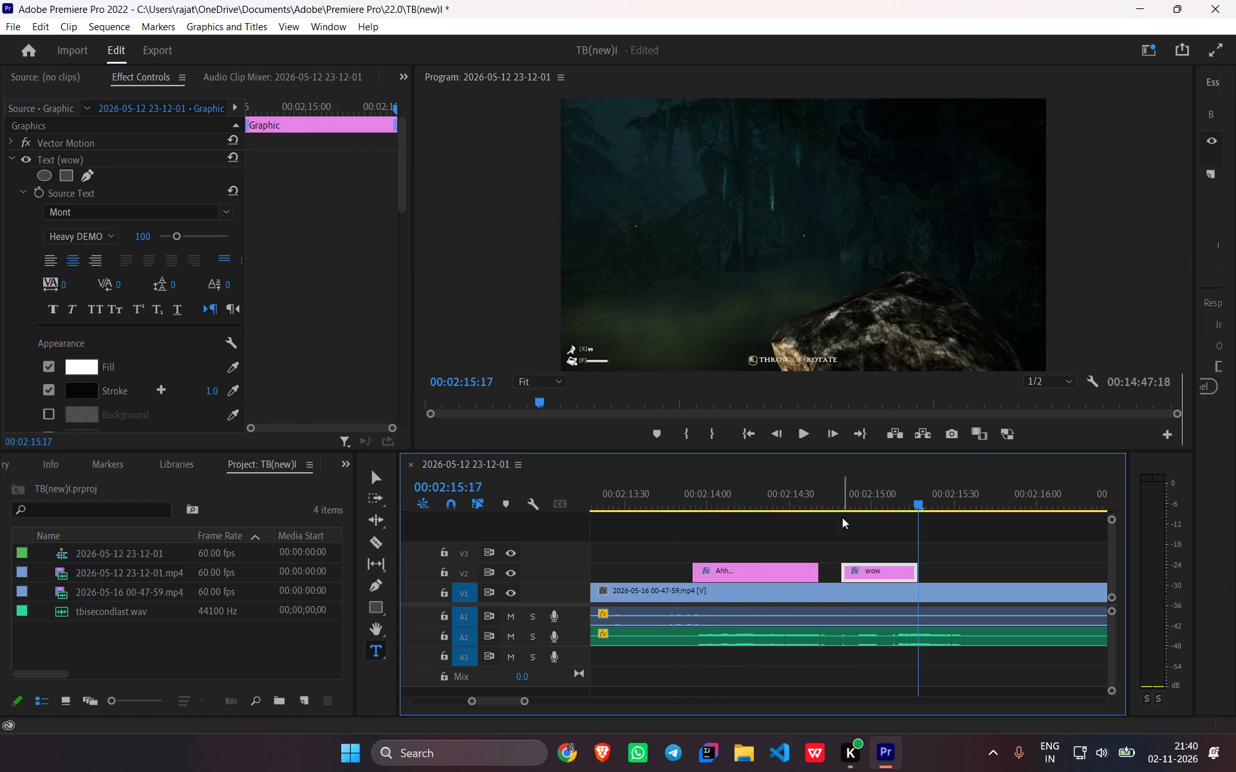
{"action": "left_click_drag", "start_coordinate": [915, 573], "coordinate": [929, 573]}
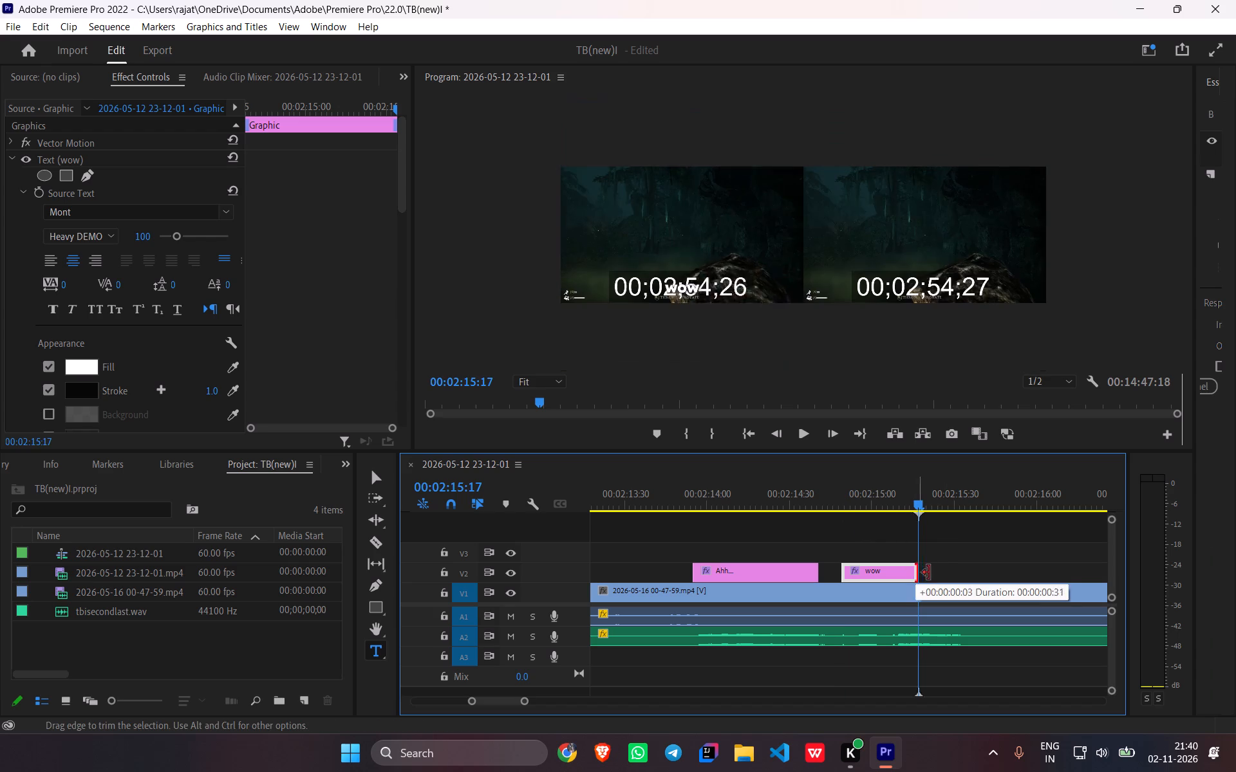
{"action": "left_click_drag", "start_coordinate": [929, 573], "coordinate": [956, 574]}
{"action": "double_click", "coordinate": [796, 344]}
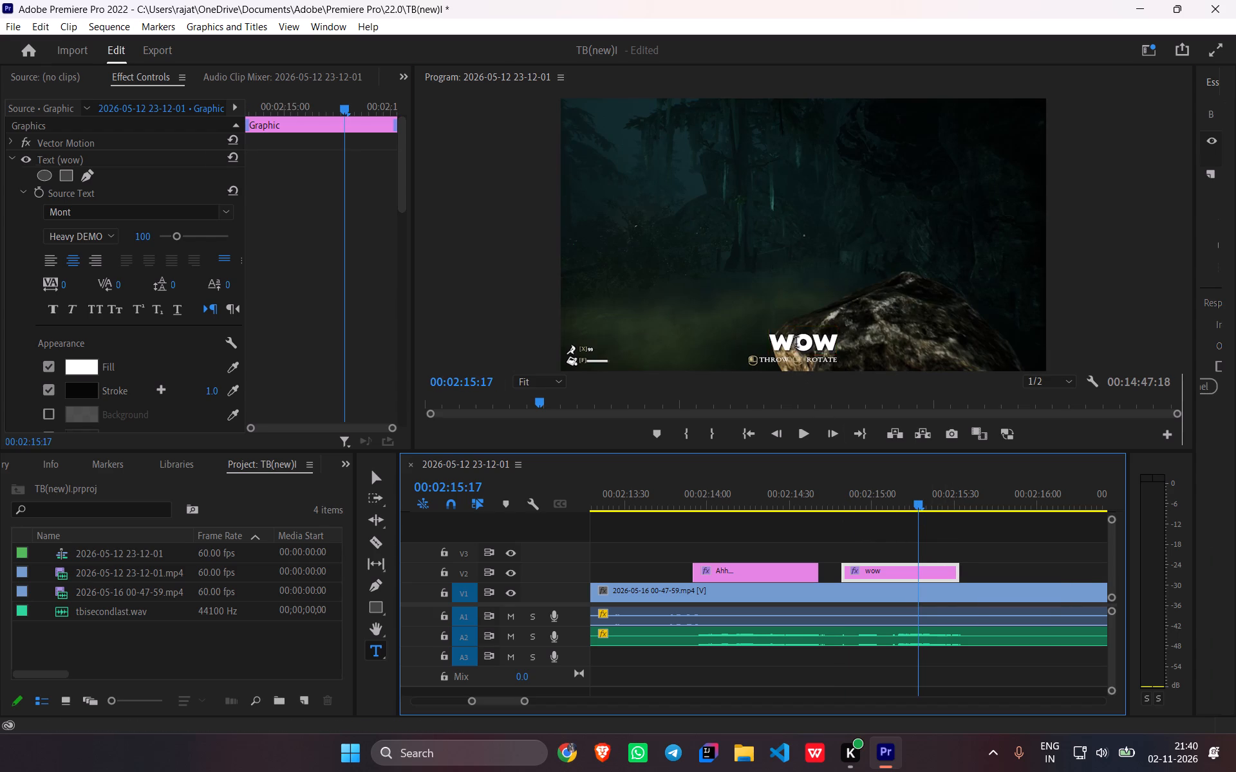
{"action": "type", "text": "THEN S"}
{"action": "key", "text": "shift+BackSpace"}
{"action": "key", "text": "shift+BackSpace"}
{"action": "type", "text": "STONES"}
{"action": "type", "text": "!!"}
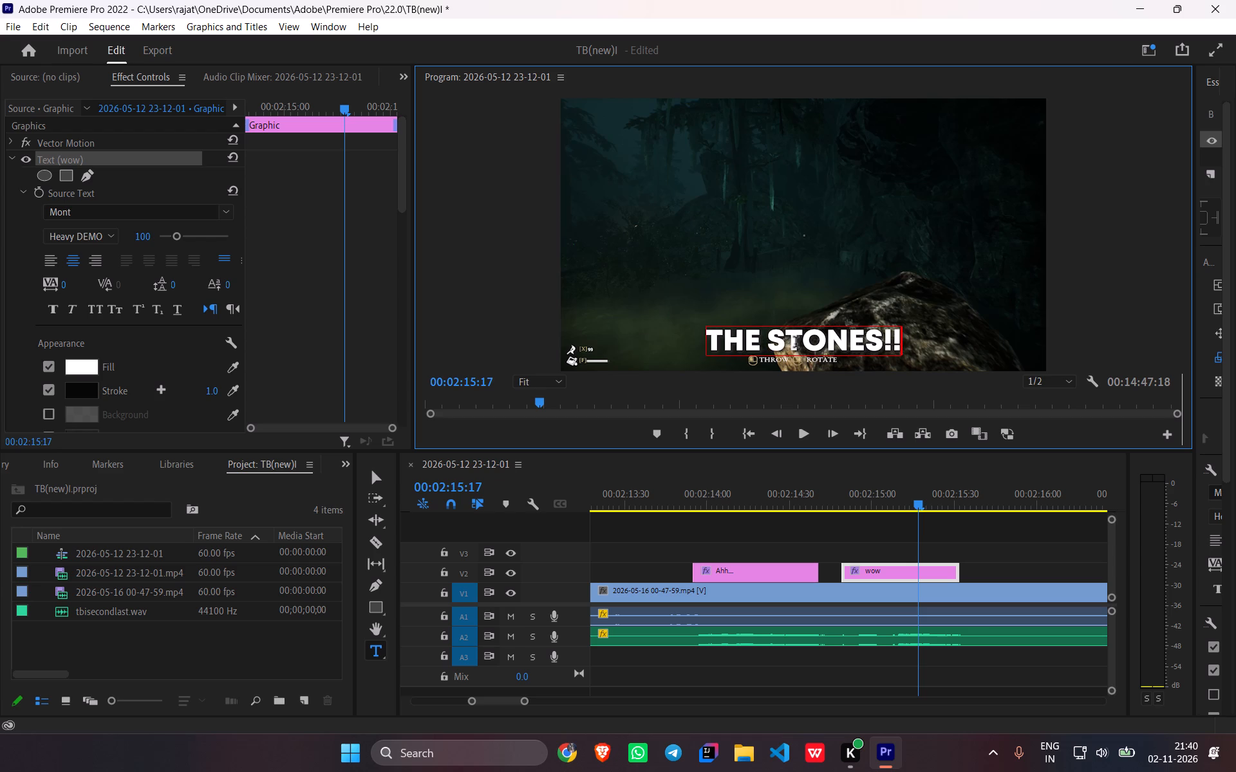
{"action": "left_click_drag", "start_coordinate": [922, 504], "coordinate": [797, 522]}
{"action": "key", "text": "space"}
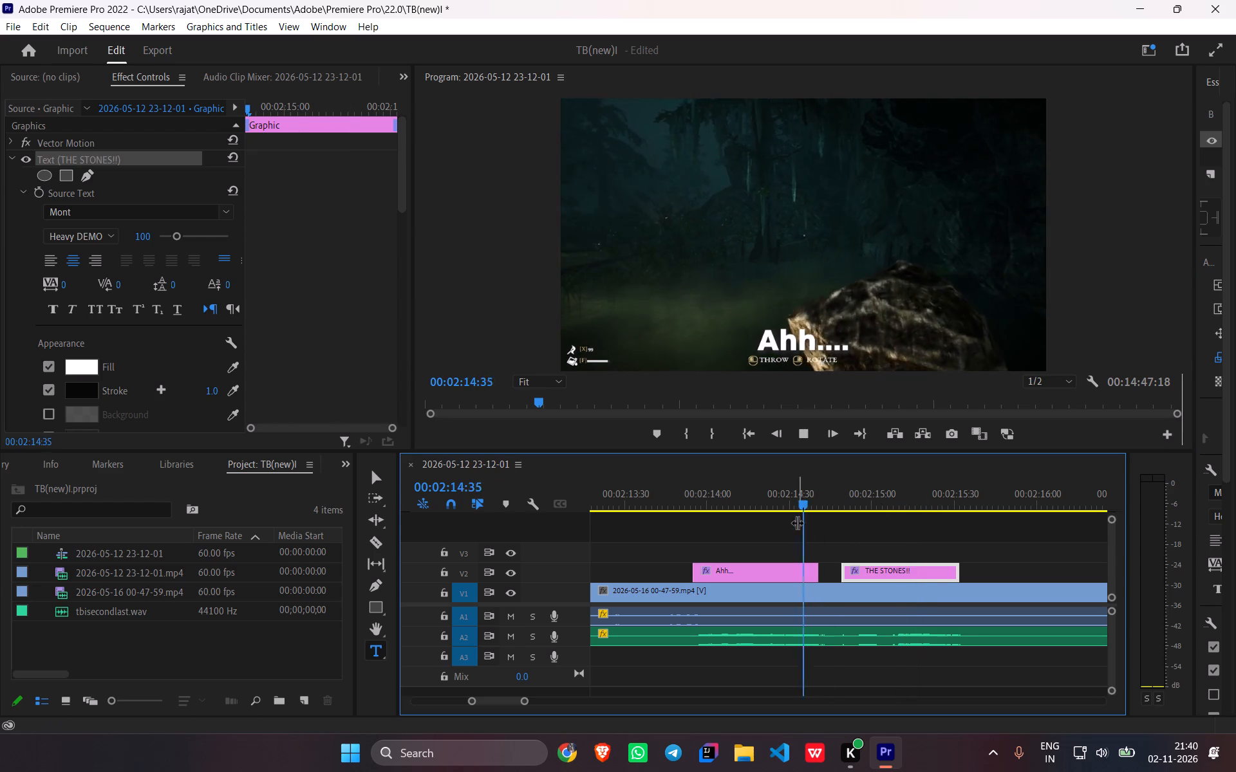
{"action": "key", "text": "space"}
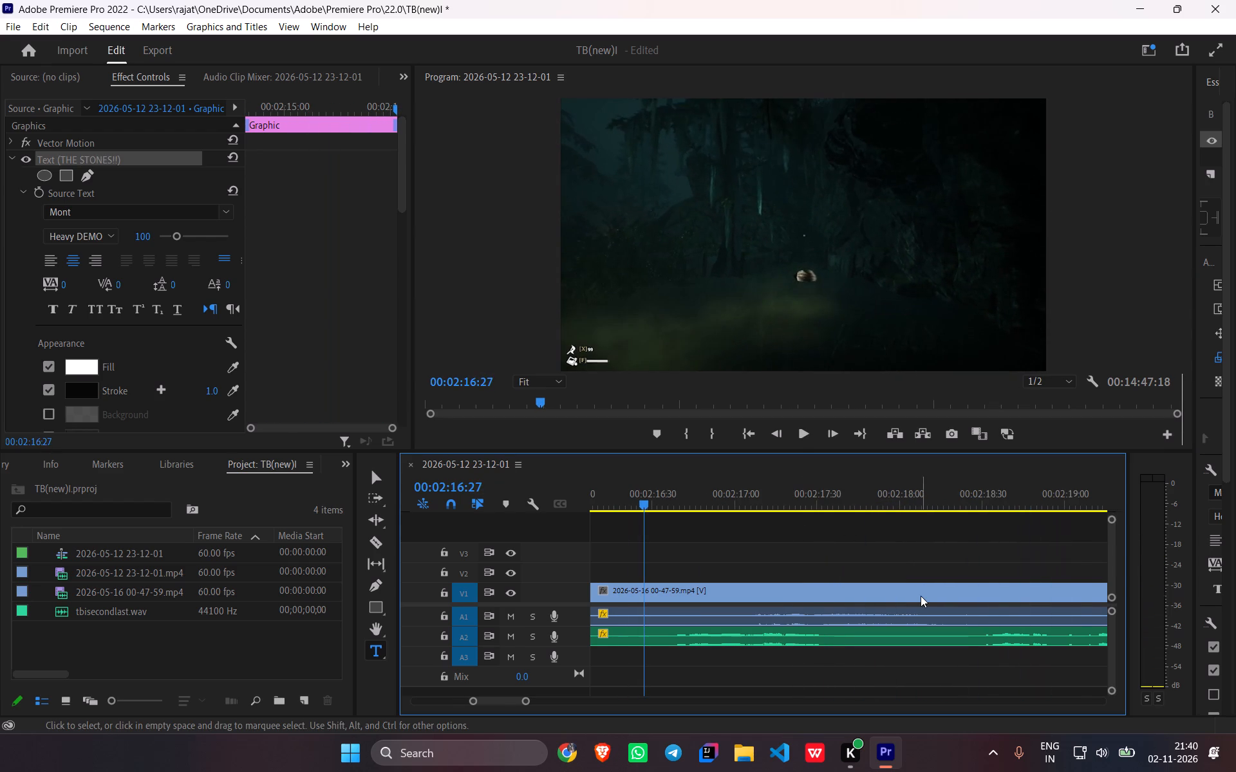
Listen to the next spoken line and paste a caption copy on V2 at its start, 00:02:16:38.
{"action": "key", "text": "space"}
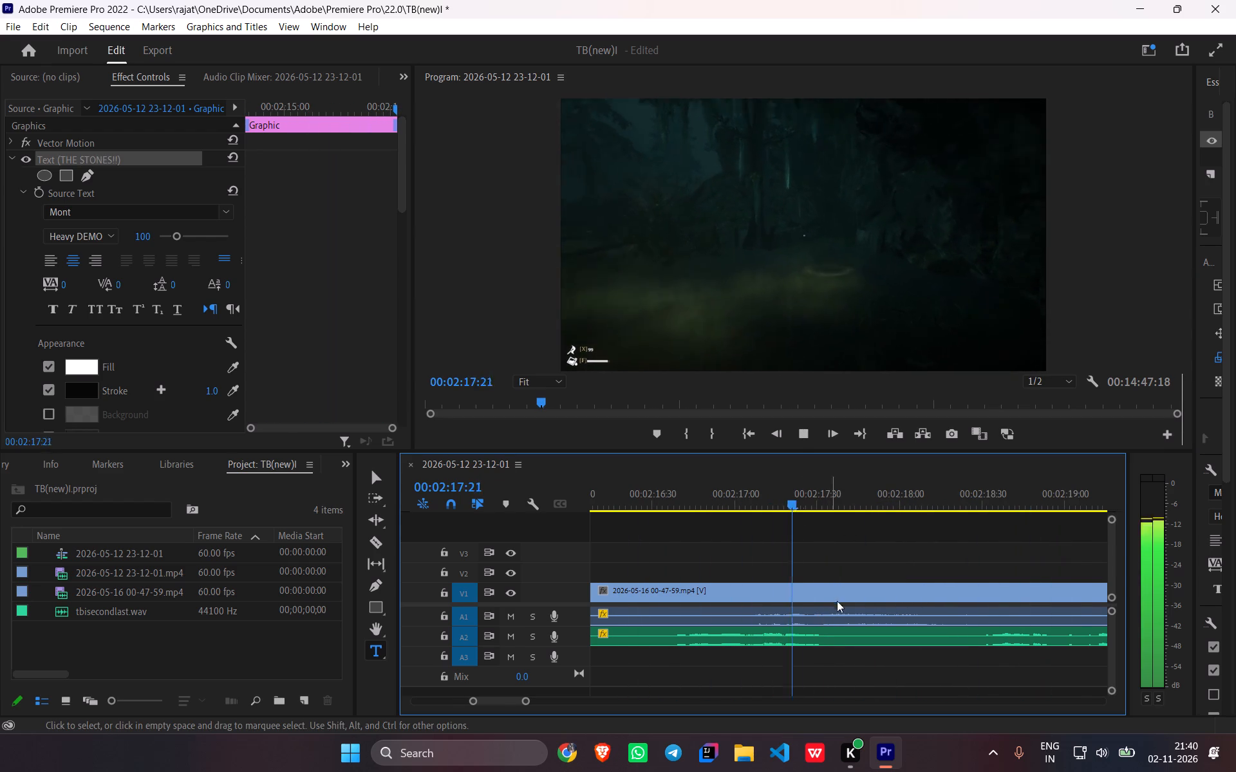
{"action": "key", "text": "space"}
{"action": "left_click_drag", "start_coordinate": [826, 497], "coordinate": [668, 540]}
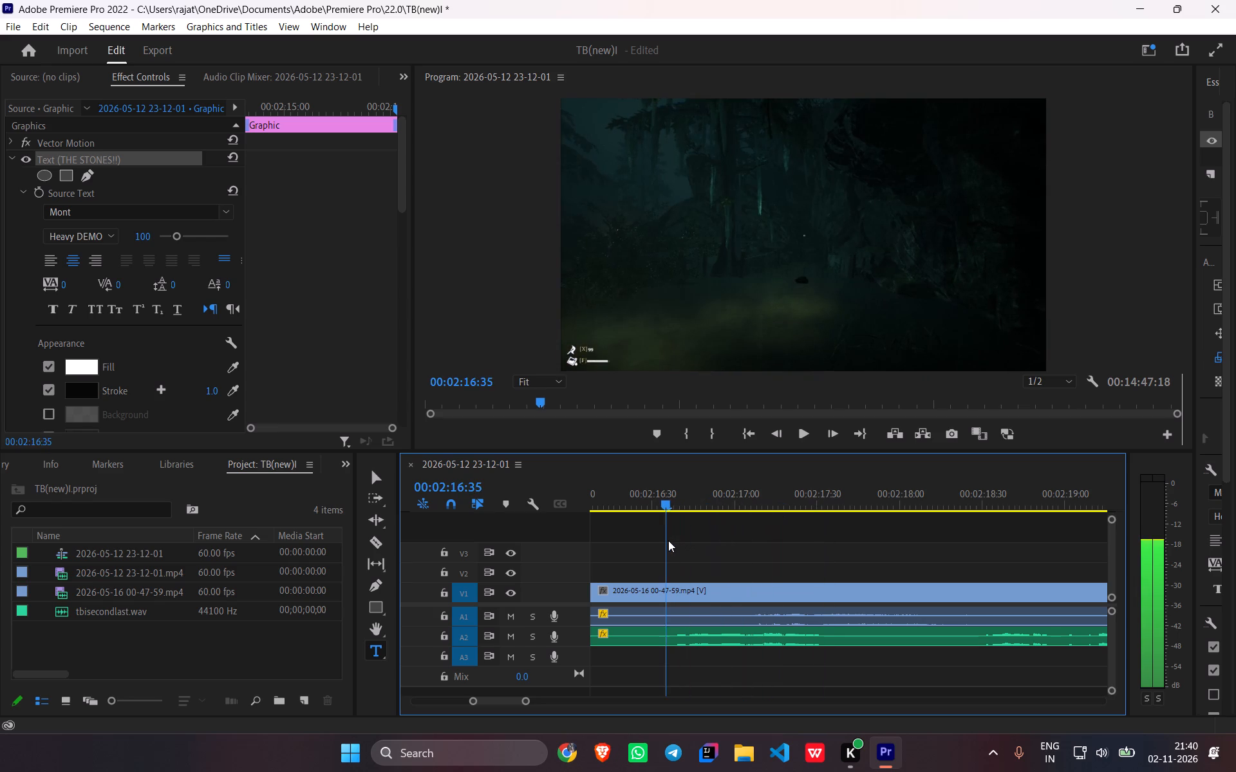
{"action": "left_click_drag", "start_coordinate": [668, 540], "coordinate": [677, 543]}
{"action": "key", "text": "ctrl+v"}
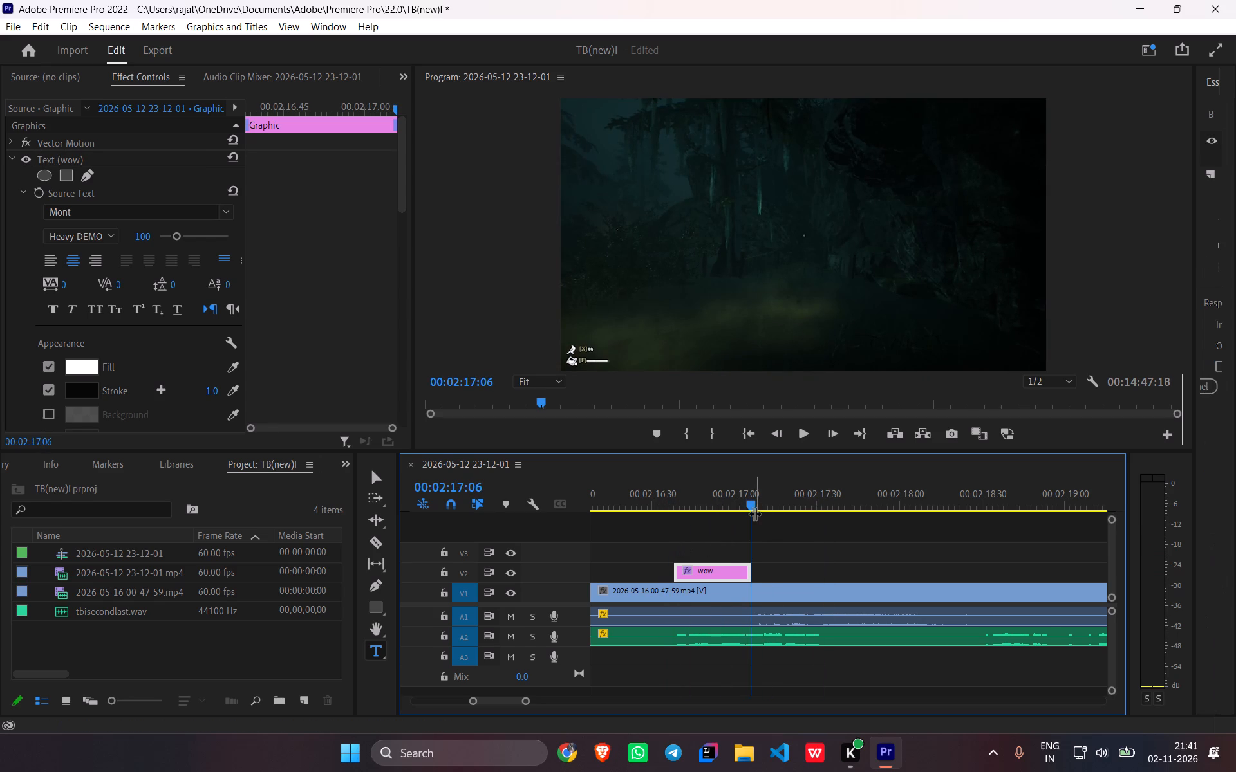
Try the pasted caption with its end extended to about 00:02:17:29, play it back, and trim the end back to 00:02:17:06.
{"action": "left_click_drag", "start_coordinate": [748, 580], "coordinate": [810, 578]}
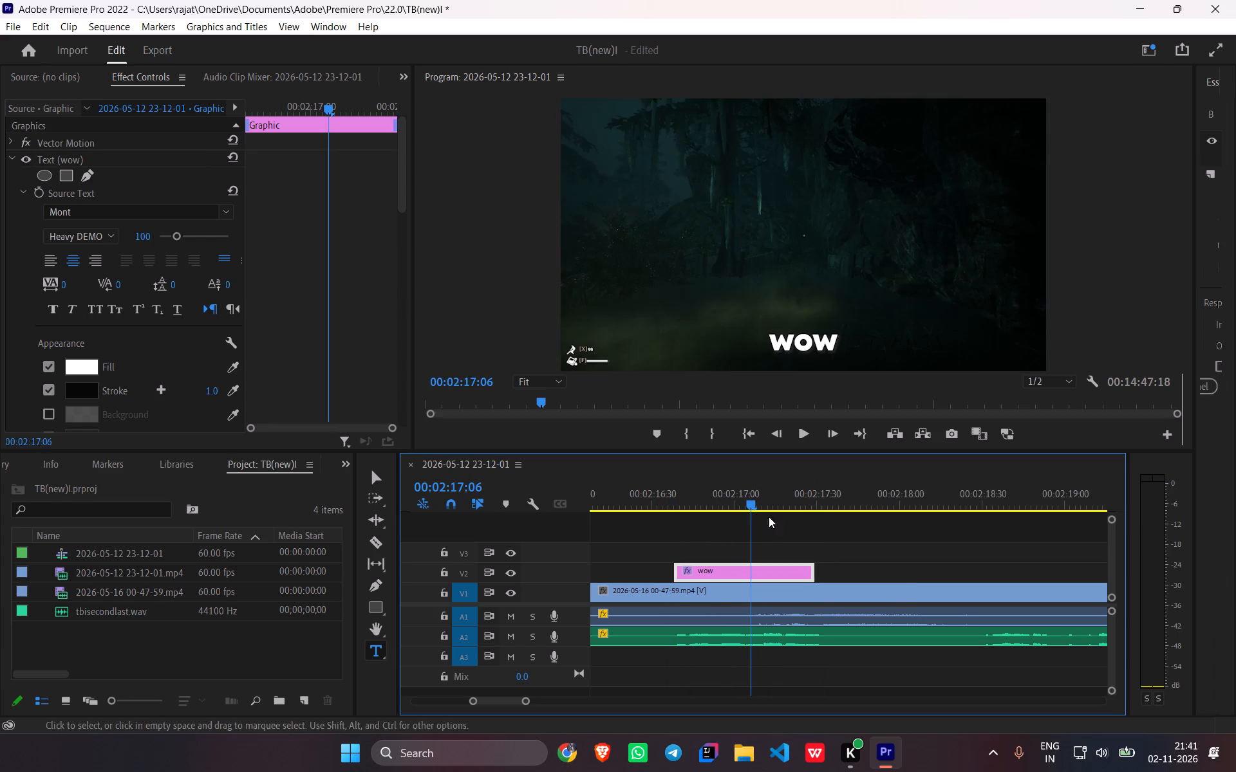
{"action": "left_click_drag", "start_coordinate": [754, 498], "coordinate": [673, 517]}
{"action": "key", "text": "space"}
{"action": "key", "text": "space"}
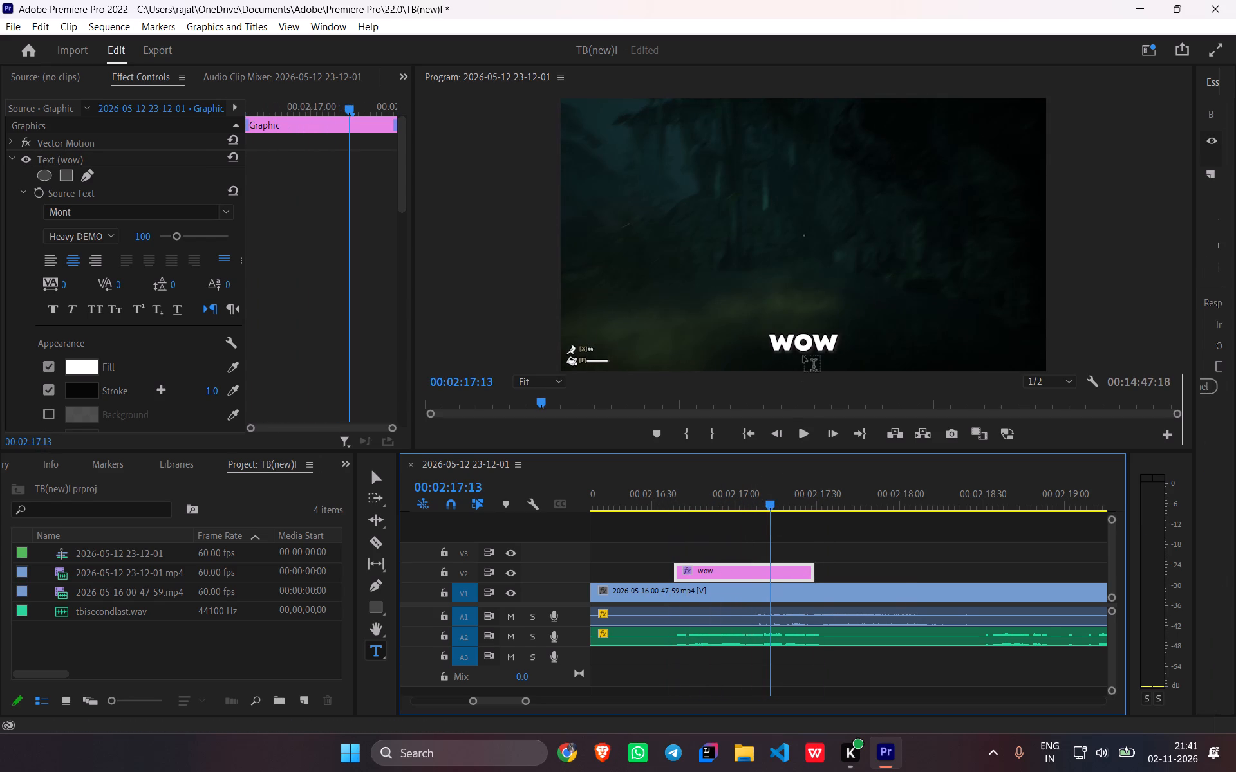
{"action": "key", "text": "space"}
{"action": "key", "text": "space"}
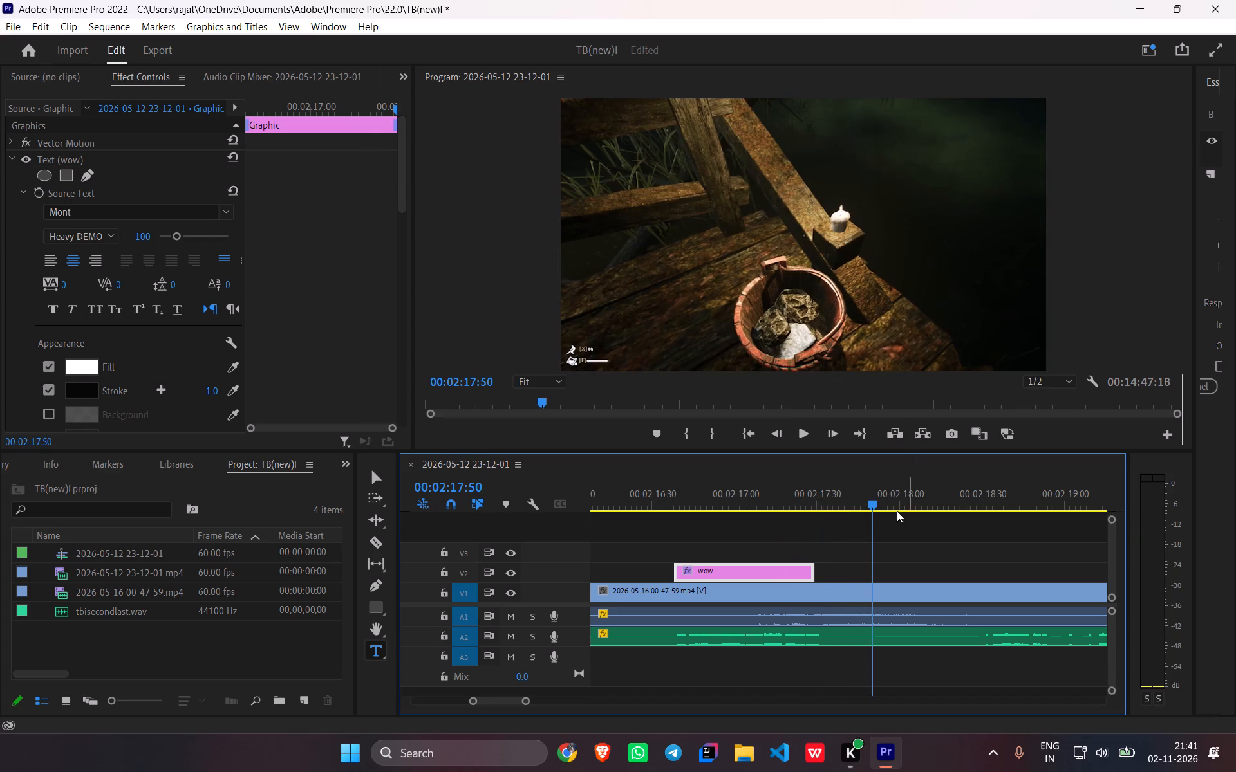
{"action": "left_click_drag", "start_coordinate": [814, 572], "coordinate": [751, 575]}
Change the text of the pasted "wow" caption at 00:02:16:38 to "I can use".
{"action": "left_click_drag", "start_coordinate": [869, 508], "coordinate": [718, 525]}
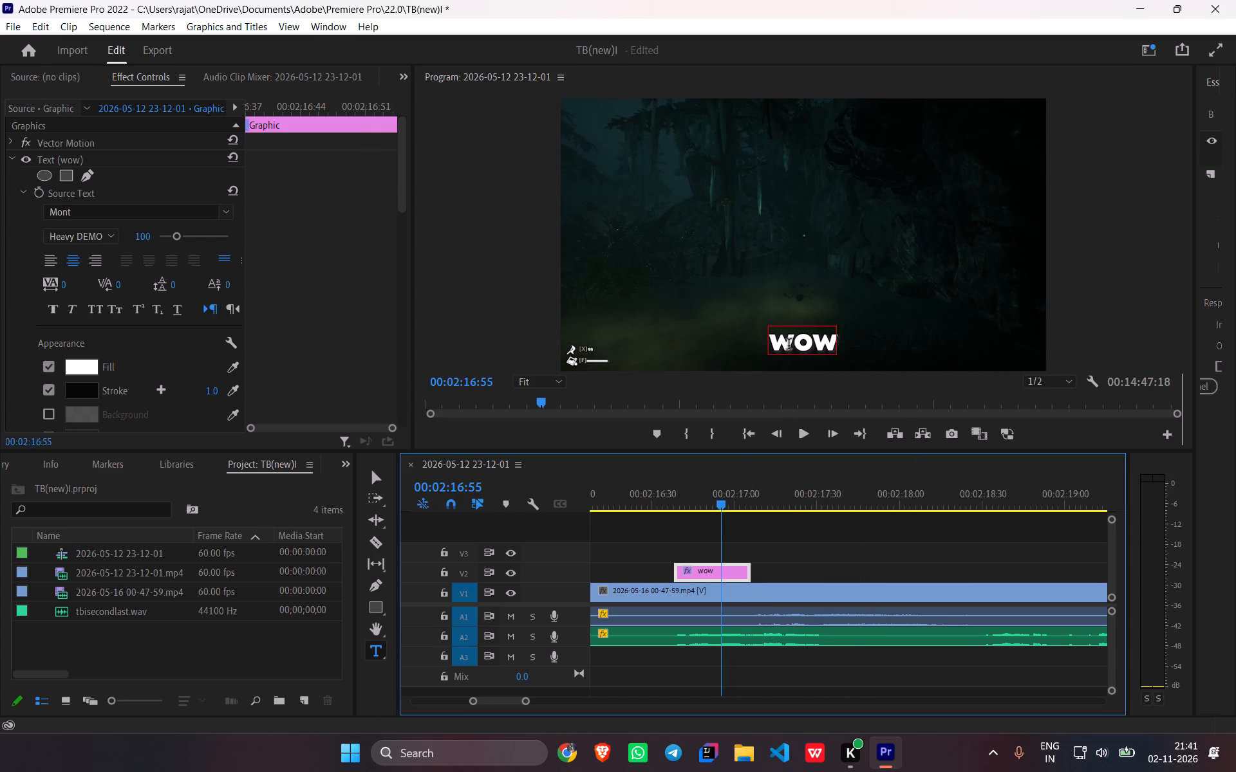
{"action": "double_click", "coordinate": [789, 345]}
{"action": "type", "text": "I can us3e"}
{"action": "key", "text": "BackSpace"}
{"action": "key", "text": "BackSpace"}
{"action": "key", "text": "e"}
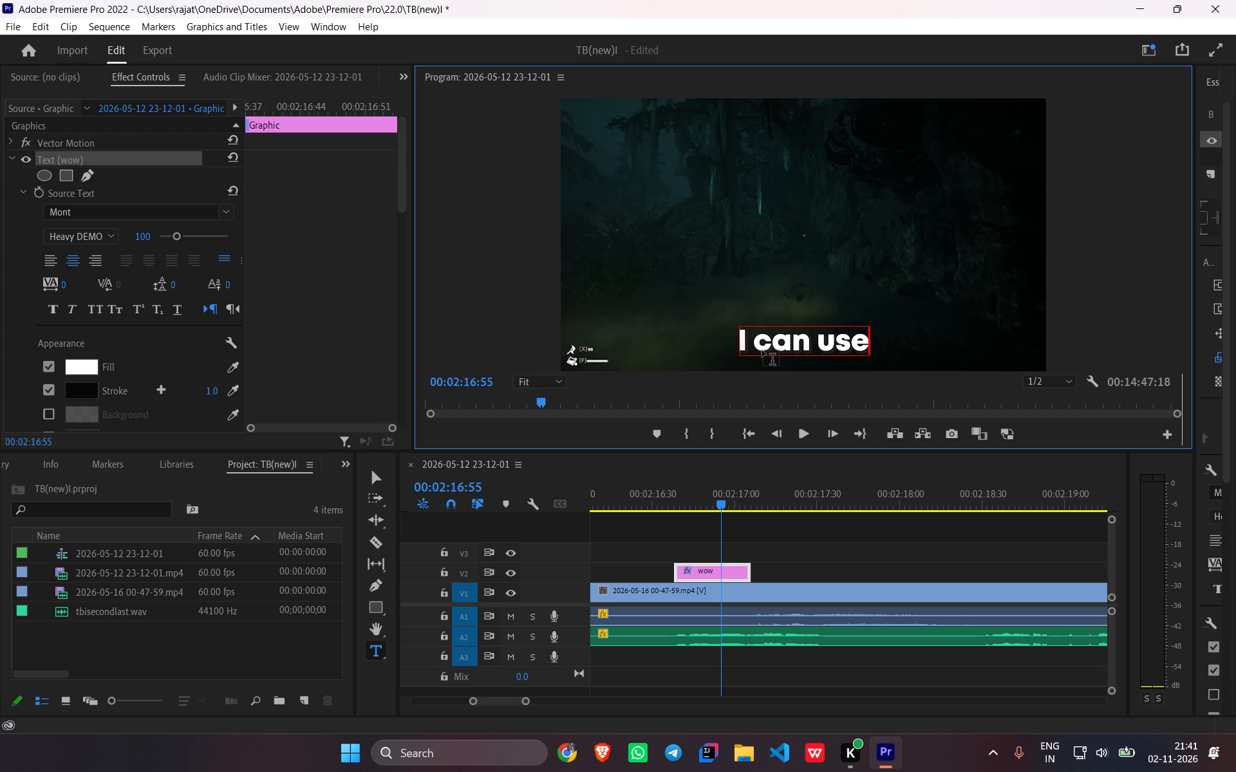
Play back the "I can use" caption against the voice-over and extend its end to 00:02:17:12.
{"action": "left_click_drag", "start_coordinate": [720, 505], "coordinate": [682, 510]}
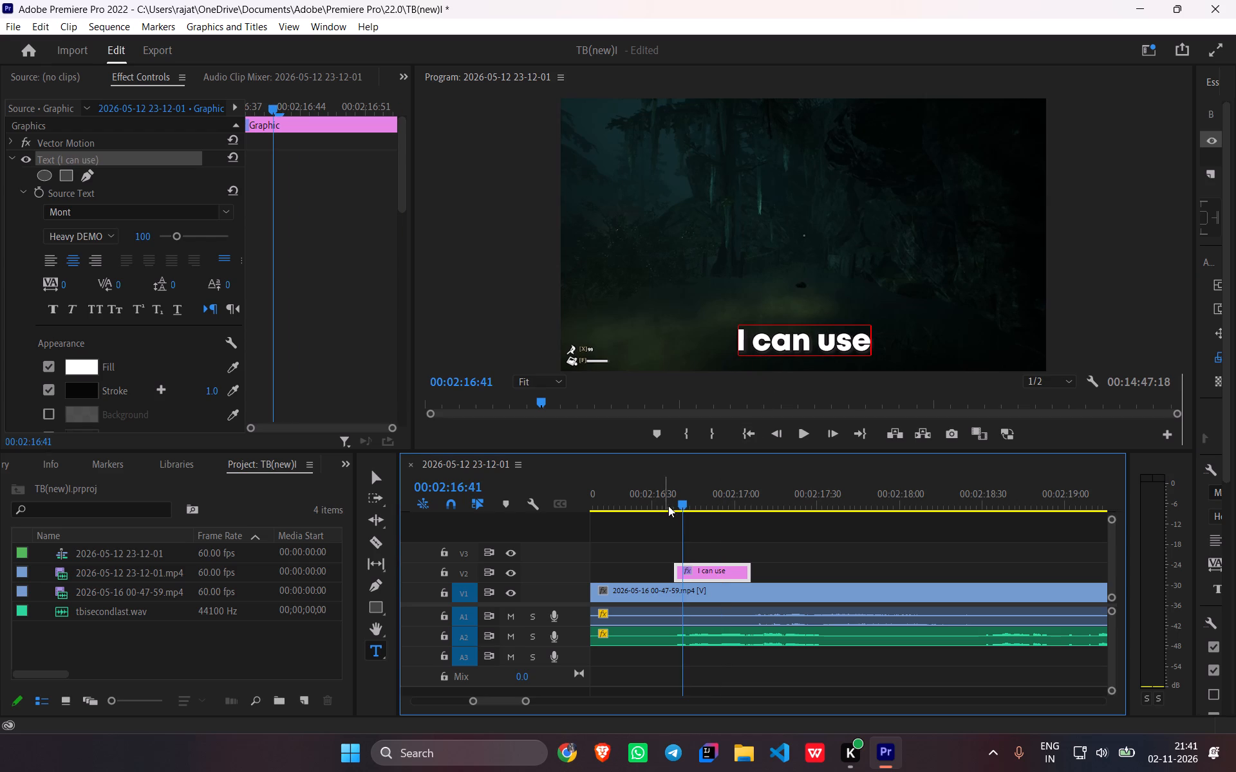
{"action": "key", "text": "space"}
{"action": "key", "text": "space"}
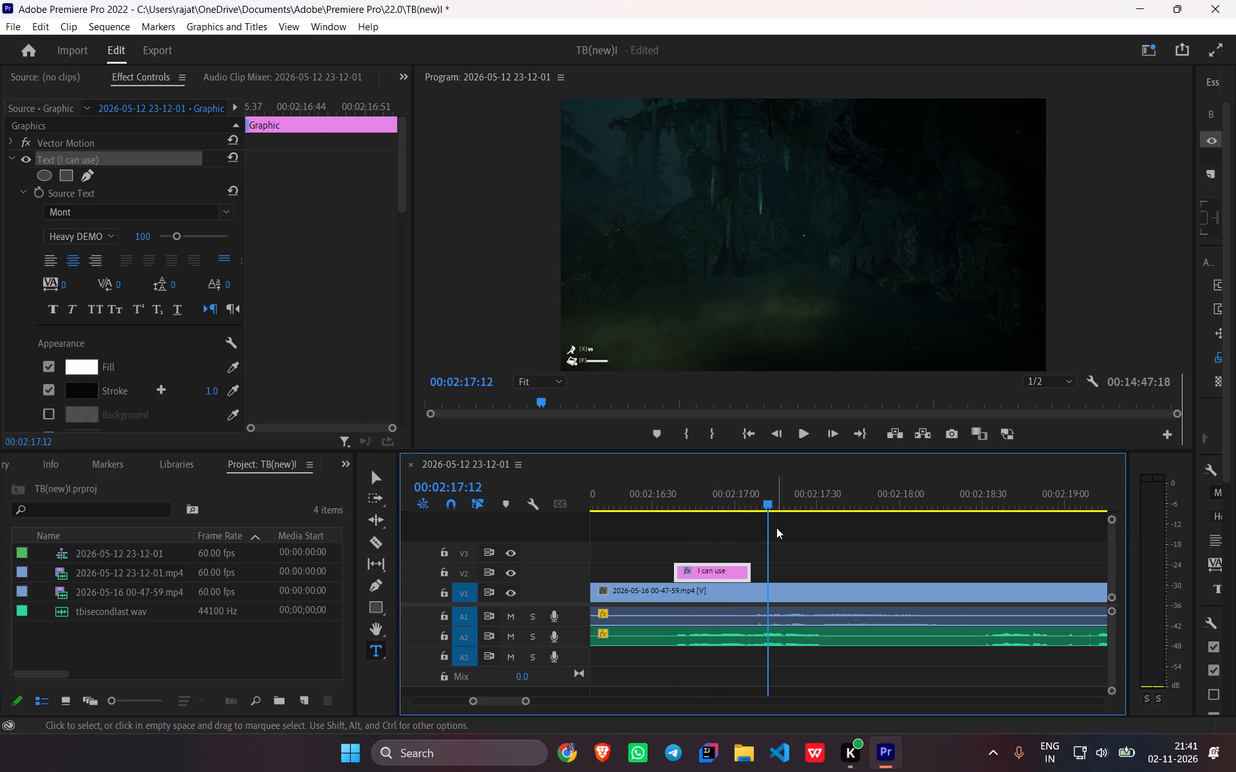
{"action": "left_click_drag", "start_coordinate": [768, 505], "coordinate": [648, 519]}
{"action": "key", "text": "space"}
{"action": "key", "text": "space"}
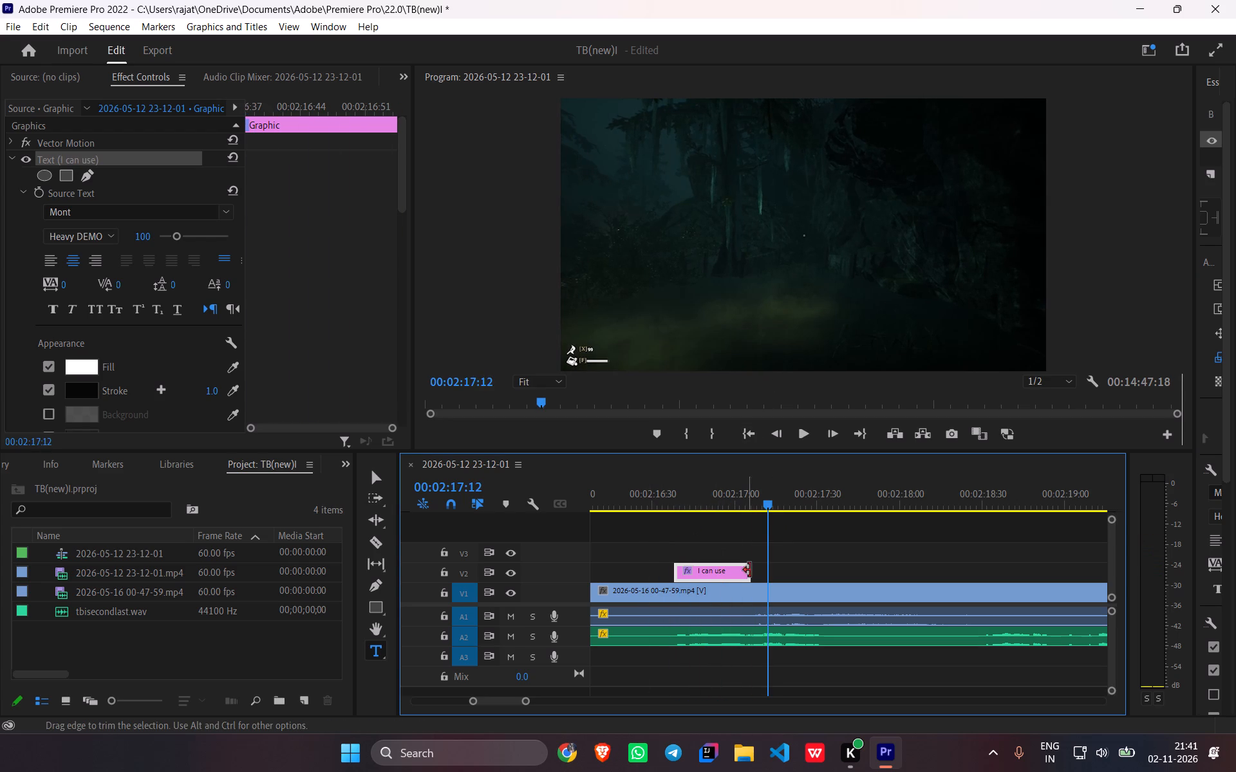
{"action": "left_click_drag", "start_coordinate": [747, 571], "coordinate": [764, 574]}
Paste a caption copy on V2 at 00:02:17:12, set its text to "The stones" and play on through the next spoken line.
{"action": "key", "text": "ctrl+v"}
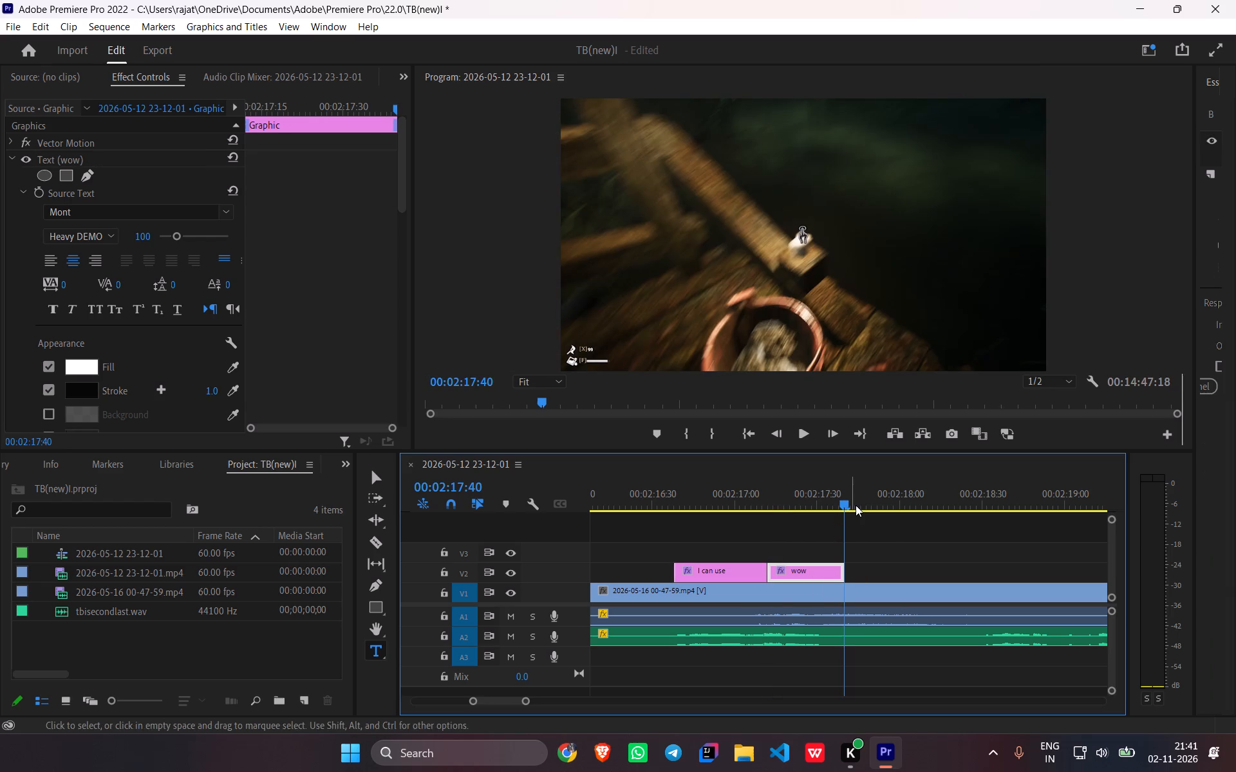
{"action": "left_click_drag", "start_coordinate": [851, 505], "coordinate": [825, 506]}
{"action": "double_click", "coordinate": [790, 346]}
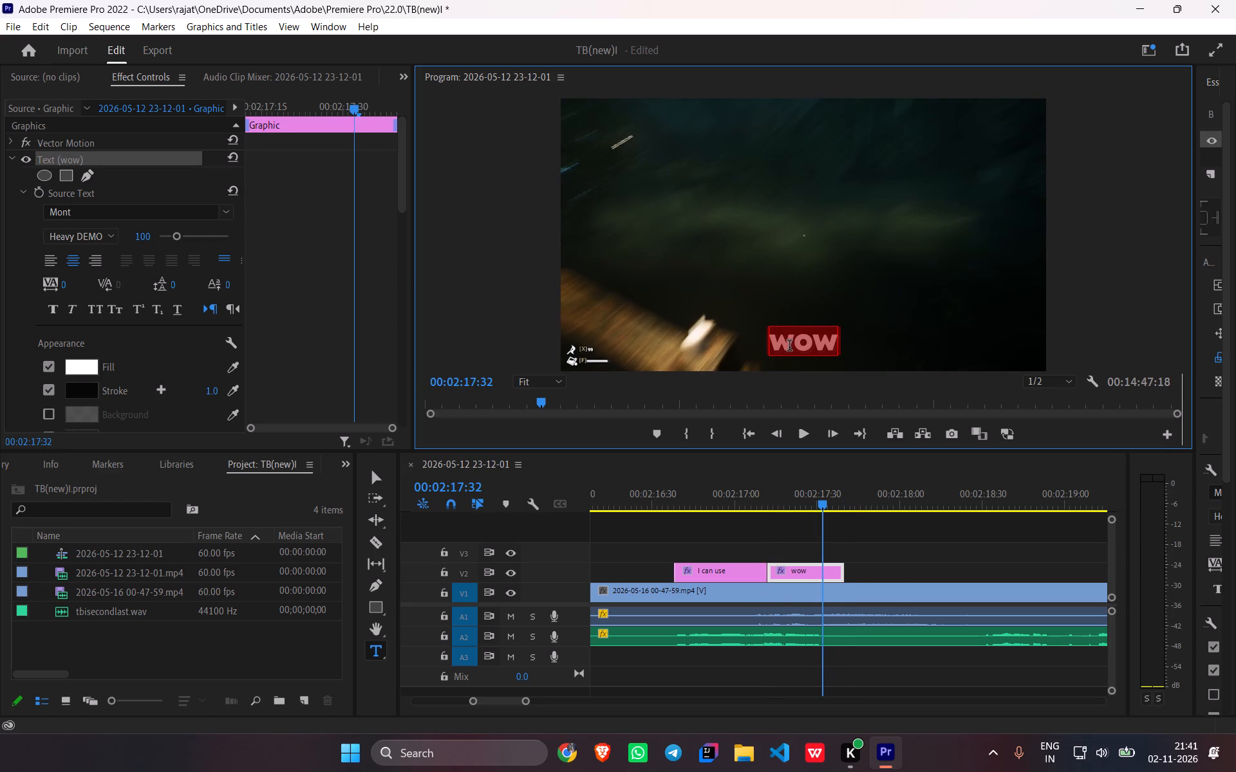
{"action": "type", "text": "The stones"}
{"action": "left_click_drag", "start_coordinate": [827, 503], "coordinate": [685, 504]}
{"action": "key", "text": "space"}
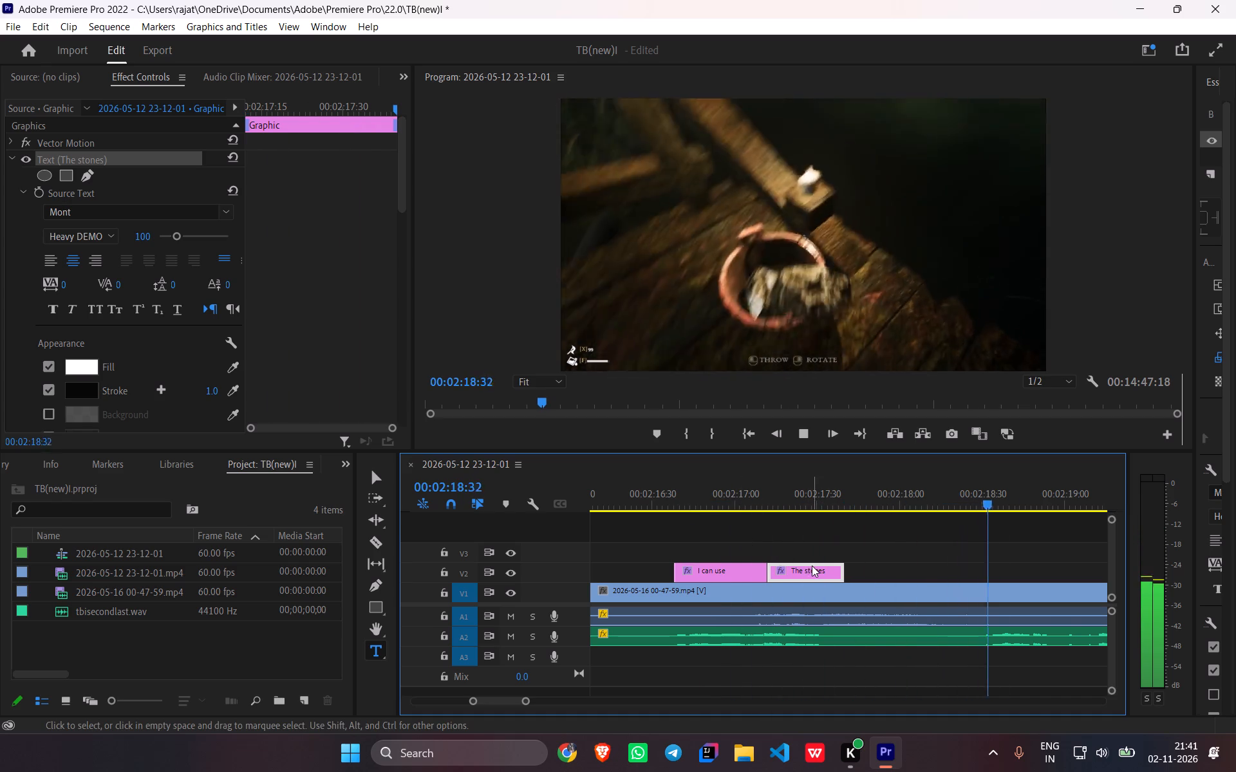
{"action": "key", "text": "space"}
Return to the start of the spoken line, paste a caption copy on V2 at 00:02:18:30 and set its text to "To distract The".
{"action": "scroll", "coordinate": [872, 611], "scroll_direction": "up", "scroll_amount": 8}
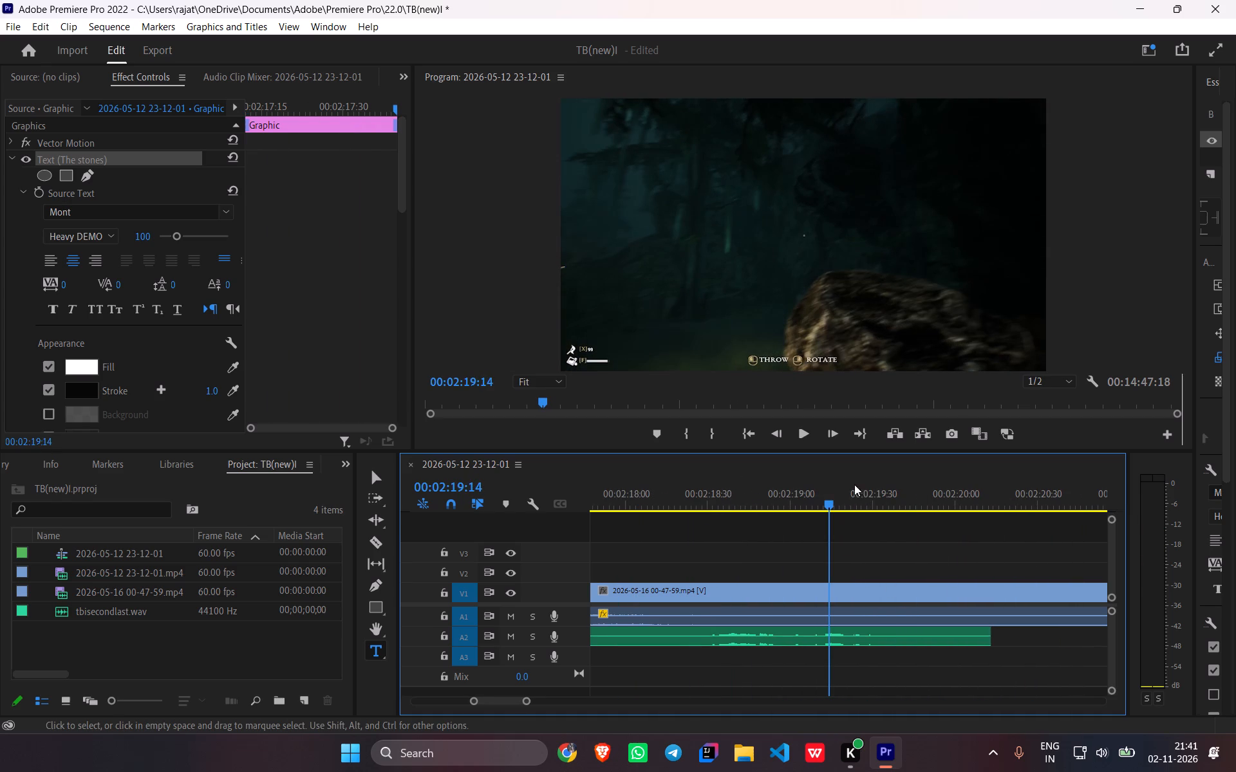
{"action": "left_click_drag", "start_coordinate": [826, 506], "coordinate": [705, 534]}
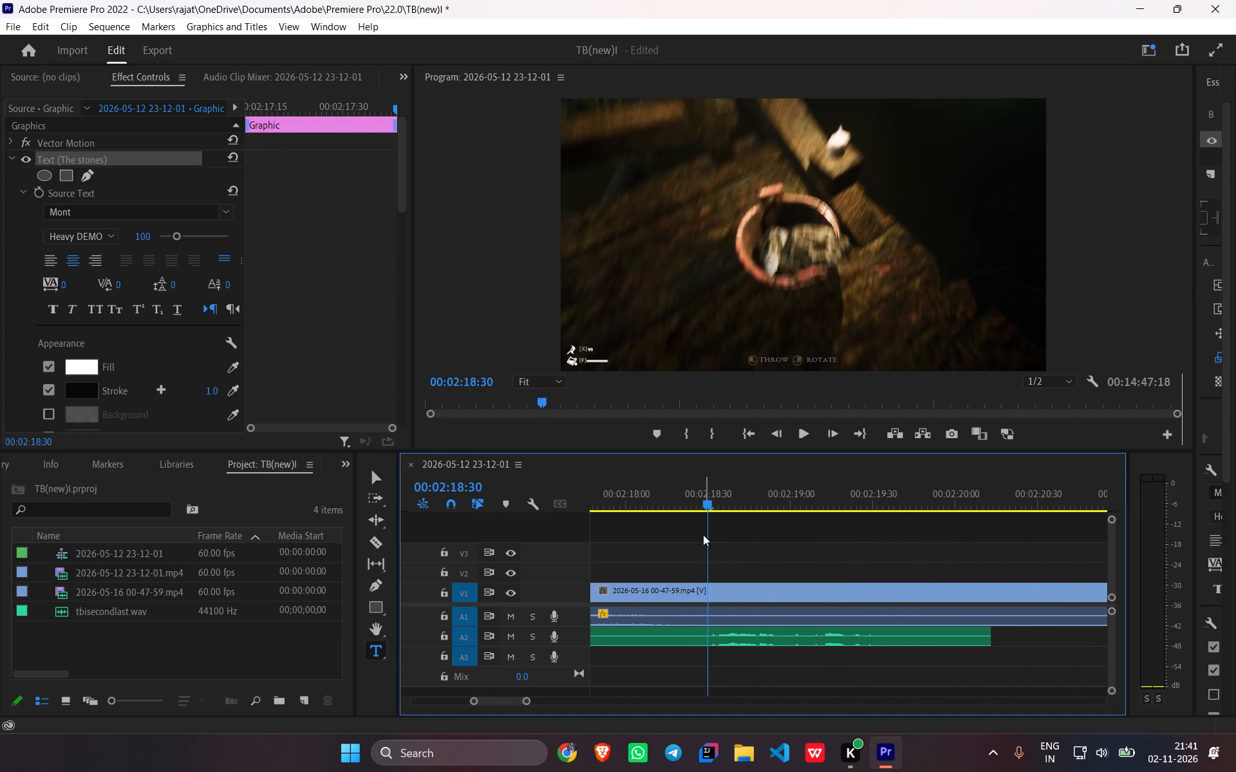
{"action": "key", "text": "ctrl+v"}
{"action": "left_click_drag", "start_coordinate": [783, 509], "coordinate": [755, 510]}
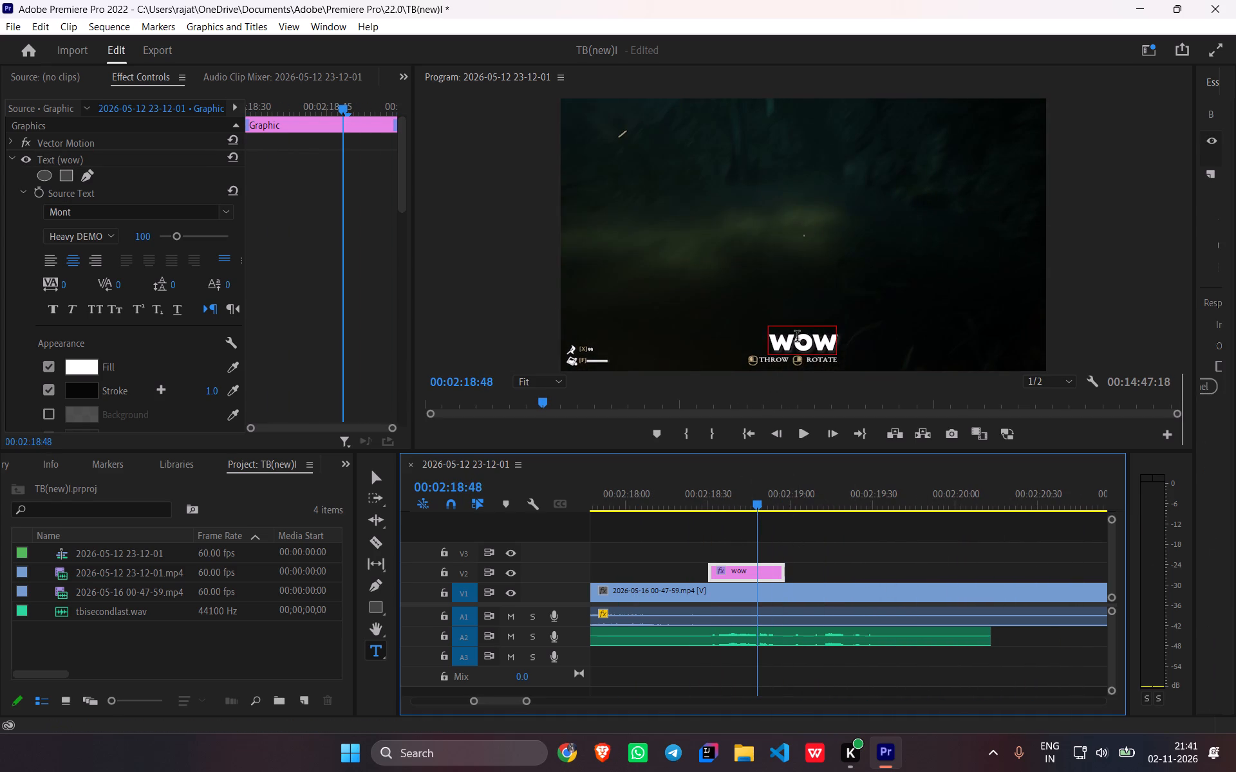
{"action": "double_click", "coordinate": [797, 338]}
{"action": "type", "text": "To distract The"}
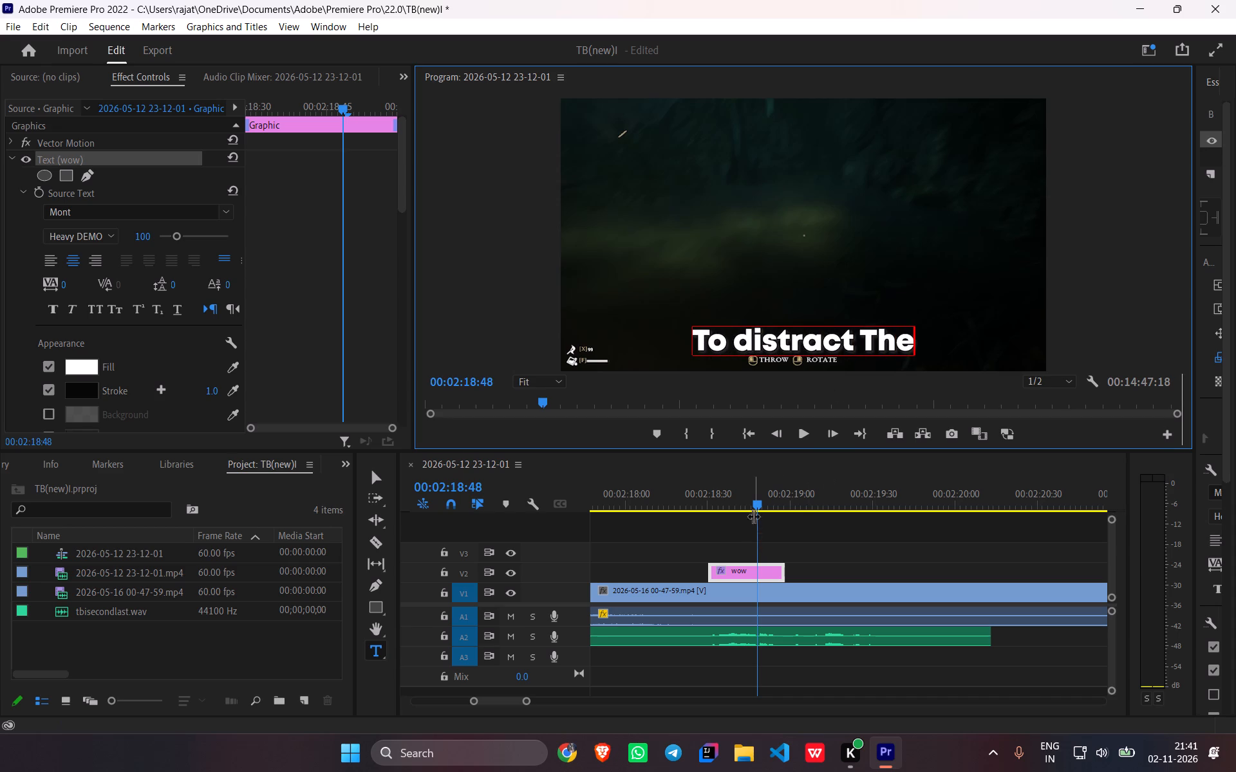
Play back the "To distract The" caption and extend its end to about 00:02:19:05.
{"action": "left_click_drag", "start_coordinate": [756, 506], "coordinate": [679, 515]}
{"action": "key", "text": "space"}
{"action": "key", "text": "space"}
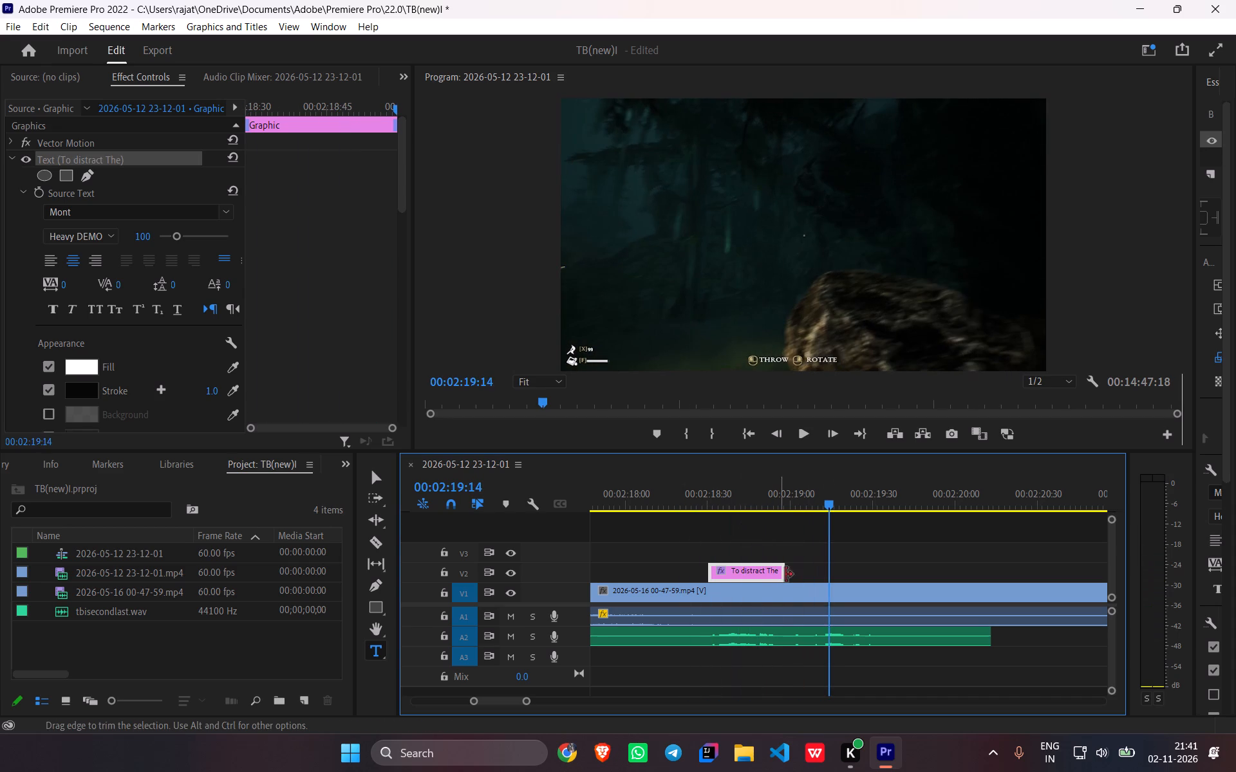
{"action": "left_click_drag", "start_coordinate": [782, 576], "coordinate": [804, 582]}
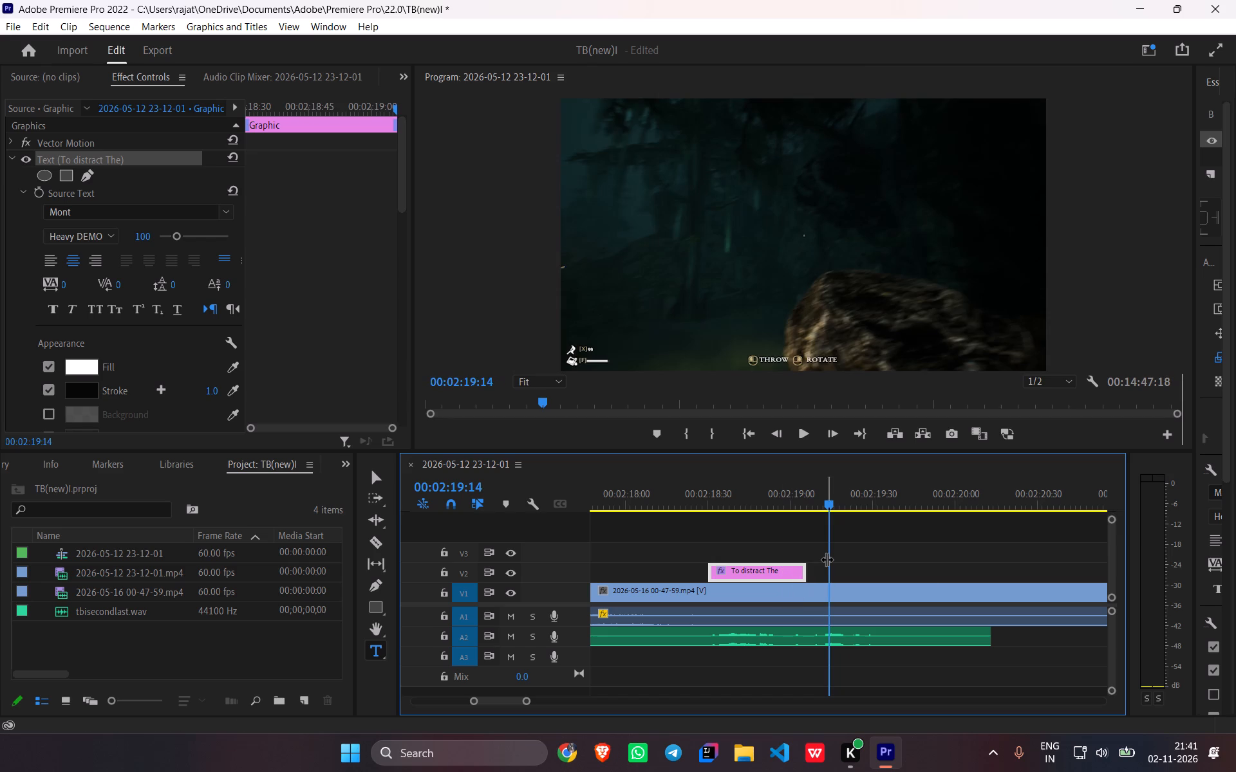
Paste a caption copy on V2 at 00:02:19:08 and set its text to "CREATURE".
{"action": "left_click_drag", "start_coordinate": [831, 503], "coordinate": [814, 517]}
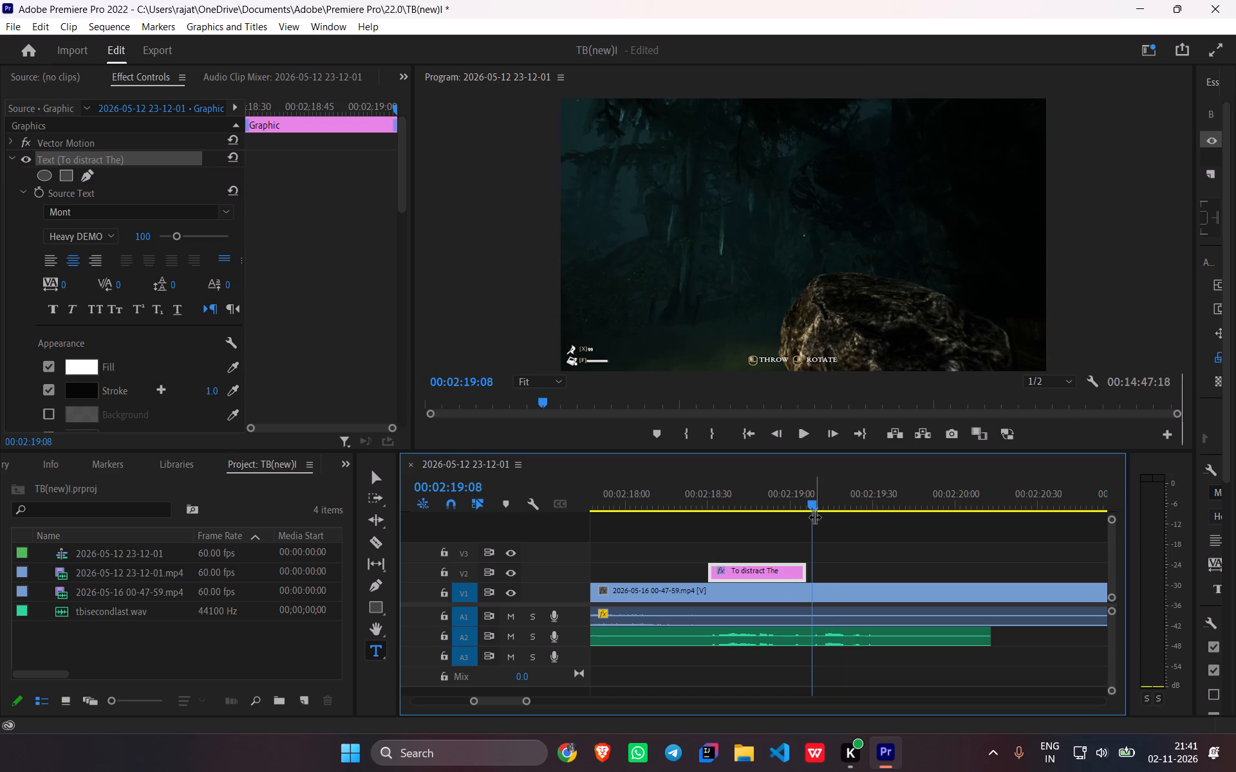
{"action": "key", "text": "ctrl+v"}
{"action": "left_click_drag", "start_coordinate": [890, 504], "coordinate": [859, 521]}
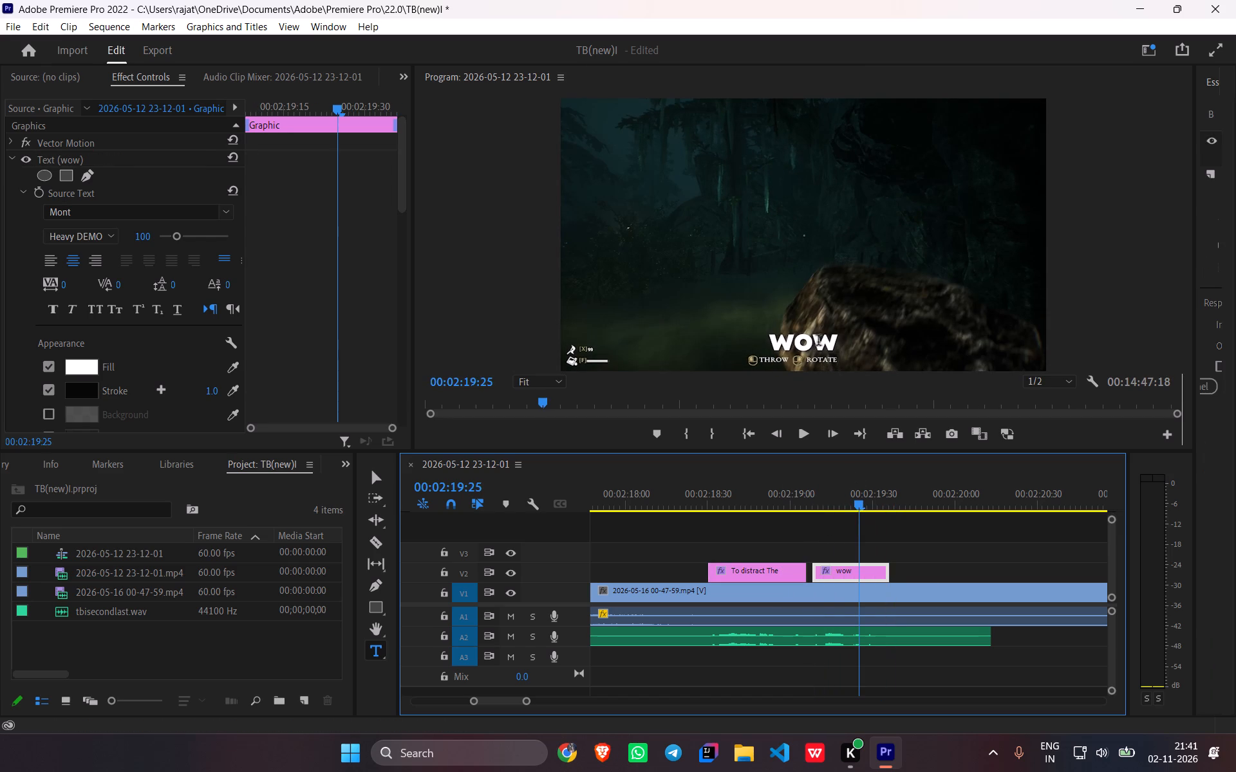
{"action": "double_click", "coordinate": [818, 339]}
{"action": "type", "text": "DC"}
{"action": "key", "text": "shift+BackSpace"}
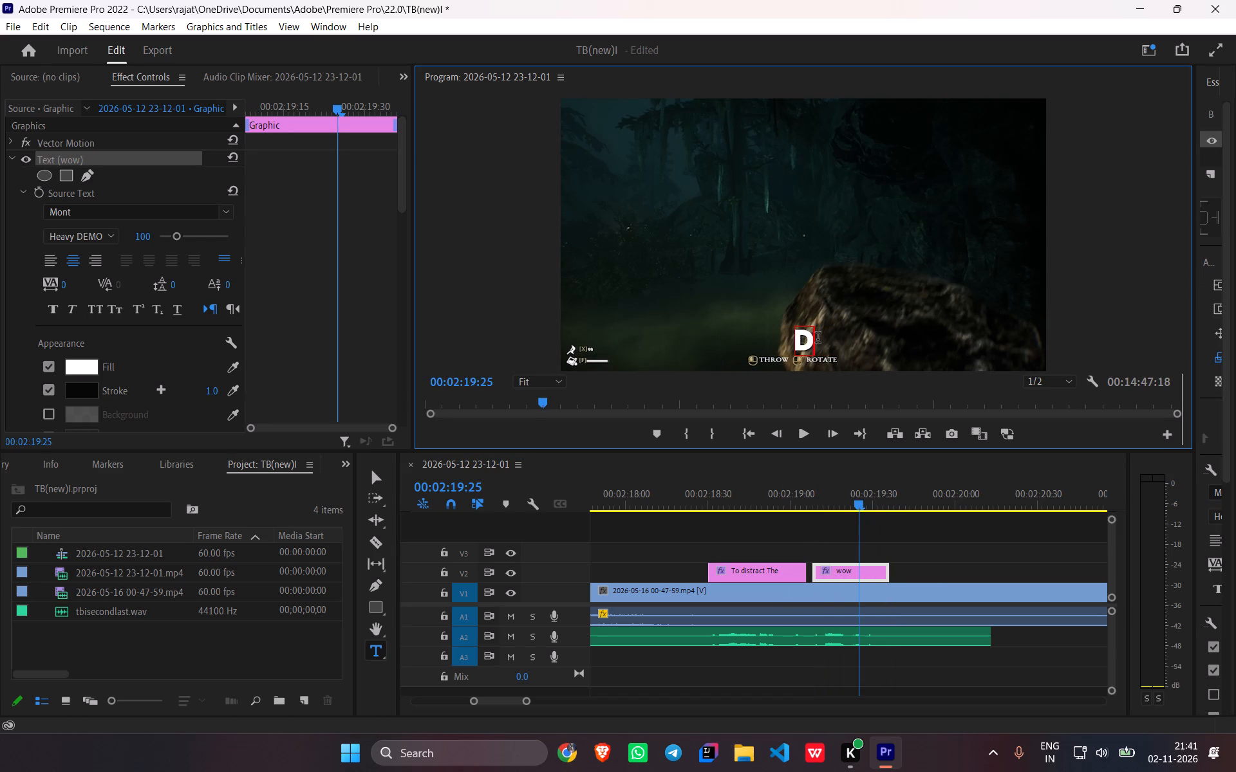
{"action": "key", "text": "shift+BackSpace"}
{"action": "type", "text": "CREAT"}
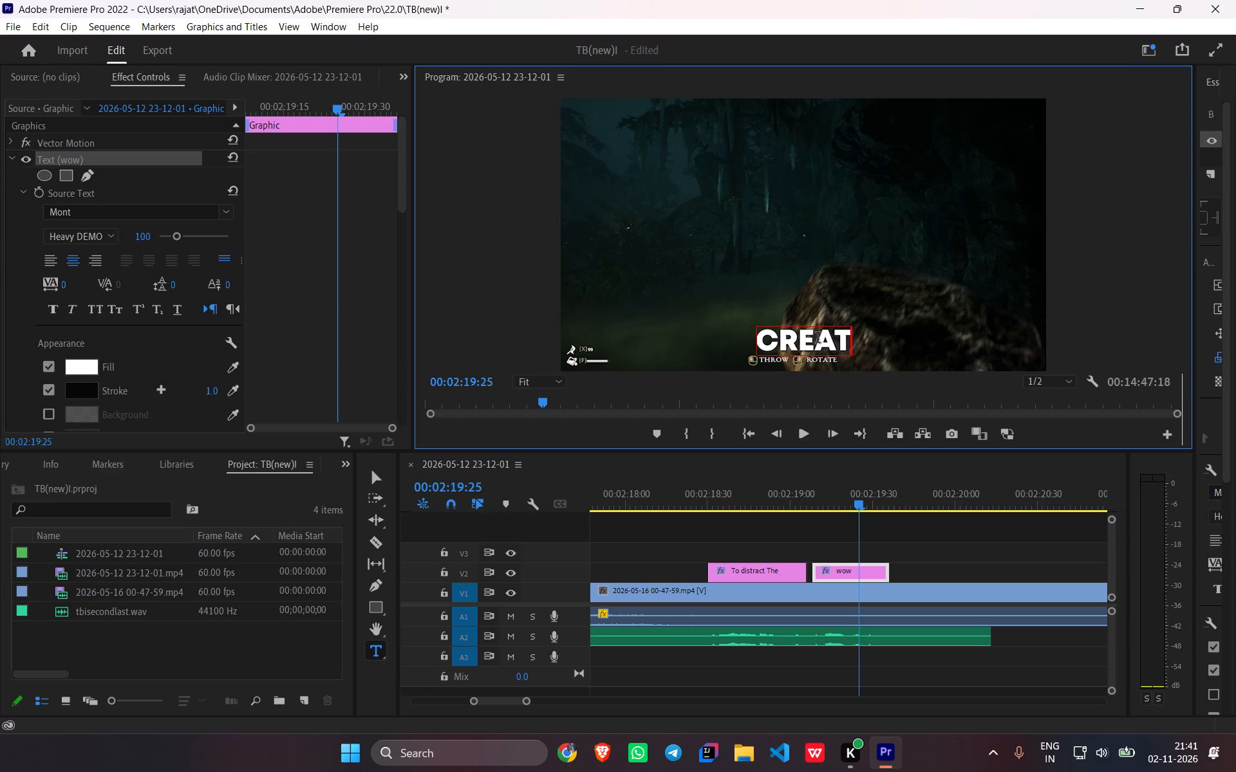
{"action": "type", "text": "URE"}
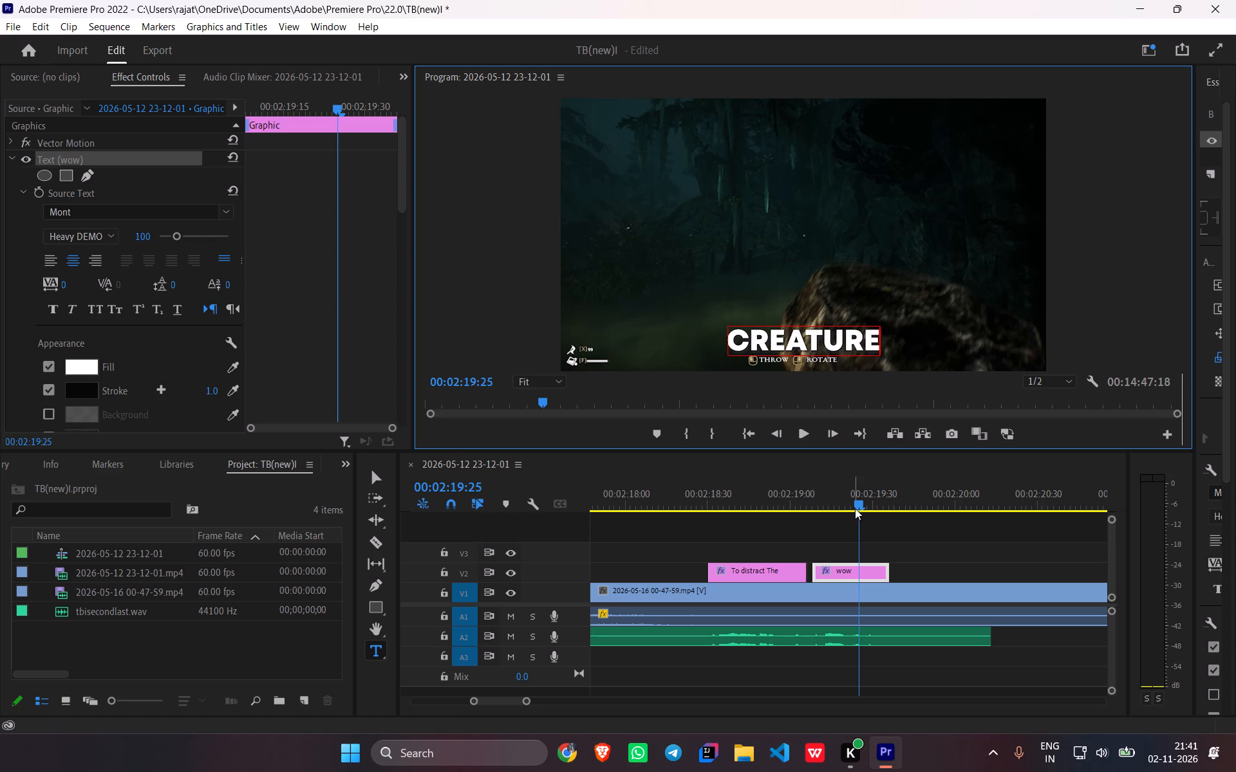
Play back the "To distract The" and "CREATURE" captions and play on to the next voice-over clip on A2, listening to its first line.
{"action": "left_click_drag", "start_coordinate": [855, 506], "coordinate": [696, 510]}
{"action": "key", "text": "space"}
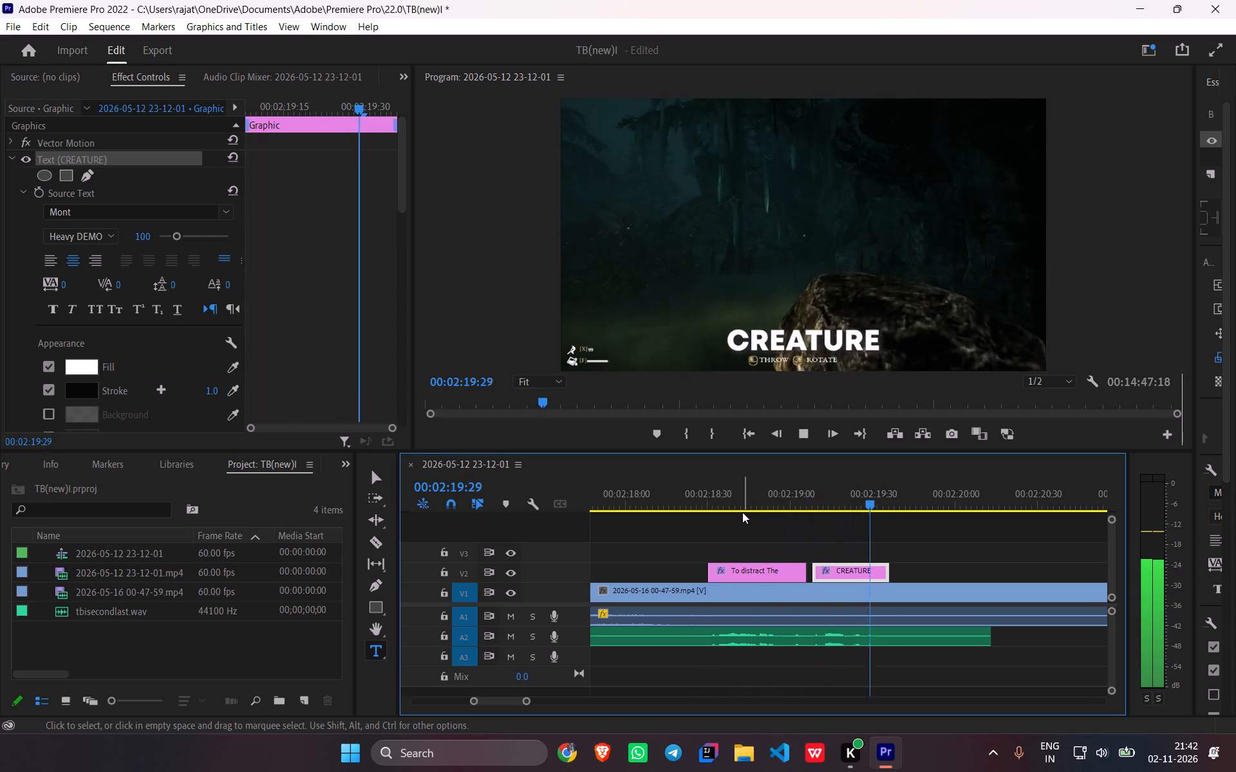
{"action": "scroll", "coordinate": [798, 551], "scroll_direction": "down", "scroll_amount": 1}
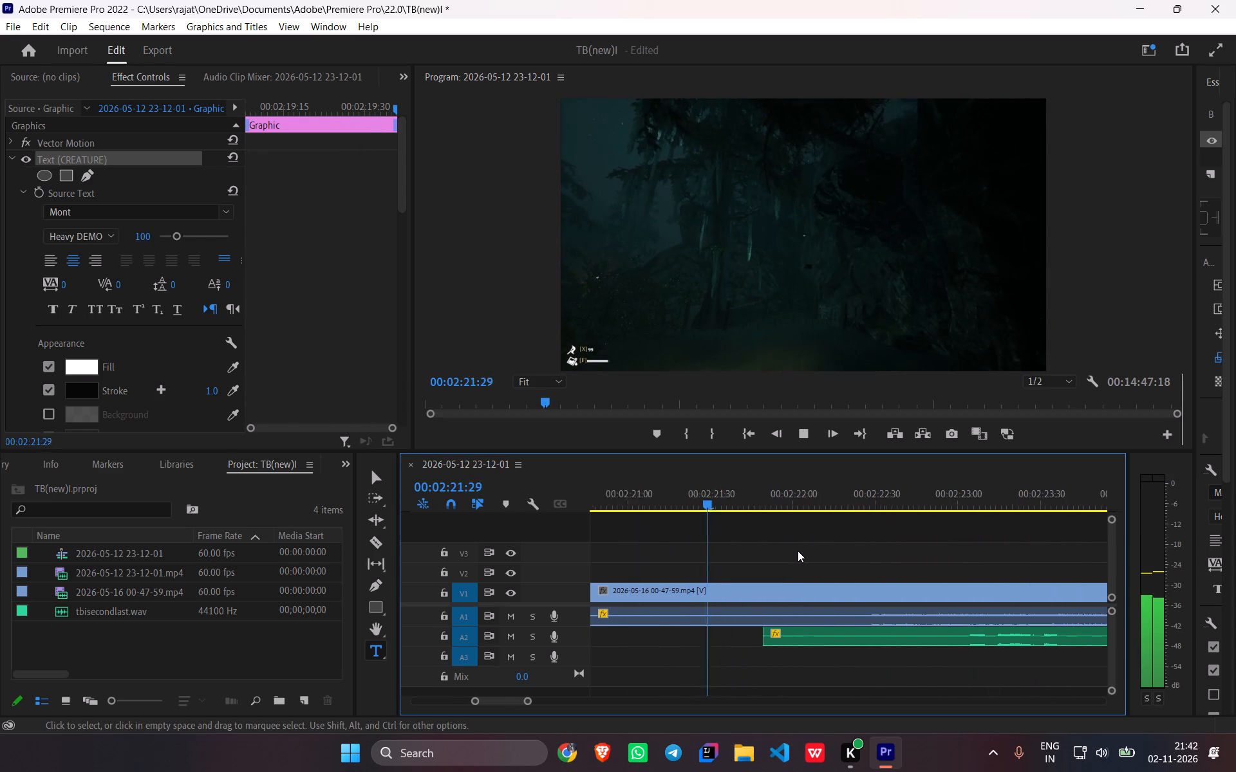
{"action": "scroll", "coordinate": [798, 551], "scroll_direction": "down", "scroll_amount": 11}
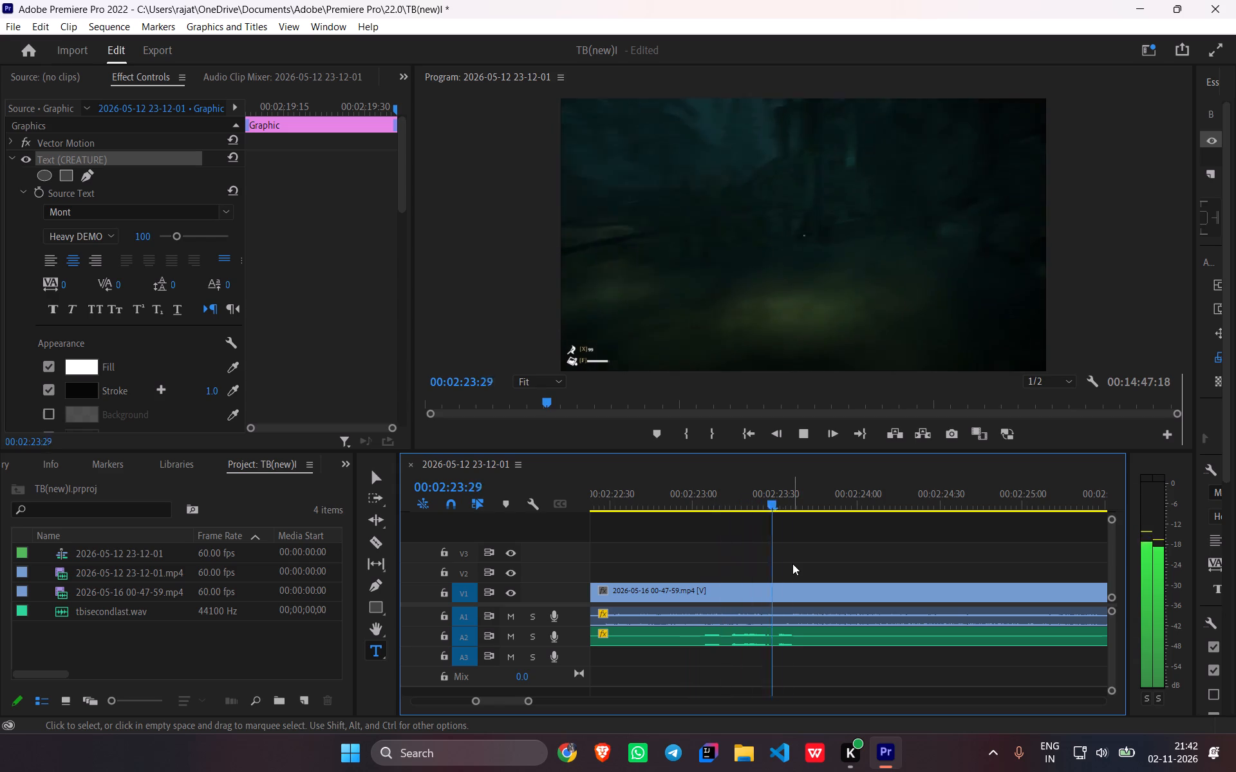
{"action": "key", "text": "space"}
Replay the spoken line, paste a caption copy on V2 at 00:02:23:03 and set its text to "Okay...Lessgo".
{"action": "left_click_drag", "start_coordinate": [839, 497], "coordinate": [695, 546]}
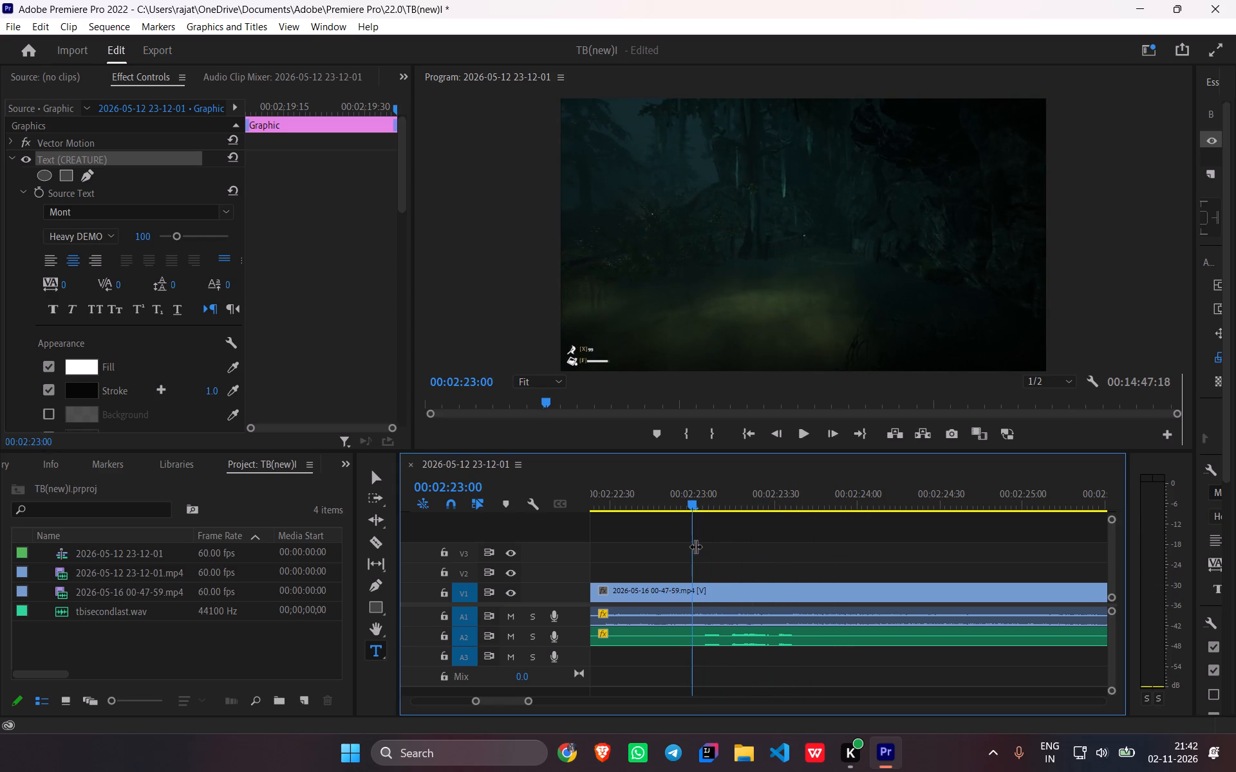
{"action": "key", "text": "space"}
{"action": "key", "text": "space"}
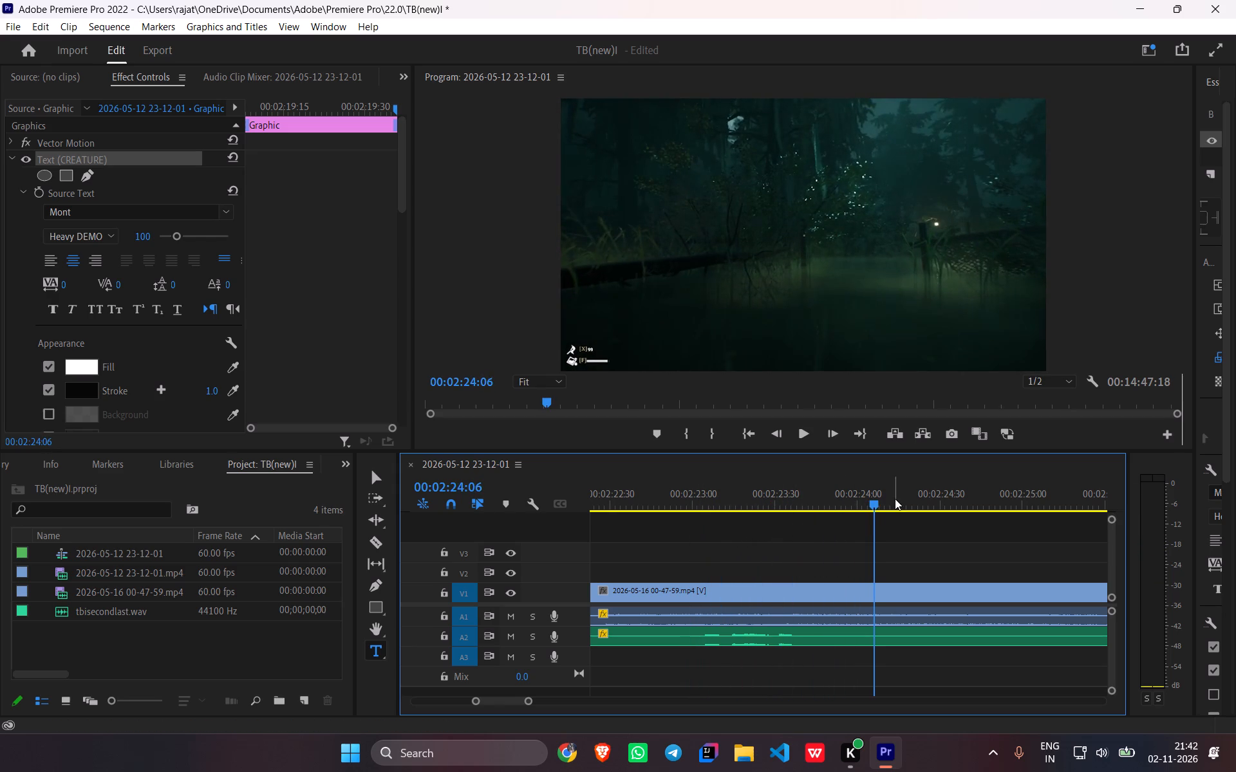
{"action": "left_click_drag", "start_coordinate": [873, 508], "coordinate": [697, 546]}
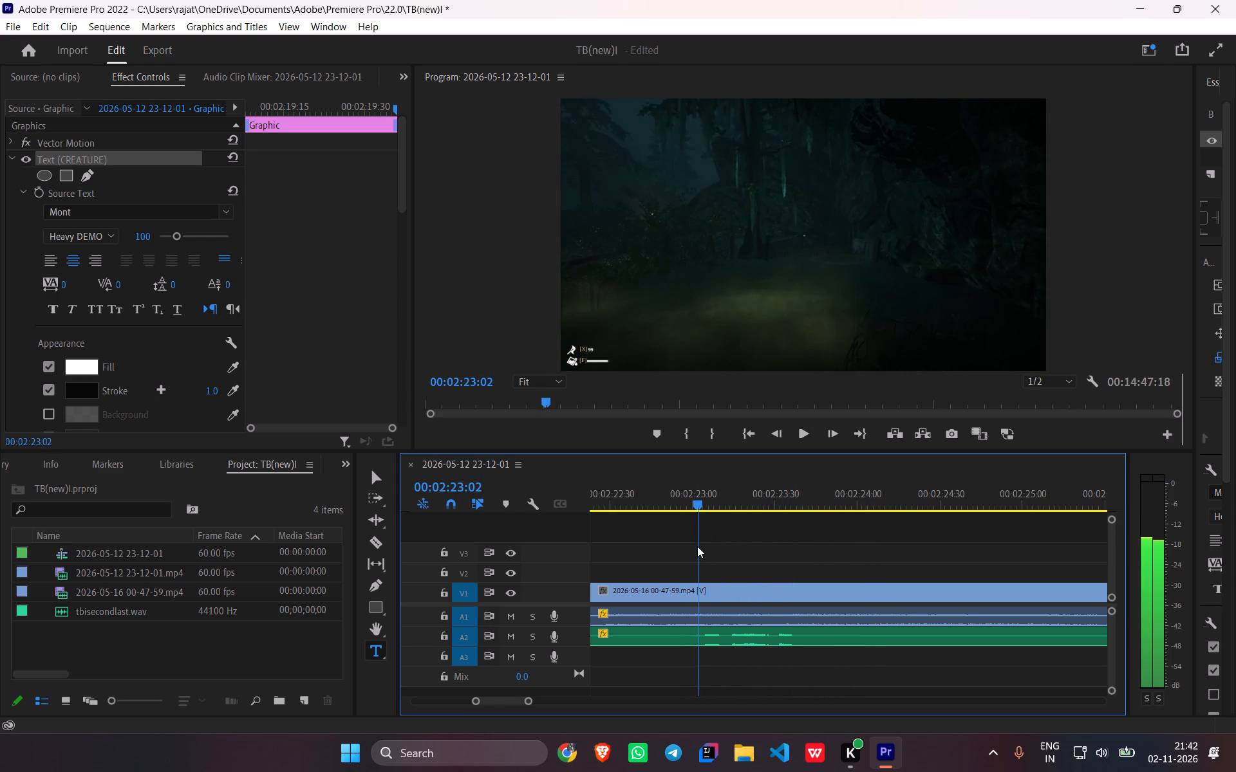
{"action": "left_click_drag", "start_coordinate": [697, 546], "coordinate": [700, 548]}
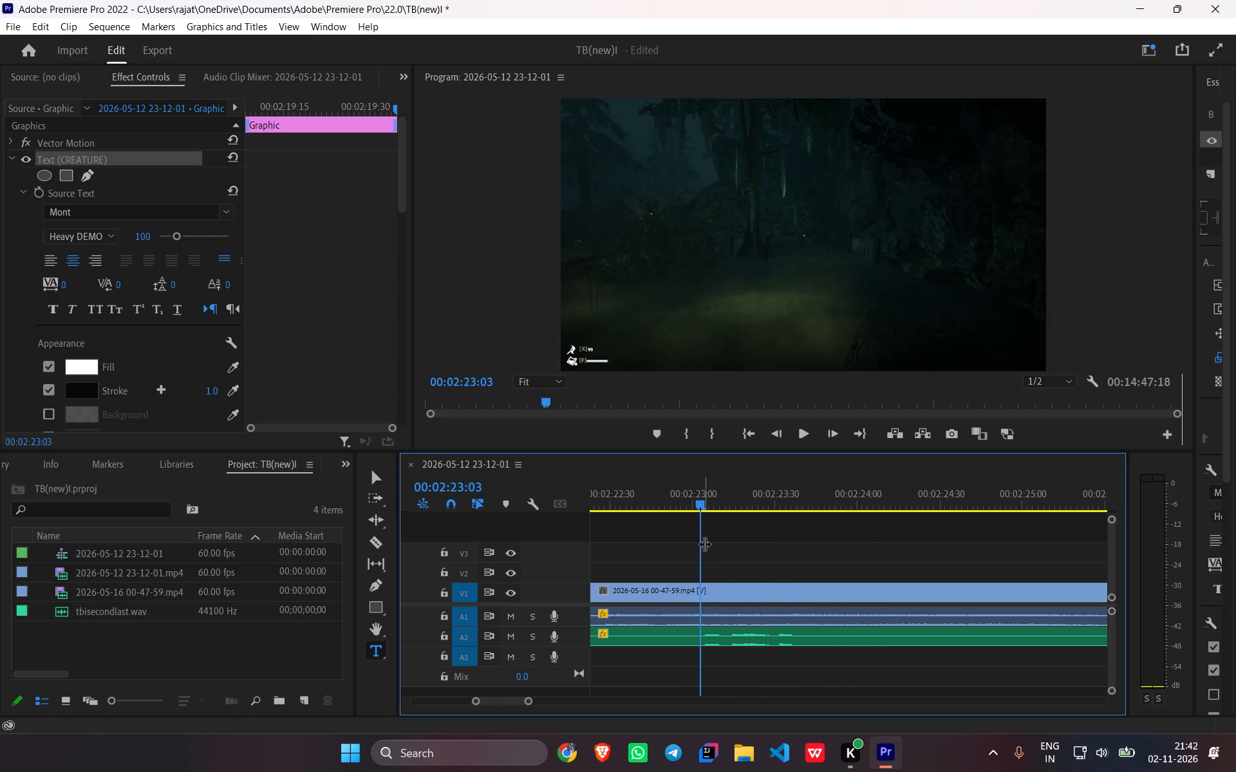
{"action": "key", "text": "ctrl+v"}
{"action": "left_click_drag", "start_coordinate": [778, 505], "coordinate": [757, 513]}
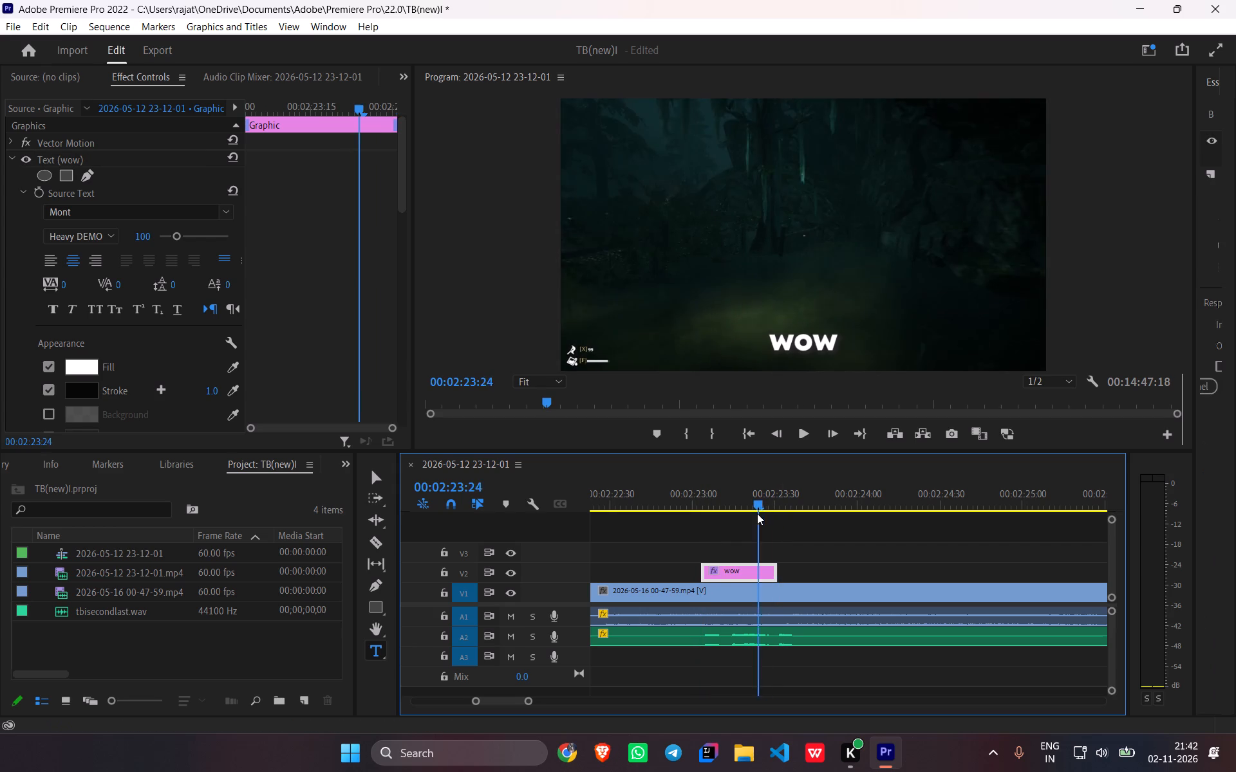
{"action": "left_click_drag", "start_coordinate": [757, 513], "coordinate": [754, 515]}
{"action": "double_click", "coordinate": [791, 342]}
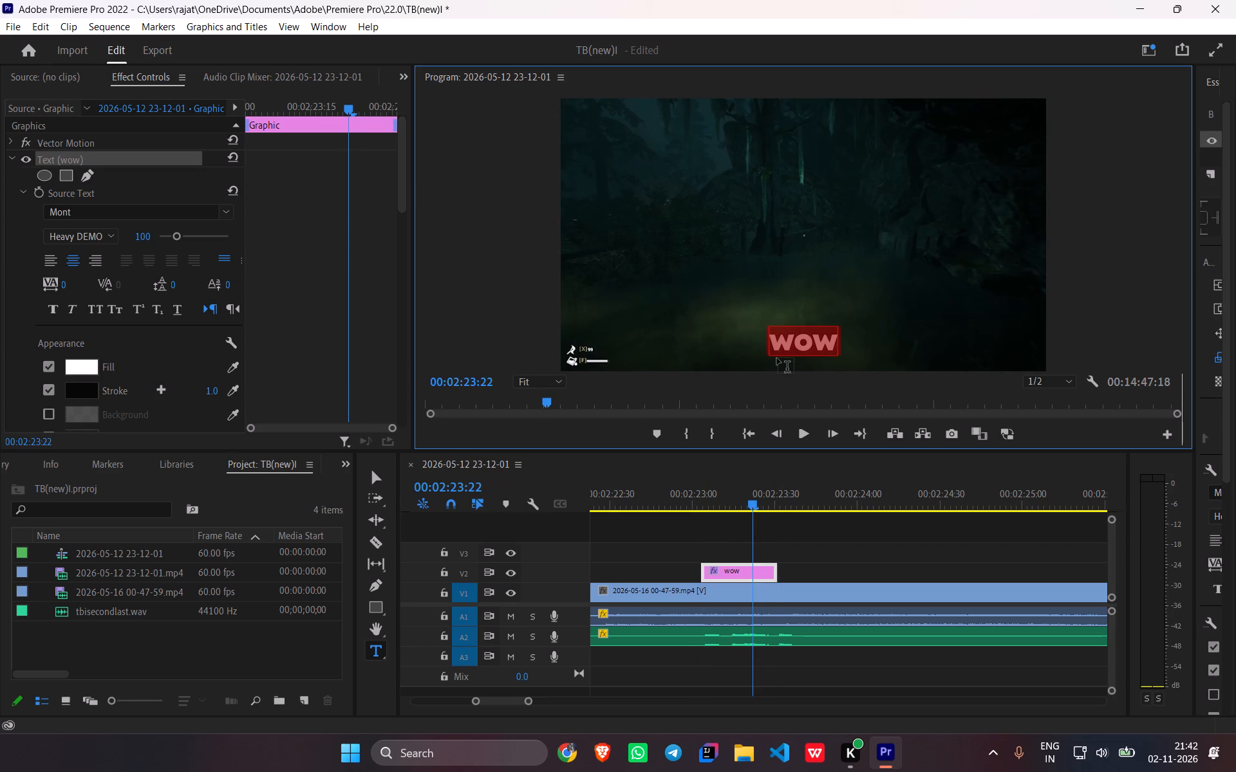
{"action": "type", "text": "Okay...LEss"}
{"action": "key", "text": "BackSpace"}
{"action": "key", "text": "BackSpace"}
{"action": "key", "text": "BackSpace"}
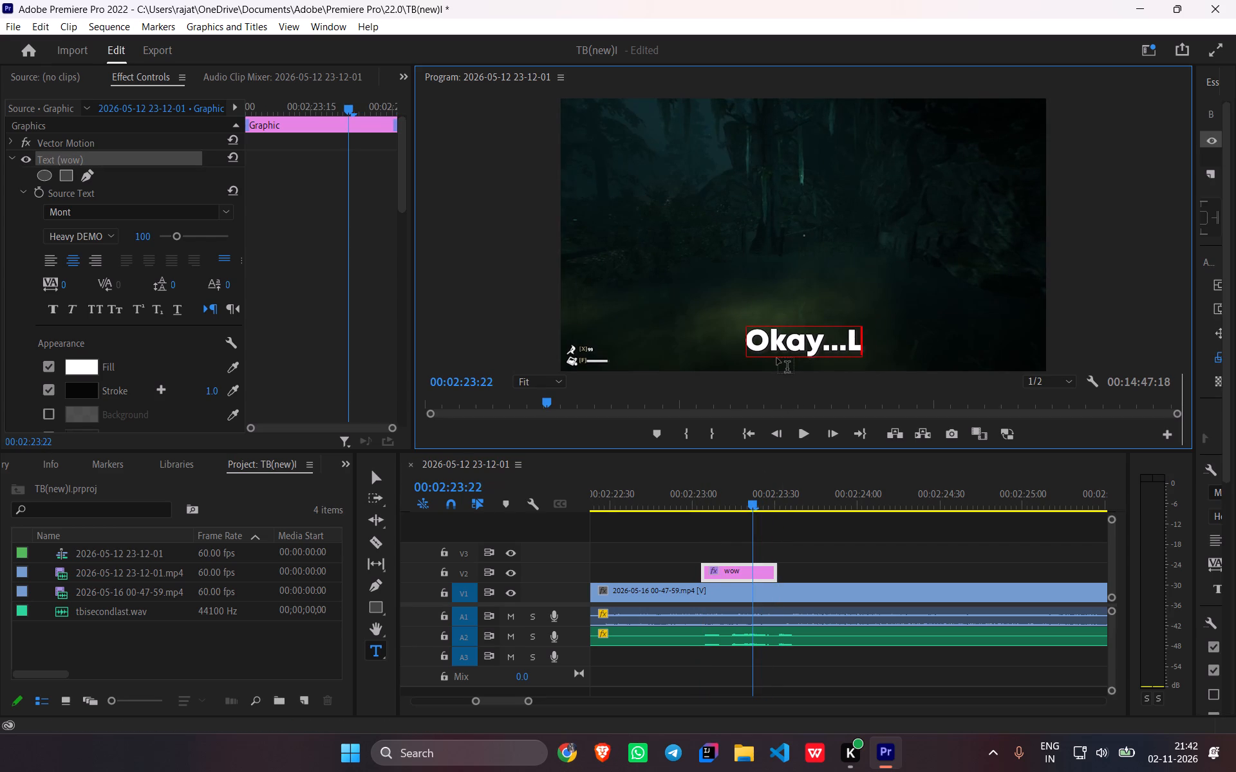
{"action": "type", "text": "es"}
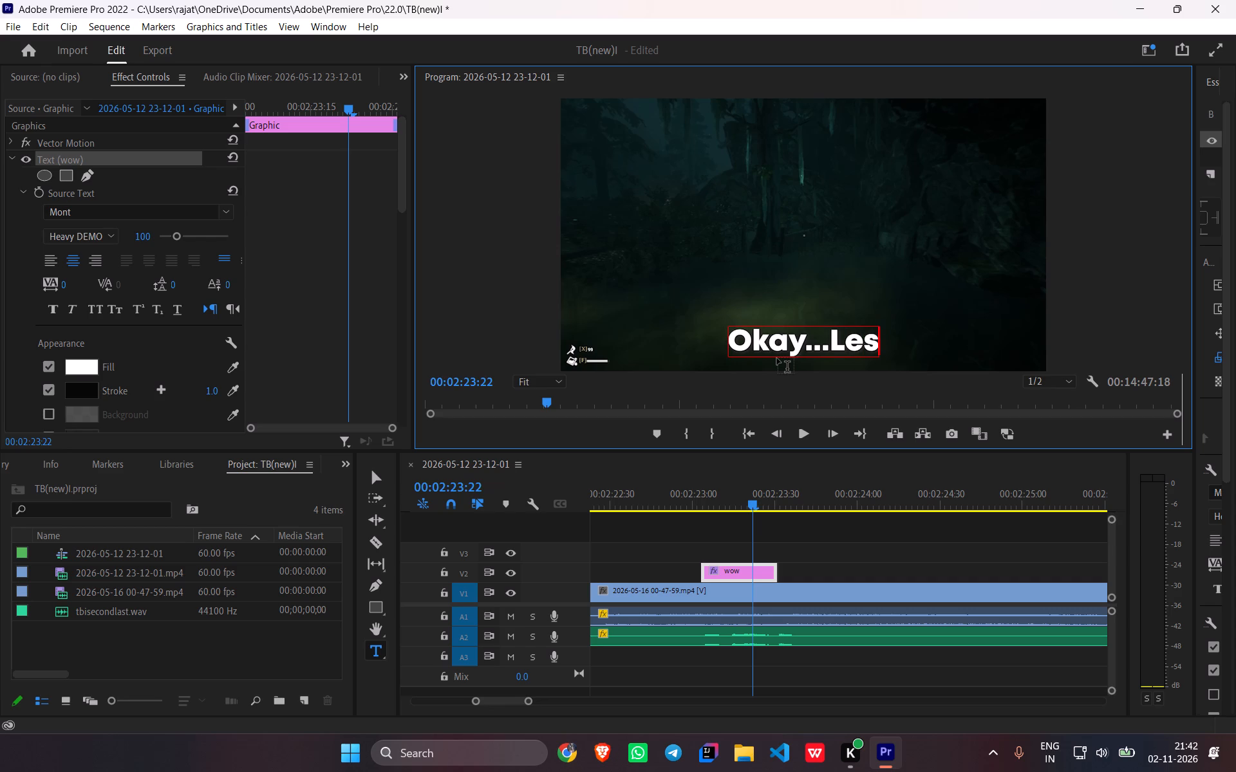
{"action": "type", "text": "sgo"}
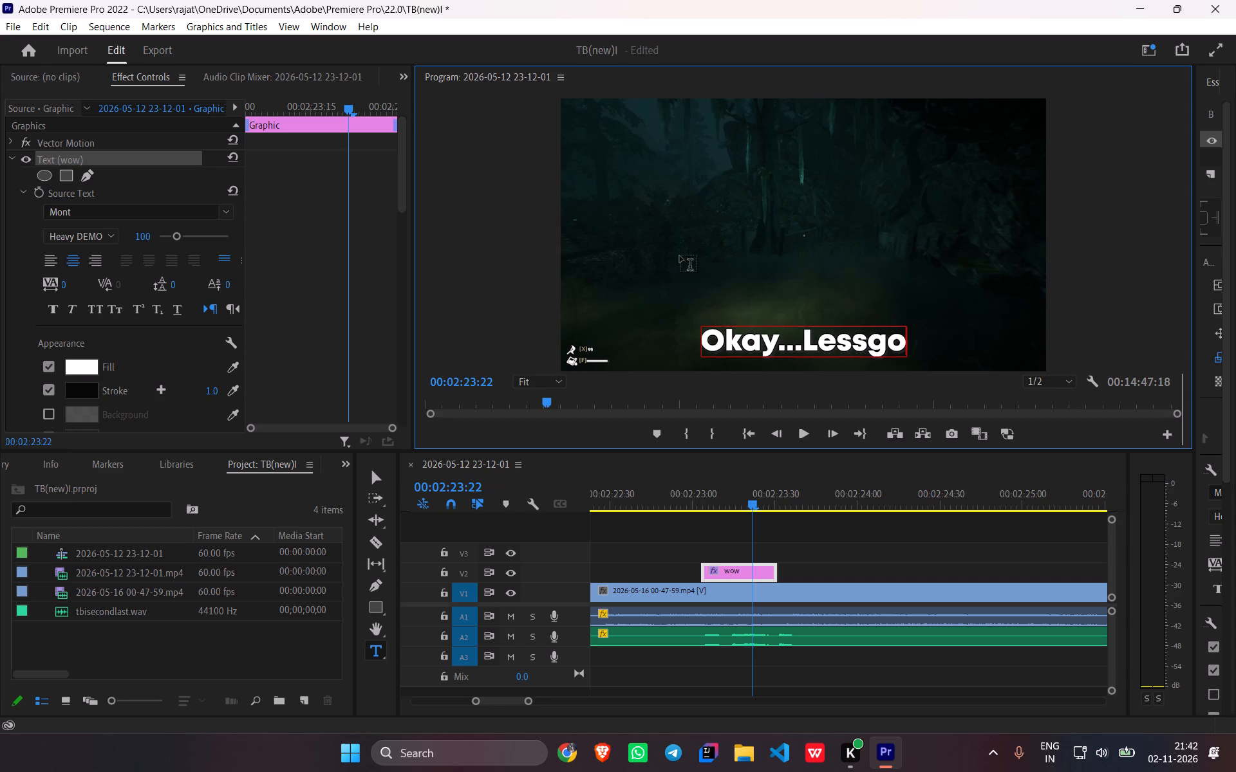
Play back the "Okay...Lessgo" caption and extend its end to about 00:02:23:36.
{"action": "left_click_drag", "start_coordinate": [749, 501], "coordinate": [671, 534]}
{"action": "key", "text": "space"}
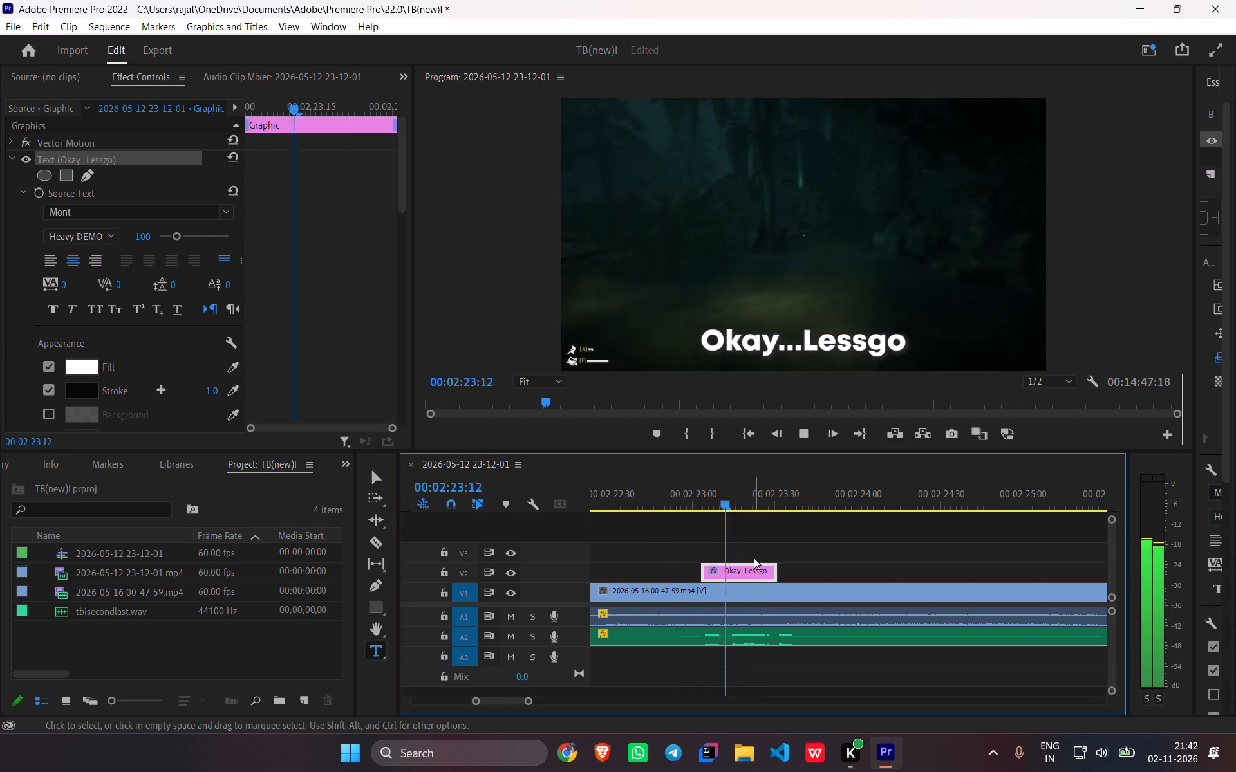
{"action": "key", "text": "space"}
{"action": "left_click_drag", "start_coordinate": [777, 574], "coordinate": [792, 577]}
Play on to the next spoken line, paste a caption copy on V2 at 00:02:27:15 and set its text to "Ugh...wrong timing".
{"action": "key", "text": "space"}
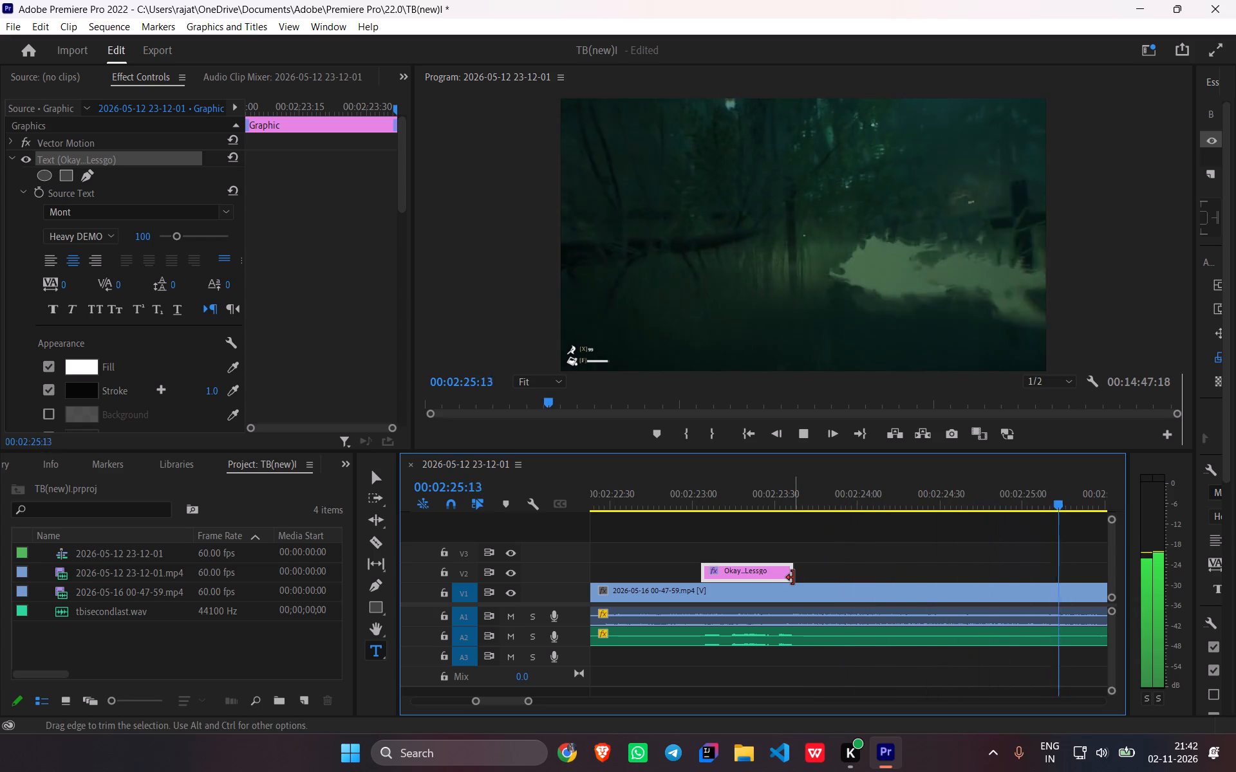
{"action": "scroll", "coordinate": [781, 578], "scroll_direction": "down", "scroll_amount": 2}
{"action": "scroll", "coordinate": [709, 608], "scroll_direction": "down", "scroll_amount": 4}
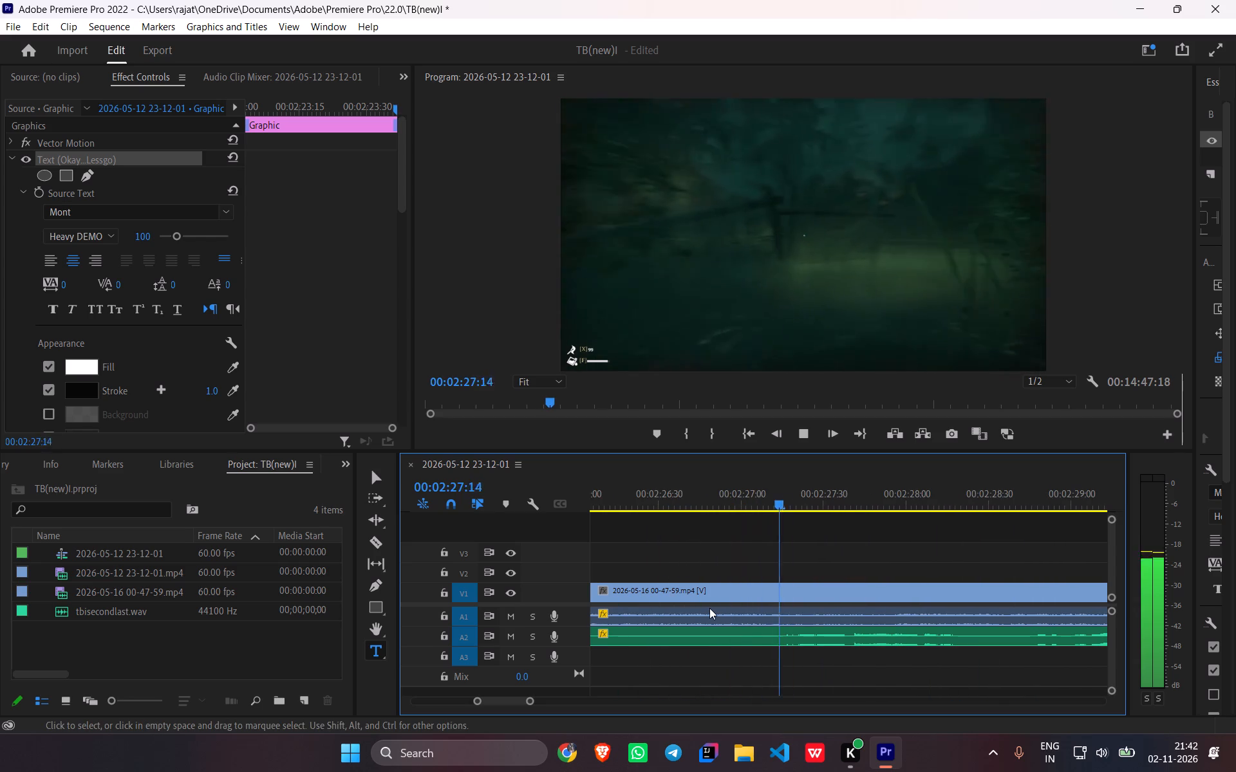
{"action": "key", "text": "space"}
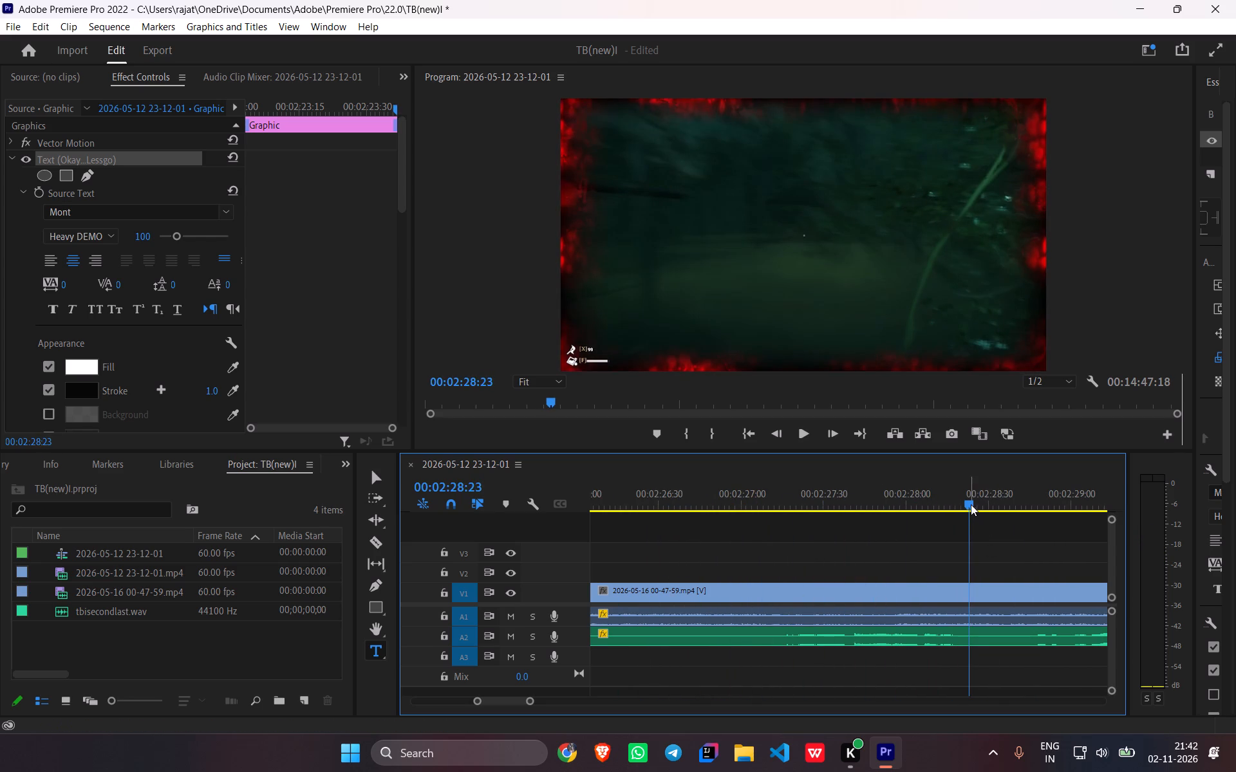
{"action": "left_click_drag", "start_coordinate": [969, 503], "coordinate": [783, 528]}
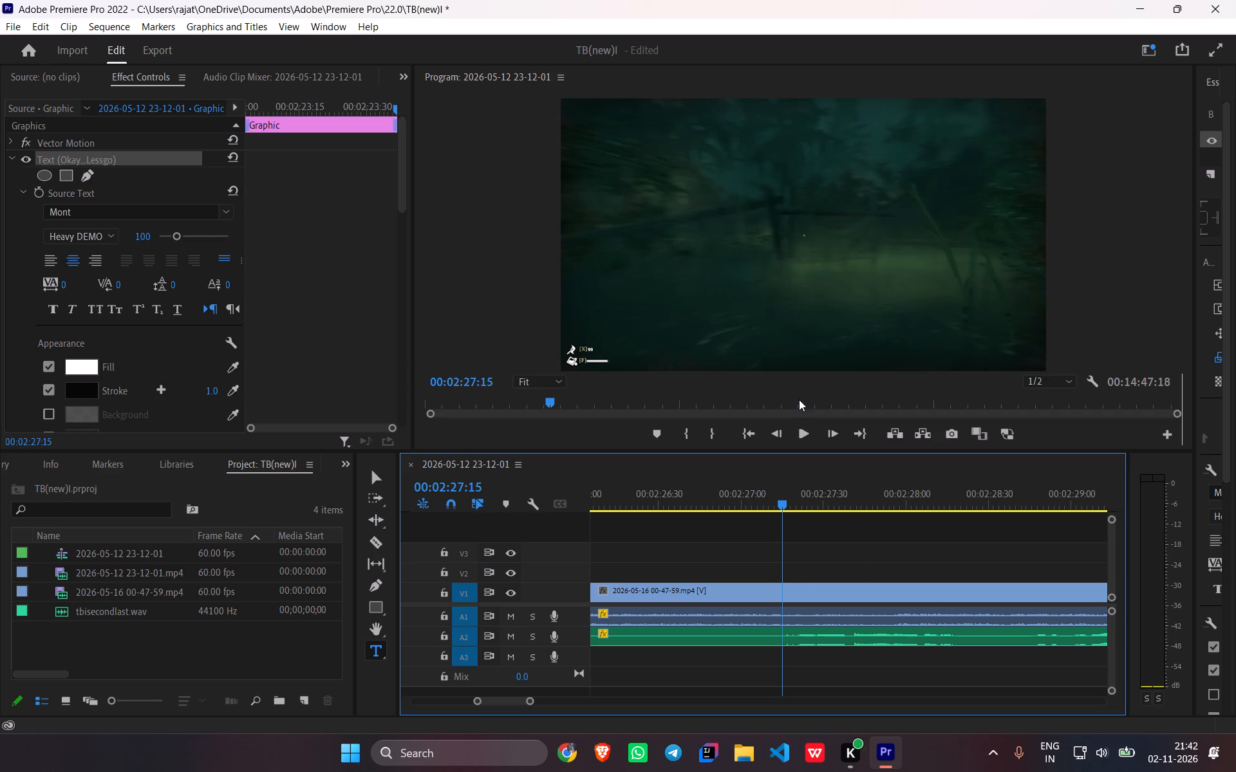
{"action": "key", "text": "ctrl+v"}
{"action": "left_click_drag", "start_coordinate": [860, 502], "coordinate": [828, 506]}
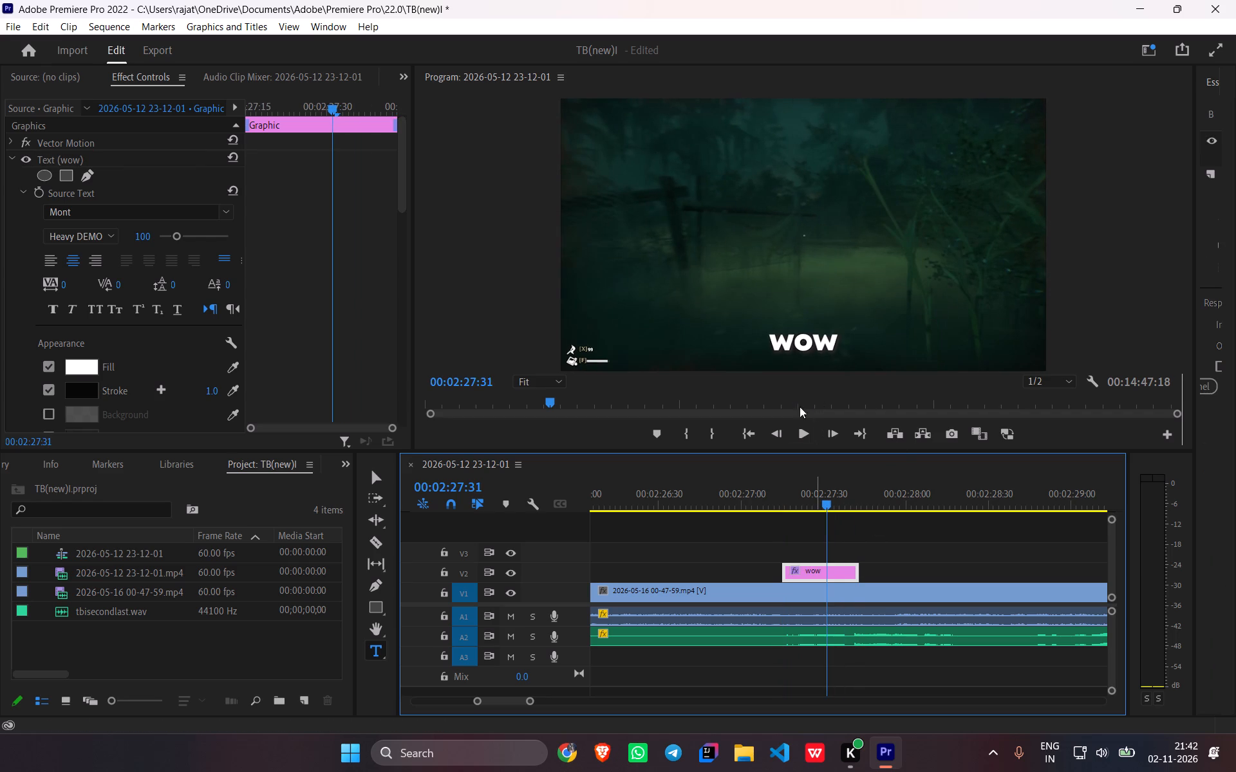
{"action": "double_click", "coordinate": [805, 338]}
{"action": "type", "text": "Ugh"}
{"action": "type", "text": "...wrong timing"}
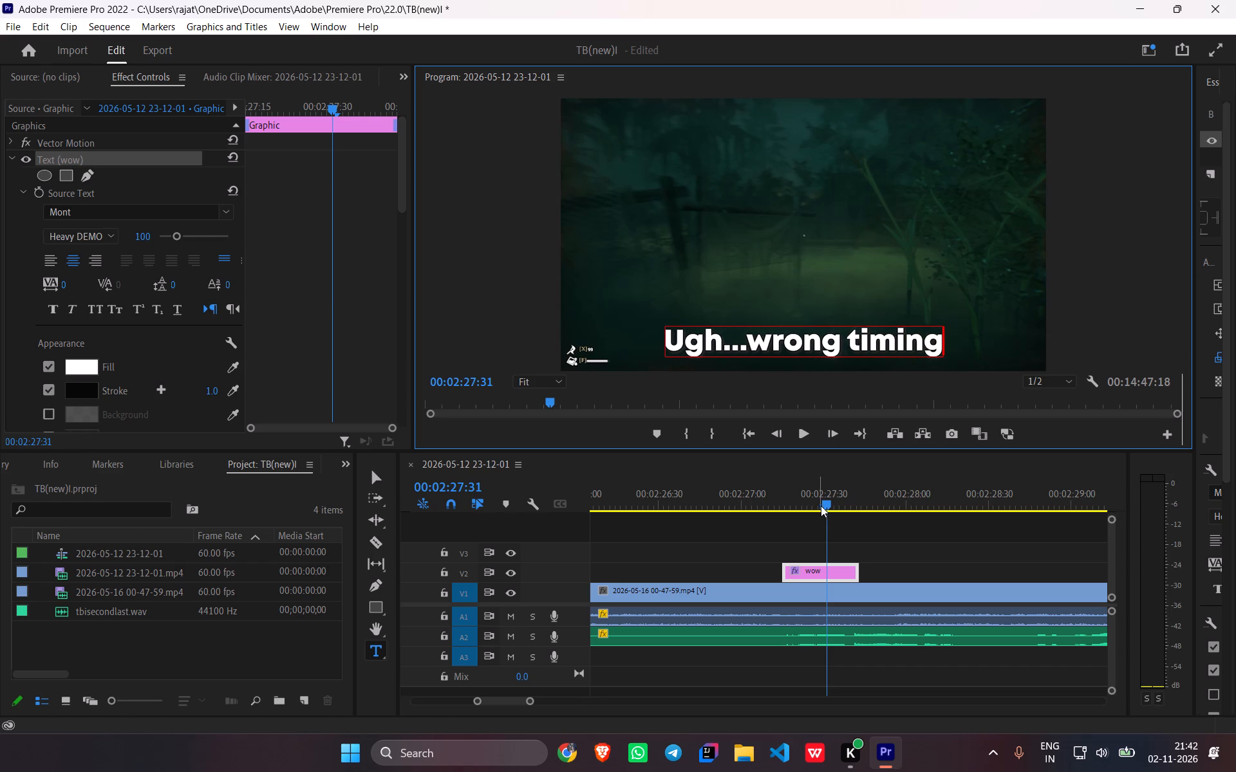
Play back the "Ugh...wrong timing" caption and extend its end to about 00:02:27:50.
{"action": "left_click_drag", "start_coordinate": [827, 506], "coordinate": [751, 499]}
{"action": "key", "text": "space"}
{"action": "key", "text": "space"}
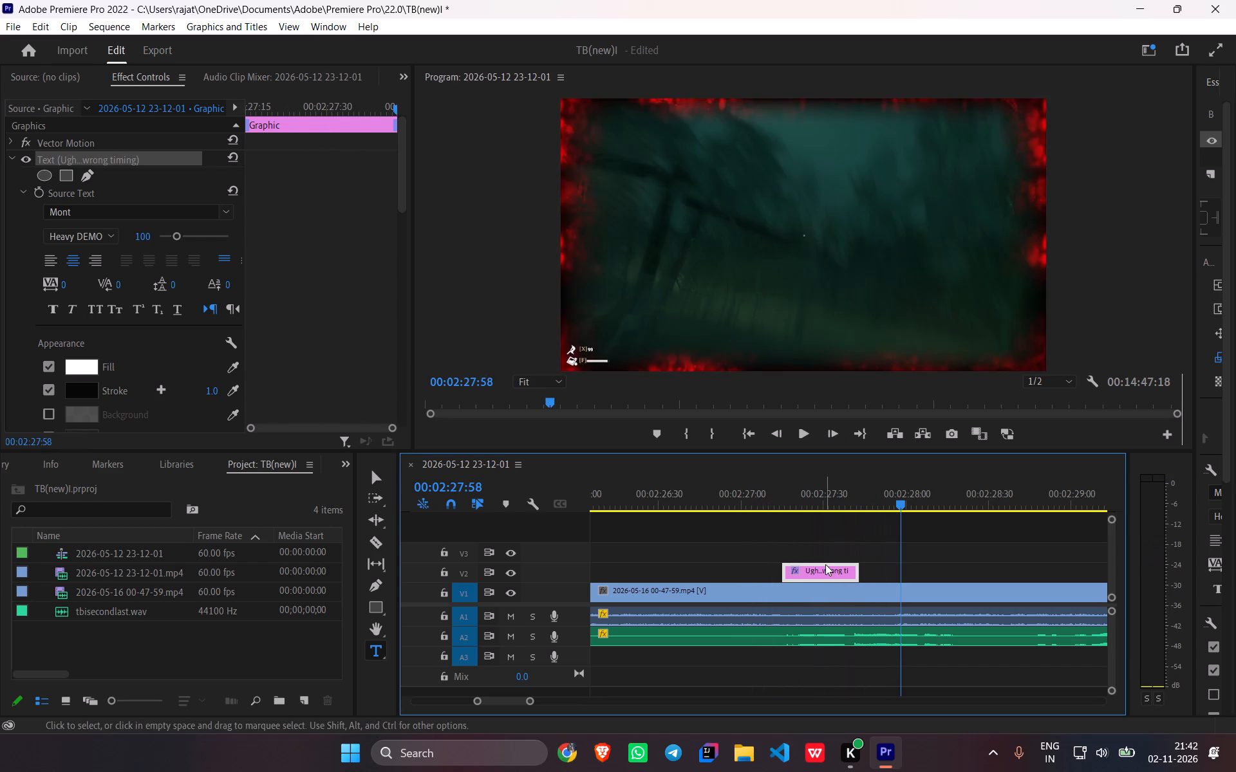
{"action": "left_click_drag", "start_coordinate": [859, 570], "coordinate": [877, 577]}
Paste a caption copy on V2, place it directly after the "Ugh...wrong timing" caption and set its text to "Wrong timing".
{"action": "key", "text": "ctrl+v"}
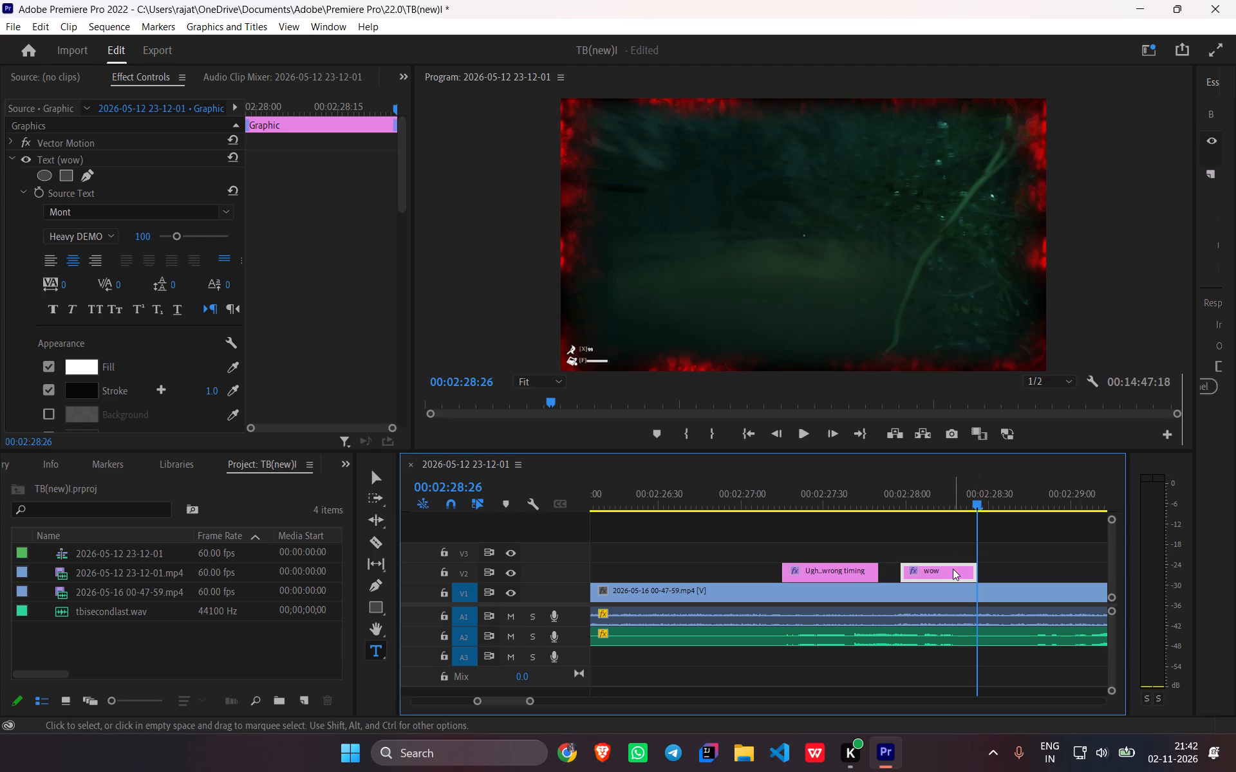
{"action": "left_click_drag", "start_coordinate": [953, 569], "coordinate": [929, 566]}
{"action": "left_click_drag", "start_coordinate": [978, 511], "coordinate": [965, 513]}
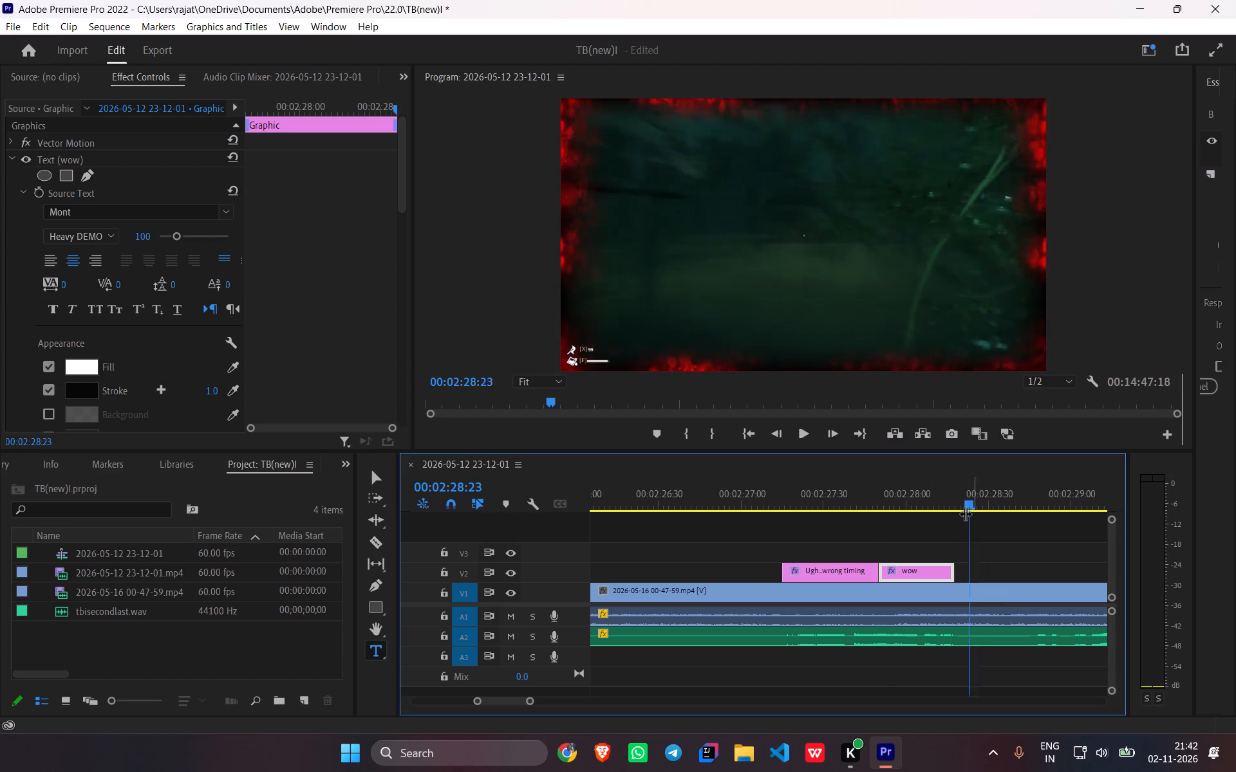
{"action": "left_click_drag", "start_coordinate": [965, 513], "coordinate": [909, 522]}
{"action": "double_click", "coordinate": [801, 340]}
{"action": "type", "text": "Wrong timing"}
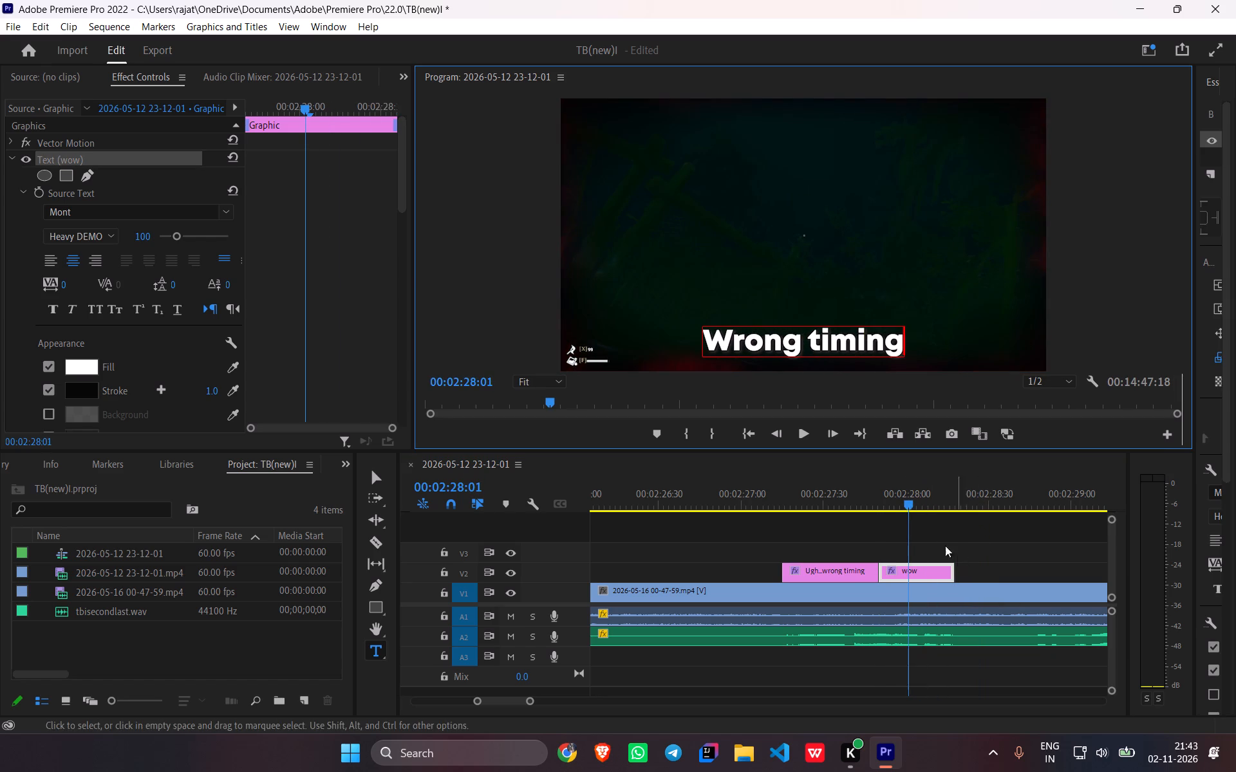
Play back the "Ugh...wrong timing" and "Wrong timing" captions and listen on through the following spoken words.
{"action": "left_click_drag", "start_coordinate": [909, 499], "coordinate": [774, 509]}
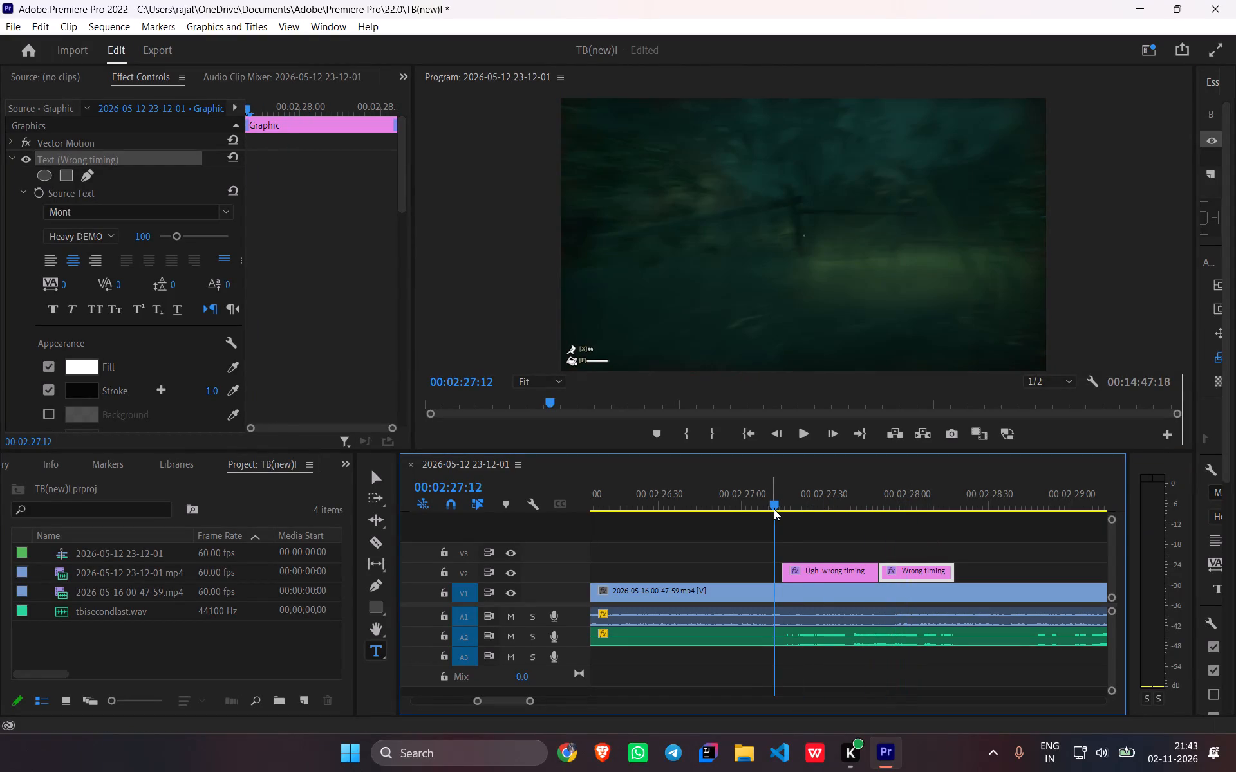
{"action": "key", "text": "space"}
{"action": "key", "text": "space"}
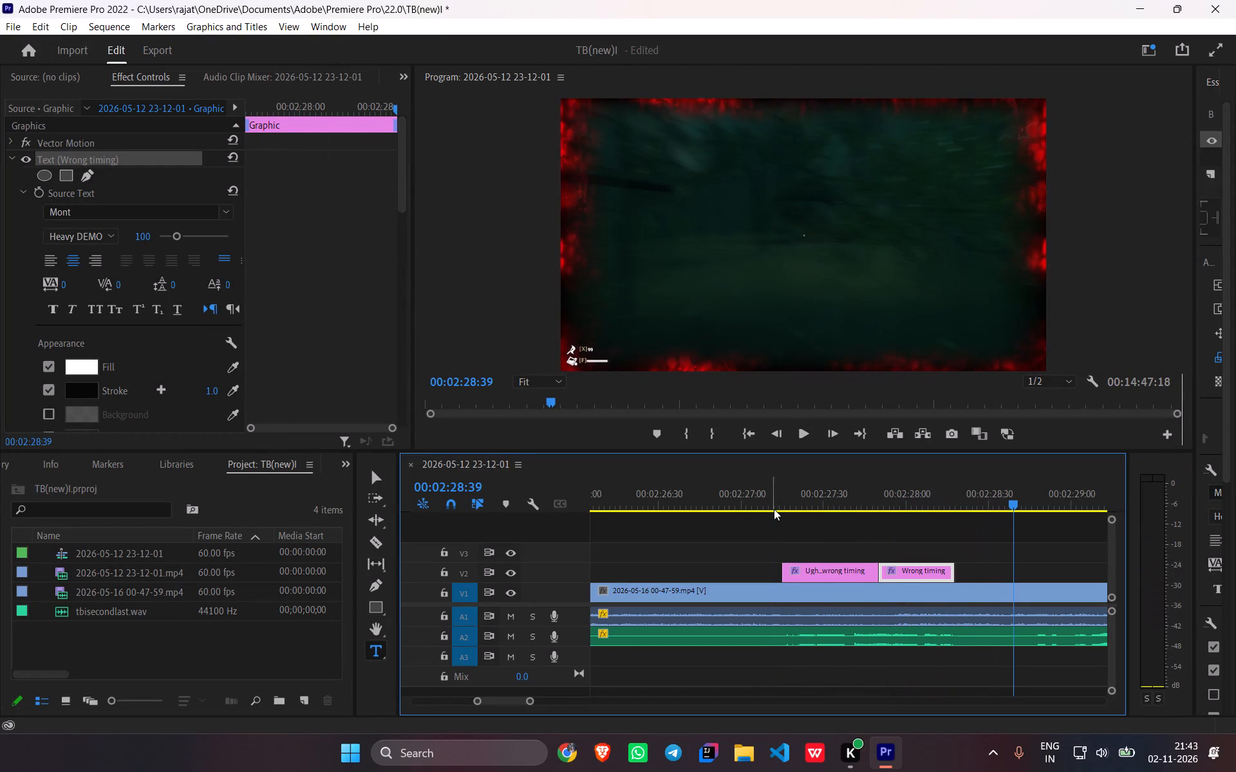
{"action": "key", "text": "space"}
{"action": "key", "text": "space"}
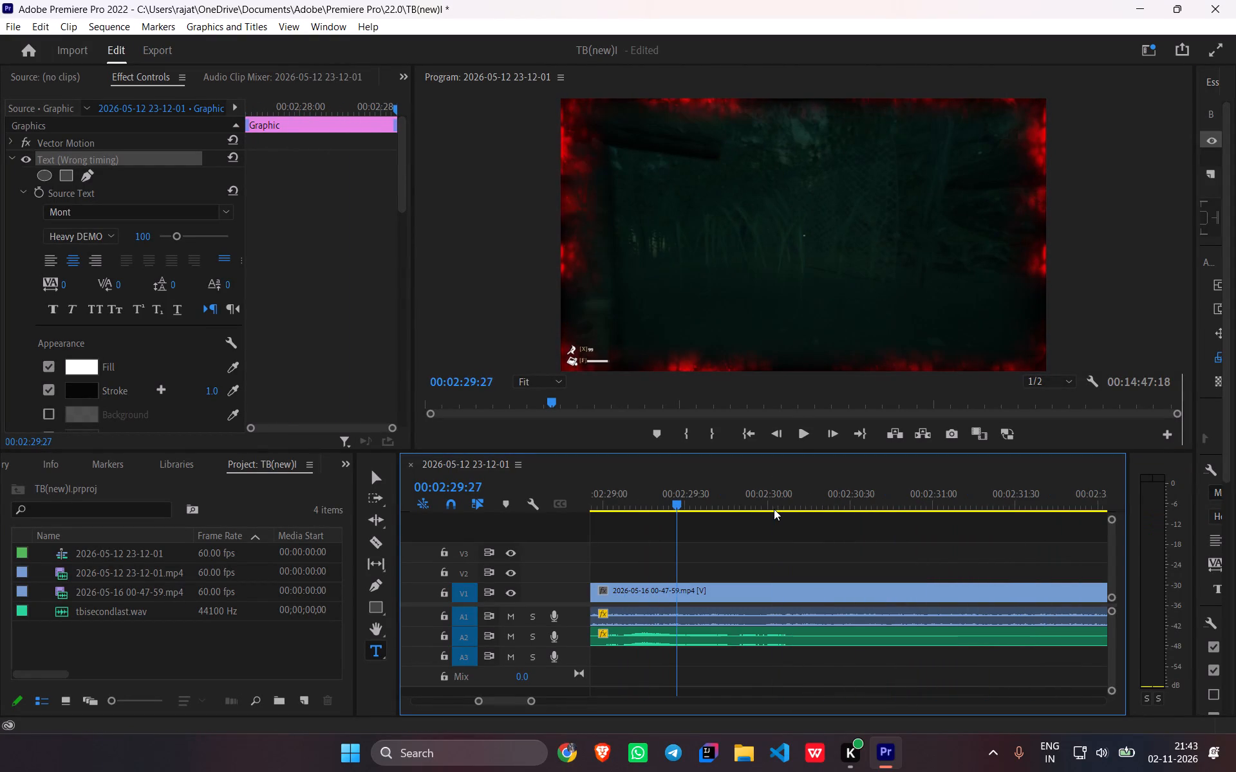
{"action": "key", "text": "space"}
{"action": "key", "text": "space"}
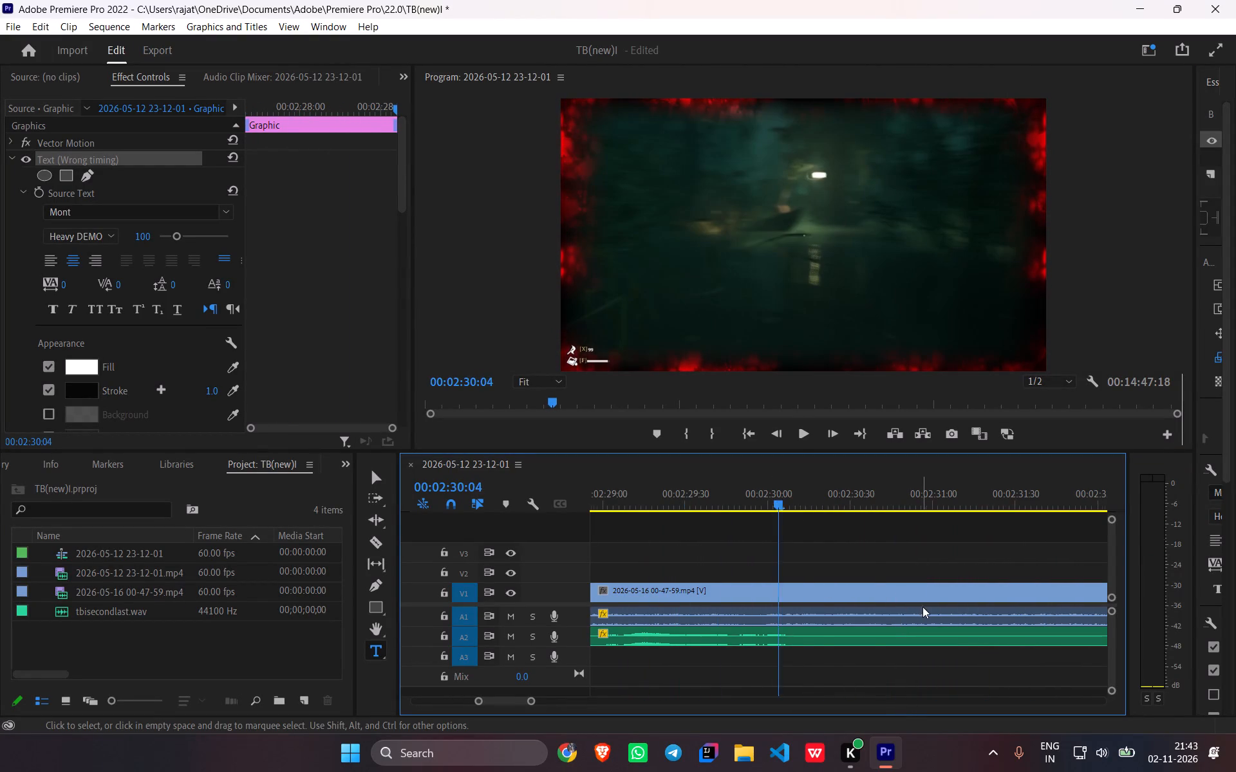
Return to the start of the stretched word, paste a caption copy on V2 at 00:02:28:48 and set its text to "Wayyyyyy".
{"action": "scroll", "coordinate": [922, 607], "scroll_direction": "up", "scroll_amount": 5}
{"action": "scroll", "coordinate": [988, 567], "scroll_direction": "up", "scroll_amount": 3}
{"action": "left_click_drag", "start_coordinate": [973, 502], "coordinate": [791, 542]}
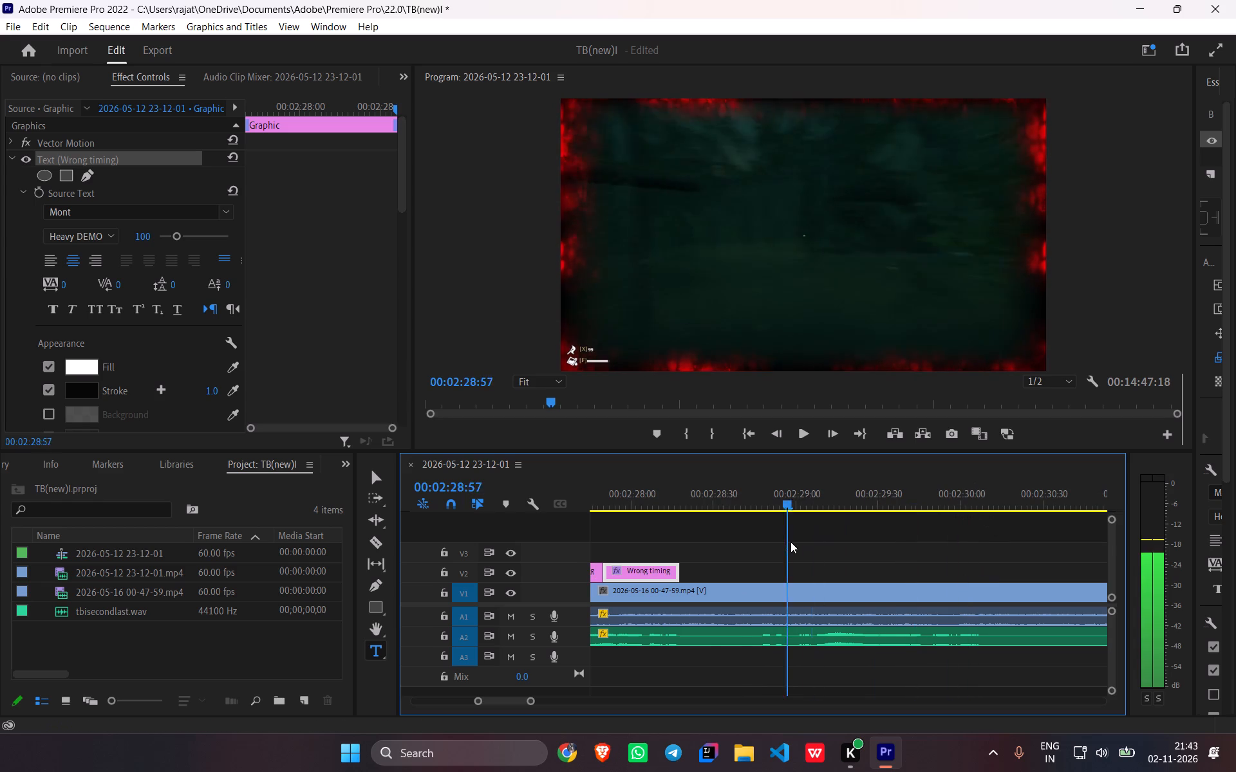
{"action": "left_click_drag", "start_coordinate": [791, 542], "coordinate": [765, 556]}
{"action": "key", "text": "ctrl+v"}
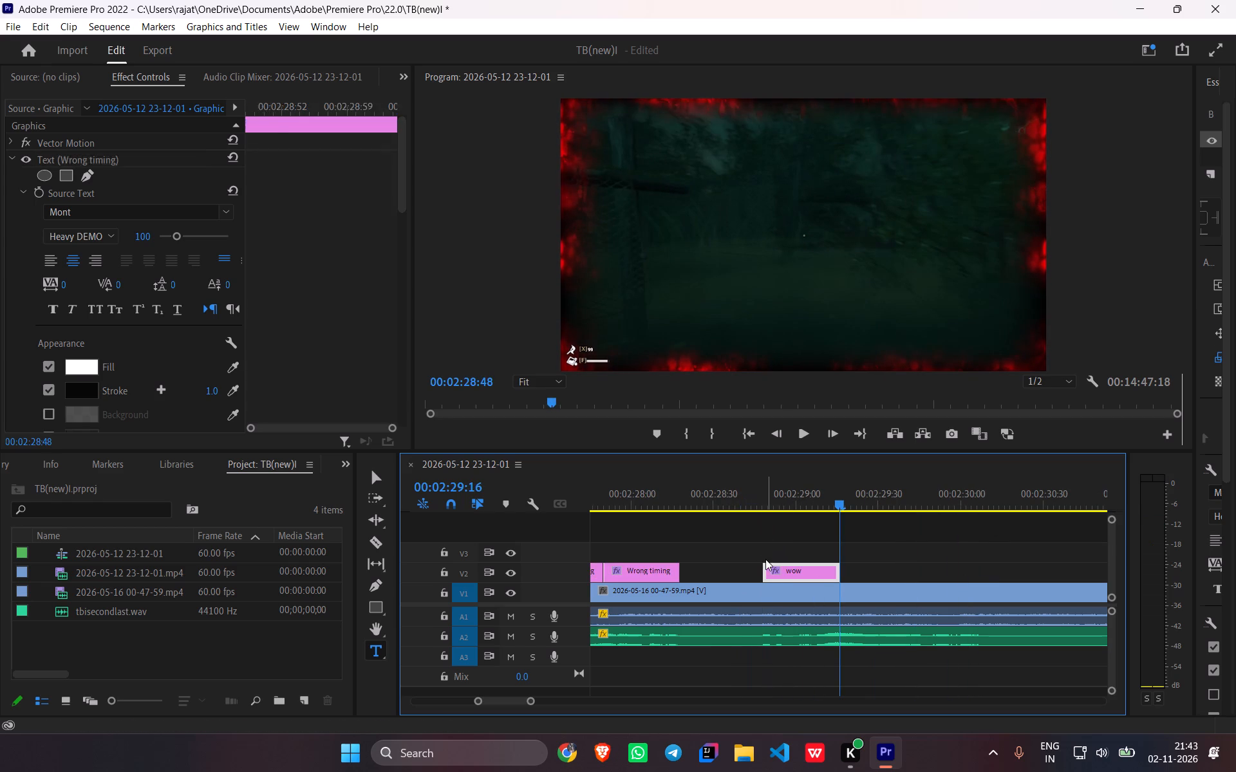
{"action": "left_click_drag", "start_coordinate": [841, 501], "coordinate": [813, 517]}
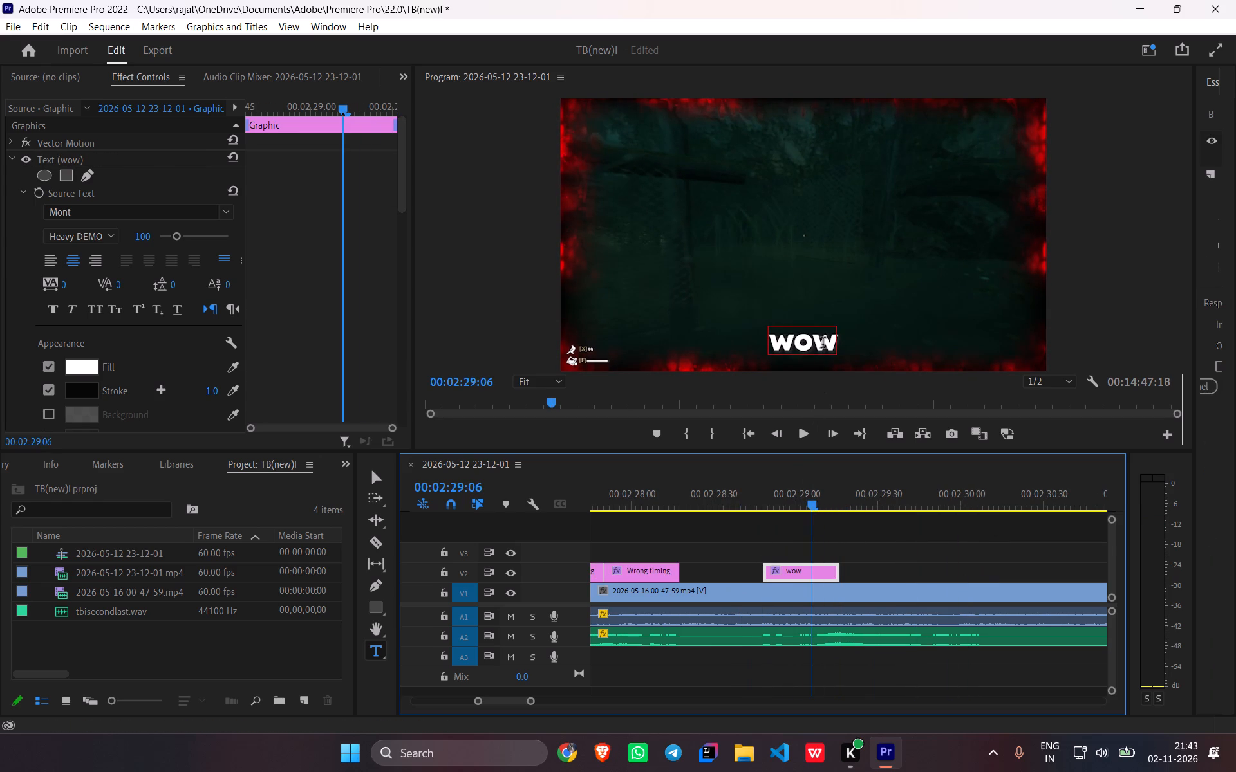
{"action": "left_click_drag", "start_coordinate": [810, 501], "coordinate": [715, 511]}
{"action": "key", "text": "space"}
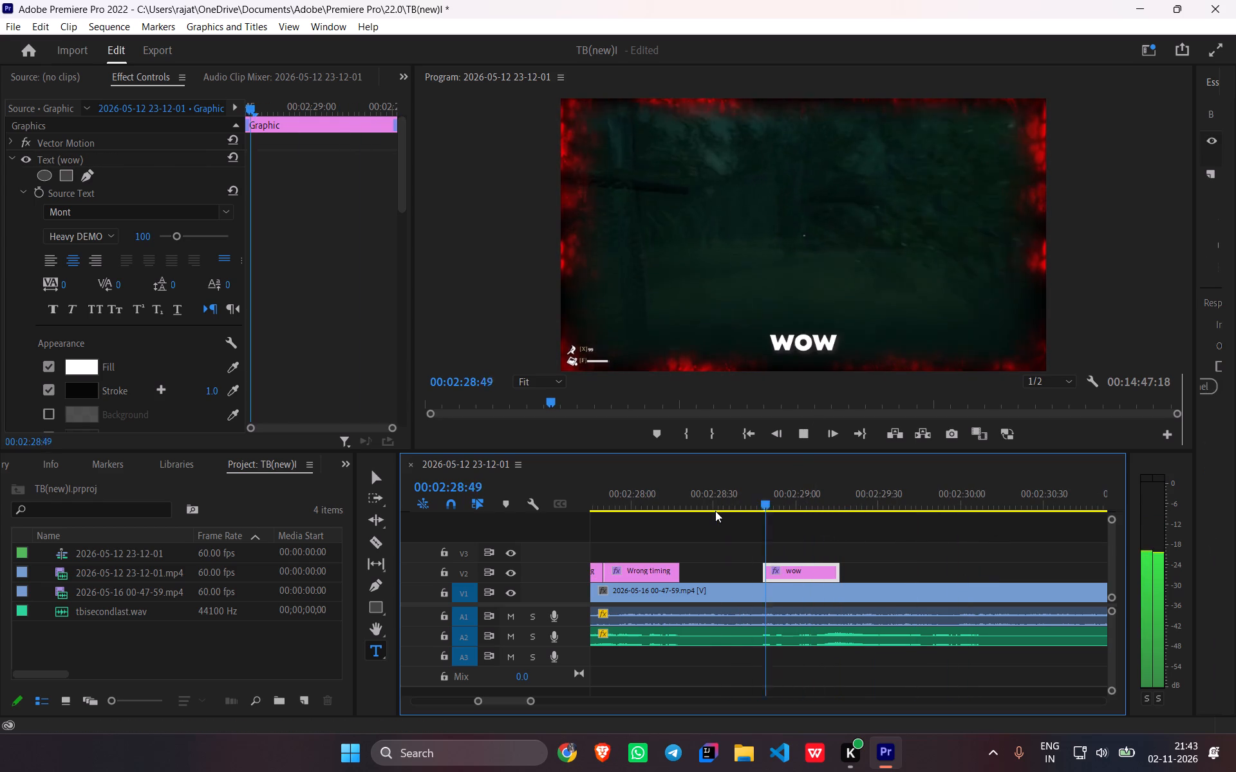
{"action": "key", "text": "space"}
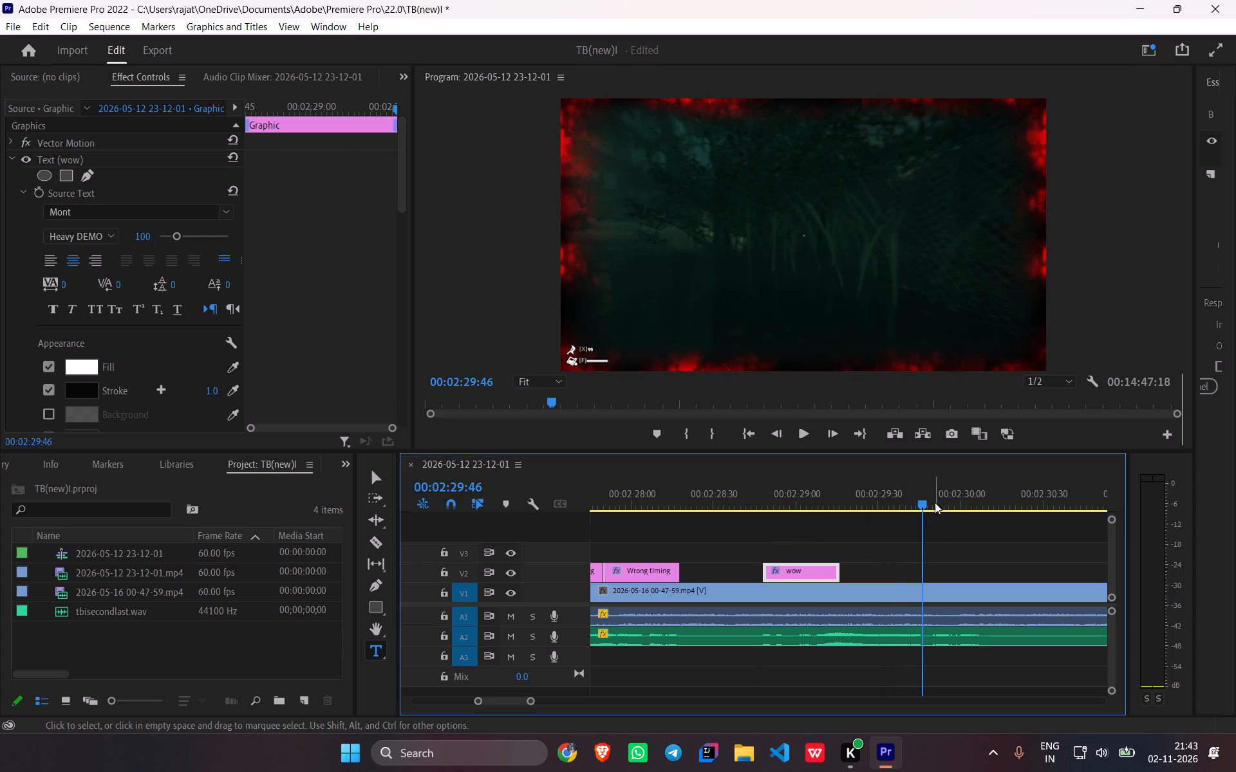
{"action": "left_click_drag", "start_coordinate": [924, 502], "coordinate": [815, 532]}
{"action": "double_click", "coordinate": [806, 331]}
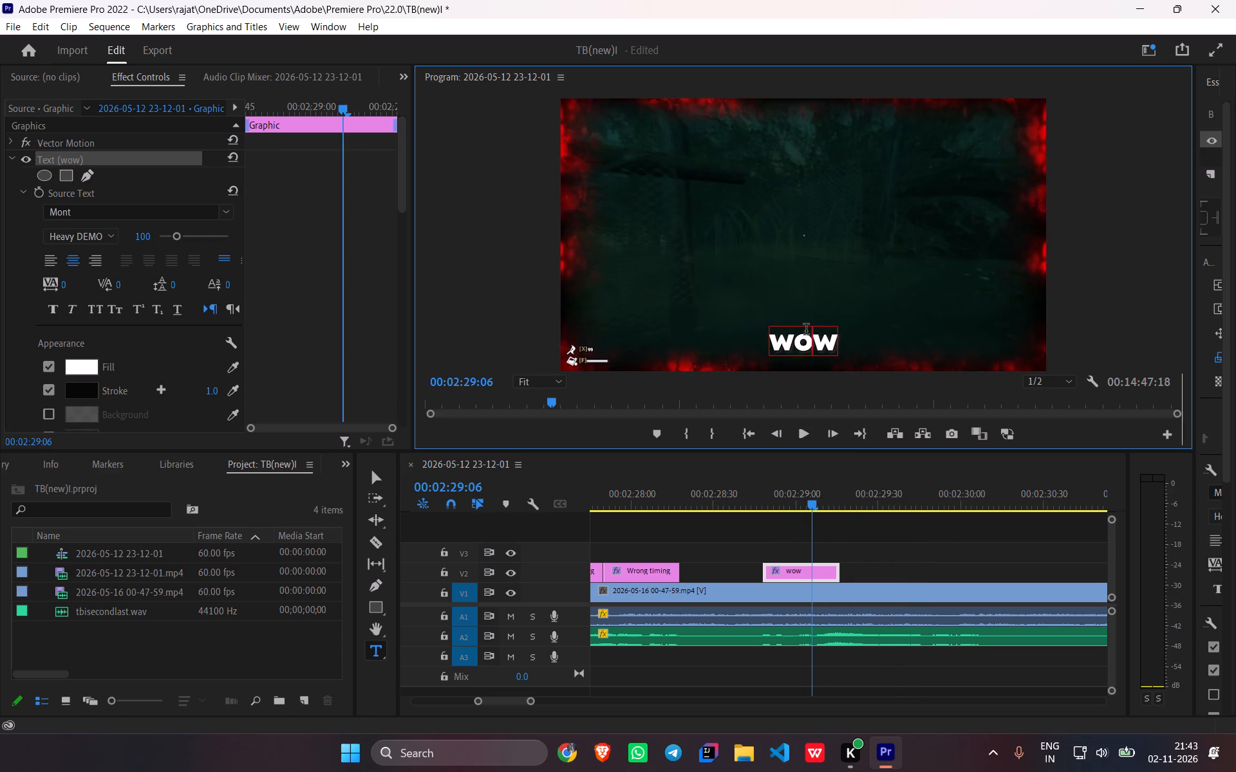
{"action": "type", "text": "Wayyyyyy"}
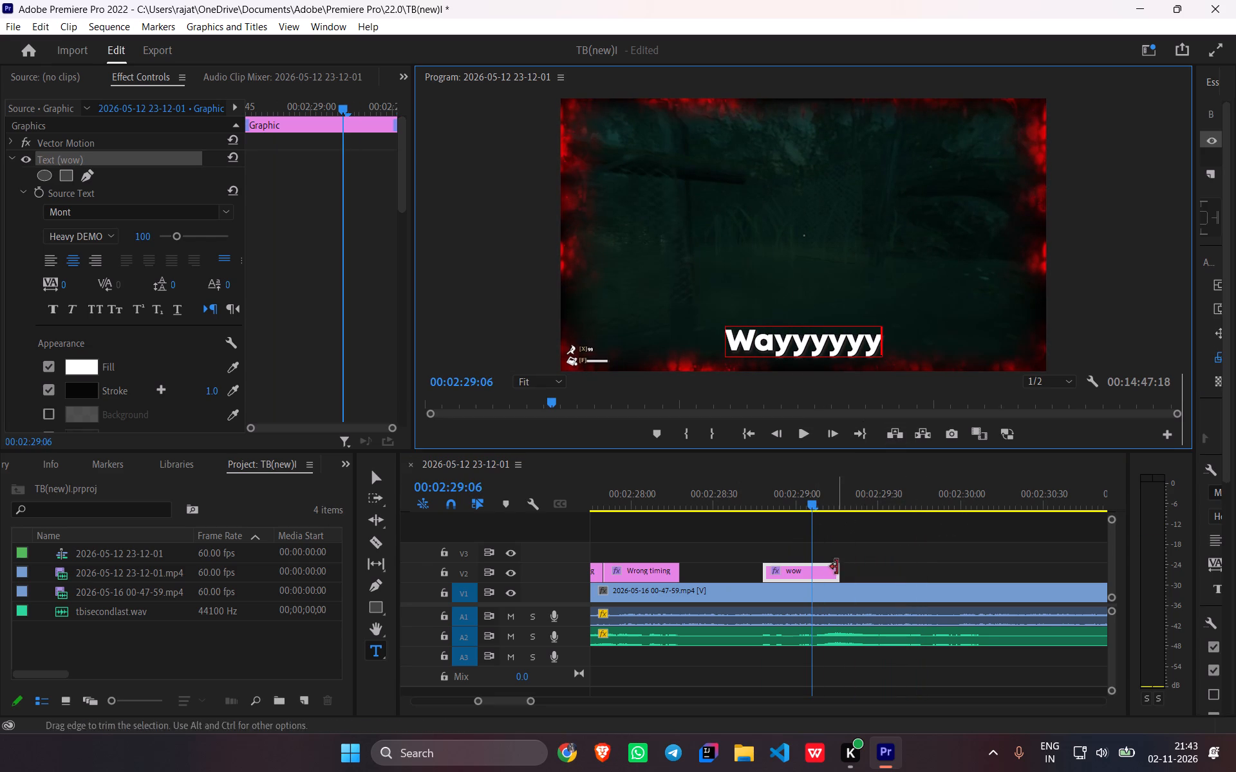
Duplicate the "Wayyyyyy" caption directly after itself on V2 and extend the copy's end to about 00:02:30:03.
{"action": "left_click_drag", "start_coordinate": [807, 499], "coordinate": [843, 523]}
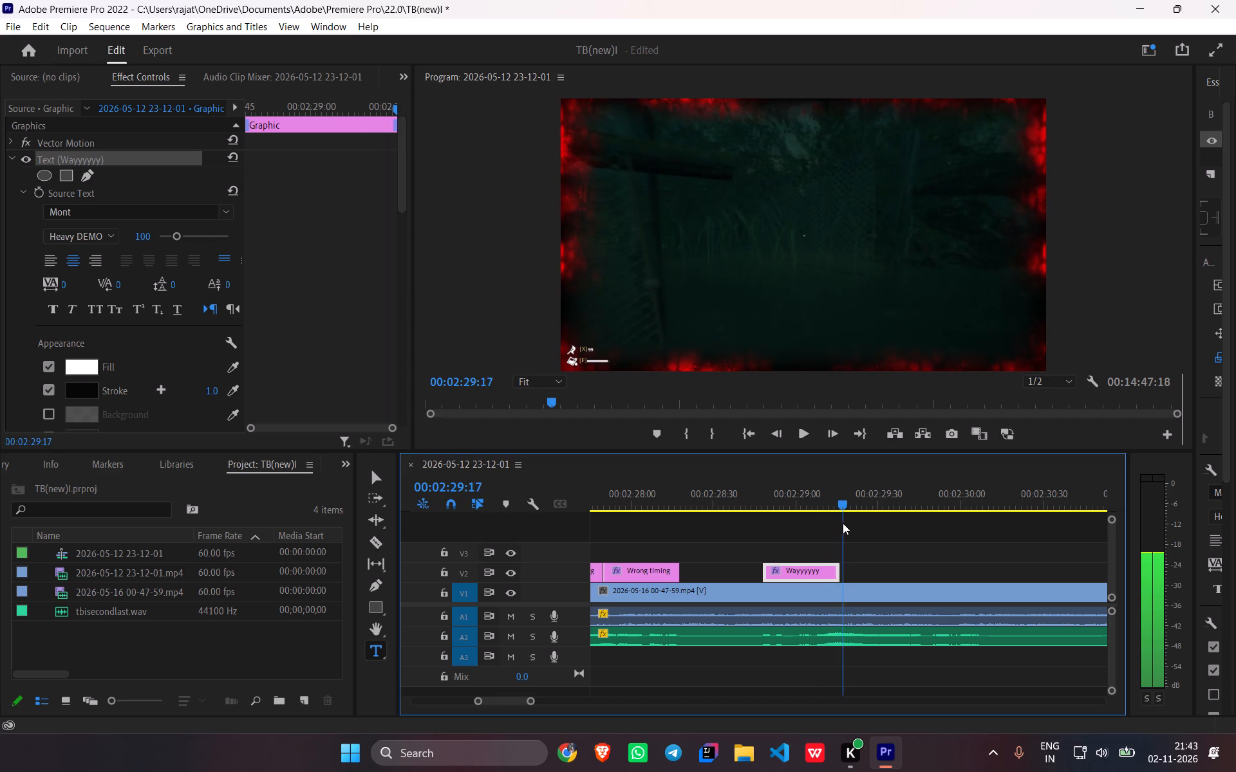
{"action": "left_click_drag", "start_coordinate": [843, 523], "coordinate": [839, 526]}
{"action": "key", "text": "ctrl+c"}
{"action": "key", "text": "ctrl+v"}
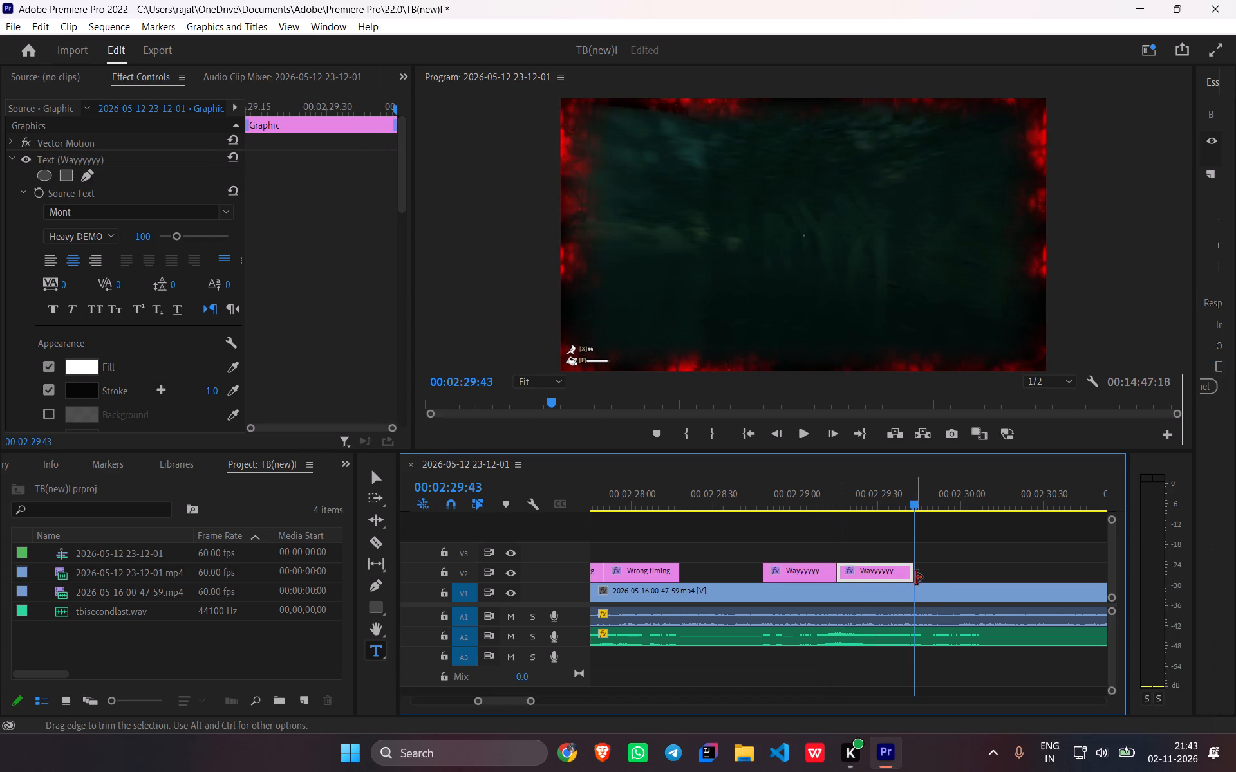
{"action": "left_click_drag", "start_coordinate": [912, 574], "coordinate": [968, 589]}
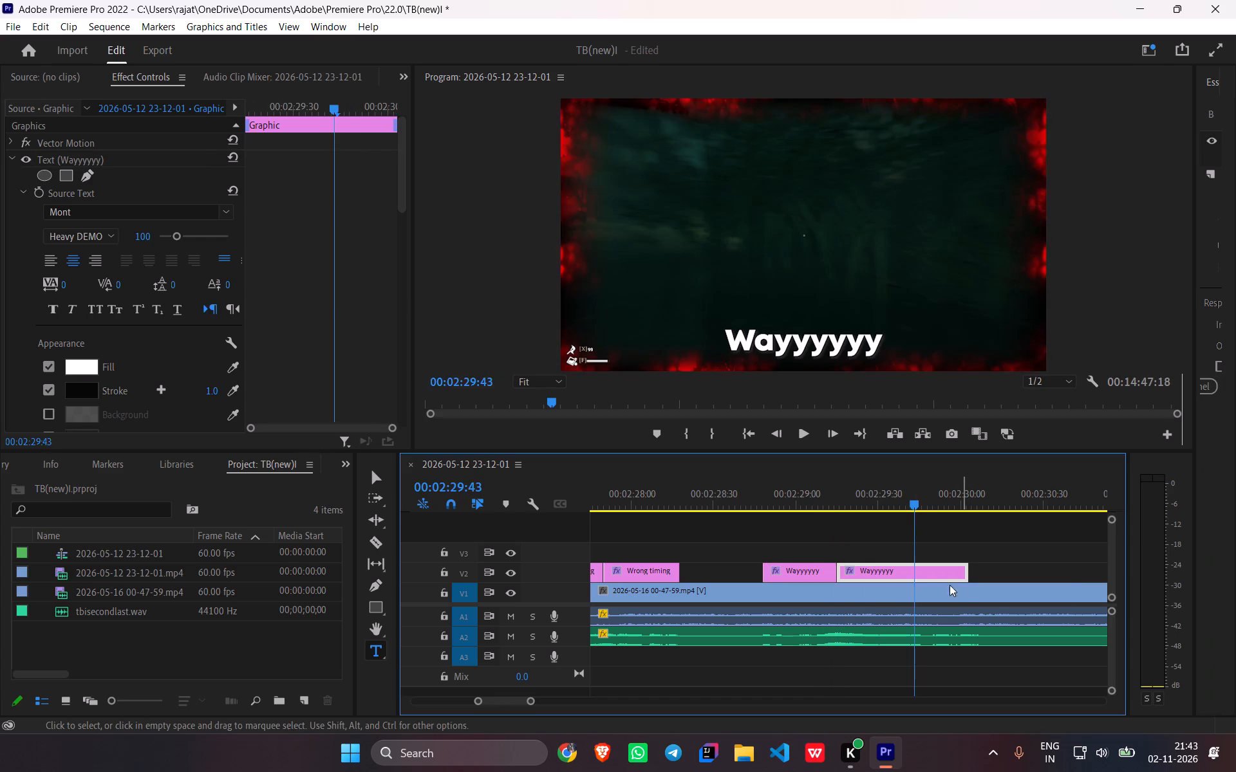
Shift the second "Wayyyyyy" caption later on V2 and extend the first one to meet it at about 00:02:29:24.
{"action": "left_click_drag", "start_coordinate": [835, 567], "coordinate": [856, 574]}
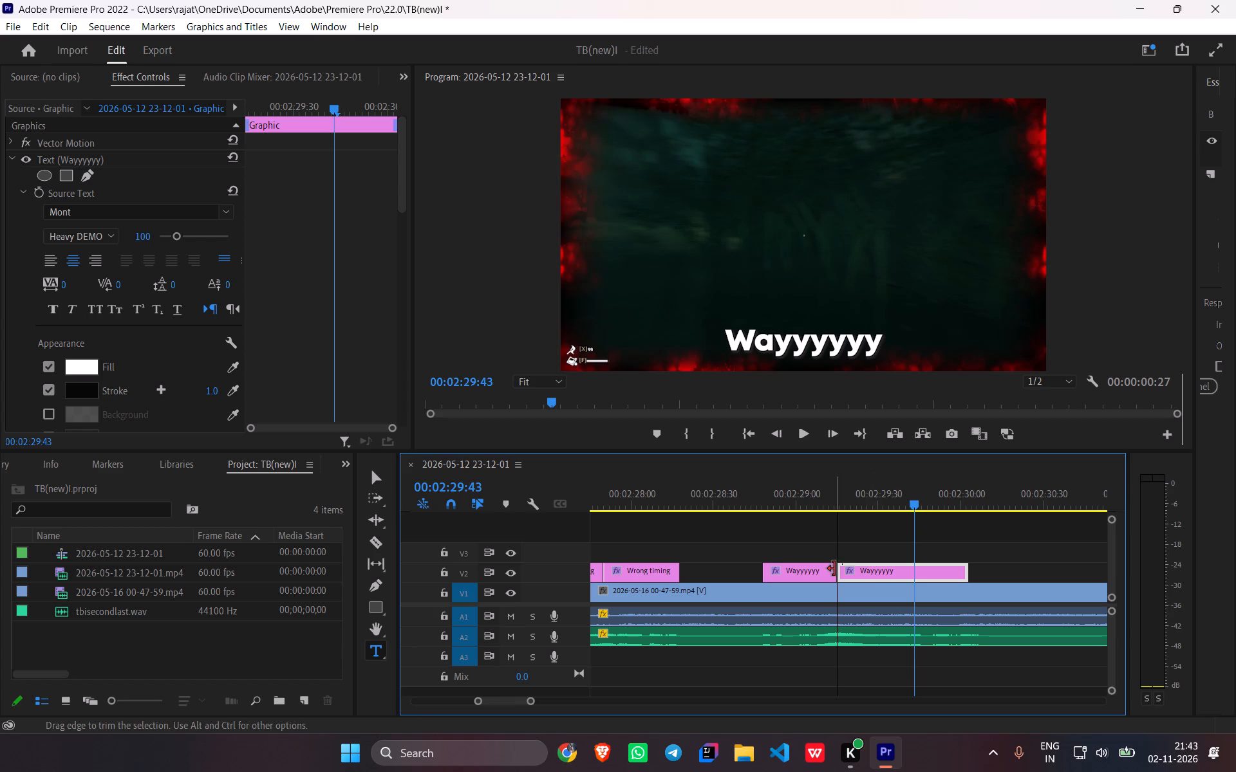
{"action": "left_click_drag", "start_coordinate": [834, 569], "coordinate": [862, 575]}
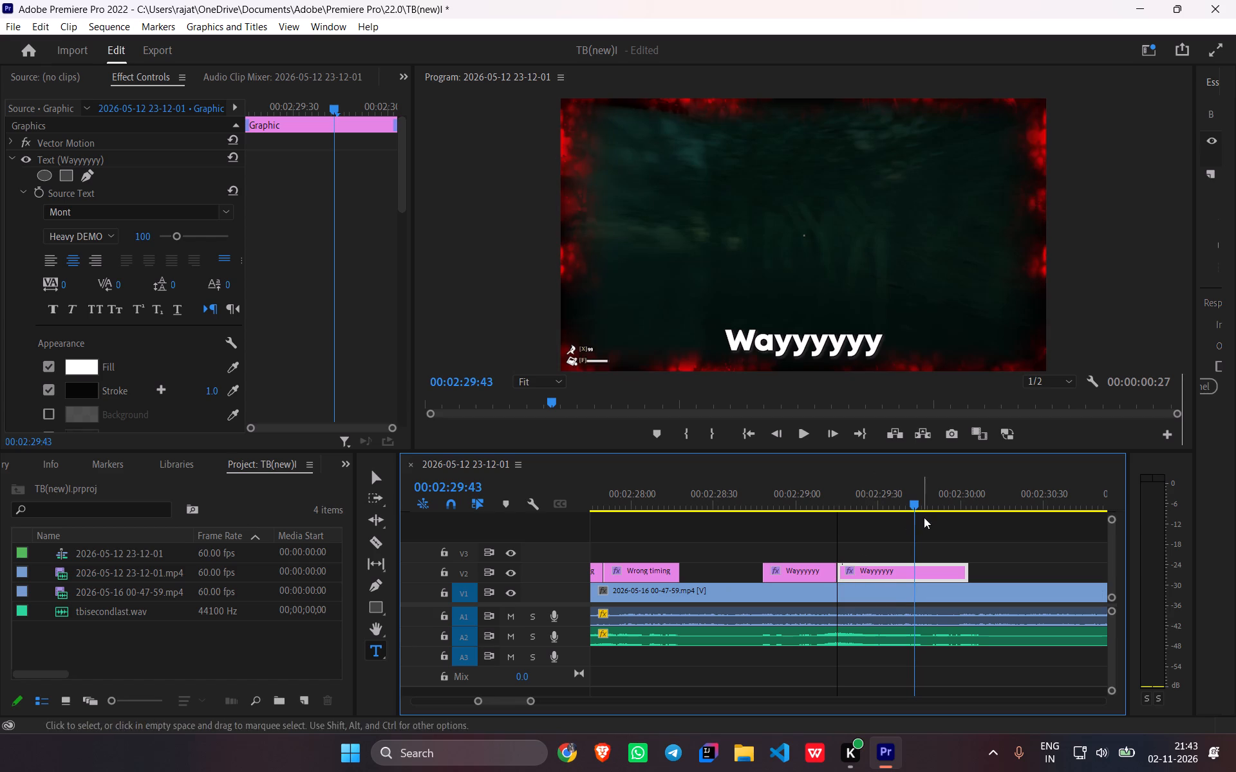
{"action": "left_click_drag", "start_coordinate": [917, 502], "coordinate": [774, 522]}
{"action": "key", "text": "space"}
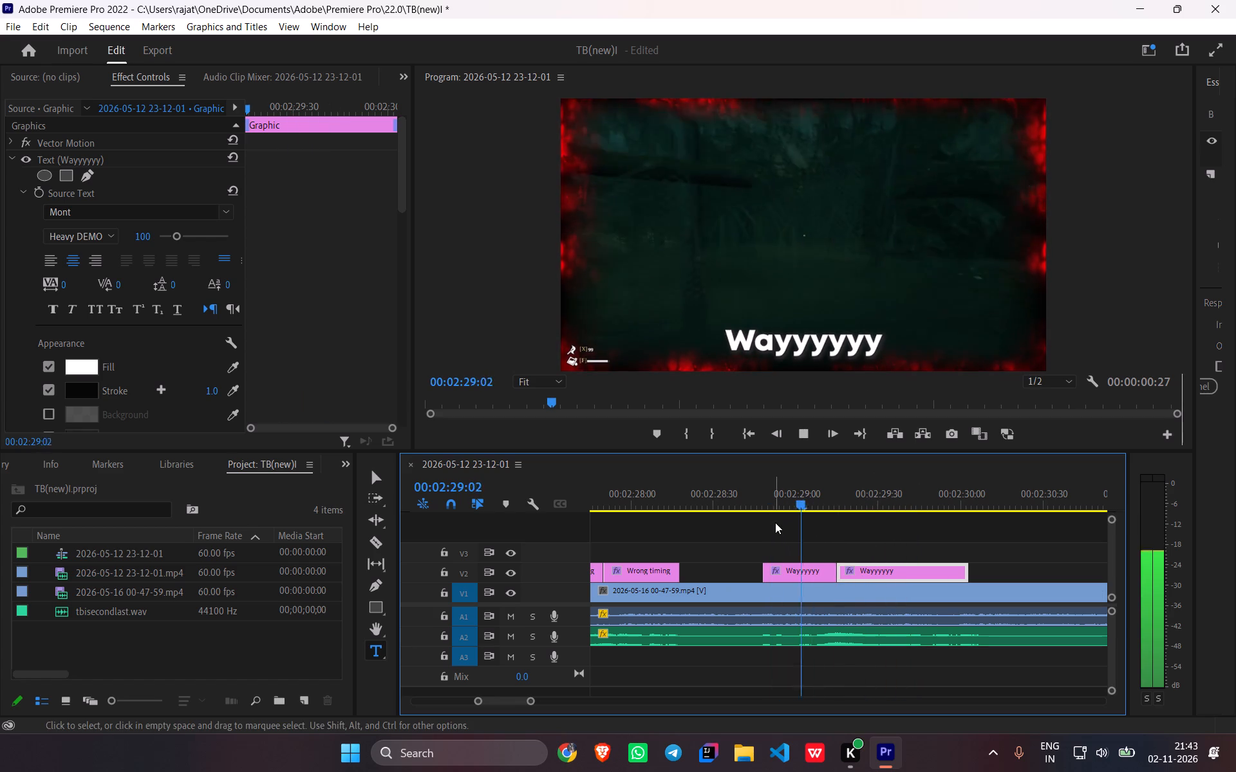
{"action": "key", "text": "space"}
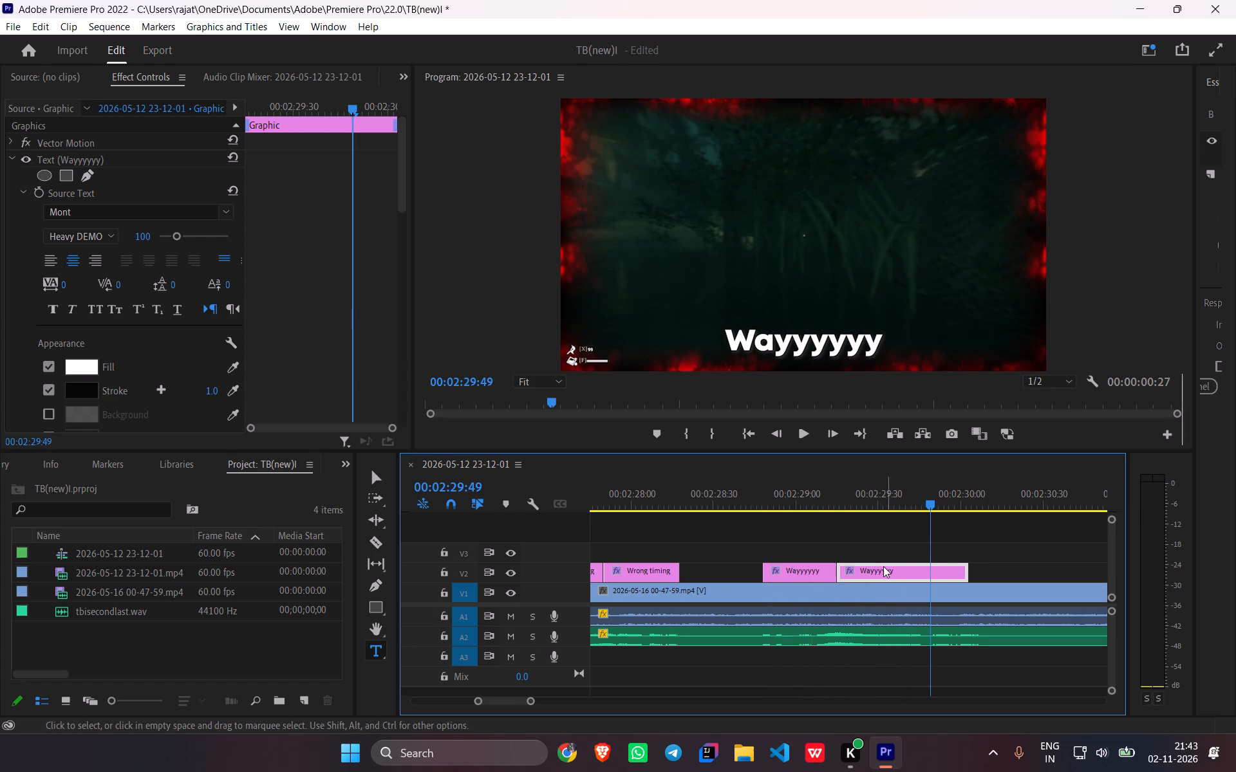
{"action": "left_click_drag", "start_coordinate": [883, 567], "coordinate": [908, 571]}
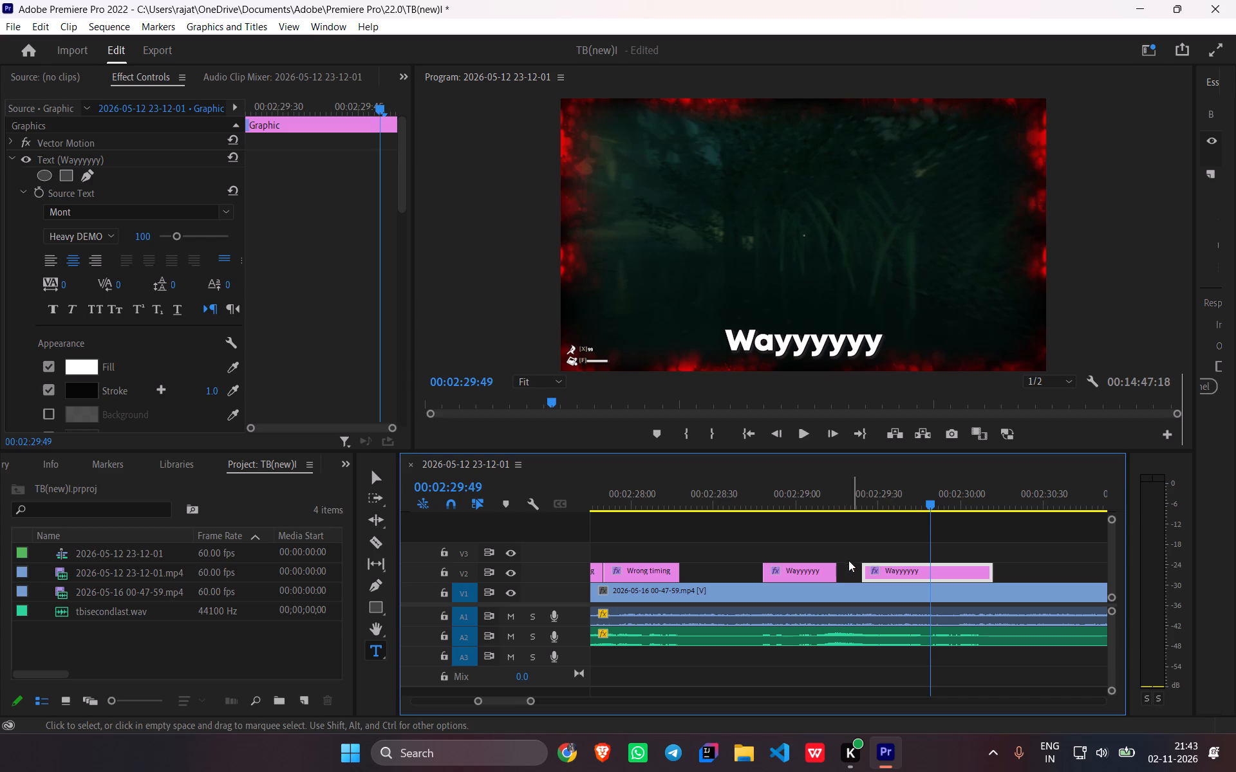
{"action": "left_click_drag", "start_coordinate": [836, 569], "coordinate": [861, 571]}
Set the second "Wayyyyyy" caption's text to "Wrong timing" and trim its end to about 00:02:30:04.
{"action": "left_click_drag", "start_coordinate": [928, 500], "coordinate": [905, 501]}
{"action": "double_click", "coordinate": [798, 340]}
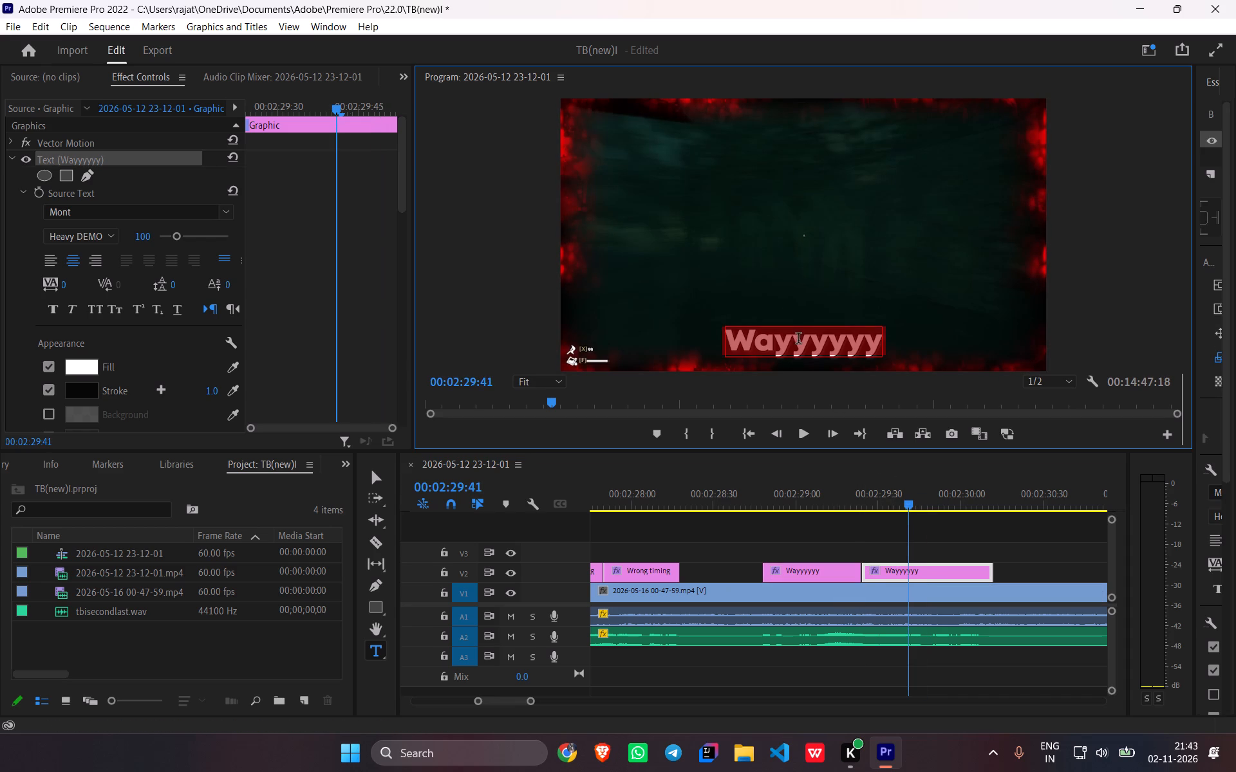
{"action": "type", "text": "Wrong timing"}
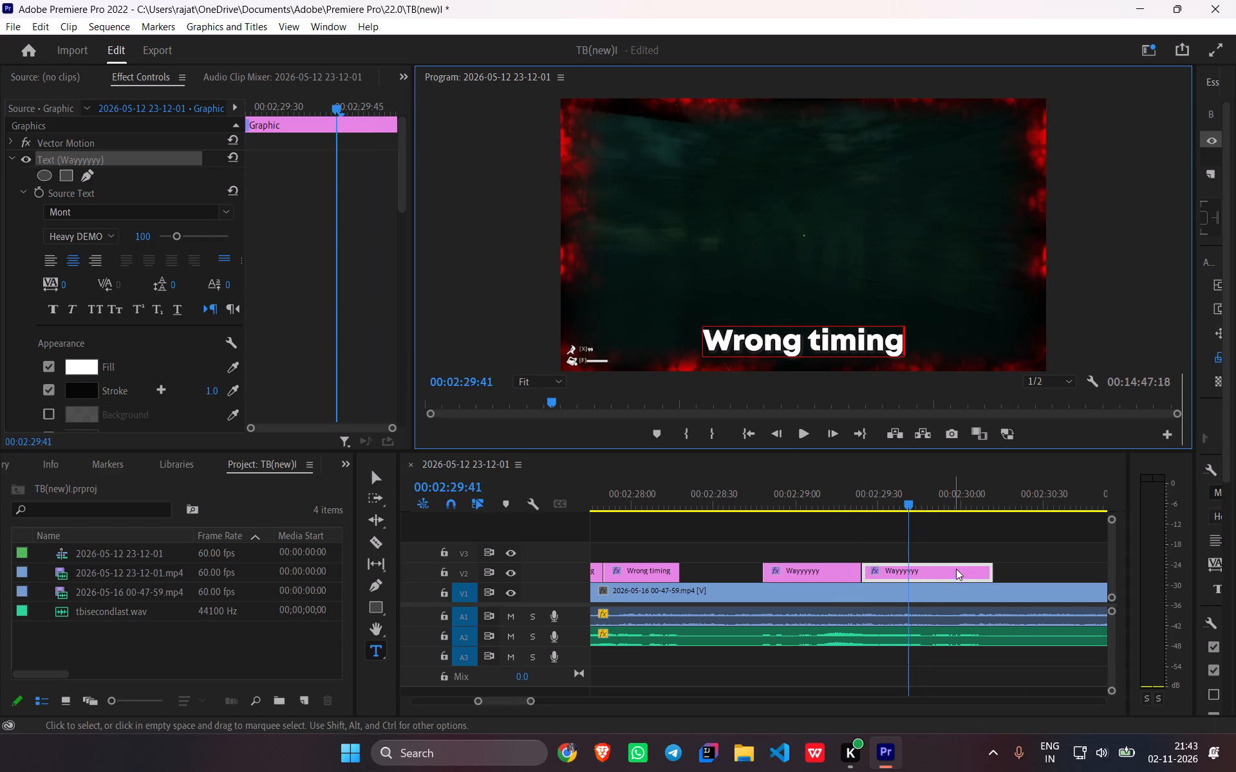
{"action": "left_click_drag", "start_coordinate": [992, 568], "coordinate": [970, 576]}
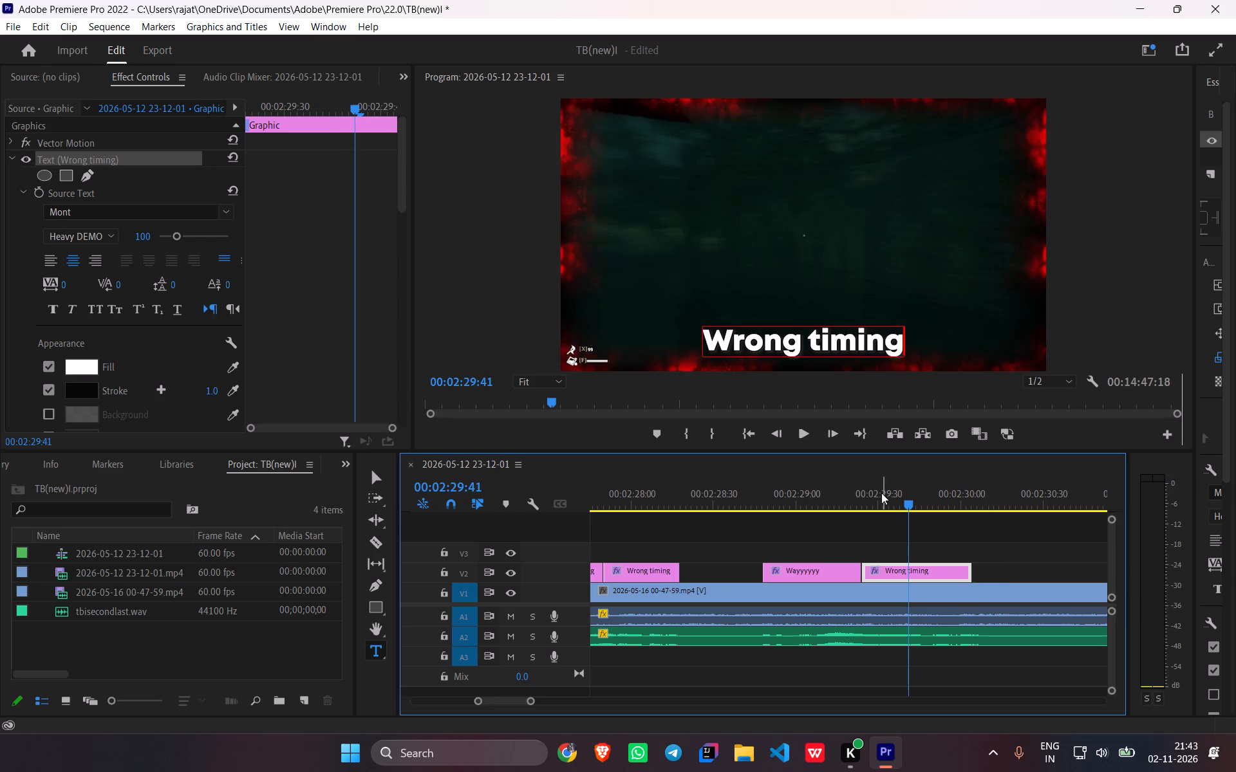
Play back the "Wayyyyyy" and second "Wrong timing" captions and listen on through the following spoken line.
{"action": "left_click_drag", "start_coordinate": [906, 507], "coordinate": [734, 502]}
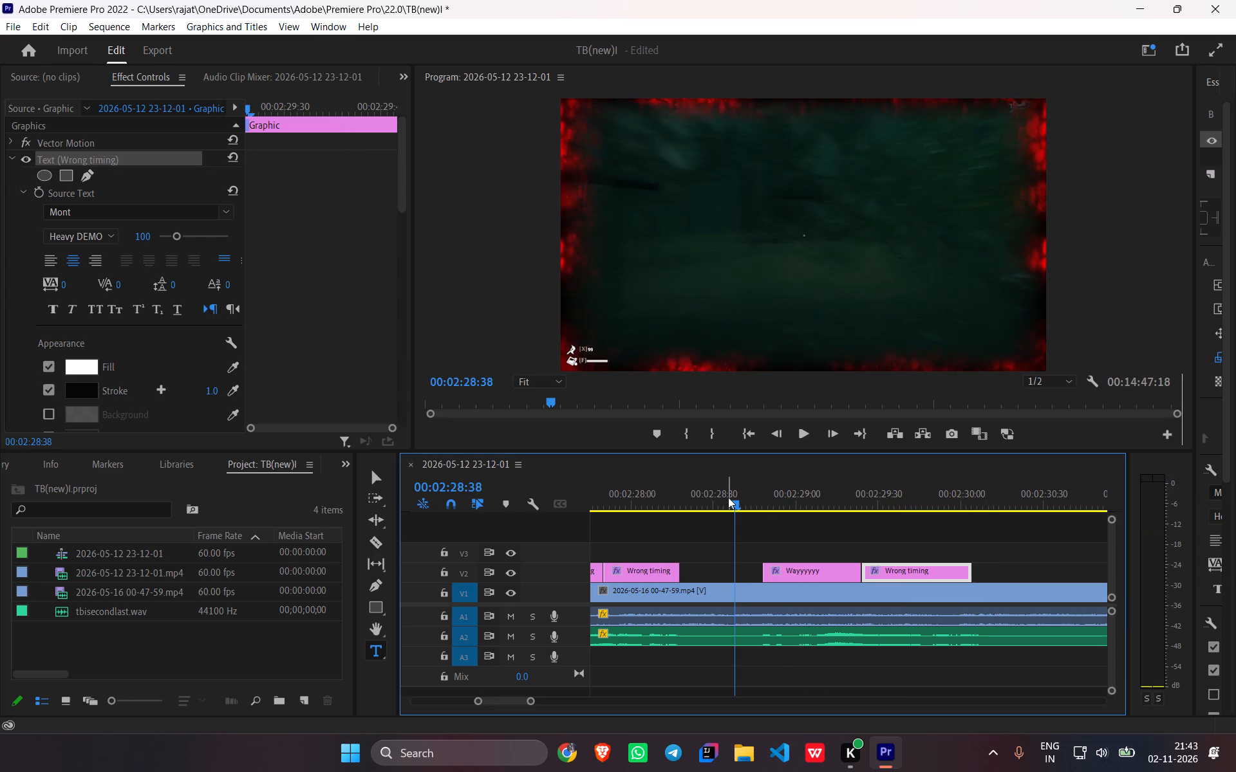
{"action": "key", "text": "space"}
{"action": "key", "text": "space"}
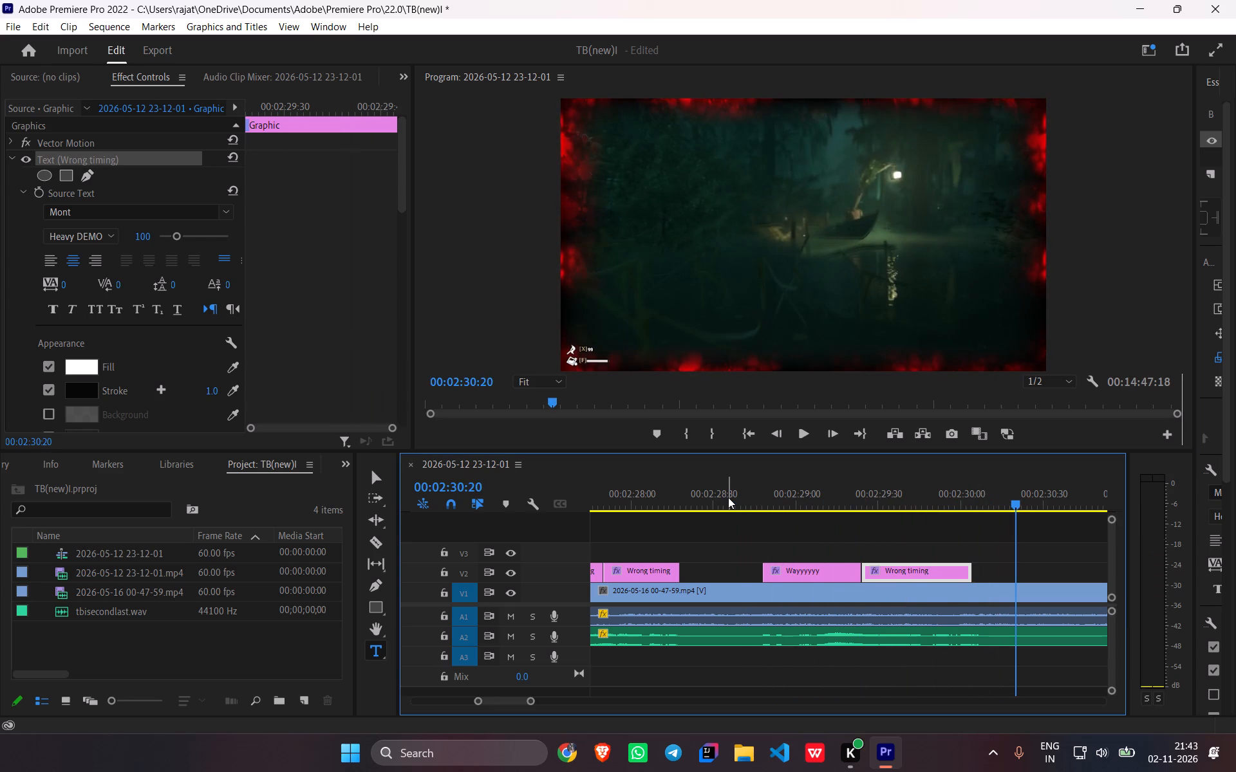
{"action": "key", "text": "space"}
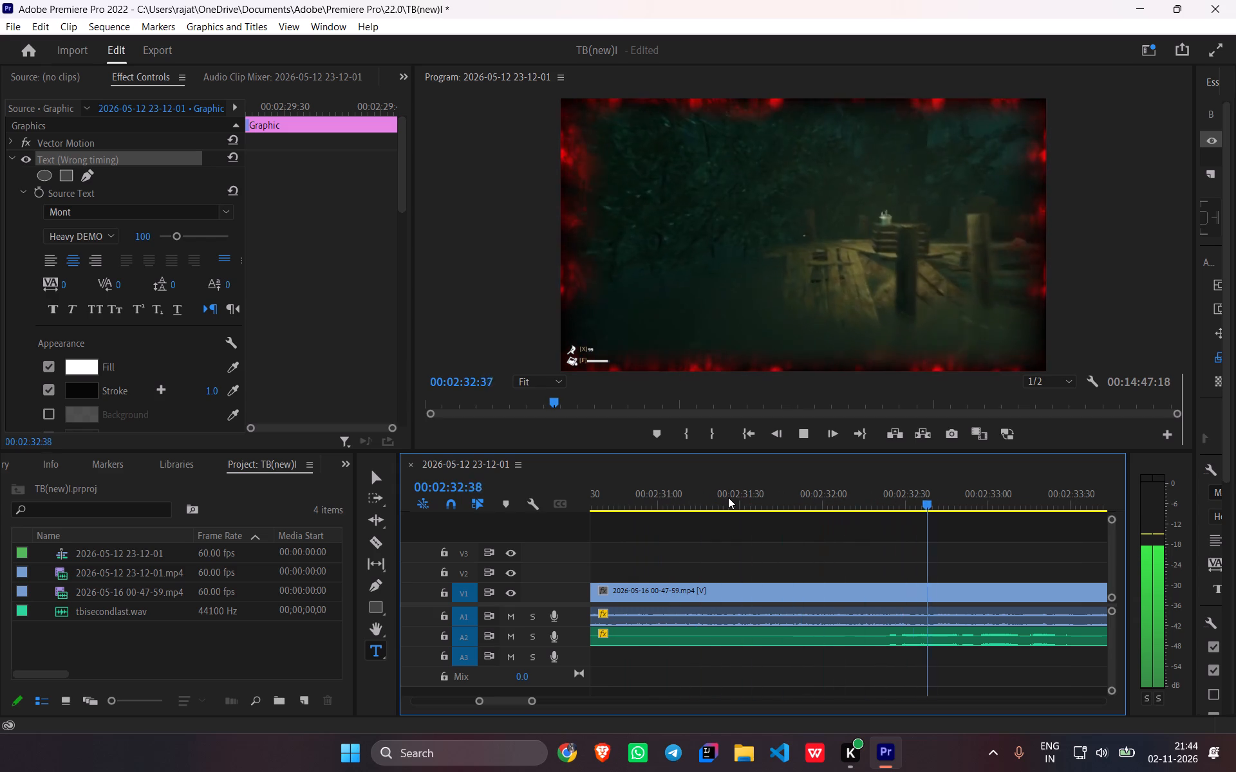
{"action": "key", "text": "space"}
{"action": "key", "text": "space"}
{"action": "key", "text": "space"}
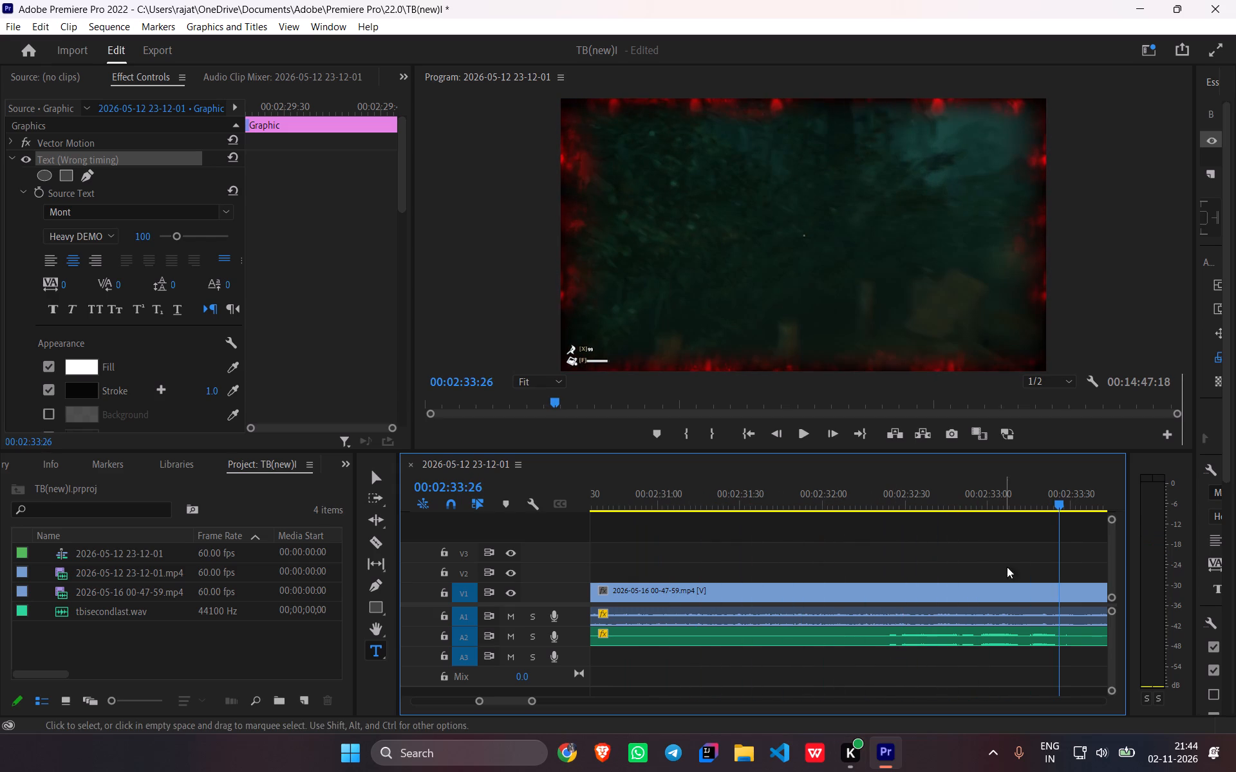
Paste a caption copy on V2 at 00:02:32:22, where the spoken line starts, and set its text to "Somehow".
{"action": "left_click_drag", "start_coordinate": [1053, 502], "coordinate": [886, 536]}
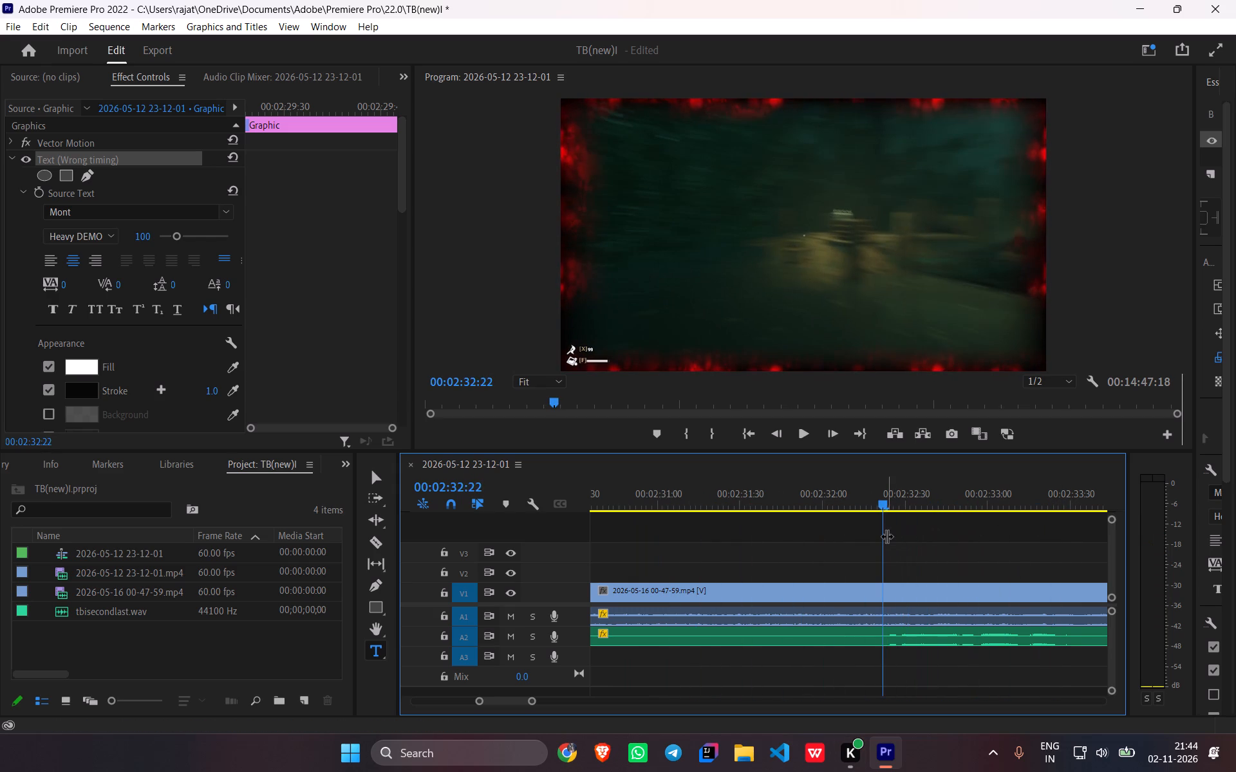
{"action": "key", "text": "ctrl+v"}
{"action": "left_click_drag", "start_coordinate": [957, 501], "coordinate": [931, 495]}
{"action": "double_click", "coordinate": [778, 345]}
{"action": "type", "text": "Somehow"}
{"action": "key", "text": "space"}
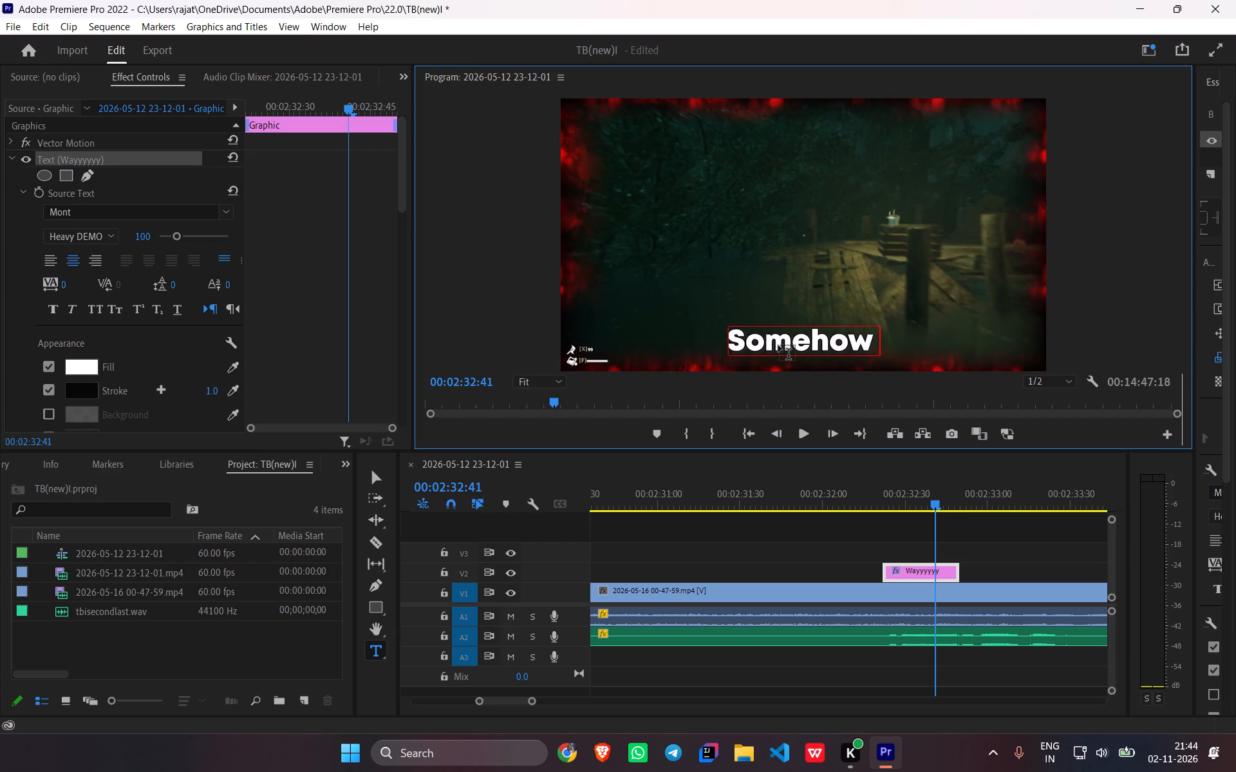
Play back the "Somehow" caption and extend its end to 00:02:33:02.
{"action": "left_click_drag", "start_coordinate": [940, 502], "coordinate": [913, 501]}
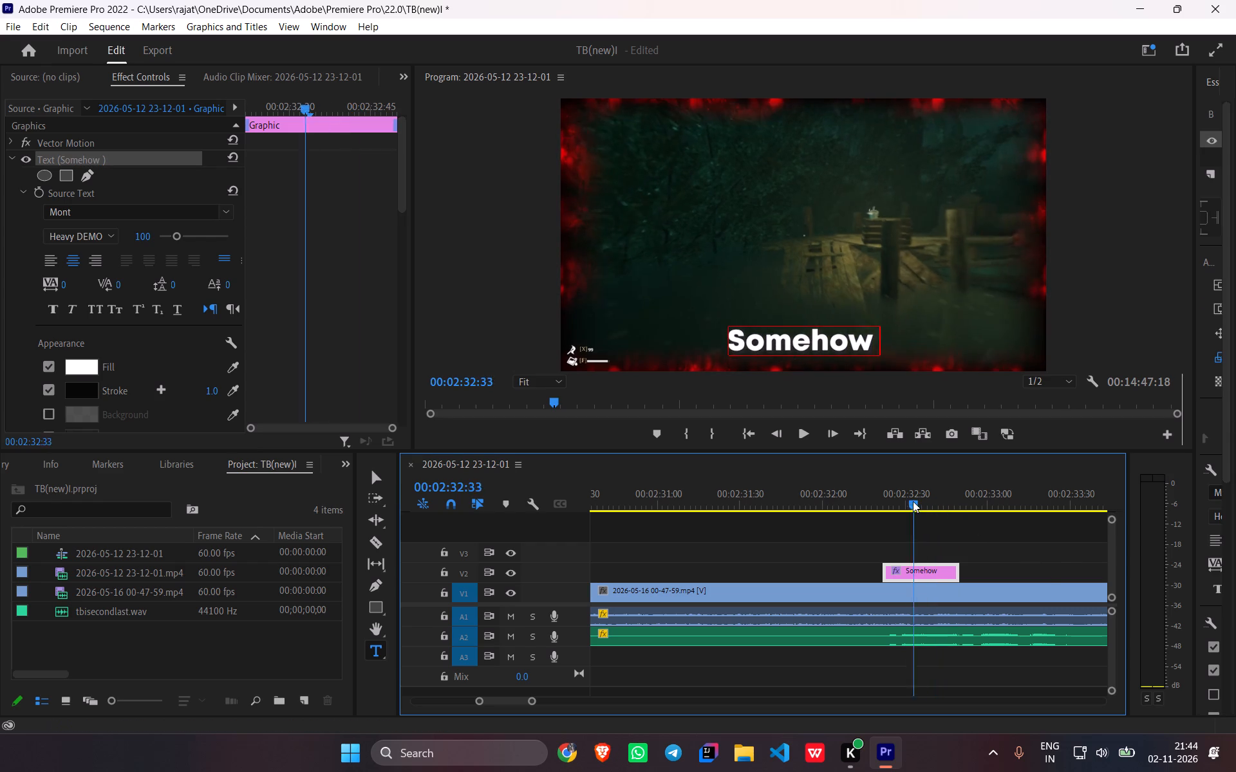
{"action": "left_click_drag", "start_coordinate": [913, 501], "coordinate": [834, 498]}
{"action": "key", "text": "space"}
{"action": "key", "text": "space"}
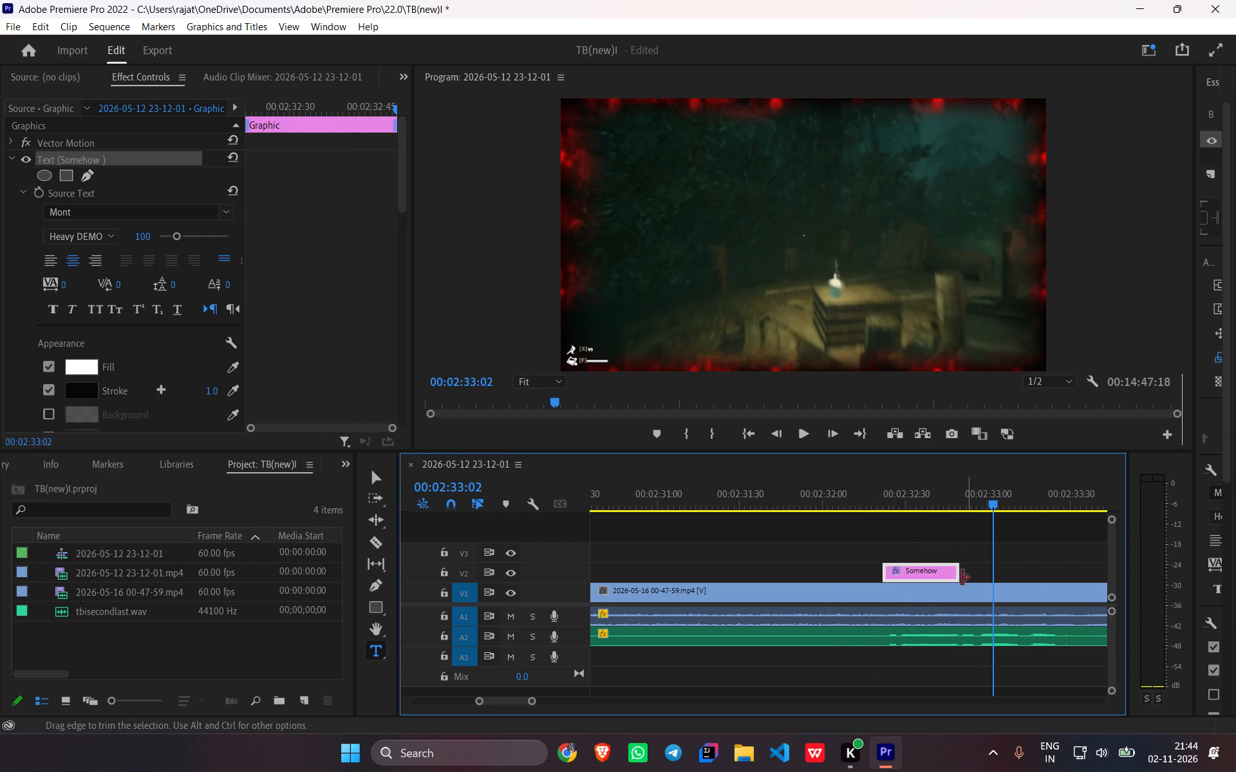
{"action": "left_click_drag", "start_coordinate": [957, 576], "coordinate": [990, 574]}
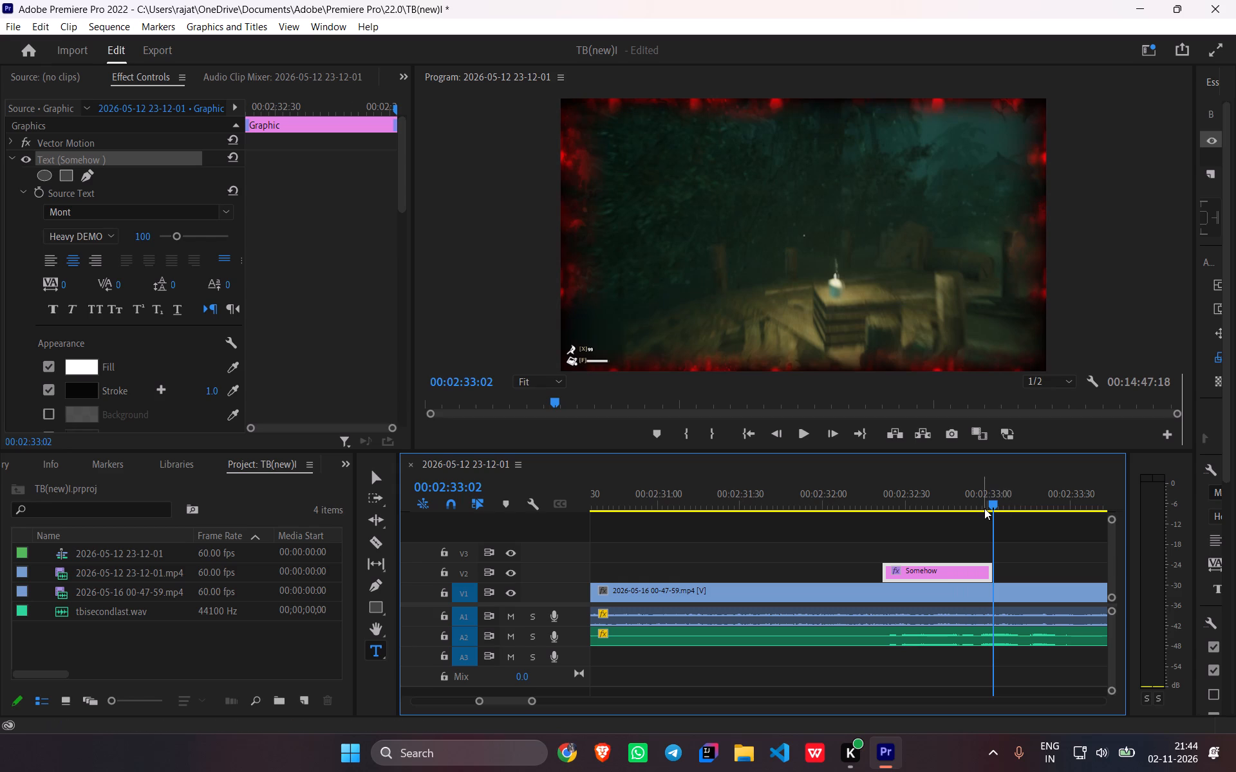
Paste a caption copy directly after "Somehow" on V2, with the join at about 00:02:32:48 and the copy ending at about 00:02:33:23.
{"action": "key", "text": "ctrl+v"}
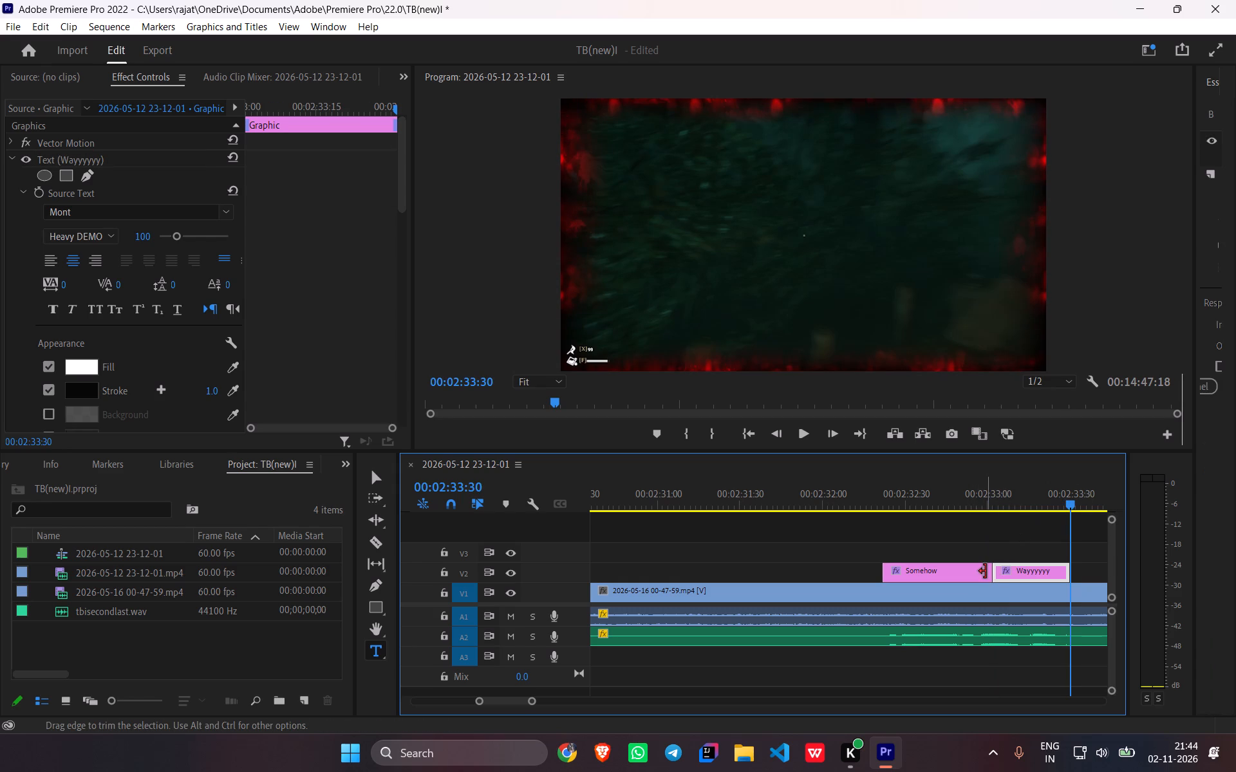
{"action": "left_click_drag", "start_coordinate": [994, 573], "coordinate": [953, 567]}
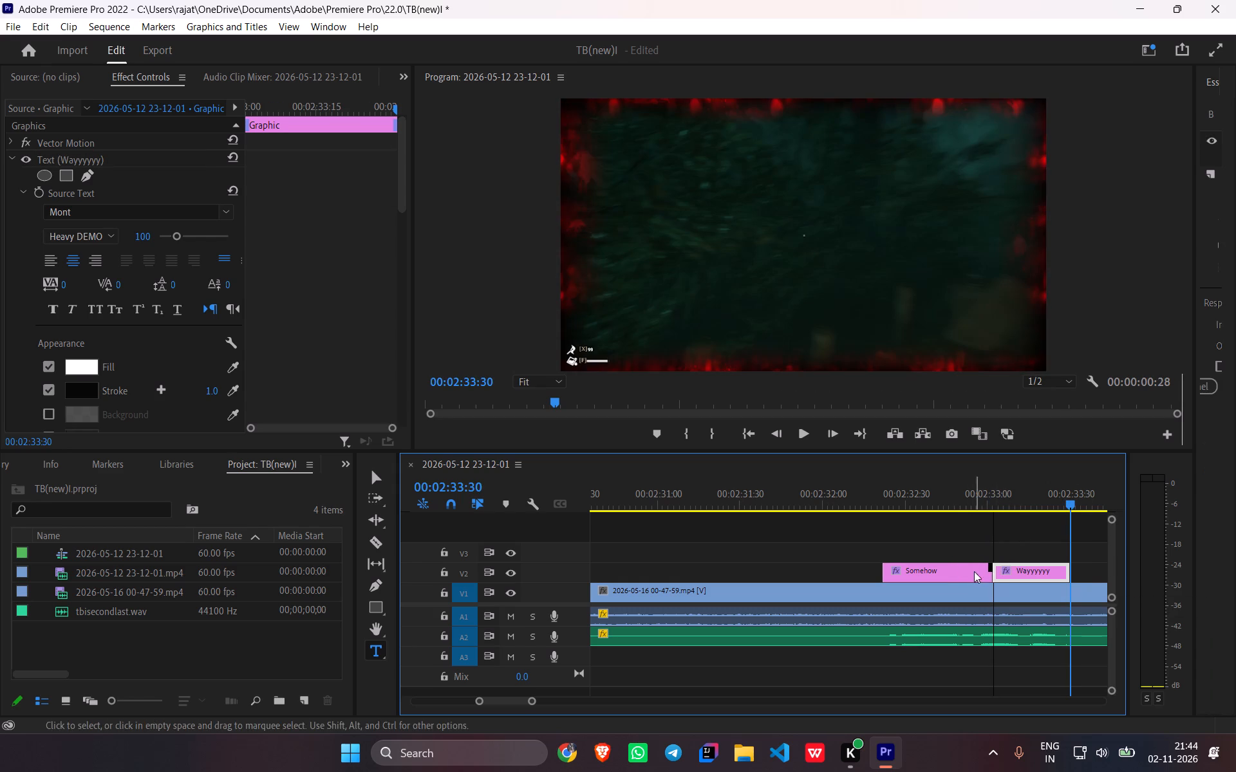
{"action": "left_click_drag", "start_coordinate": [989, 567], "coordinate": [954, 566]}
{"action": "left_click_drag", "start_coordinate": [1030, 577], "coordinate": [999, 573]}
{"action": "left_click_drag", "start_coordinate": [1033, 564], "coordinate": [1050, 567]}
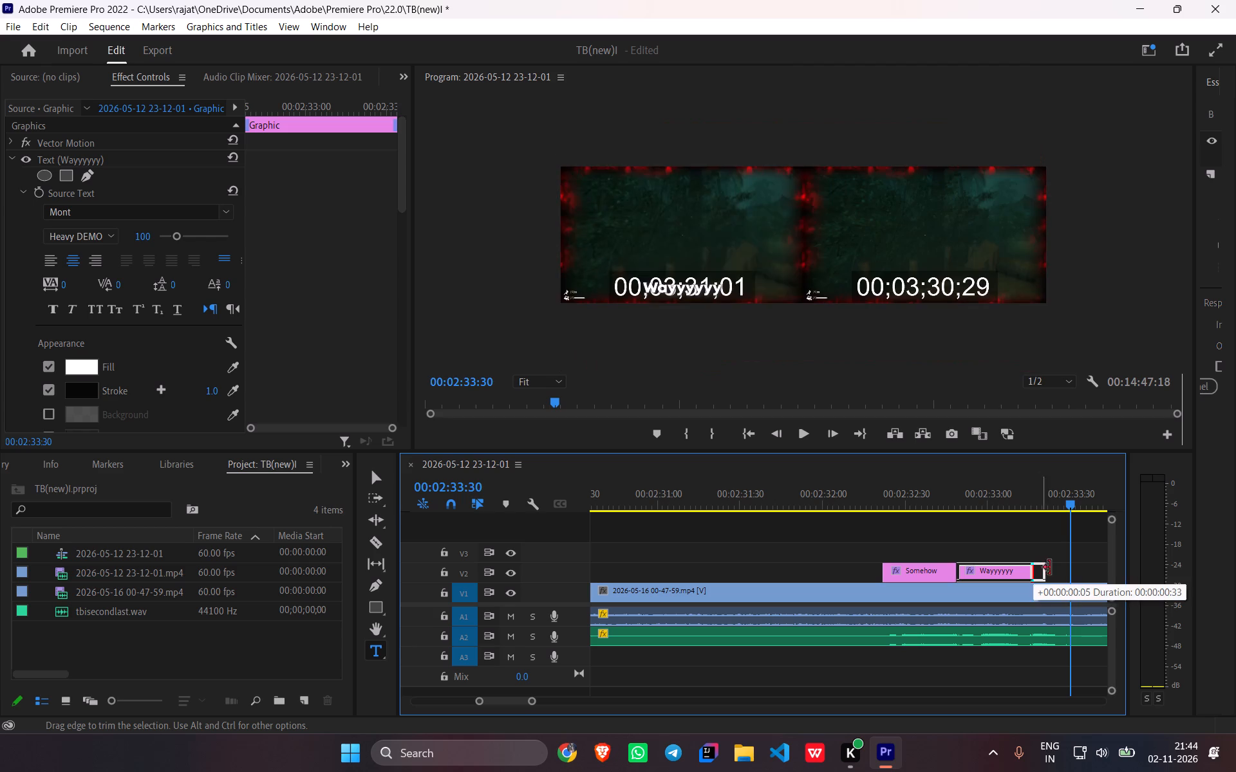
{"action": "left_click_drag", "start_coordinate": [1050, 567], "coordinate": [1052, 567]}
Set the text of the caption copy following "Somehow" to "I Survived That".
{"action": "left_click_drag", "start_coordinate": [1072, 505], "coordinate": [1010, 513]}
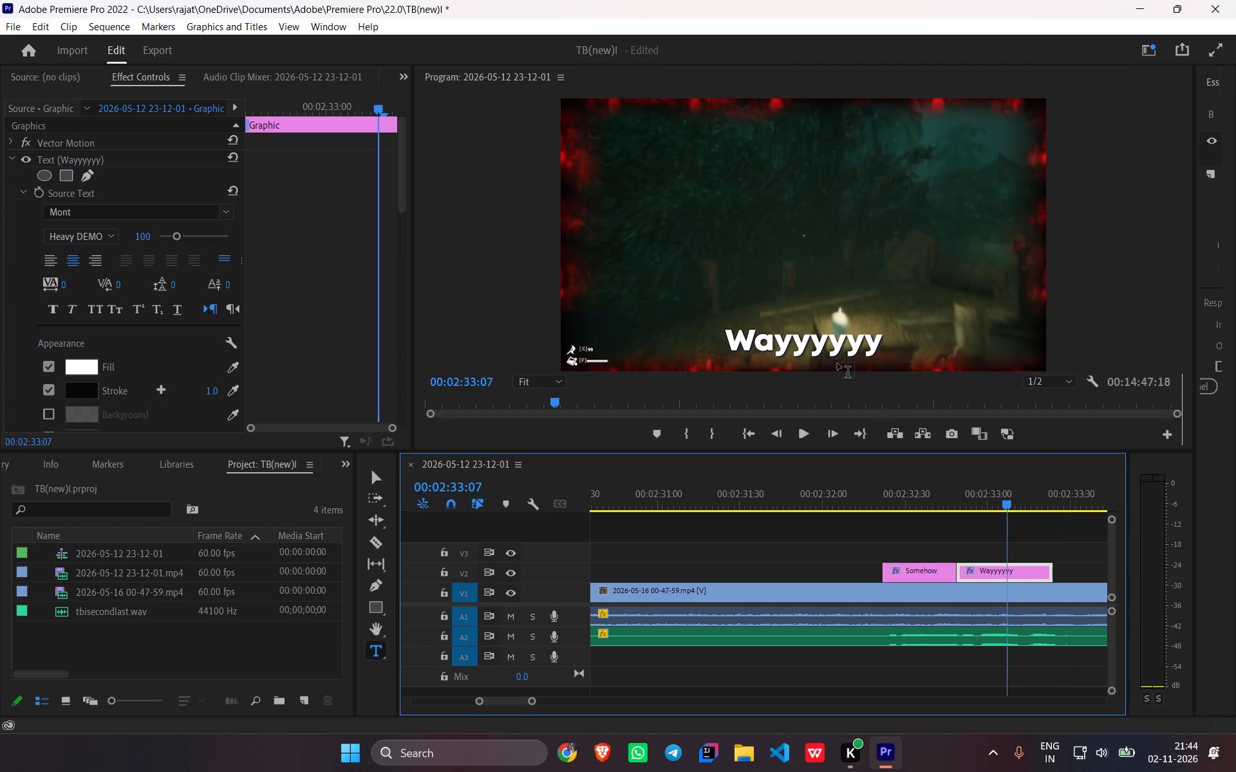
{"action": "triple_click", "coordinate": [825, 342]}
{"action": "type", "text": "I Survuved"}
{"action": "key", "text": "space"}
{"action": "key", "text": "BackSpace"}
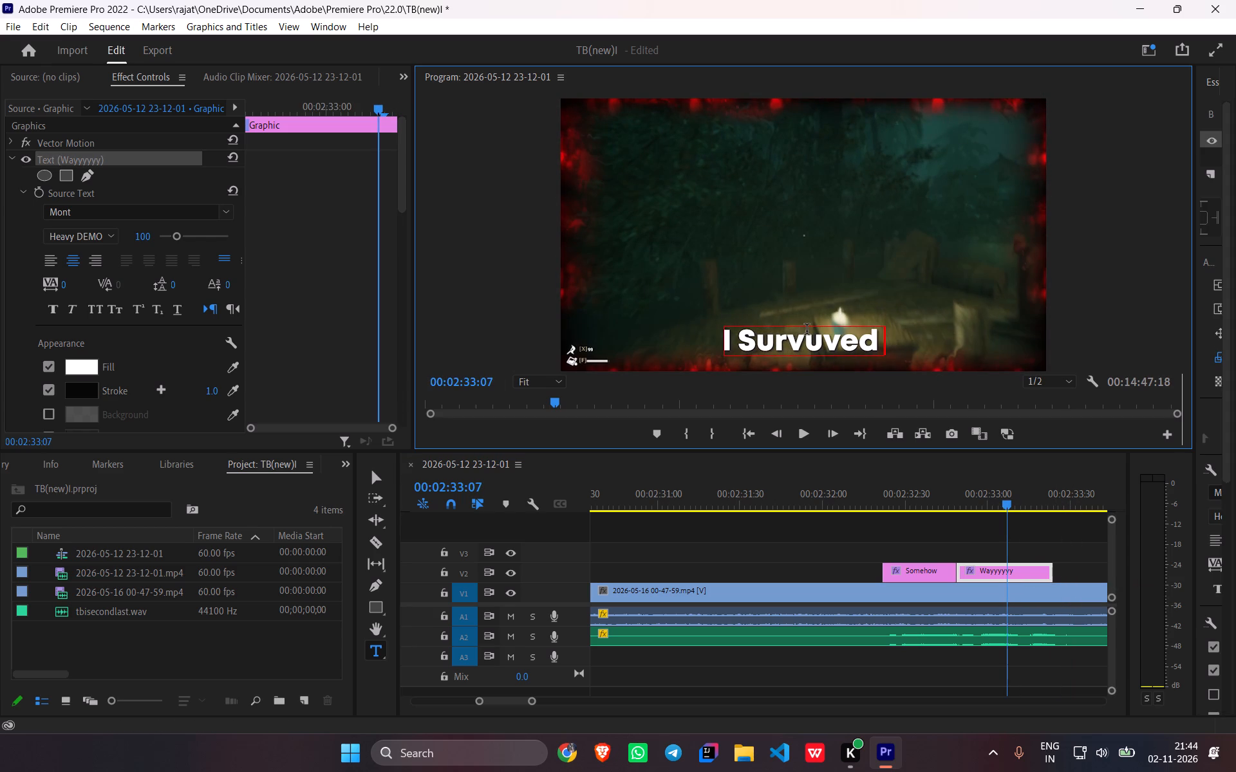
{"action": "key", "text": "BackSpace"}
{"action": "key", "text": "BackSpace"}
{"action": "key", "text": "BackSpace"}
{"action": "key", "text": "BackSpace"}
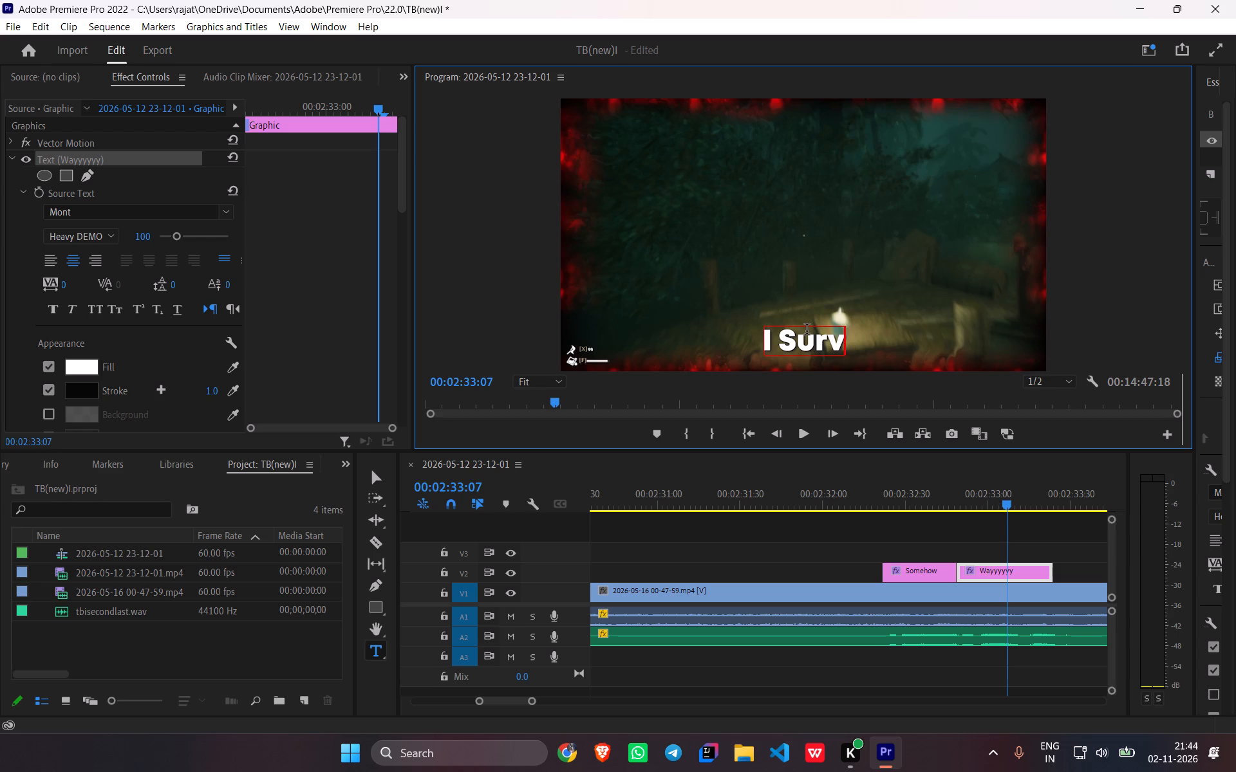
{"action": "type", "text": "ived That"}
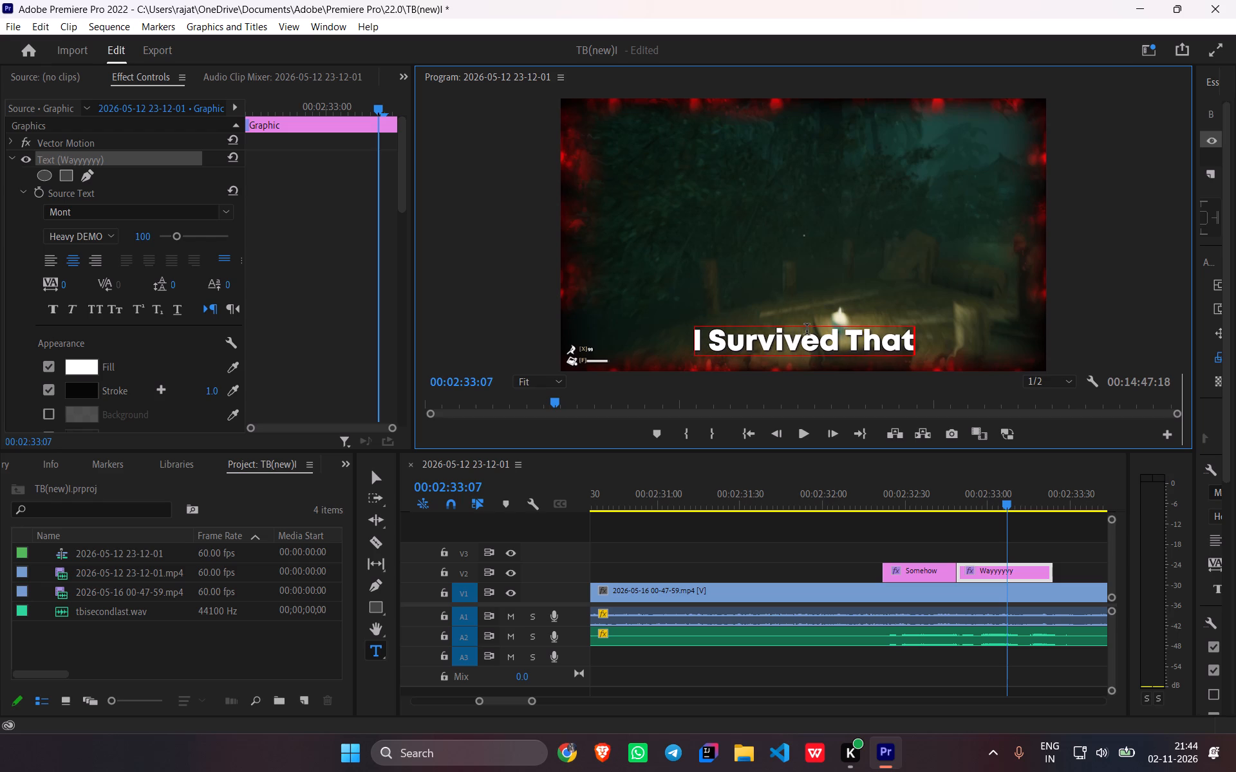
Listen on to the next spoken words, paste a caption copy on V2 at about 00:02:35:10 and set its text to "Idk...How".
{"action": "left_click_drag", "start_coordinate": [1004, 502], "coordinate": [857, 511]}
{"action": "key", "text": "space"}
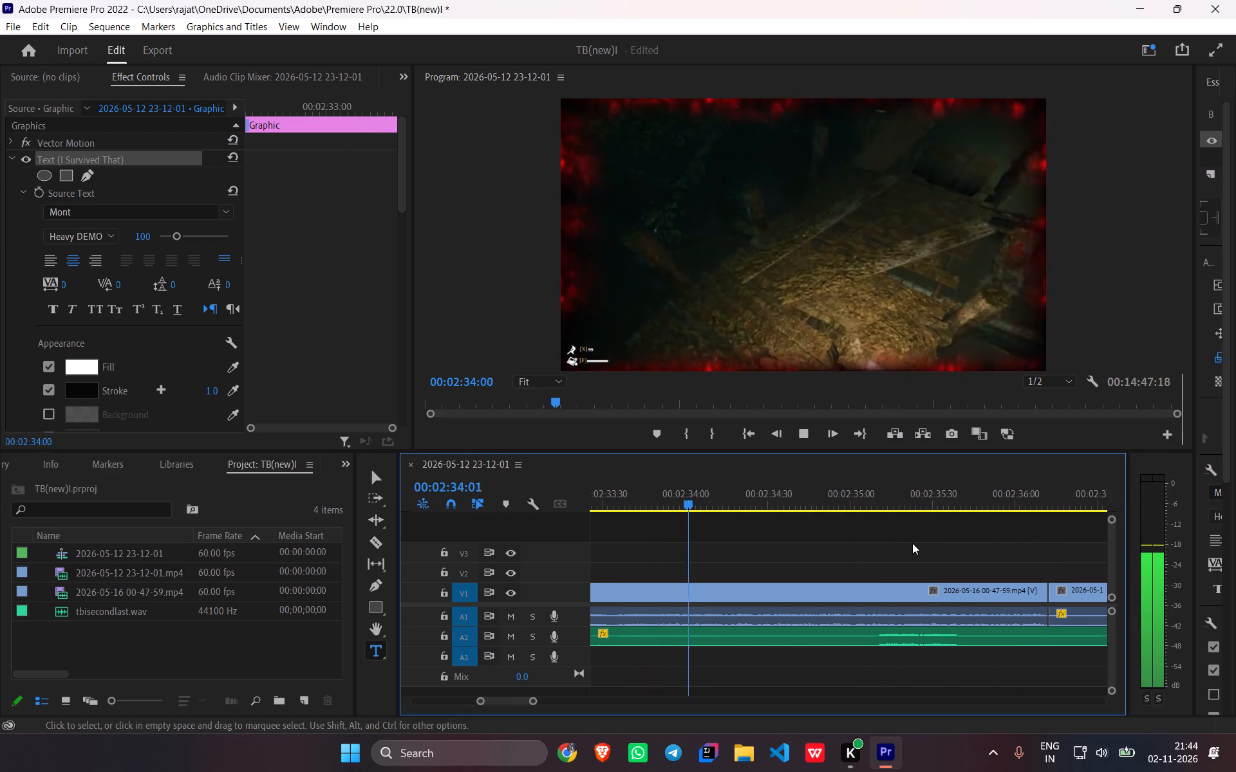
{"action": "key", "text": "space"}
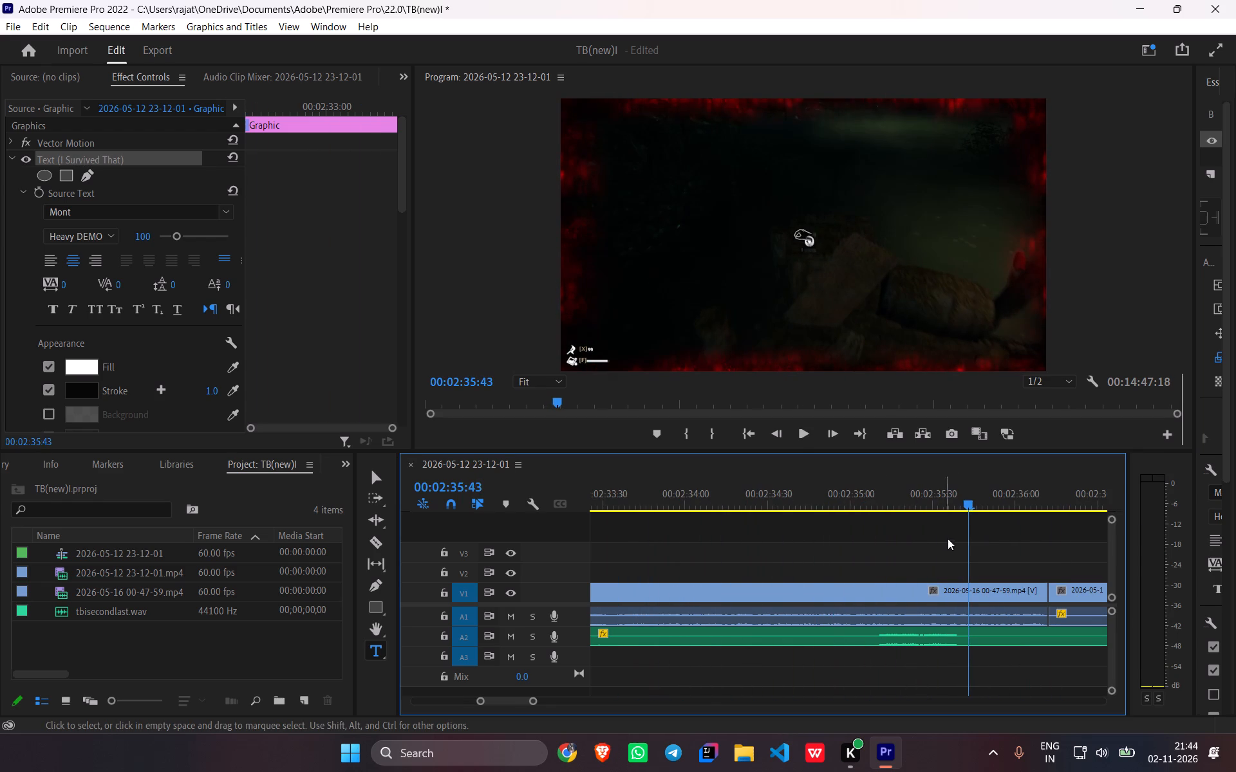
{"action": "left_click_drag", "start_coordinate": [968, 506], "coordinate": [878, 545]}
{"action": "key", "text": "ctrl+v"}
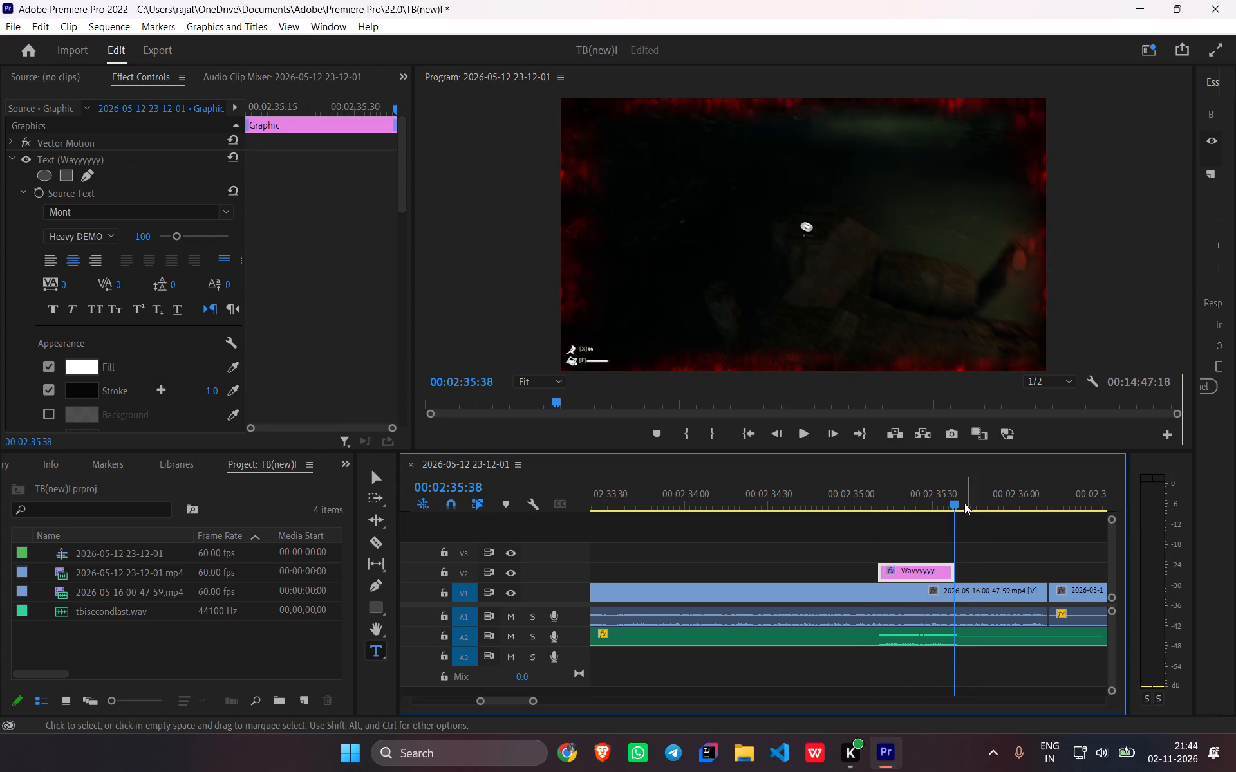
{"action": "left_click_drag", "start_coordinate": [950, 497], "coordinate": [846, 528]}
{"action": "key", "text": "space"}
{"action": "key", "text": "space"}
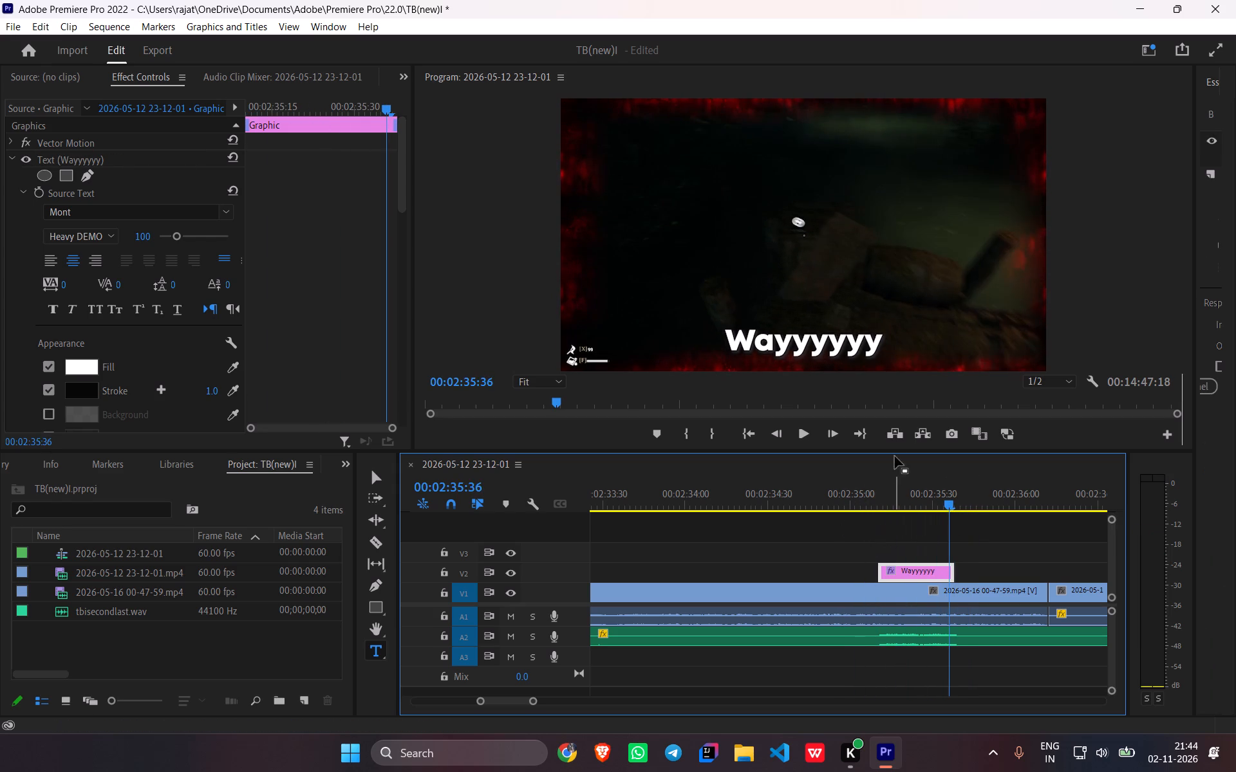
{"action": "double_click", "coordinate": [800, 338]}
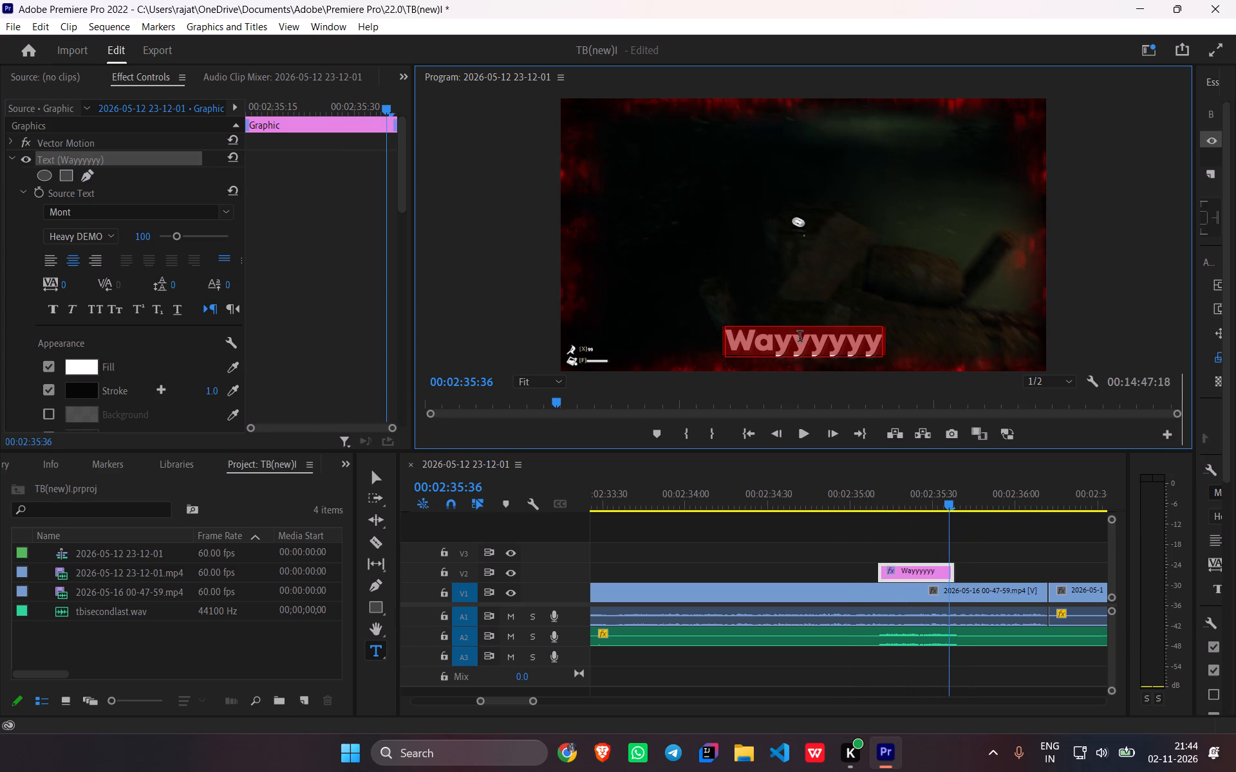
{"action": "type", "text": "Idk"}
{"action": "type", "text": "...How"}
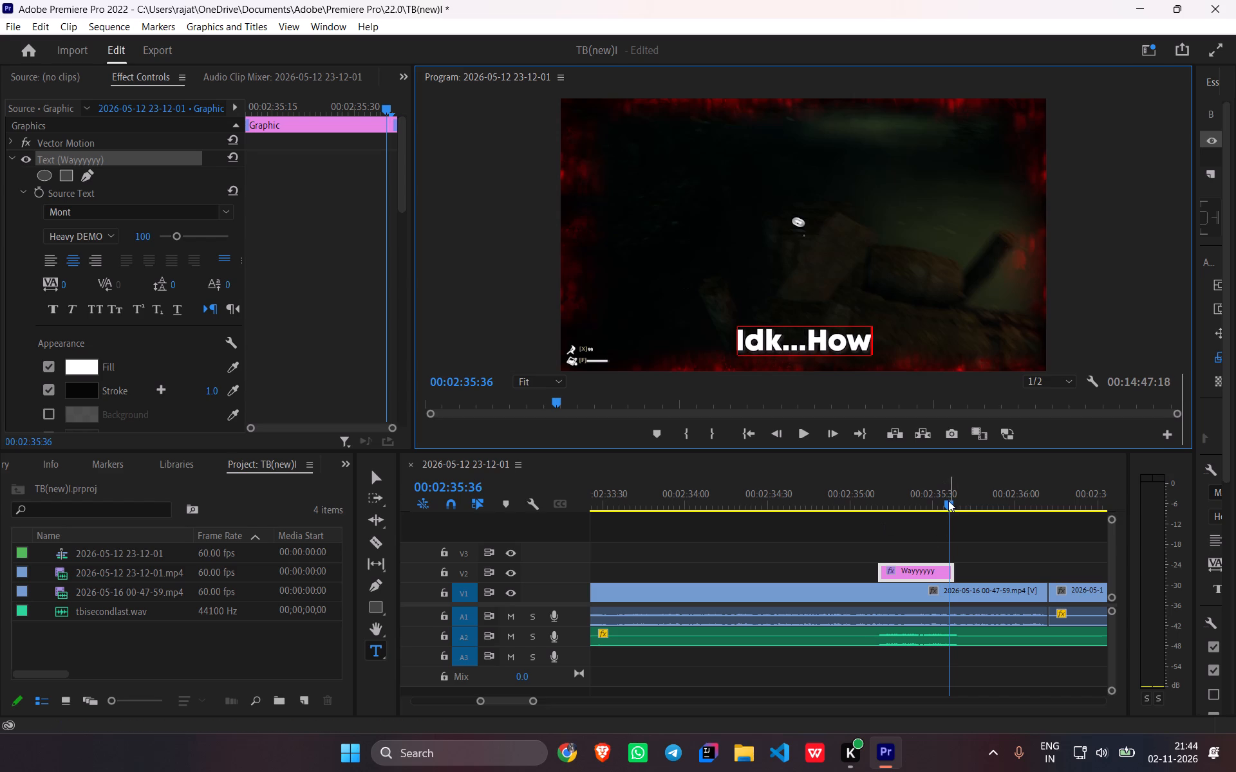
Play back the "Idk...How" caption and listen repeatedly to the voice-over between about 00:02:36:30 and 00:02:41:00.
{"action": "left_click_drag", "start_coordinate": [948, 500], "coordinate": [835, 514]}
{"action": "key", "text": "space"}
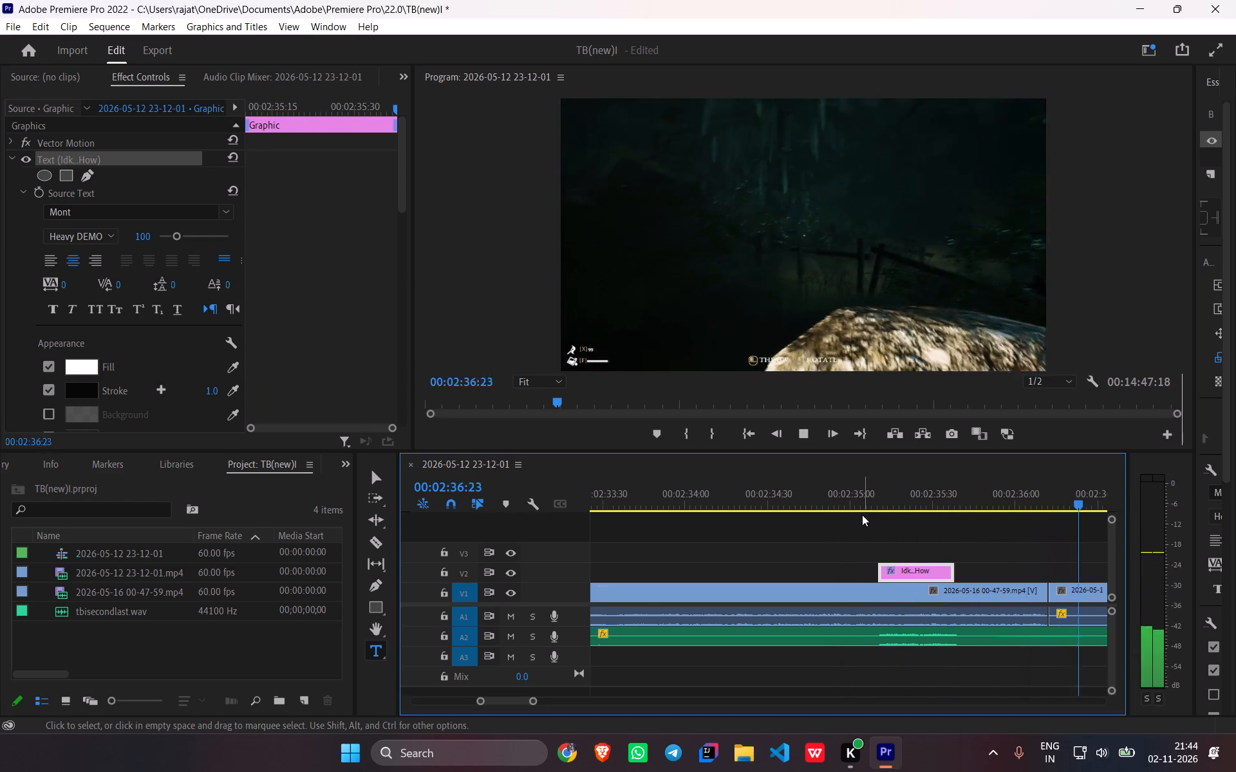
{"action": "key", "text": "space"}
{"action": "key", "text": "space"}
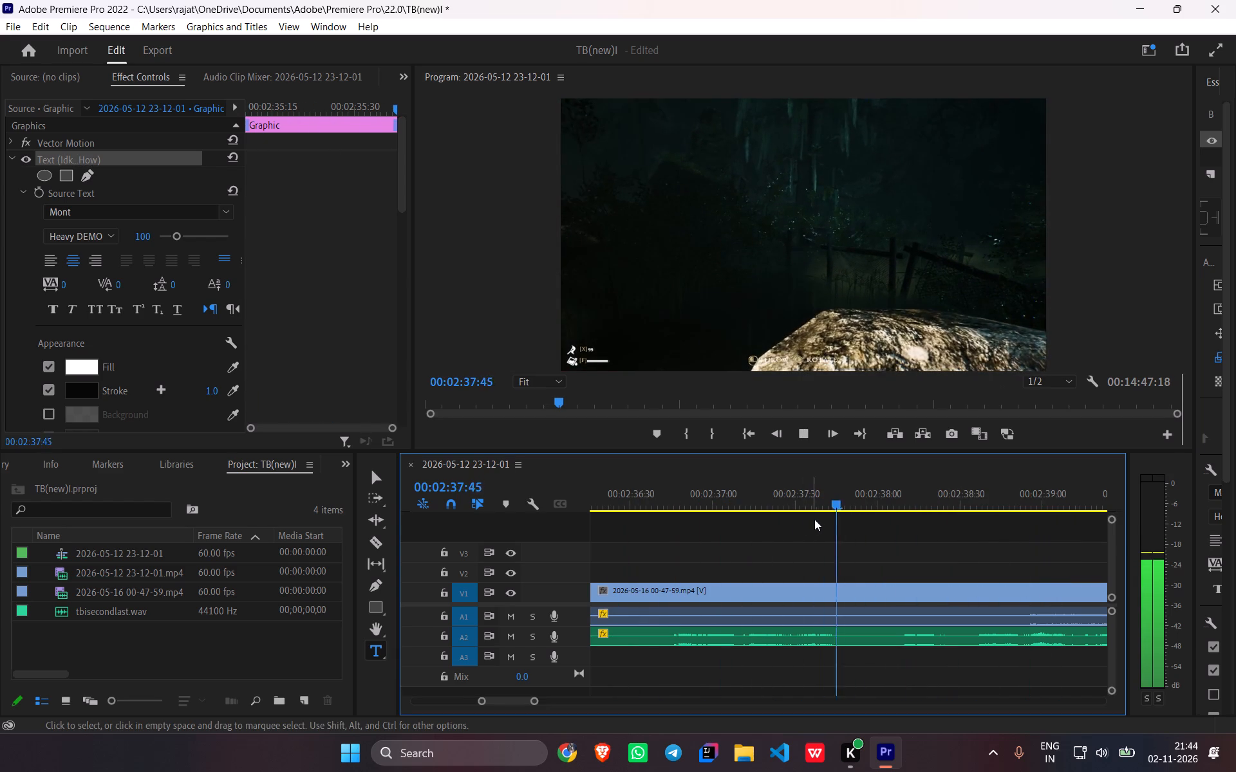
{"action": "key", "text": "space"}
{"action": "left_click_drag", "start_coordinate": [933, 507], "coordinate": [625, 528]}
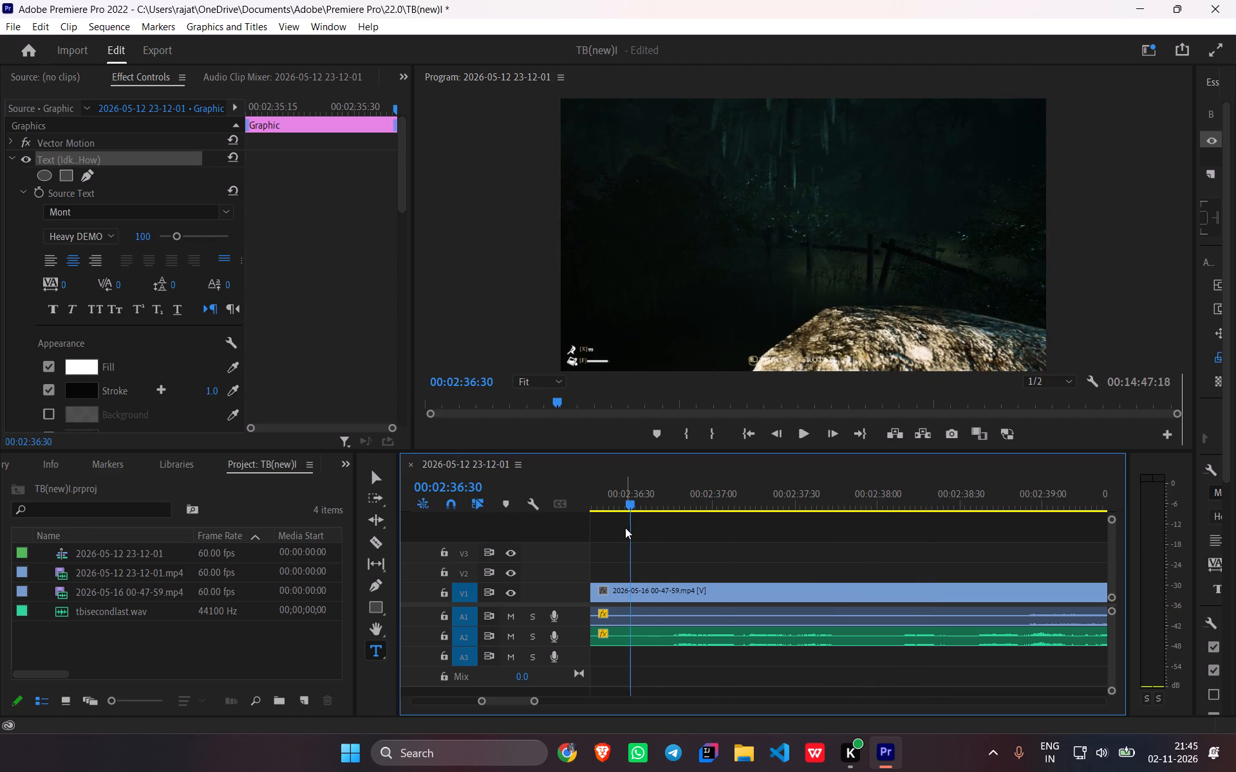
{"action": "key", "text": "space"}
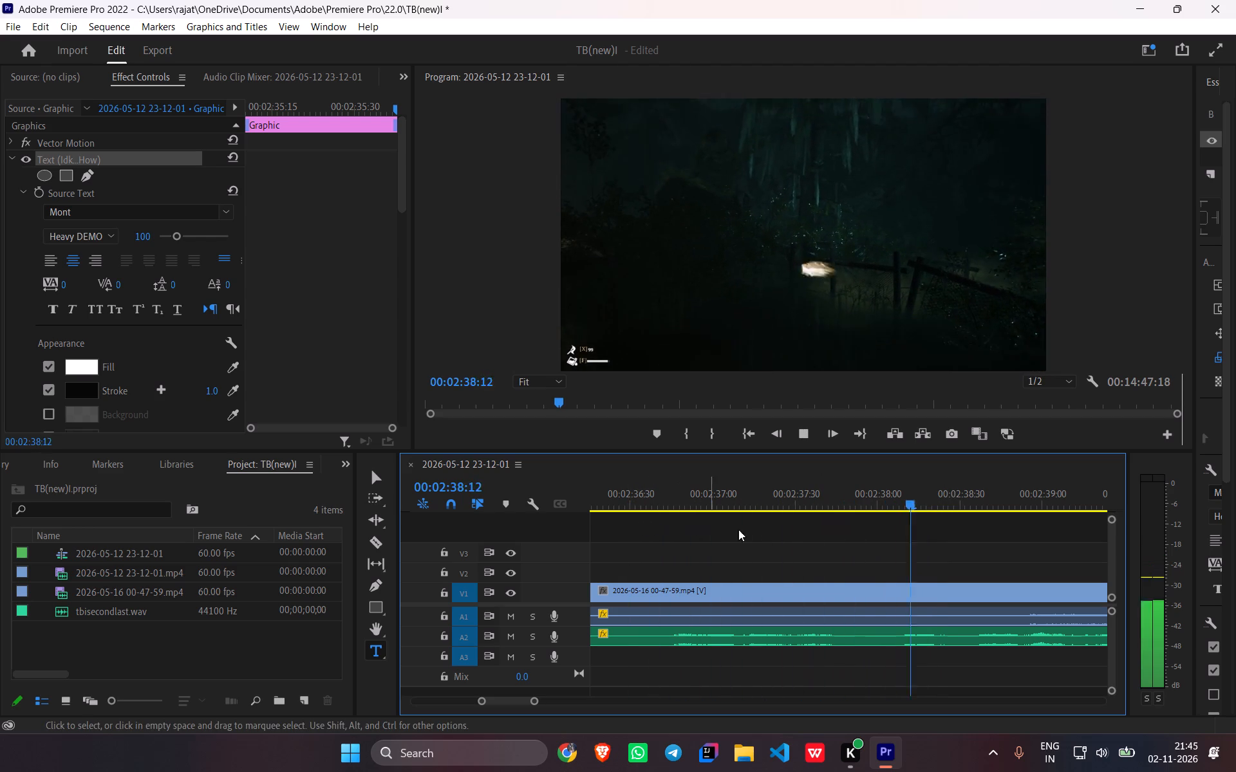
{"action": "key", "text": "space"}
{"action": "key", "text": "space"}
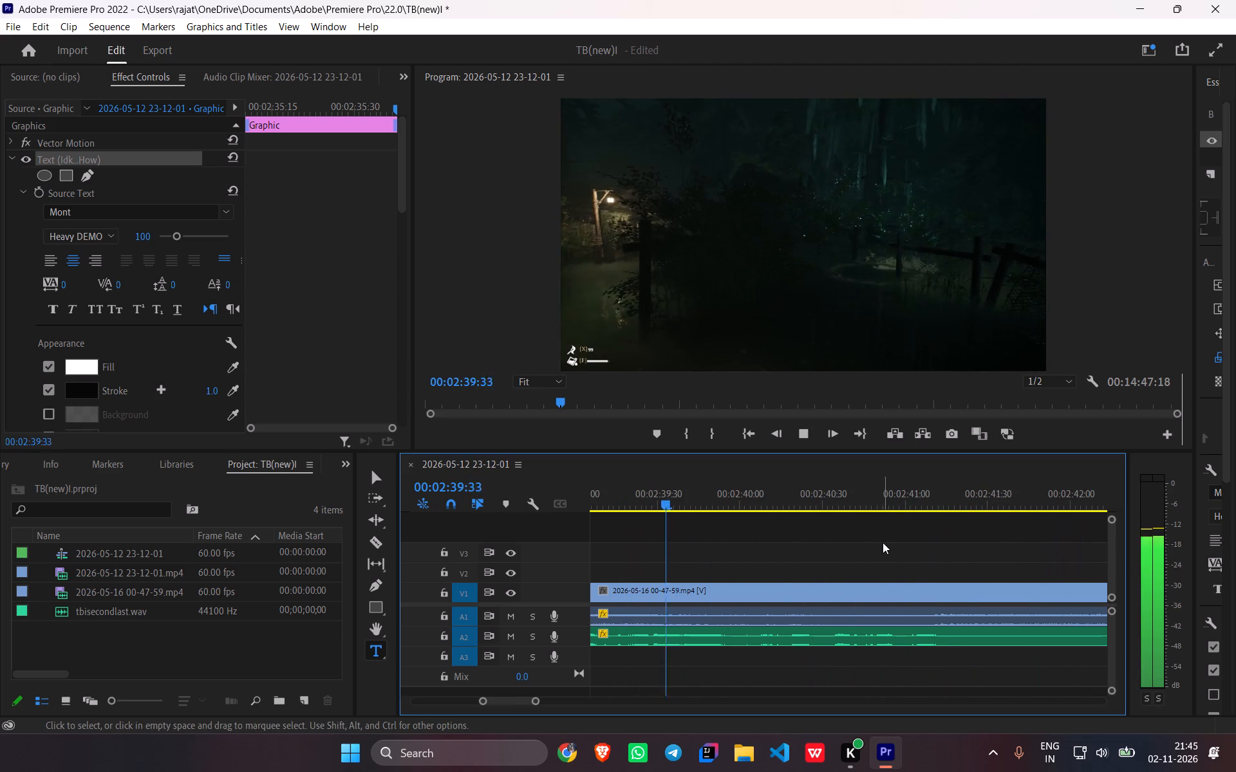
{"action": "key", "text": "space"}
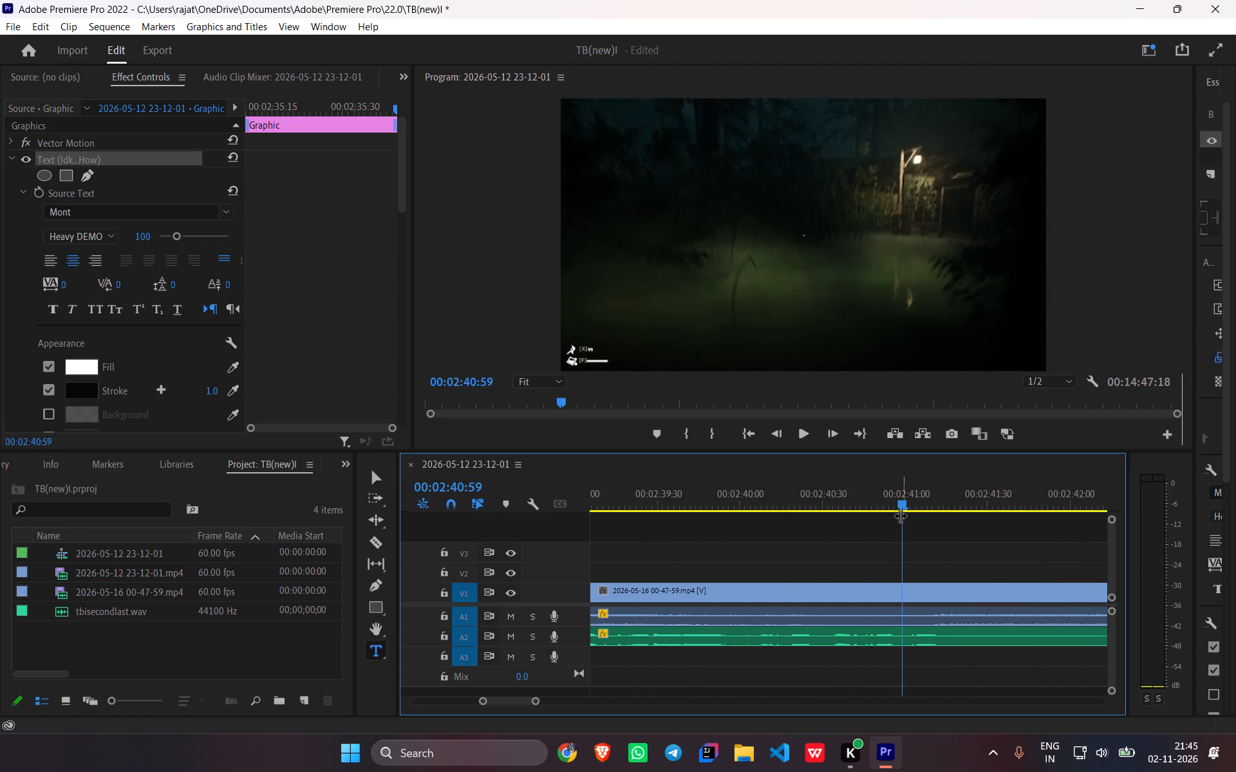
{"action": "left_click_drag", "start_coordinate": [898, 509], "coordinate": [487, 544]}
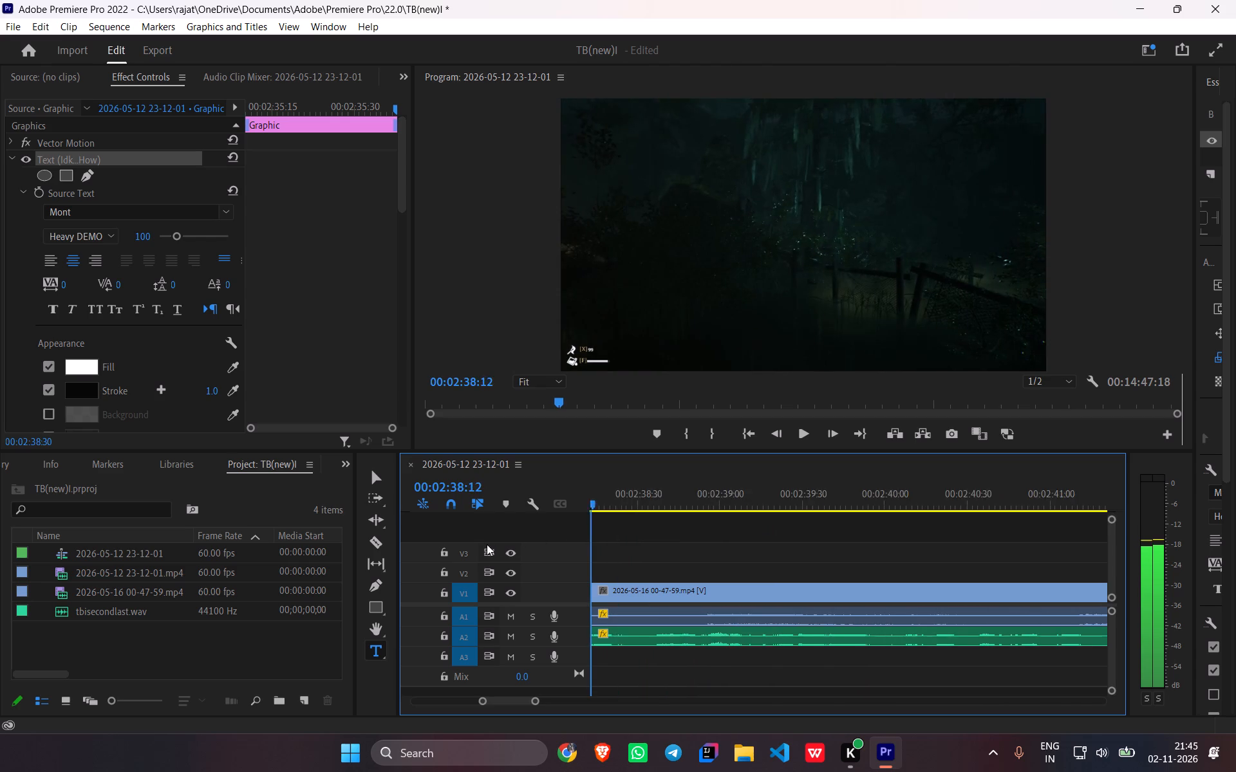
{"action": "left_click_drag", "start_coordinate": [487, 544], "coordinate": [474, 547]}
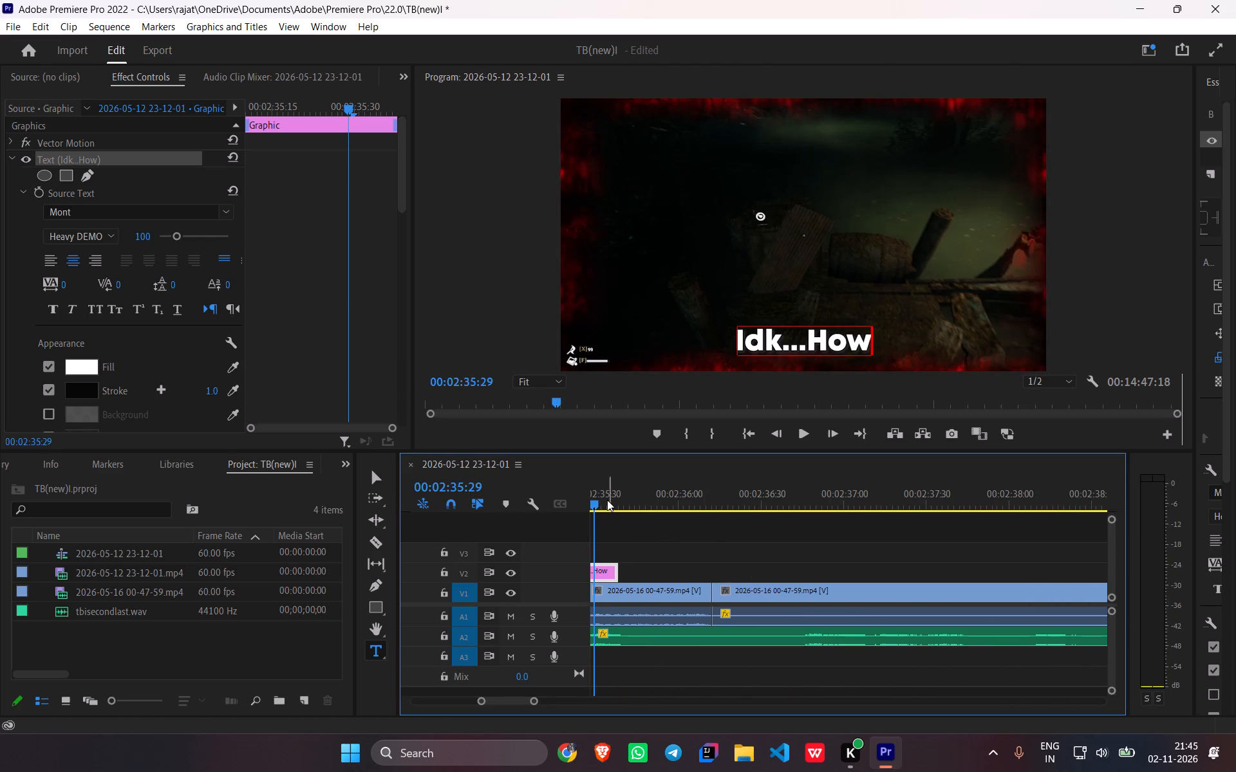
{"action": "left_click_drag", "start_coordinate": [597, 506], "coordinate": [780, 523]}
{"action": "key", "text": "space"}
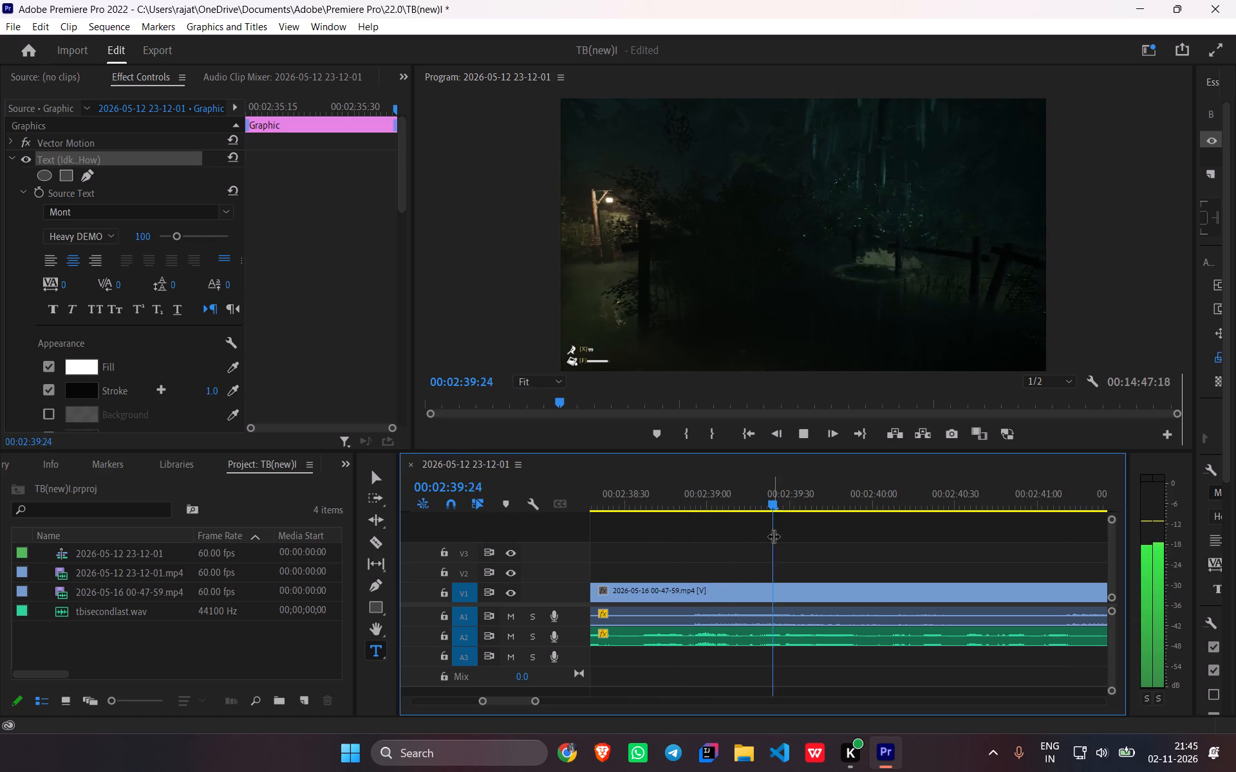
{"action": "key", "text": "space"}
{"action": "key", "text": "space"}
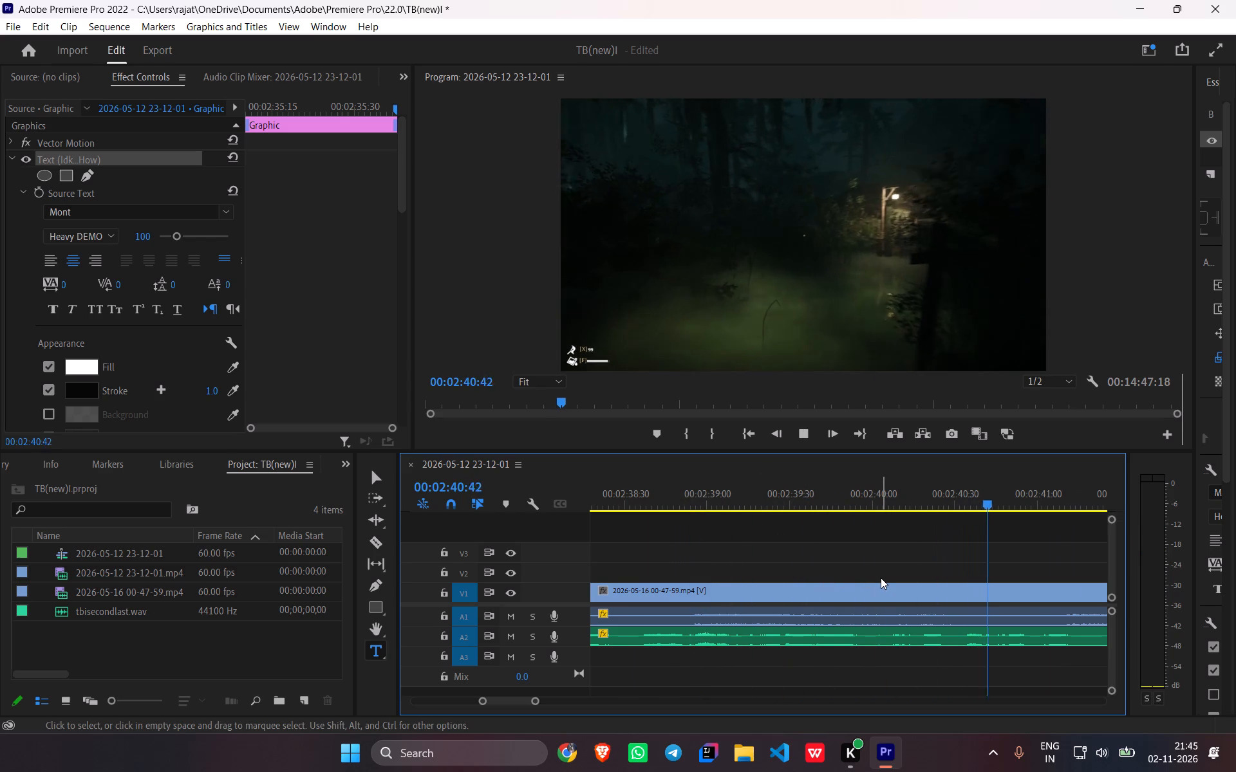
{"action": "key", "text": "space"}
{"action": "key", "text": "space"}
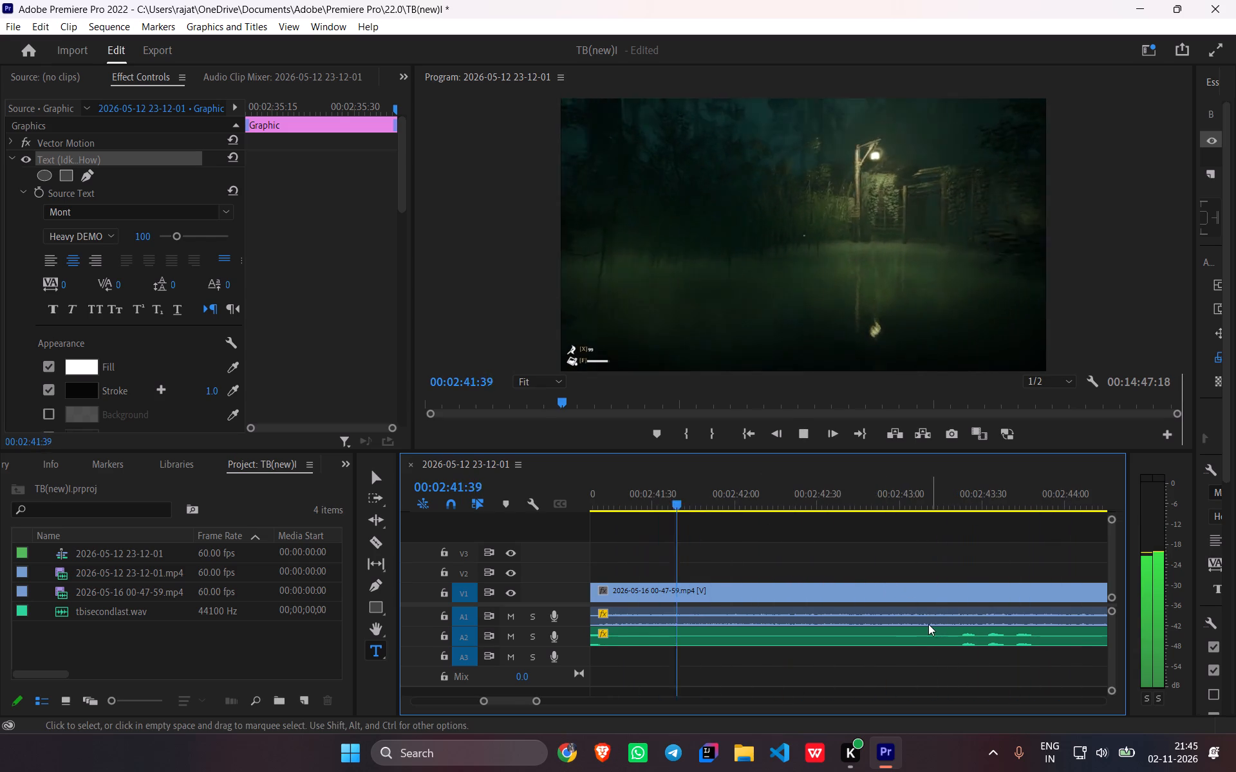
Listen on to the next spoken words, paste a caption copy on V2 at 00:02:43:19 and set its text to "Go...Go...GO".
{"action": "key", "text": "space"}
{"action": "scroll", "coordinate": [903, 628], "scroll_direction": "up", "scroll_amount": 3}
{"action": "key", "text": "space"}
{"action": "scroll", "coordinate": [904, 625], "scroll_direction": "down", "scroll_amount": 3}
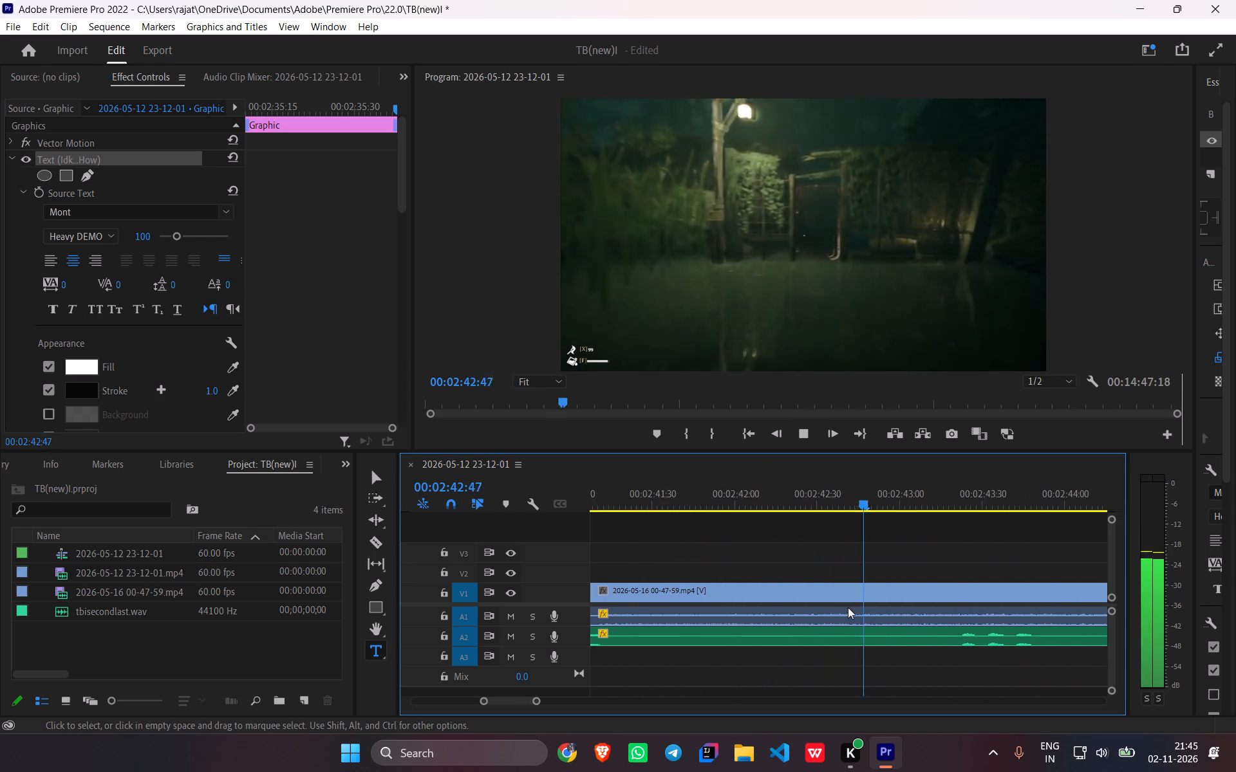
{"action": "scroll", "coordinate": [601, 568], "scroll_direction": "down", "scroll_amount": 3}
{"action": "key", "text": "space"}
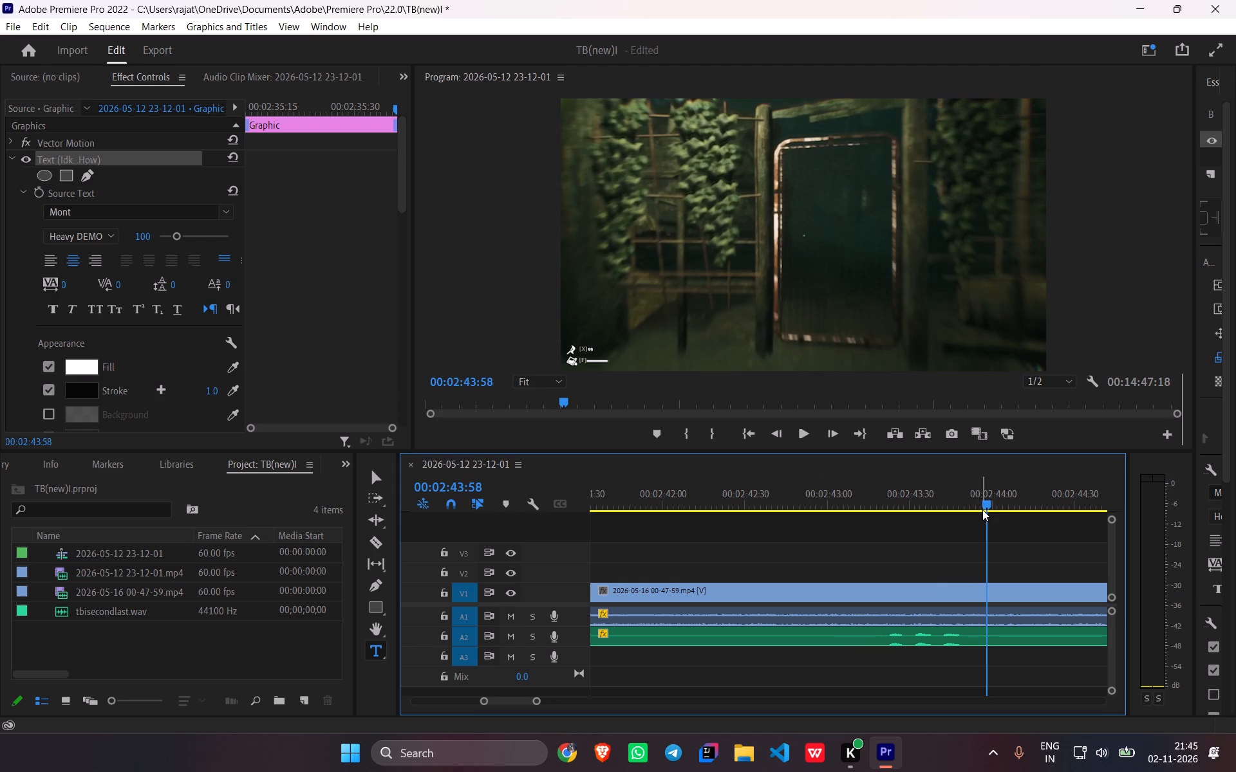
{"action": "left_click_drag", "start_coordinate": [982, 509], "coordinate": [876, 529]}
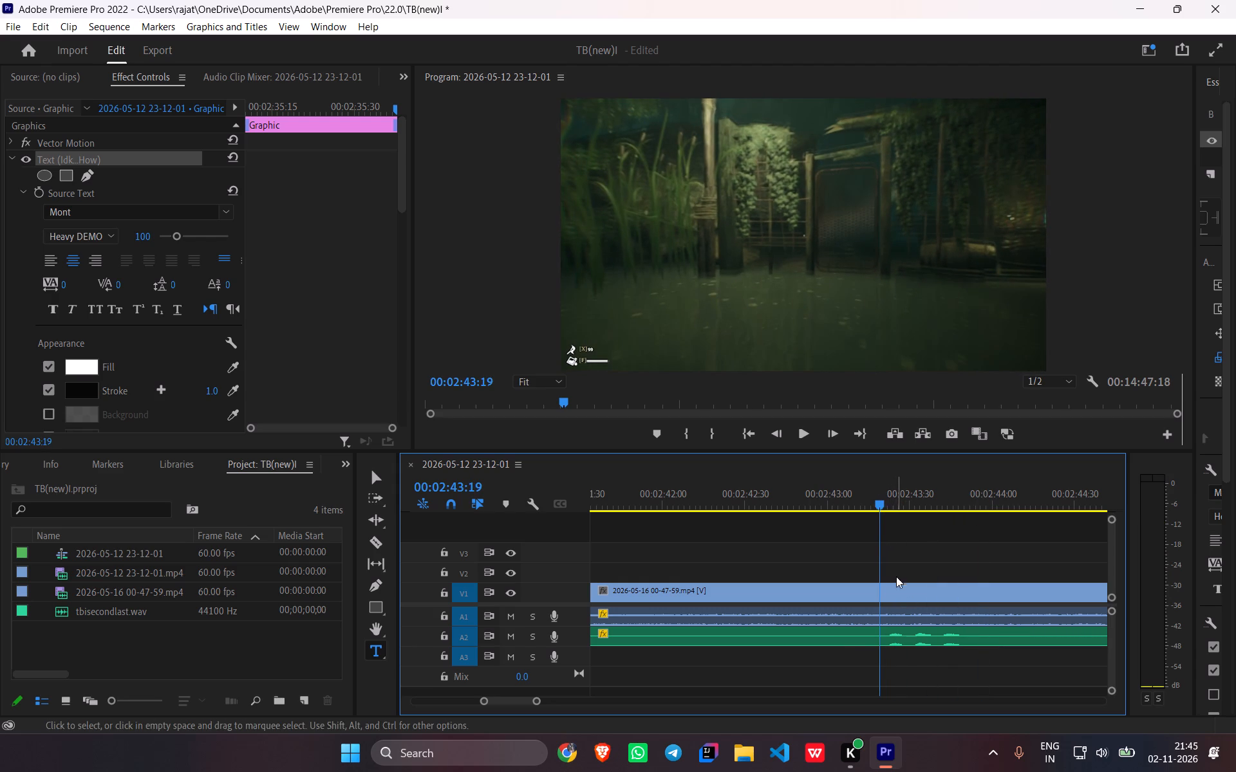
{"action": "key", "text": "ctrl+v"}
{"action": "left_click_drag", "start_coordinate": [957, 497], "coordinate": [946, 499]}
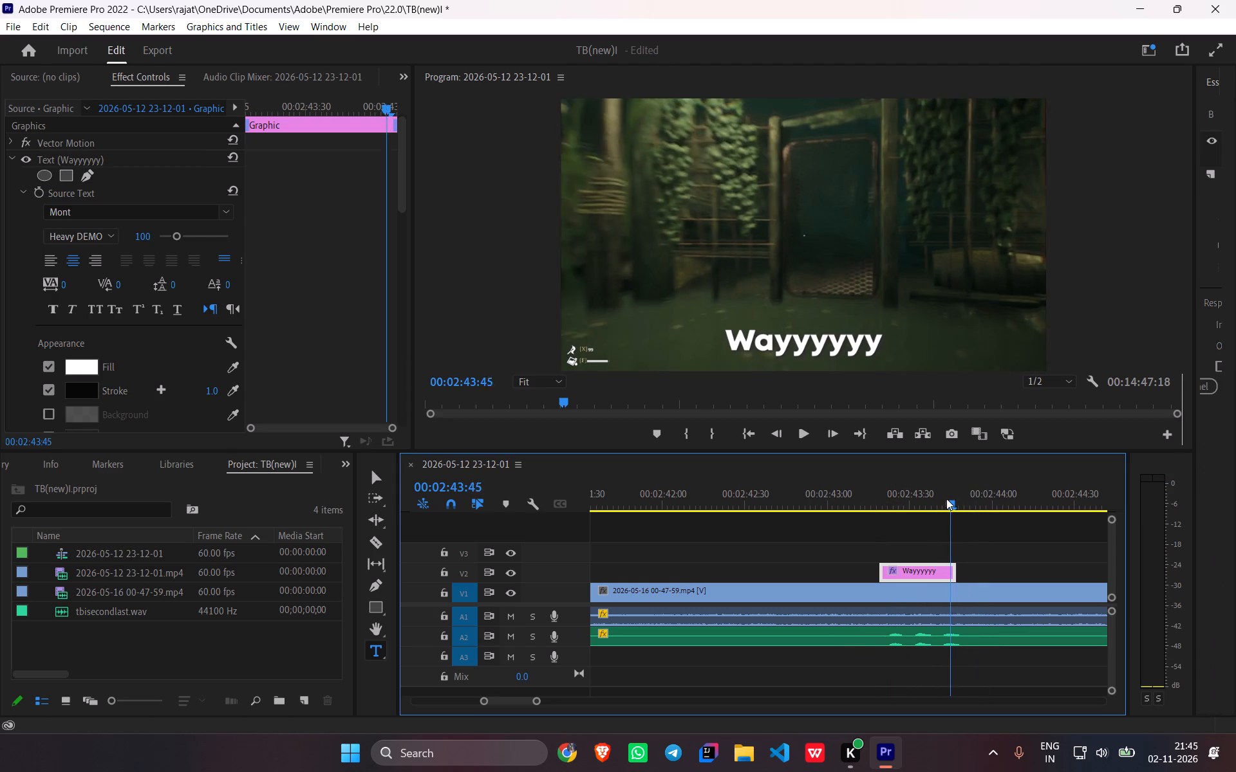
{"action": "left_click_drag", "start_coordinate": [946, 499], "coordinate": [921, 500]}
{"action": "triple_click", "coordinate": [799, 337]}
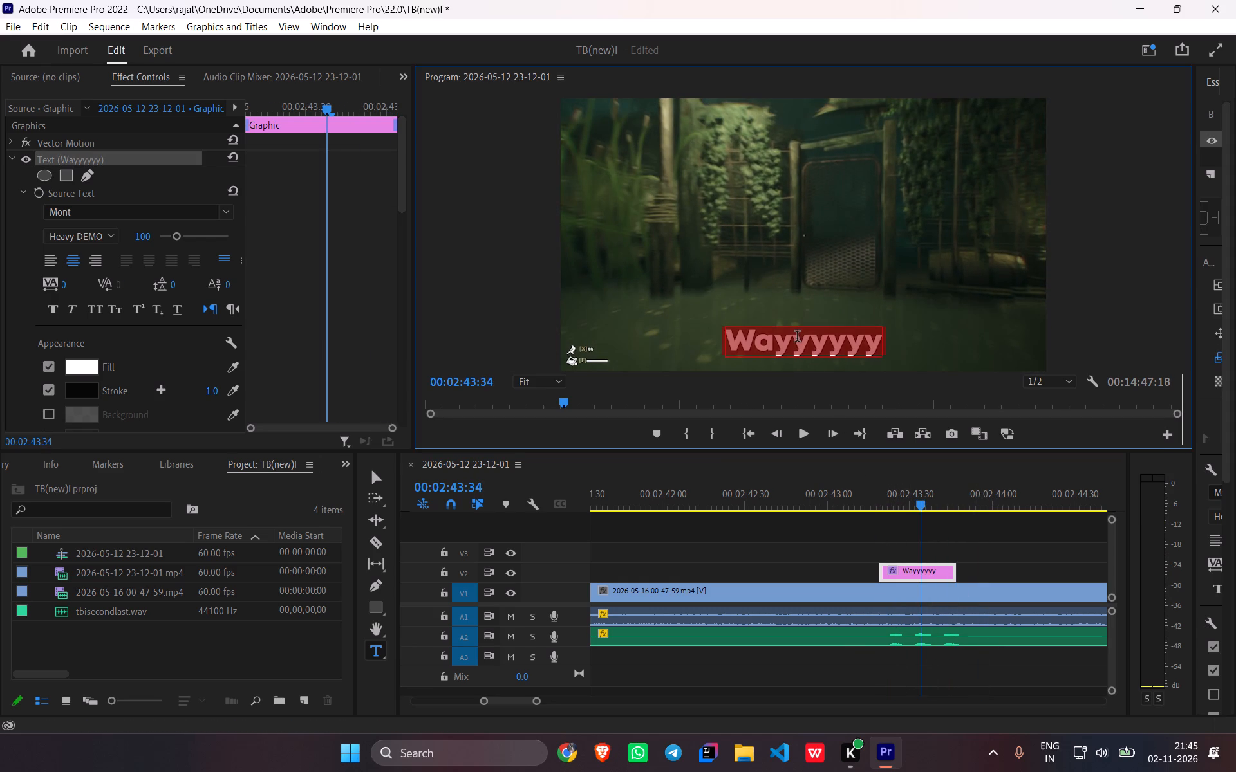
{"action": "type", "text": "Go...Go...GO"}
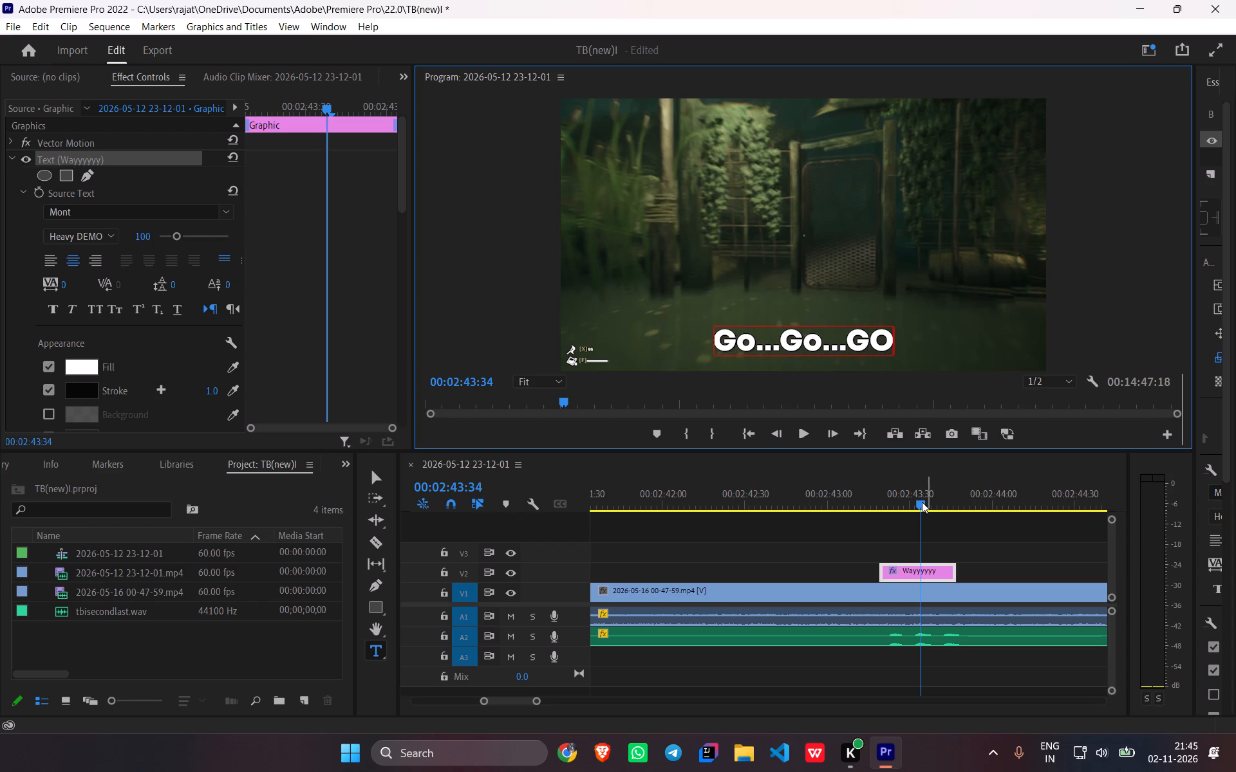
Play back the "Go...Go...GO" caption and listen on for the next spoken words after the 00:02:51 cut.
{"action": "left_click_drag", "start_coordinate": [922, 502], "coordinate": [856, 508]}
{"action": "key", "text": "space"}
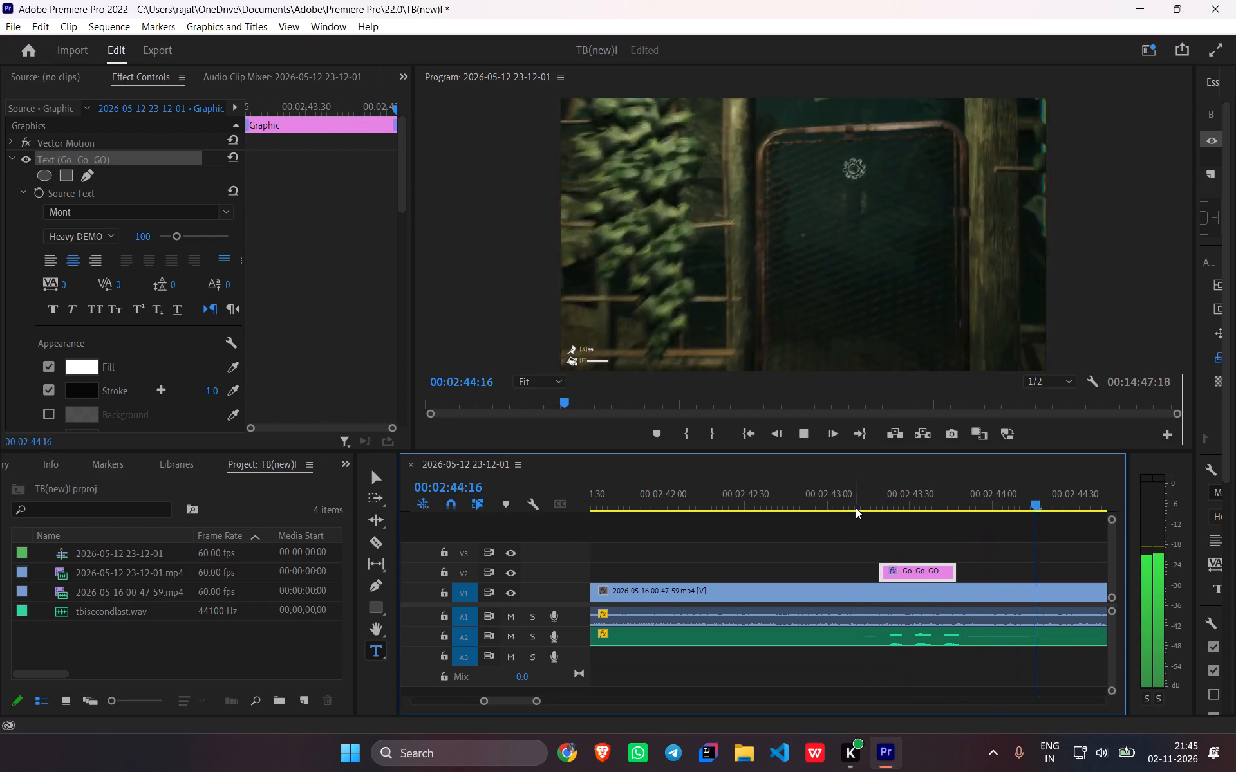
{"action": "scroll", "coordinate": [912, 528], "scroll_direction": "down", "scroll_amount": 11}
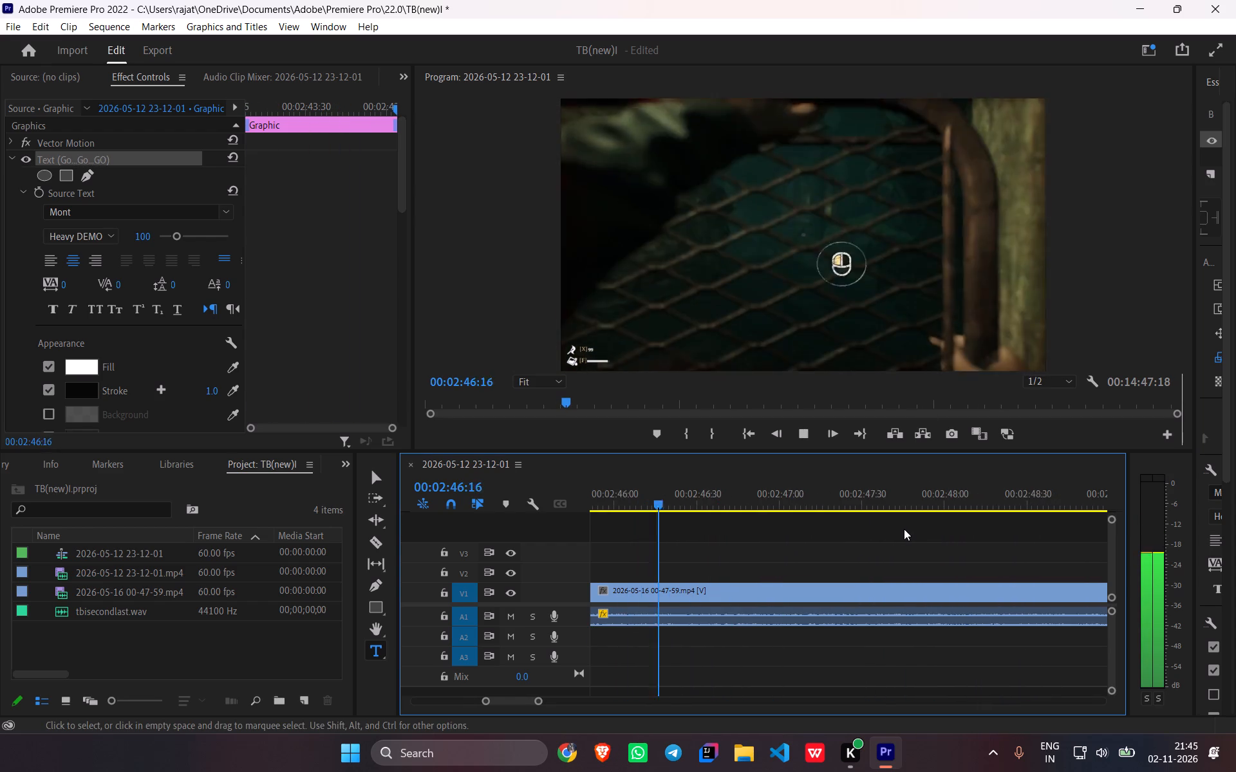
{"action": "scroll", "coordinate": [904, 529], "scroll_direction": "down", "scroll_amount": 18}
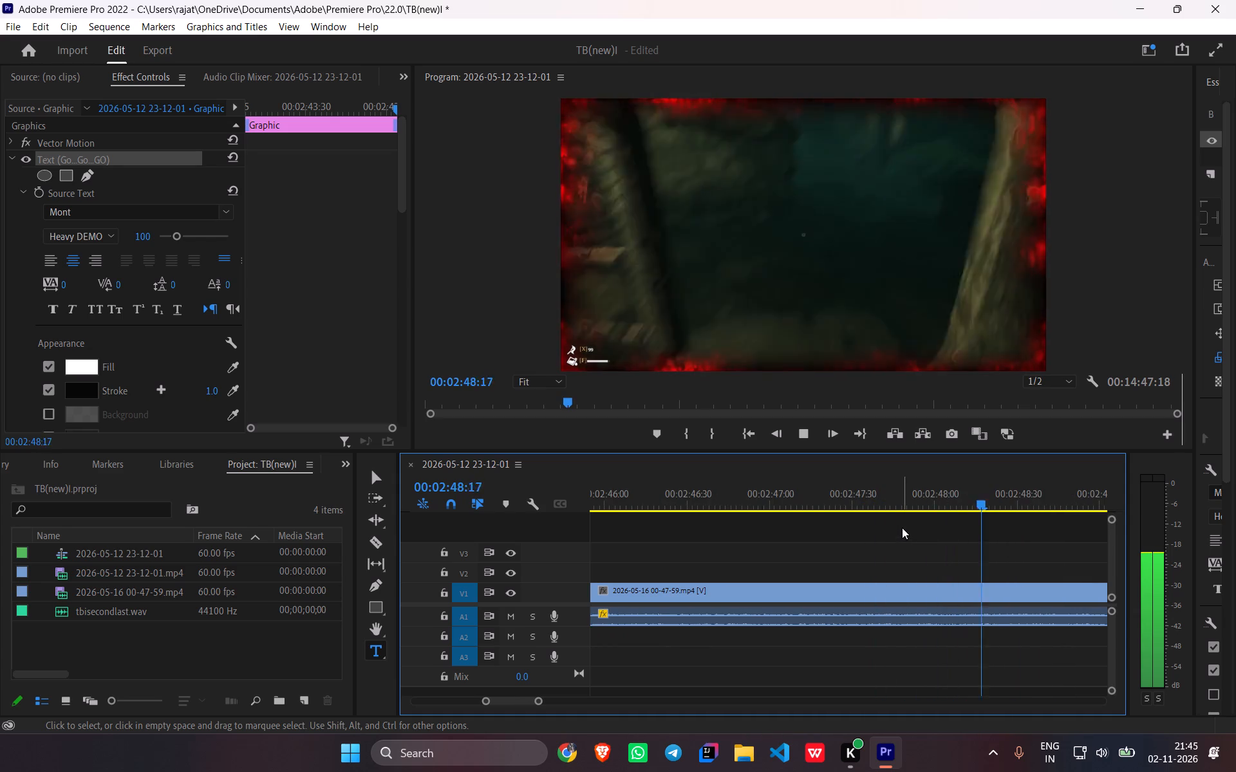
{"action": "scroll", "coordinate": [902, 528], "scroll_direction": "down", "scroll_amount": 18}
{"action": "scroll", "coordinate": [902, 528], "scroll_direction": "down", "scroll_amount": 4}
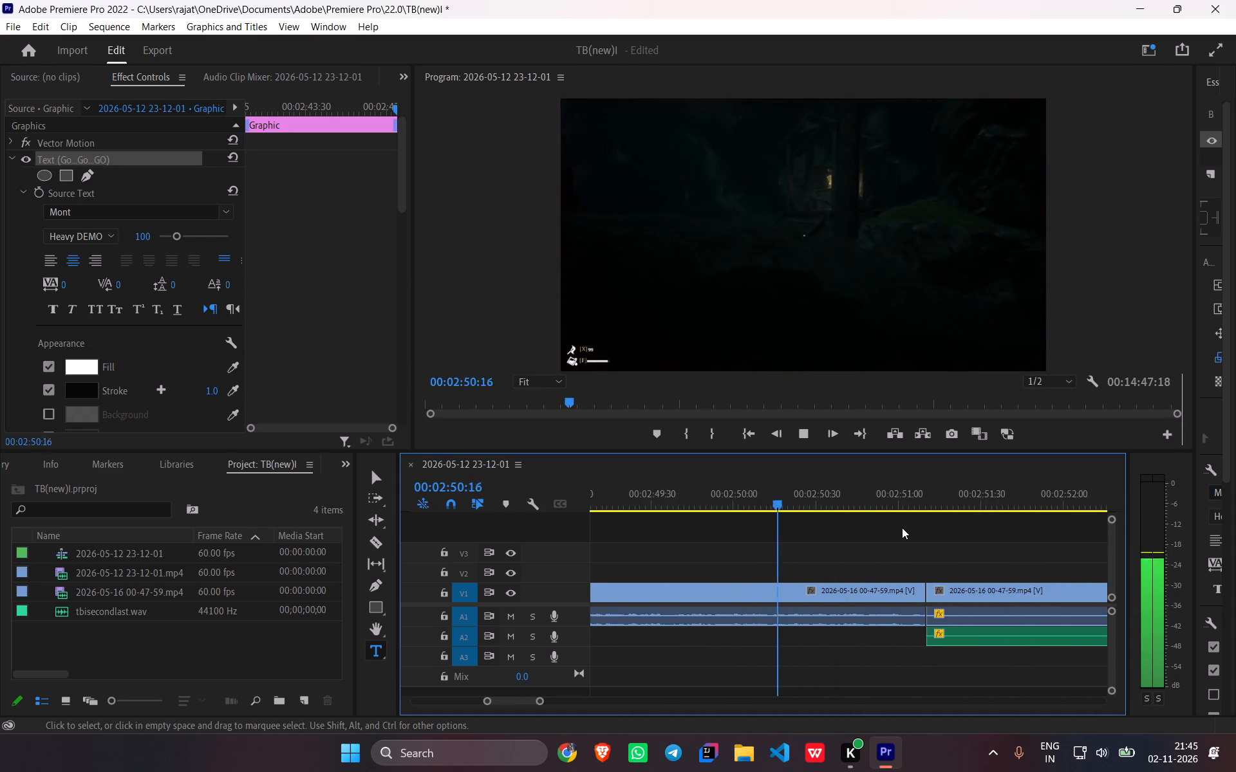
{"action": "scroll", "coordinate": [902, 528], "scroll_direction": "down", "scroll_amount": 12}
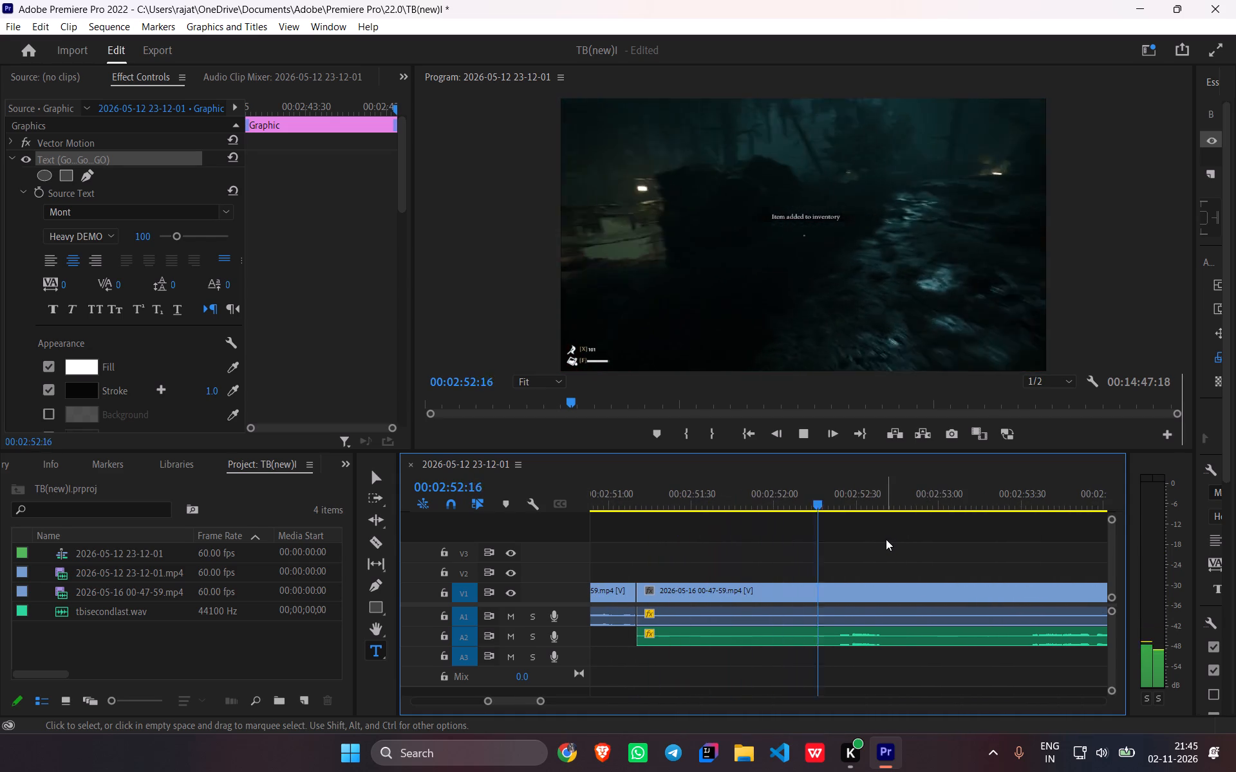
{"action": "key", "text": "space"}
Paste a caption copy on V2 at 00:02:52:20 and trim its end to about 00:02:52:42.
{"action": "left_click_drag", "start_coordinate": [924, 513], "coordinate": [852, 527]}
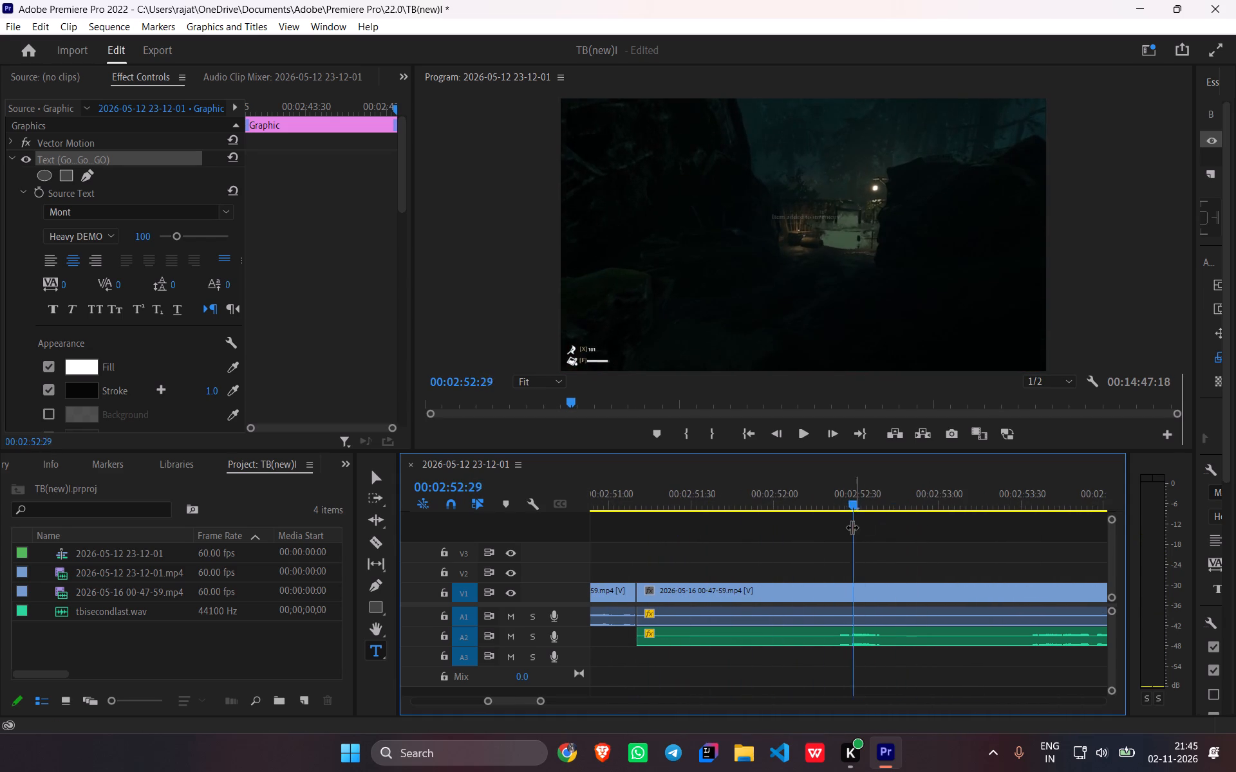
{"action": "left_click_drag", "start_coordinate": [852, 527], "coordinate": [830, 544]}
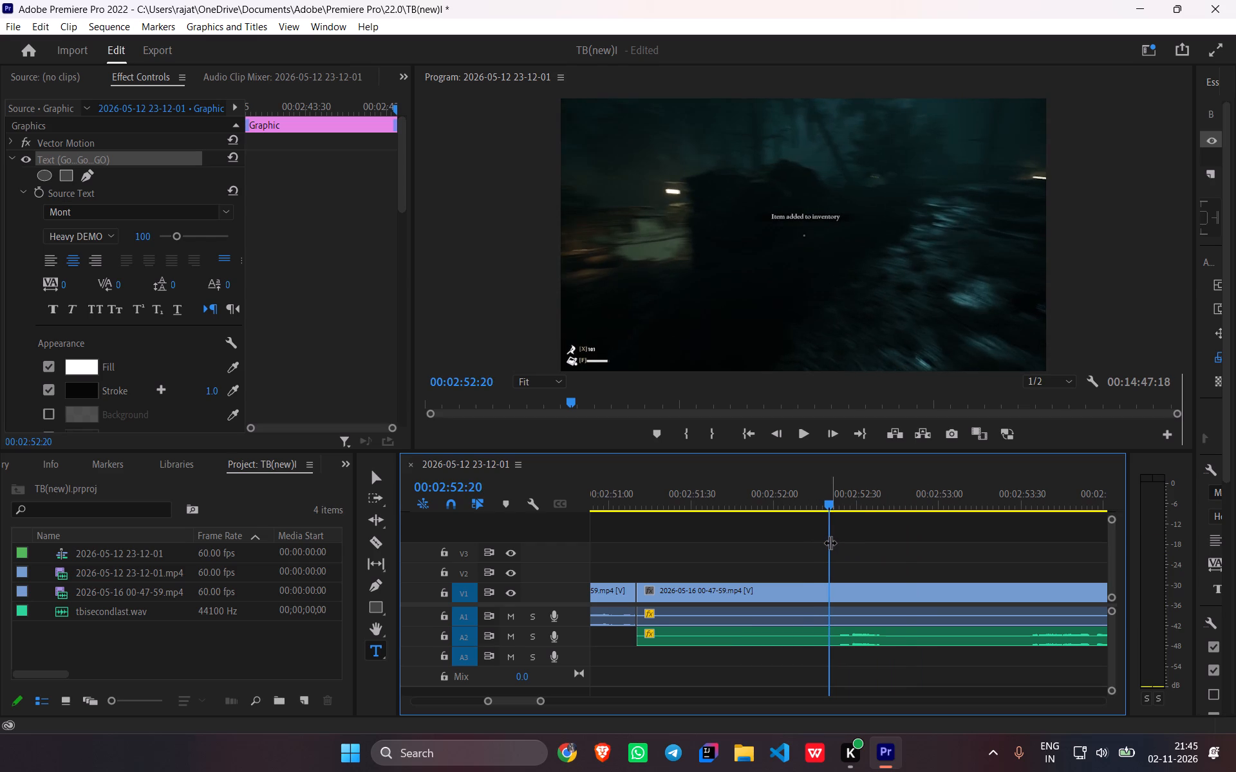
{"action": "key", "text": "ctrl+v"}
{"action": "left_click_drag", "start_coordinate": [904, 566], "coordinate": [888, 573]}
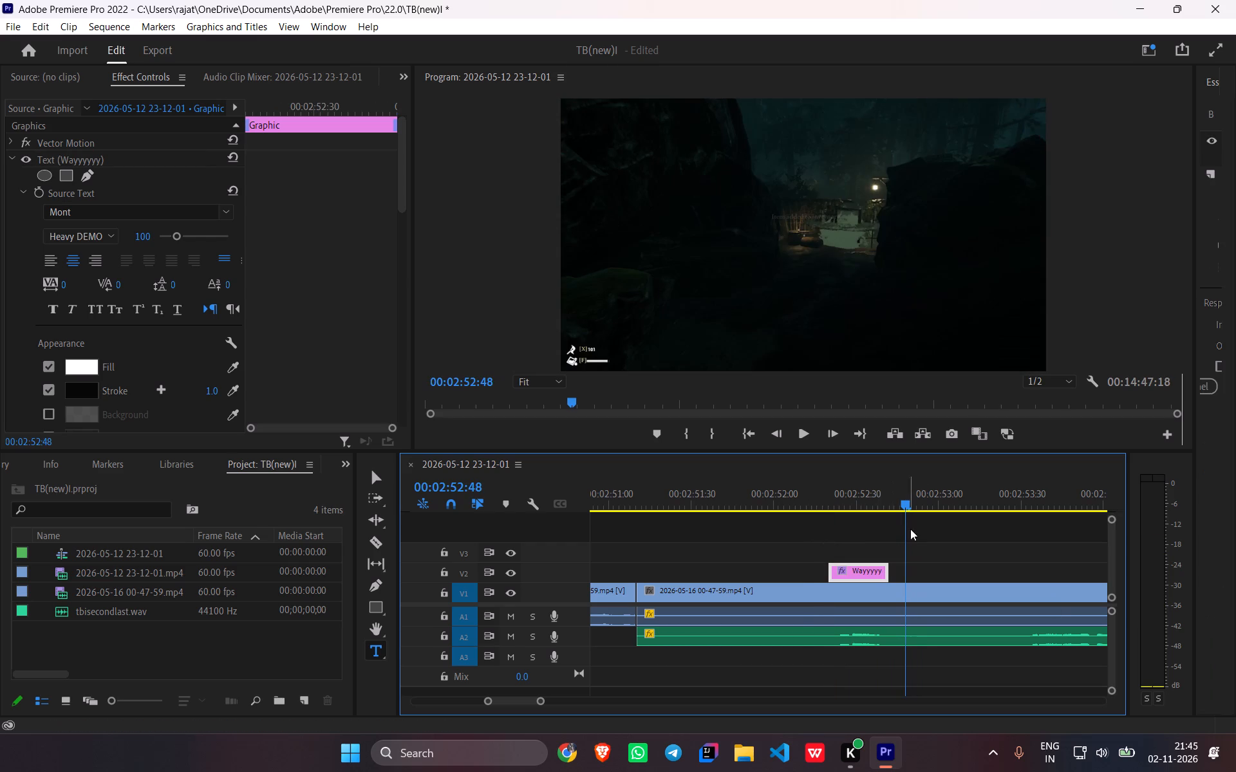
Set the text of the caption copy at 00:02:52:20 to "Shore".
{"action": "left_click_drag", "start_coordinate": [908, 501], "coordinate": [863, 513]}
{"action": "double_click", "coordinate": [829, 349]}
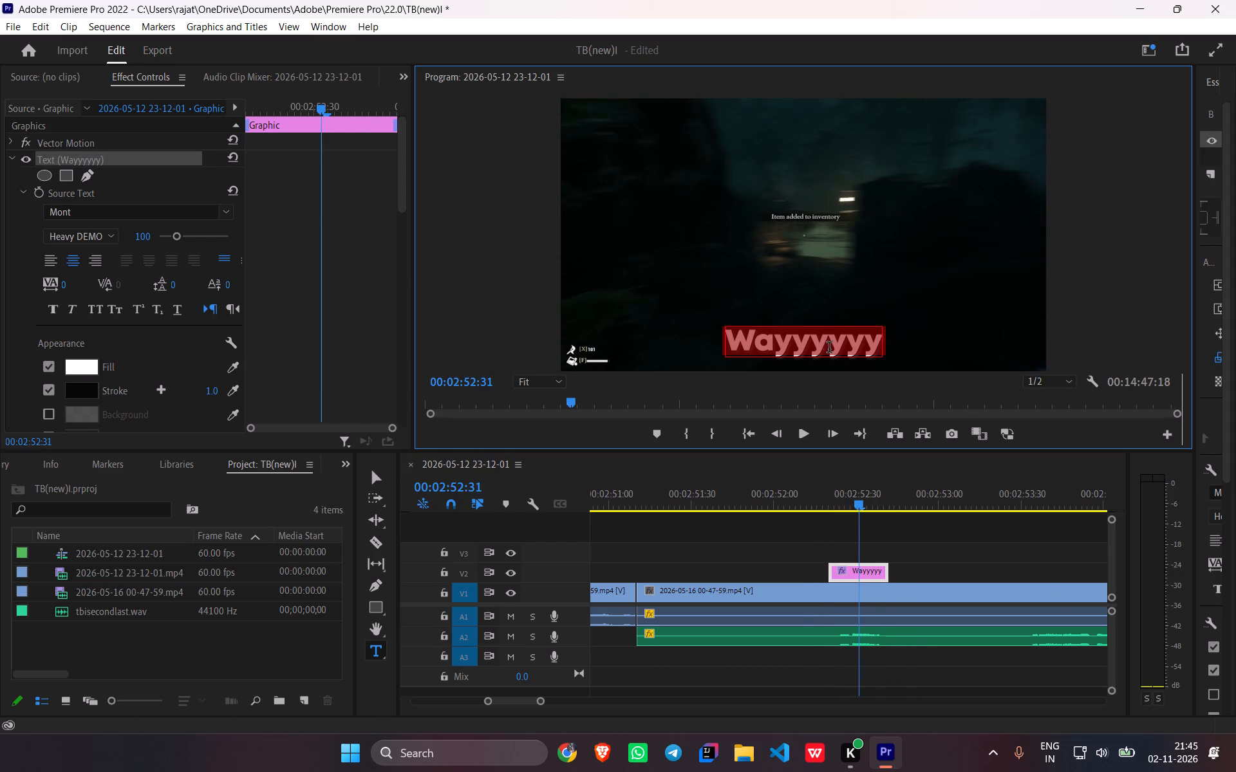
{"action": "type", "text": "SHore"}
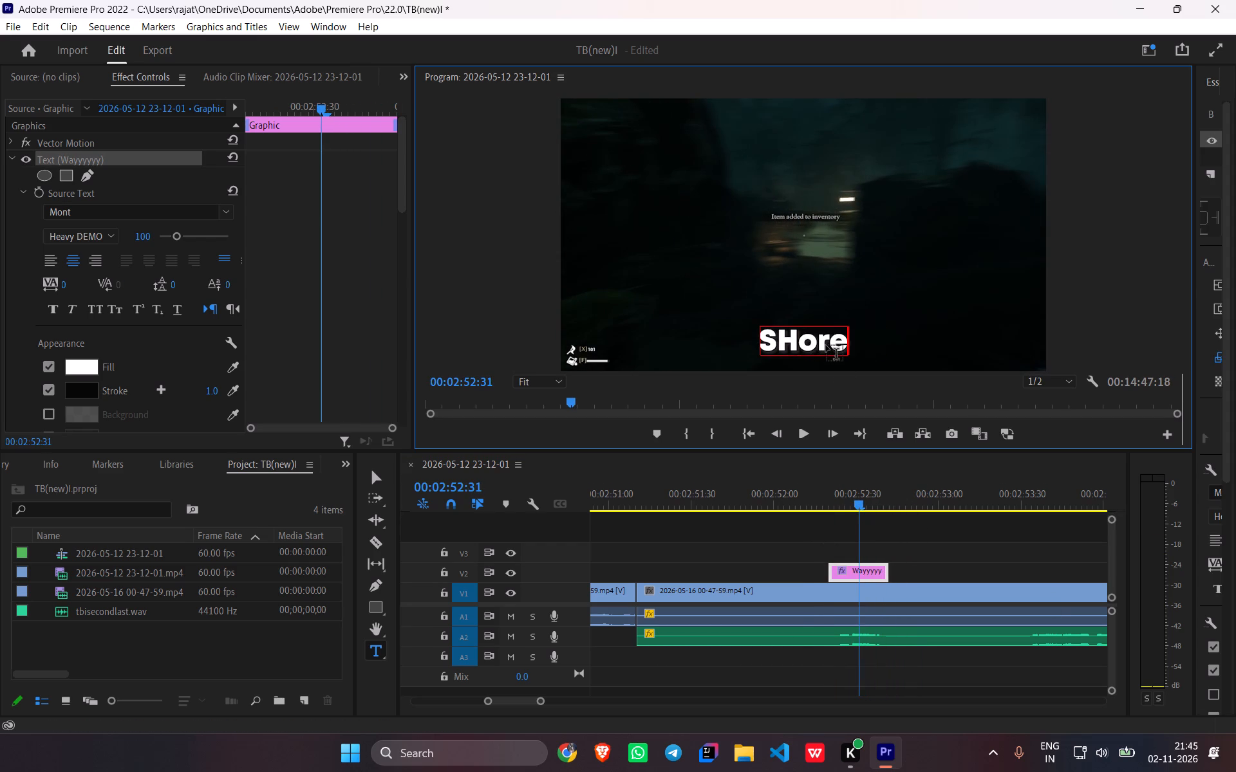
{"action": "key", "text": "BackSpace"}
{"action": "key", "text": "BackSpace"}
{"action": "key", "text": "BackSpace"}
{"action": "key", "text": "BackSpace"}
{"action": "key", "text": "BackSpace"}
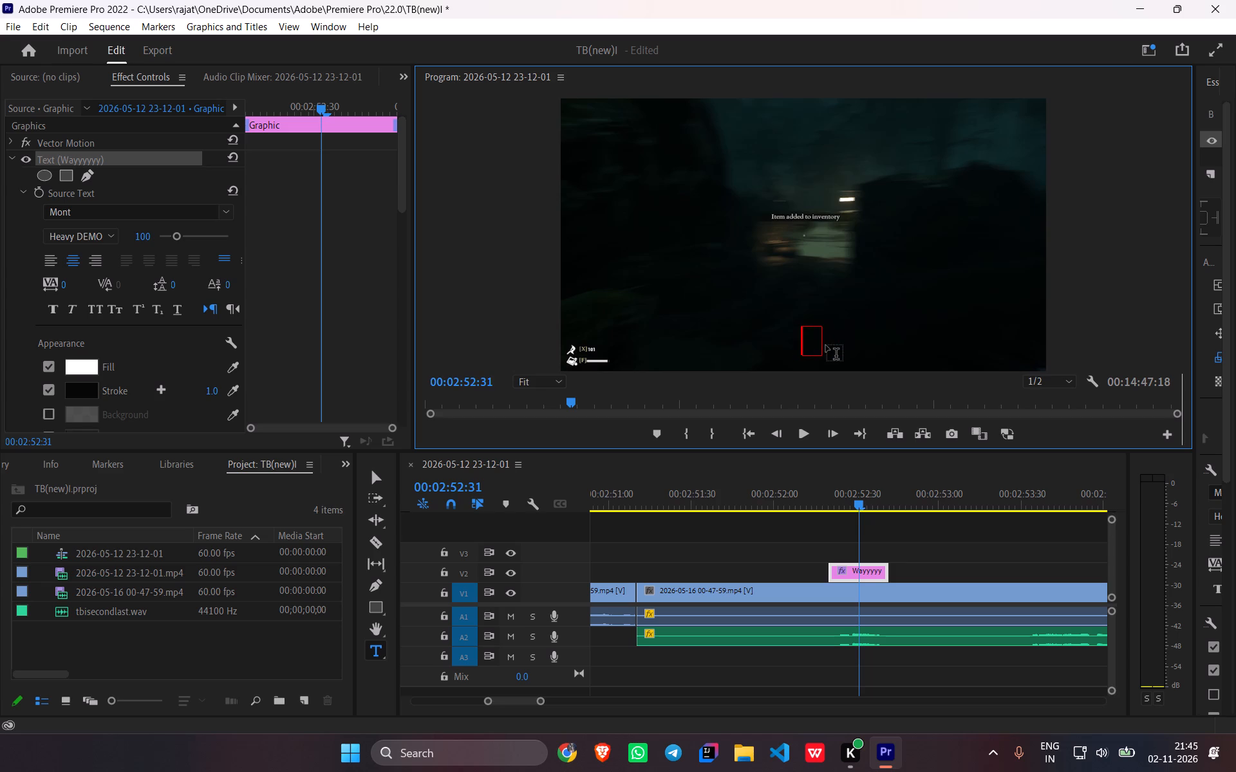
{"action": "type", "text": "Shore"}
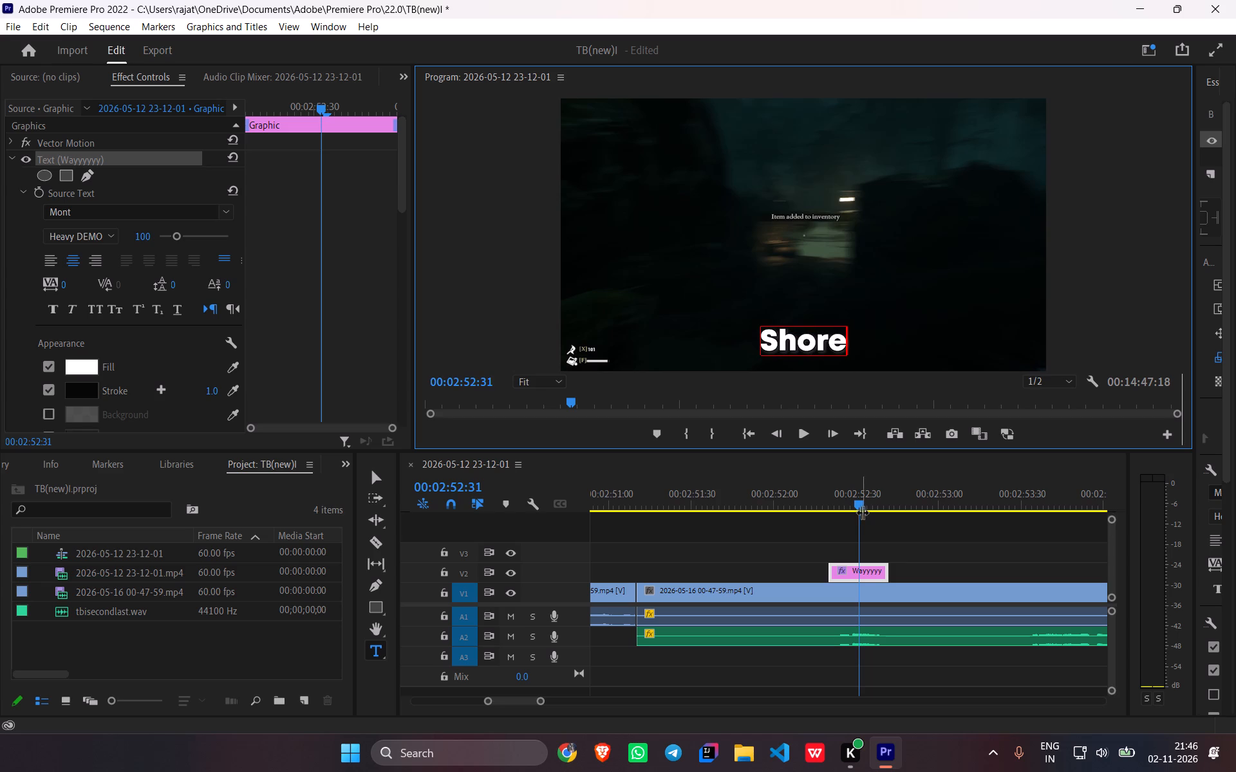
Play on past the "Shore" caption, paste a caption copy on V2 at about 00:02:53:32 and extend its end to about 00:02:54:07.
{"action": "left_click_drag", "start_coordinate": [862, 511], "coordinate": [782, 519]}
{"action": "left_click_drag", "start_coordinate": [857, 497], "coordinate": [814, 506]}
{"action": "key", "text": "space"}
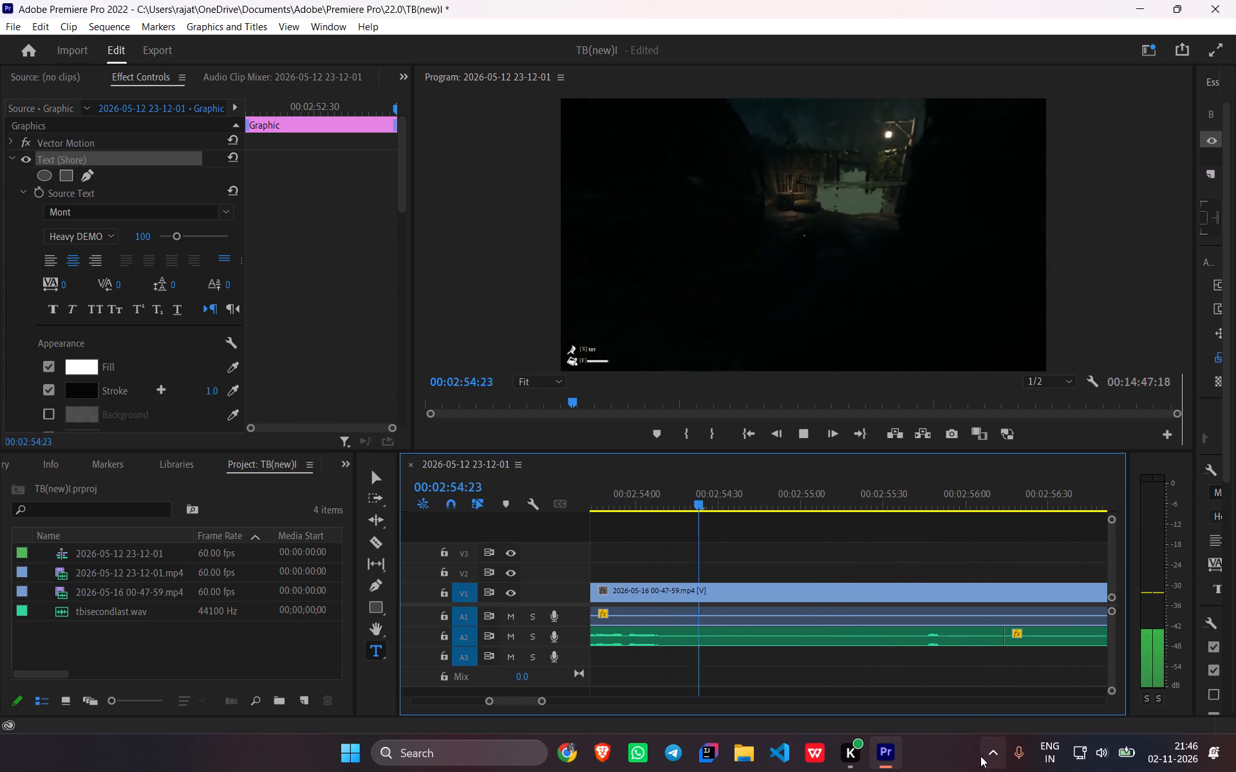
{"action": "key", "text": "space"}
{"action": "scroll", "coordinate": [985, 612], "scroll_direction": "up", "scroll_amount": 6}
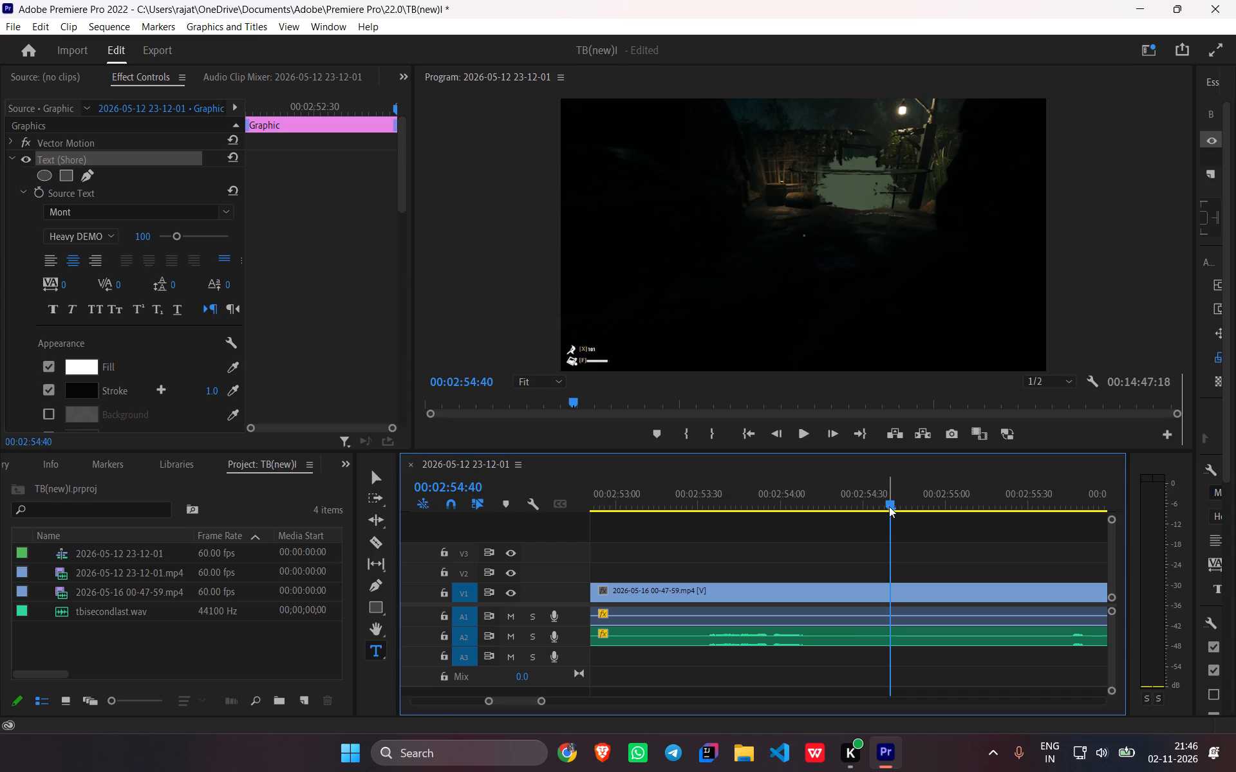
{"action": "left_click_drag", "start_coordinate": [889, 506], "coordinate": [715, 529]}
{"action": "left_click_drag", "start_coordinate": [715, 529], "coordinate": [707, 544]}
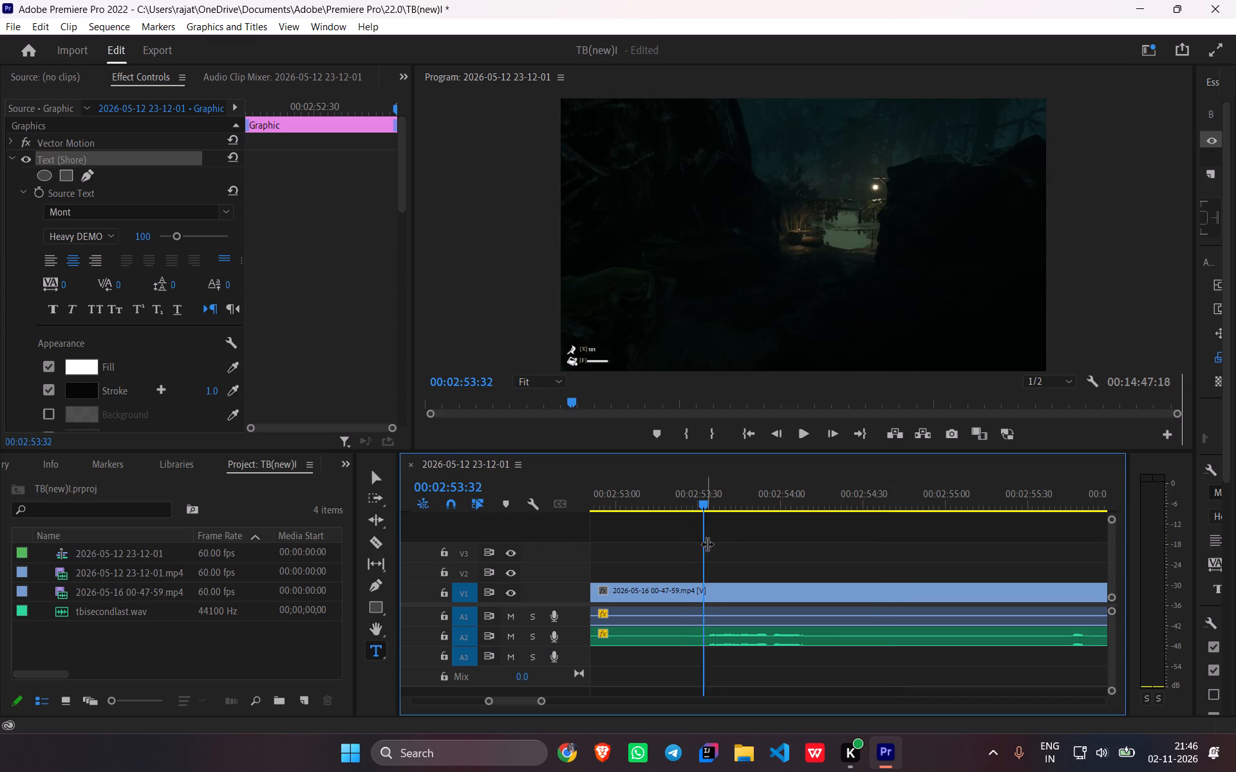
{"action": "left_click_drag", "start_coordinate": [707, 544], "coordinate": [704, 554]}
{"action": "key", "text": "ctrl+v"}
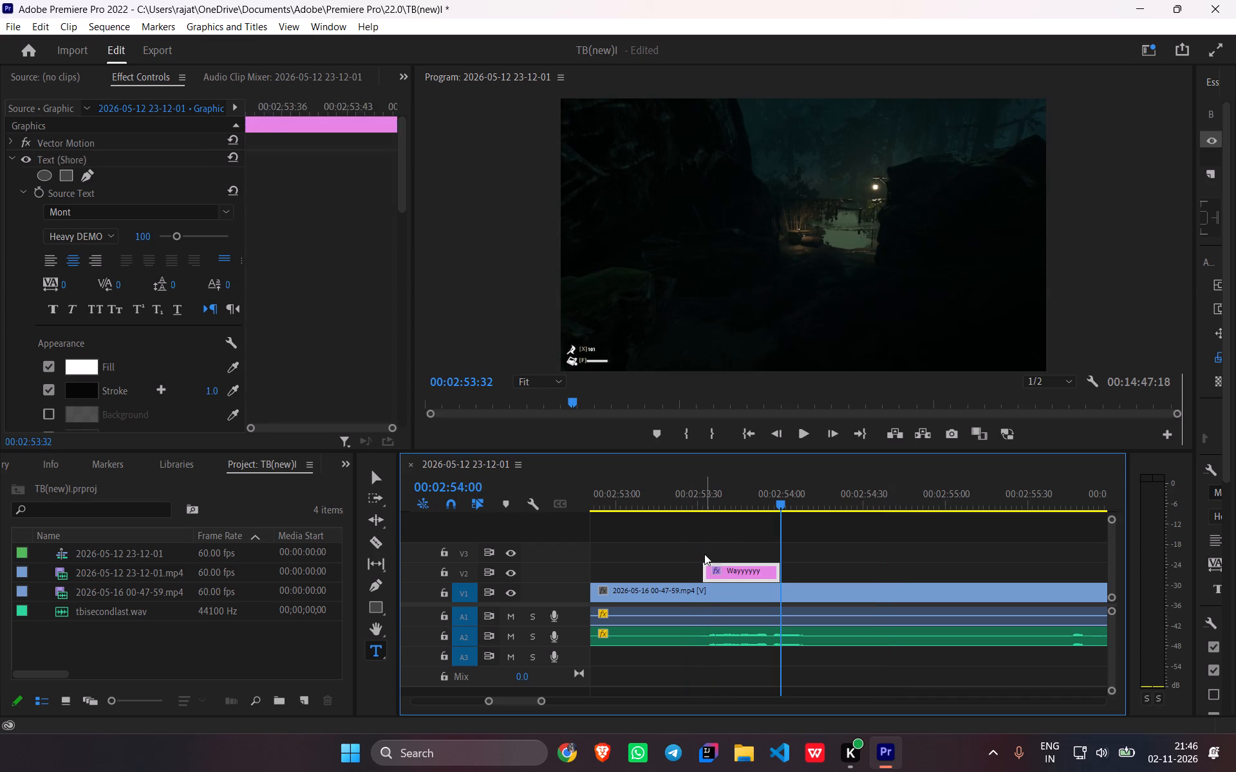
{"action": "left_click_drag", "start_coordinate": [774, 565], "coordinate": [796, 572]}
Set the text of the caption copy at about 00:02:53:32 to "I am on the Shore".
{"action": "left_click_drag", "start_coordinate": [782, 505], "coordinate": [767, 504]}
{"action": "double_click", "coordinate": [782, 343]}
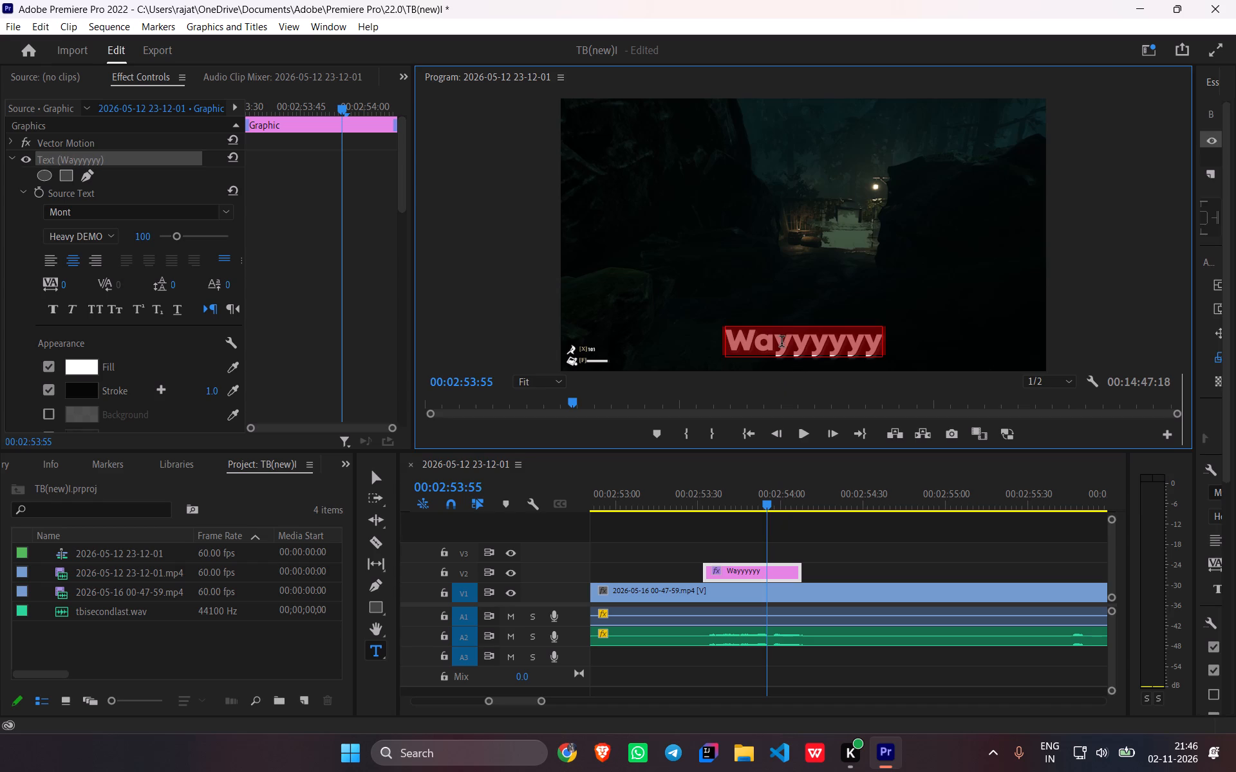
{"action": "type", "text": "I am on the Shore"}
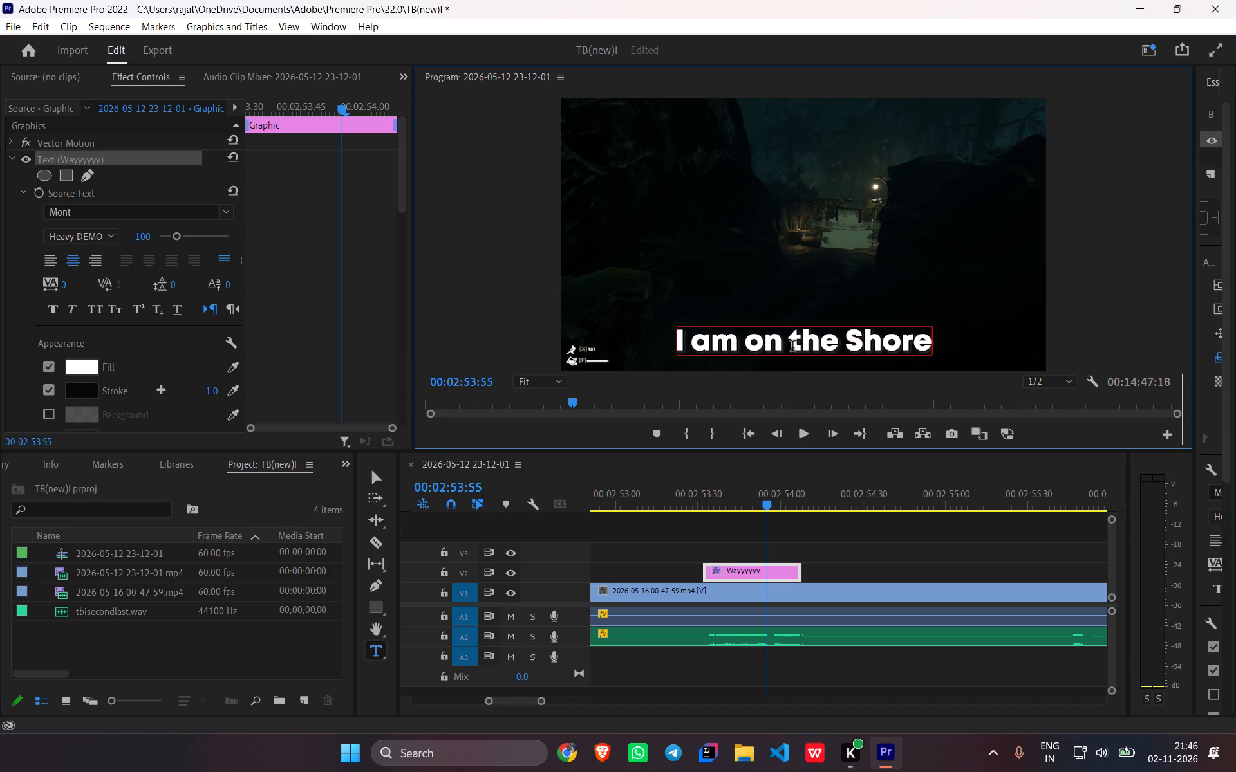
Play on past the "I am on the Shore" caption and paste a caption copy on V2 at about 00:02:57:02.
{"action": "left_click_drag", "start_coordinate": [765, 501], "coordinate": [704, 517]}
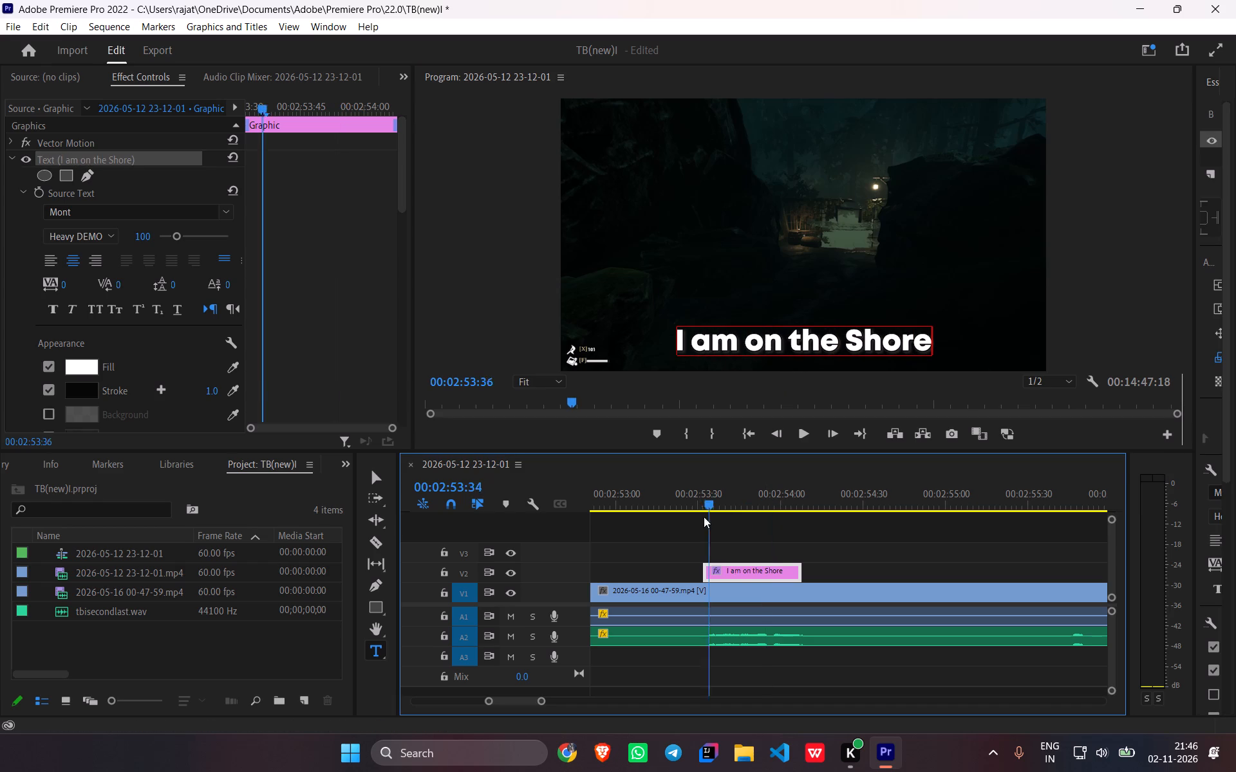
{"action": "left_click_drag", "start_coordinate": [704, 517], "coordinate": [656, 526]}
{"action": "key", "text": "space"}
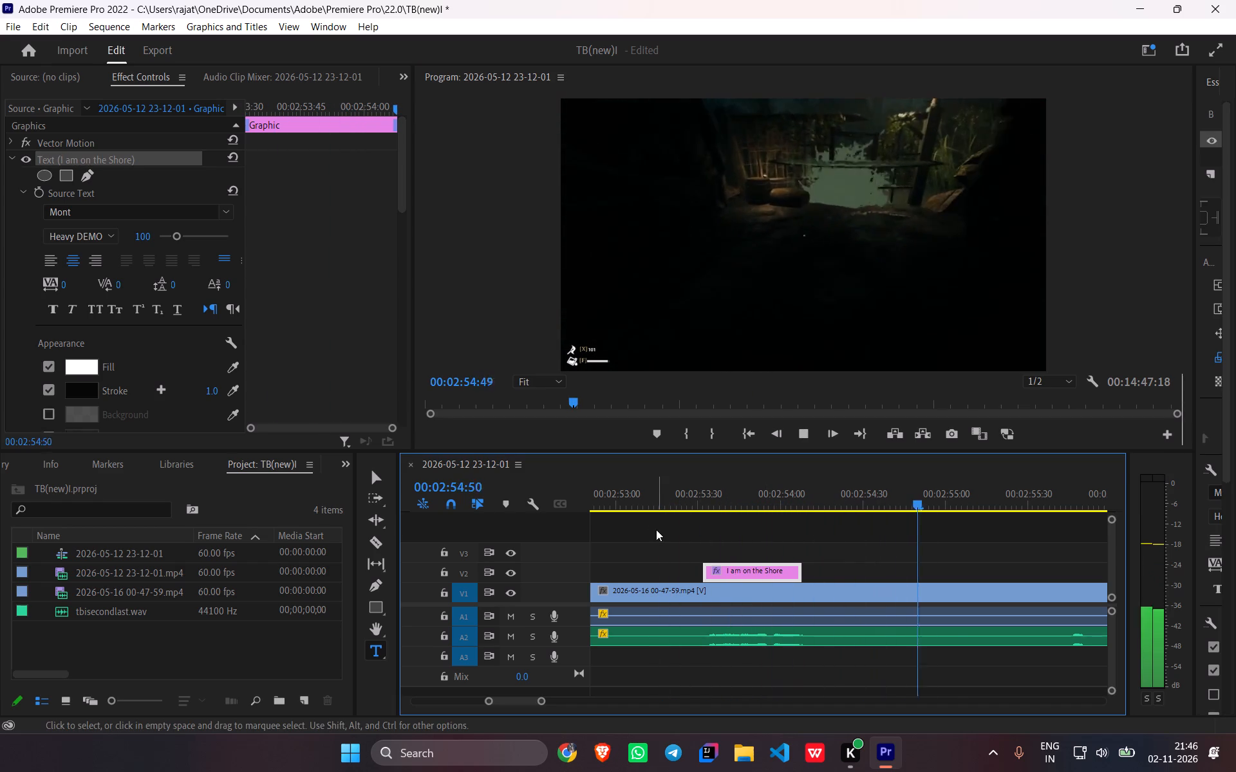
{"action": "key", "text": "space"}
{"action": "scroll", "coordinate": [656, 531], "scroll_direction": "up", "scroll_amount": 4}
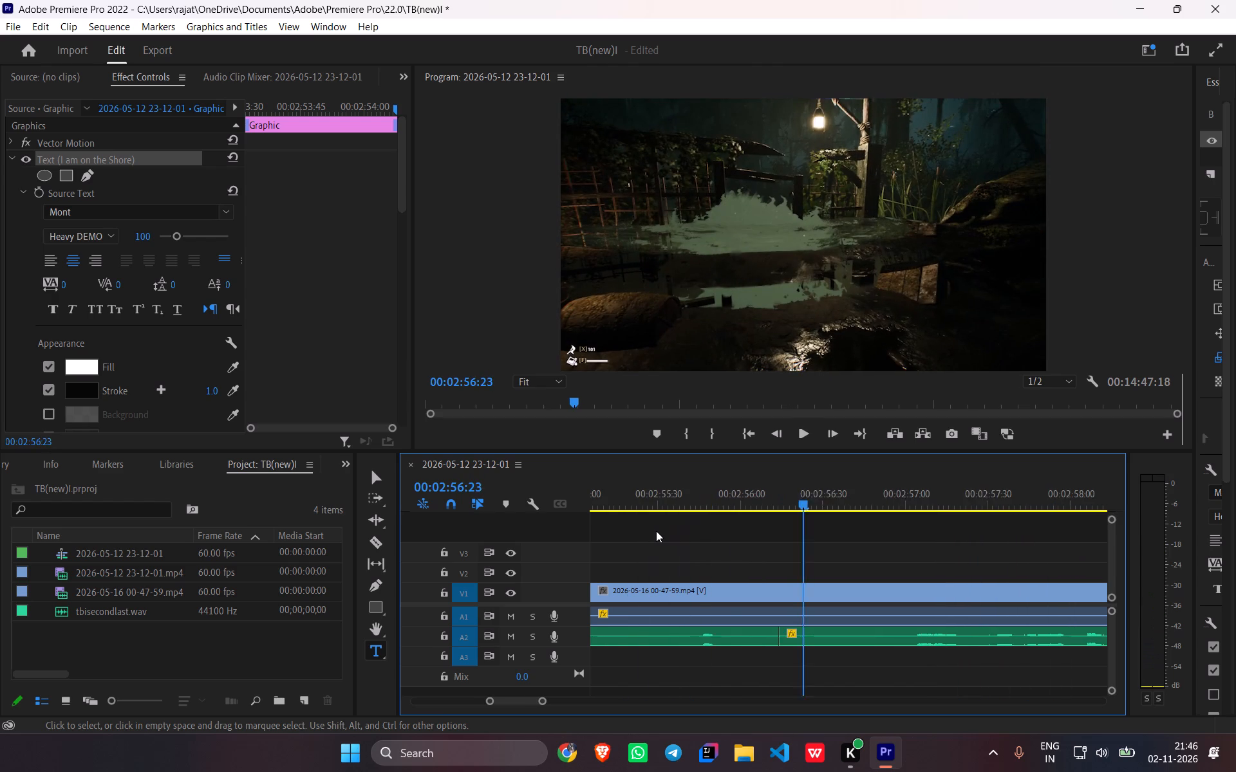
{"action": "scroll", "coordinate": [656, 531], "scroll_direction": "up", "scroll_amount": 1}
{"action": "left_click_drag", "start_coordinate": [828, 499], "coordinate": [700, 535]}
{"action": "key", "text": "space"}
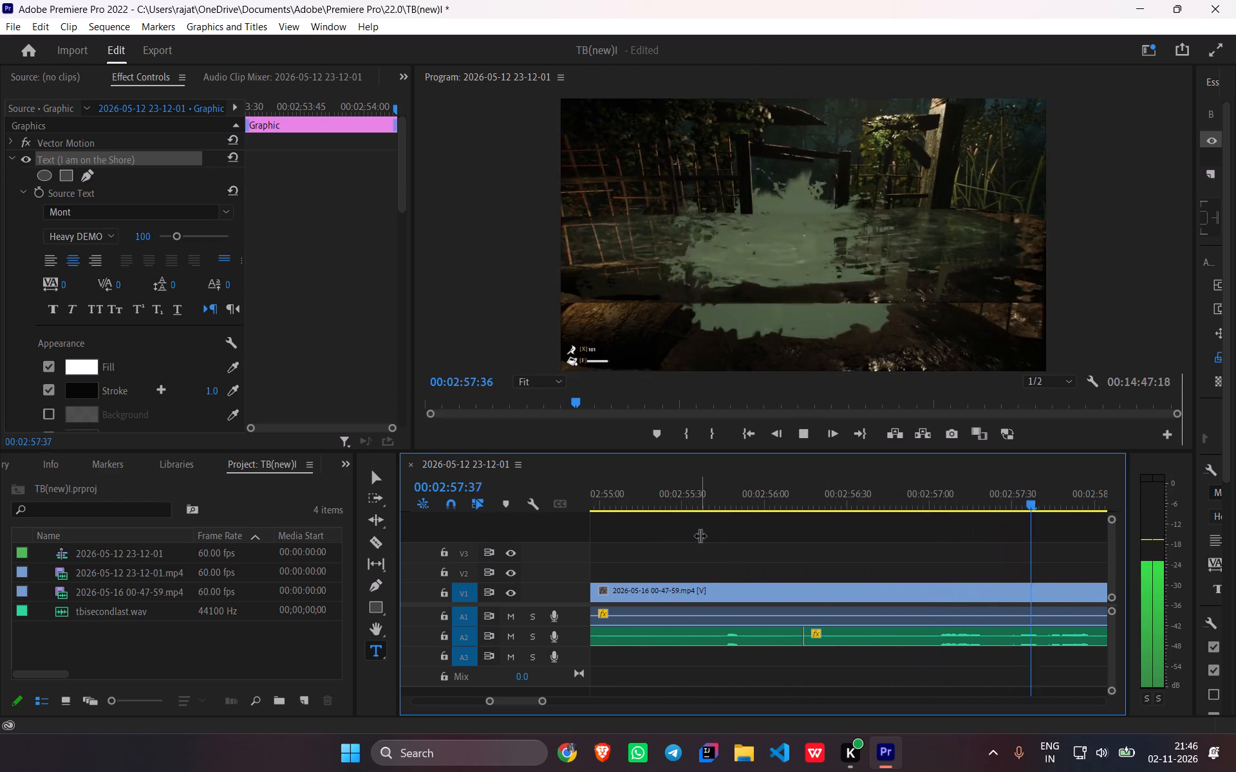
{"action": "key", "text": "space"}
{"action": "scroll", "coordinate": [835, 599], "scroll_direction": "up", "scroll_amount": 9}
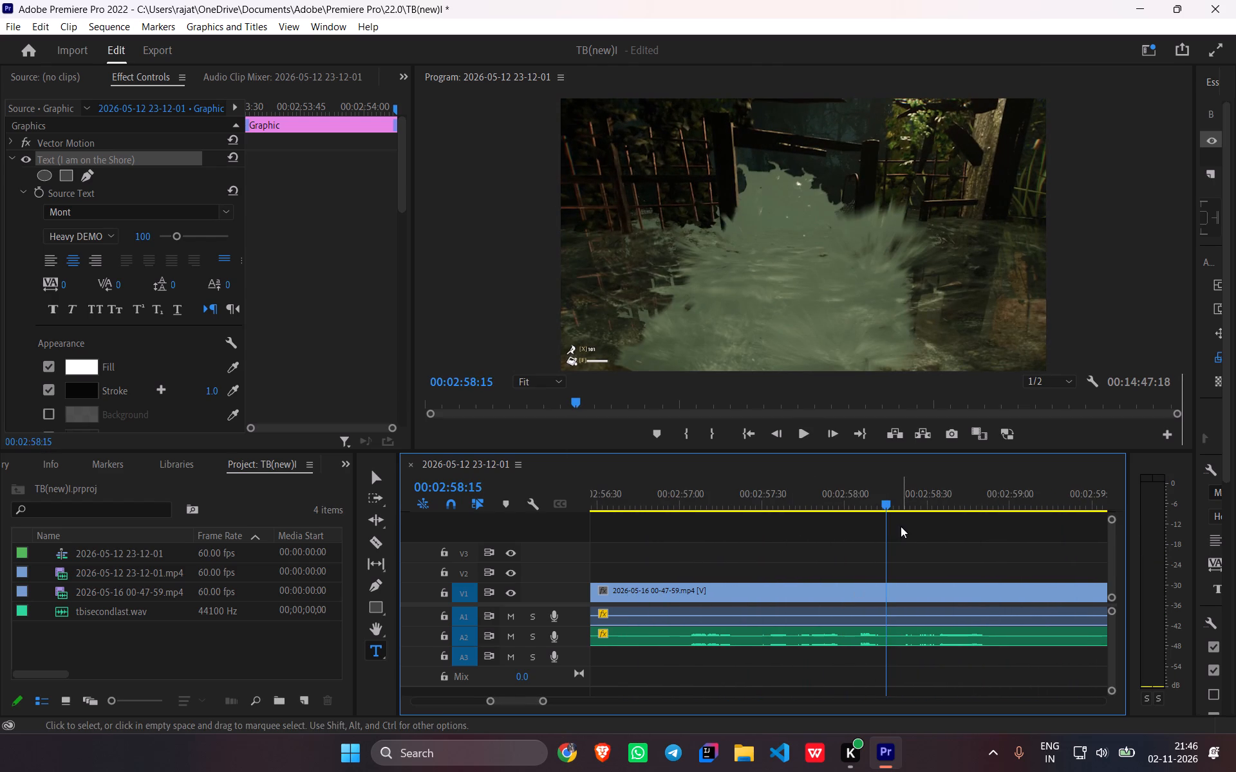
{"action": "left_click_drag", "start_coordinate": [885, 500], "coordinate": [686, 530]}
{"action": "key", "text": "ctrl+v"}
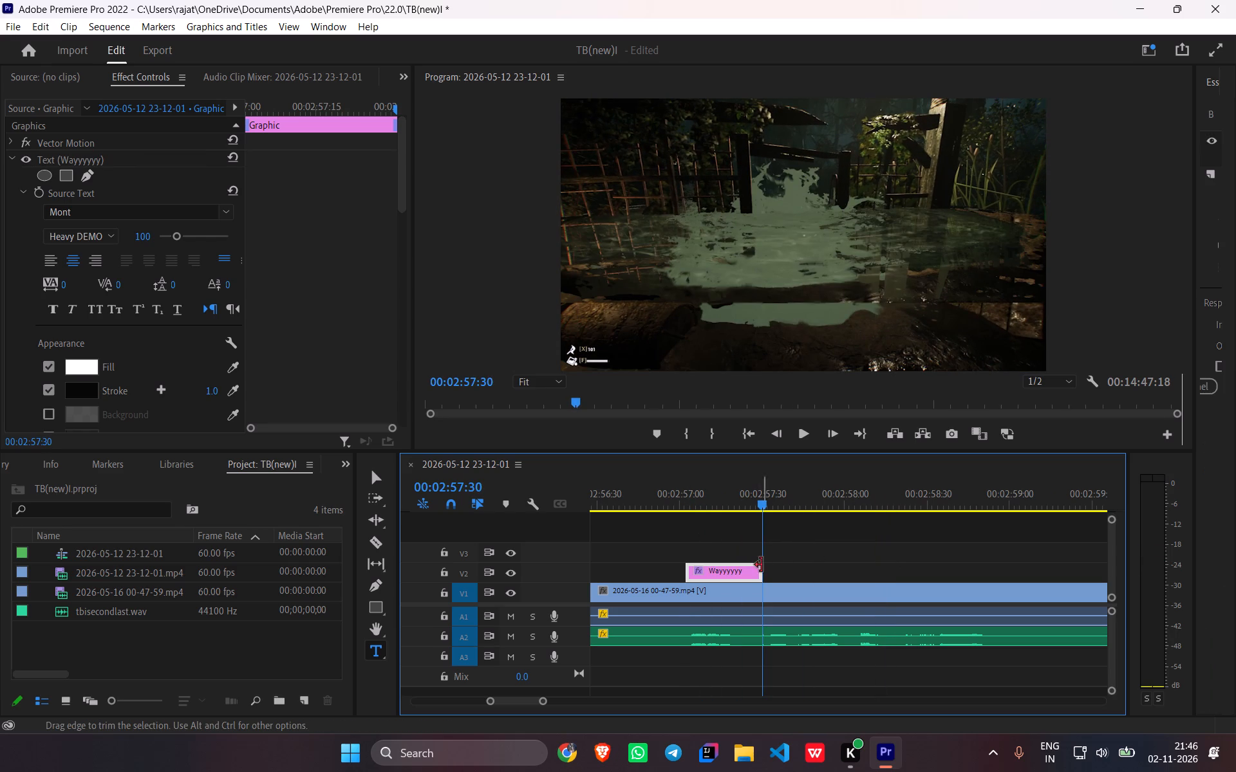
{"action": "left_click_drag", "start_coordinate": [756, 573], "coordinate": [819, 581]}
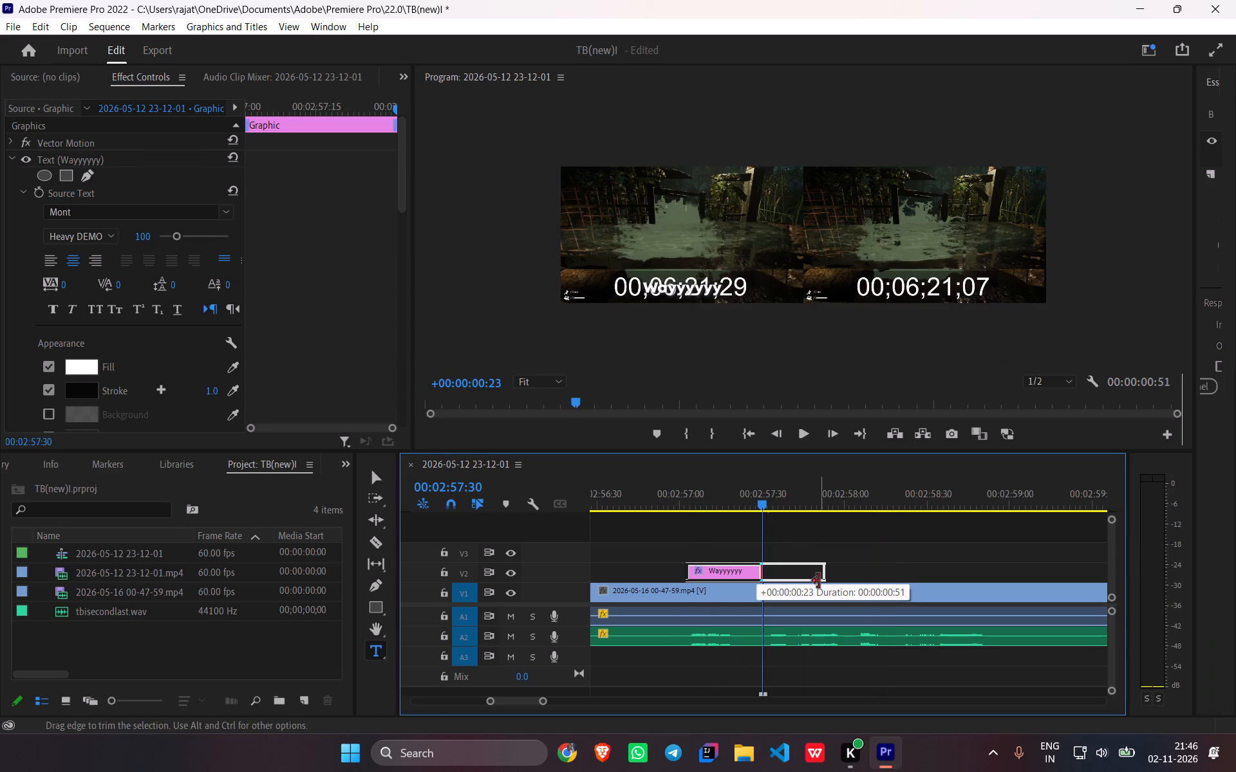
{"action": "left_click_drag", "start_coordinate": [819, 581], "coordinate": [763, 580]}
Replay the spoken line and set the text of the caption copy at about 00:02:57:02 to "How does it".
{"action": "left_click_drag", "start_coordinate": [763, 509], "coordinate": [735, 509]}
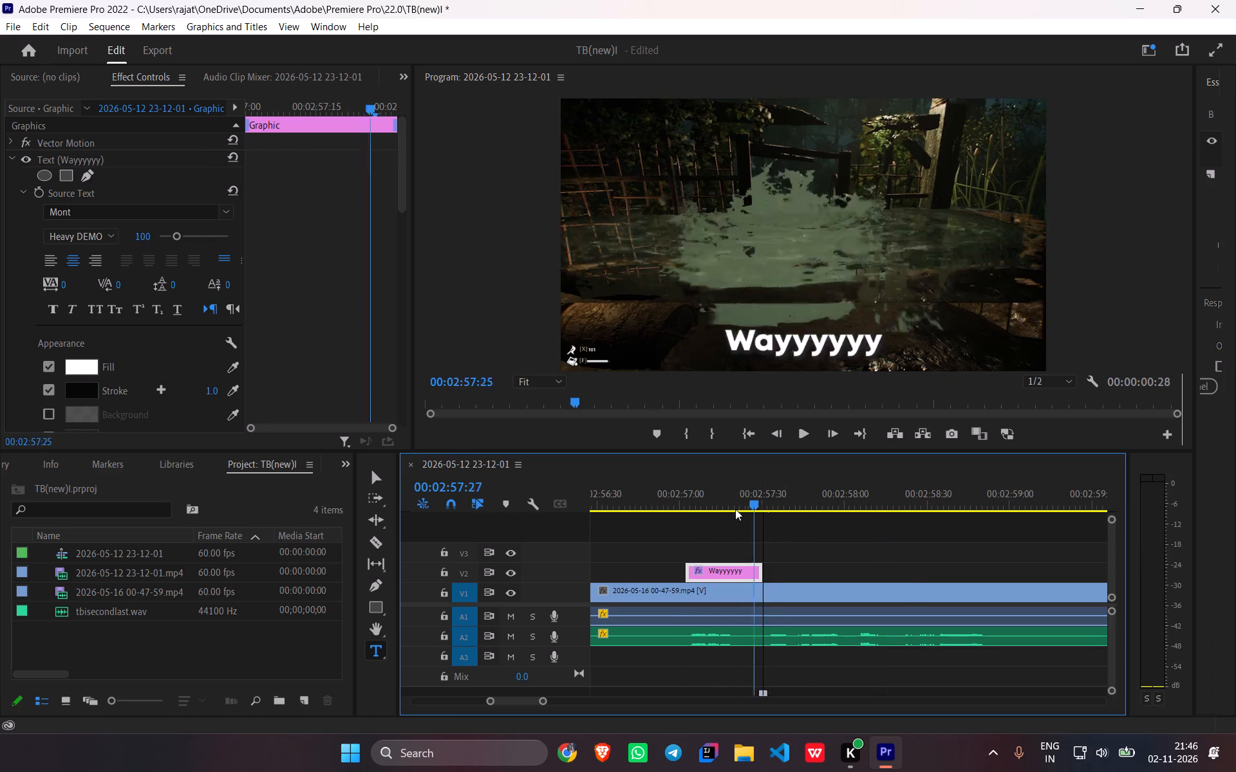
{"action": "left_click_drag", "start_coordinate": [735, 509], "coordinate": [648, 512]}
{"action": "key", "text": "space"}
{"action": "key", "text": "space"}
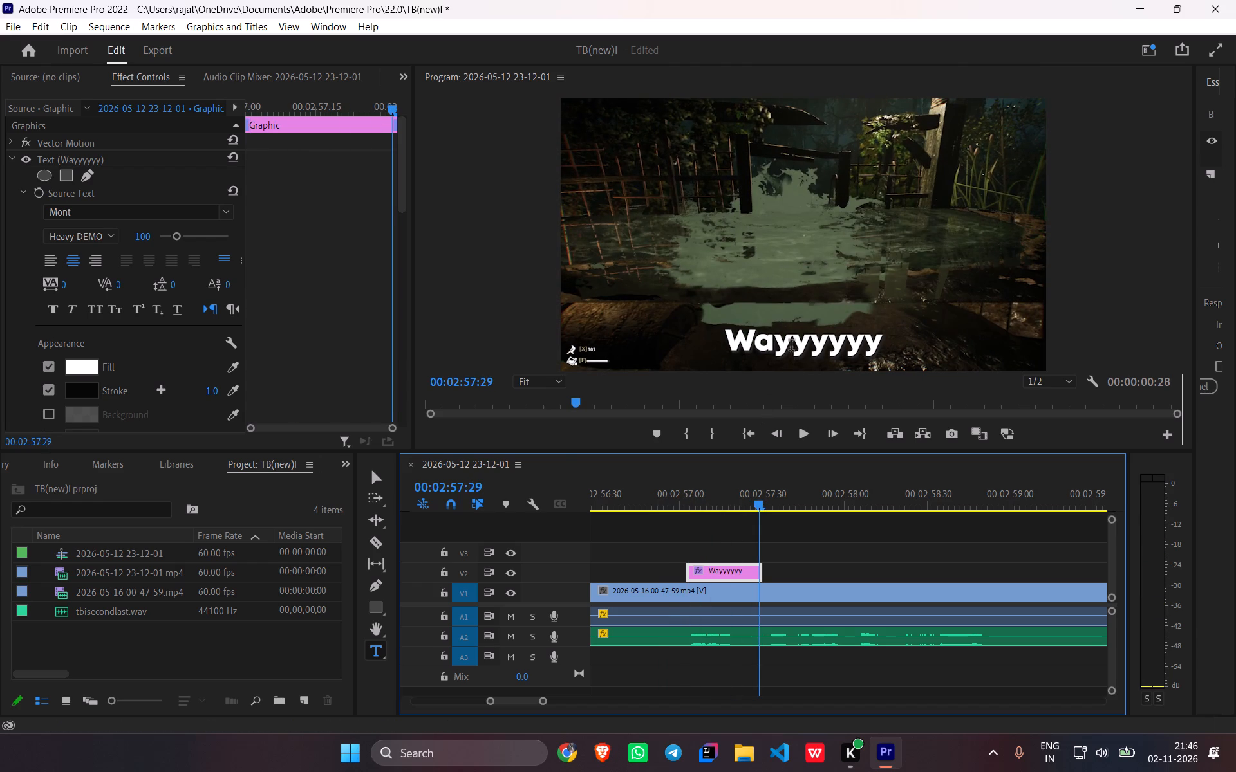
{"action": "double_click", "coordinate": [792, 345]}
{"action": "type", "text": "How does ior"}
{"action": "key", "text": "space"}
{"action": "key", "text": "BackSpace"}
{"action": "key", "text": "BackSpace"}
{"action": "key", "text": "BackSpace"}
{"action": "type", "text": "t"}
{"action": "key", "text": "space"}
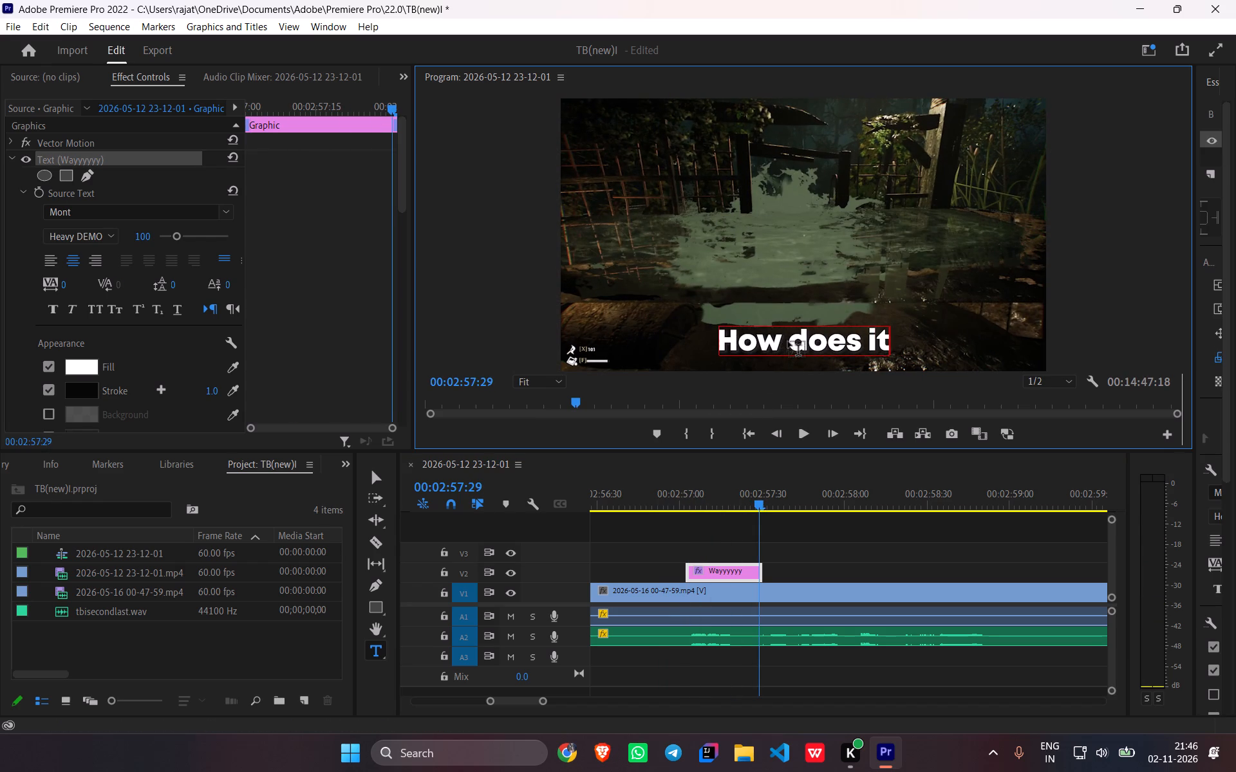
Replay the "How does it" caption, paste a caption copy on V2 at about 00:02:57:32 and extend its end to about 00:02:58:11.
{"action": "left_click_drag", "start_coordinate": [754, 506], "coordinate": [673, 511]}
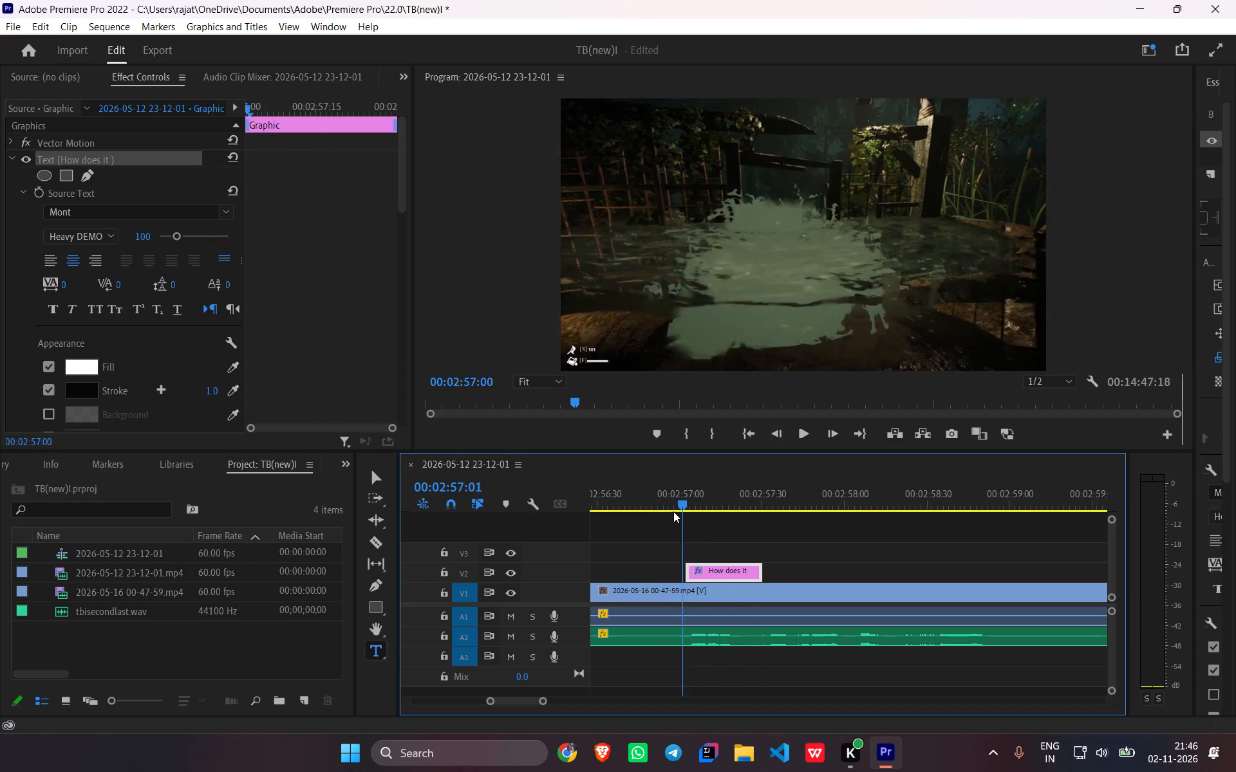
{"action": "left_click_drag", "start_coordinate": [673, 511], "coordinate": [662, 510]}
{"action": "key", "text": "space"}
{"action": "key", "text": "space"}
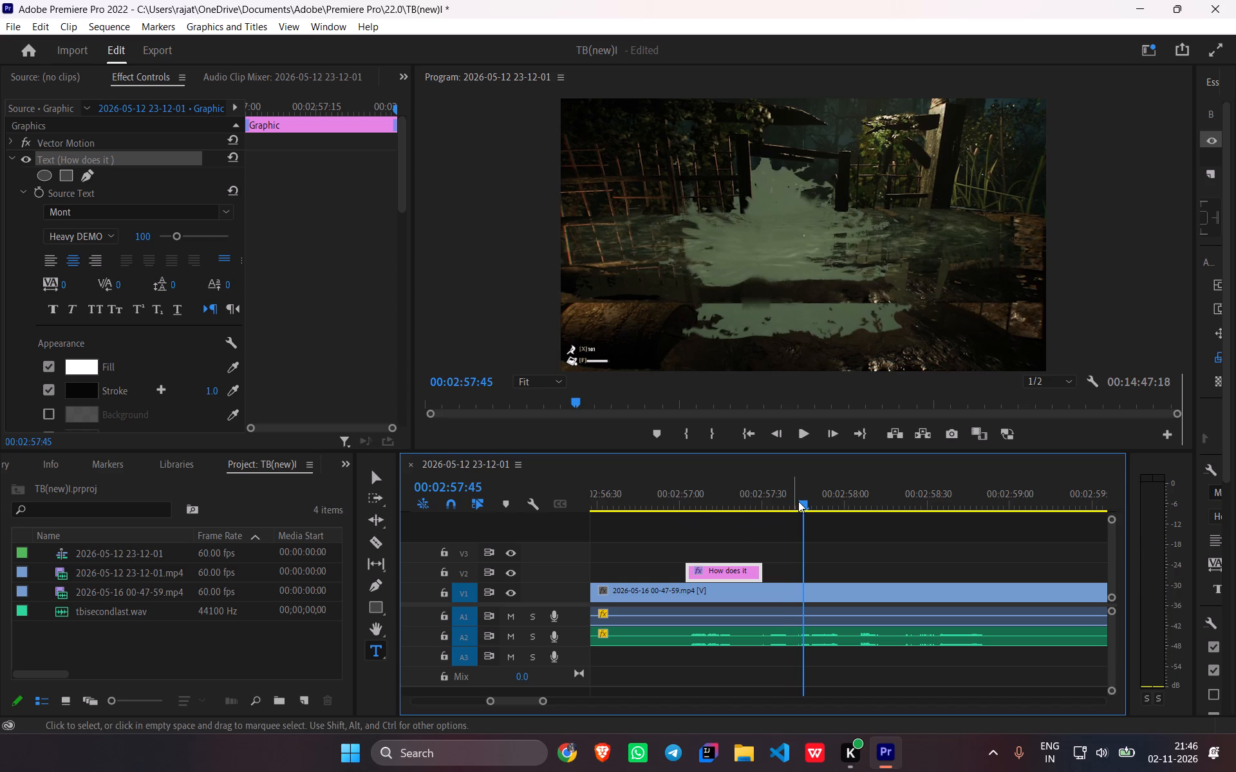
{"action": "left_click_drag", "start_coordinate": [798, 501], "coordinate": [763, 518]}
{"action": "key", "text": "ctrl+v"}
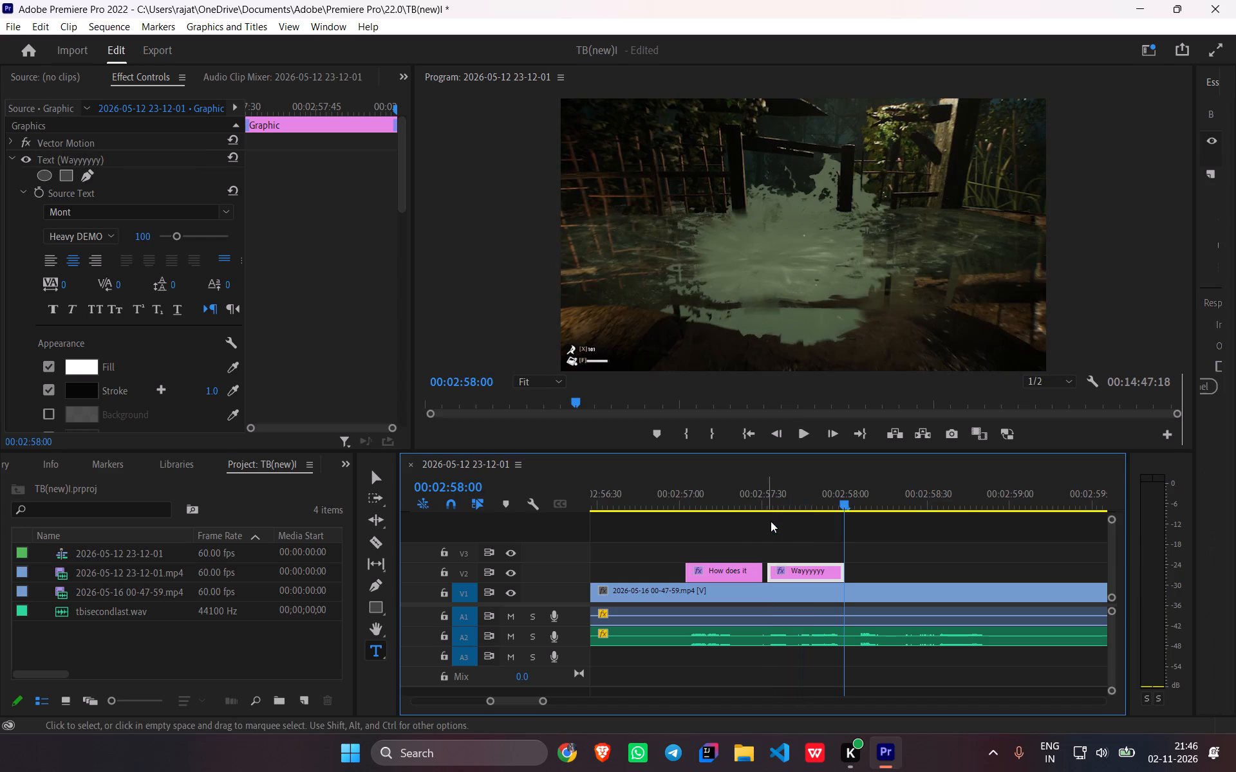
{"action": "left_click_drag", "start_coordinate": [841, 571], "coordinate": [871, 573]}
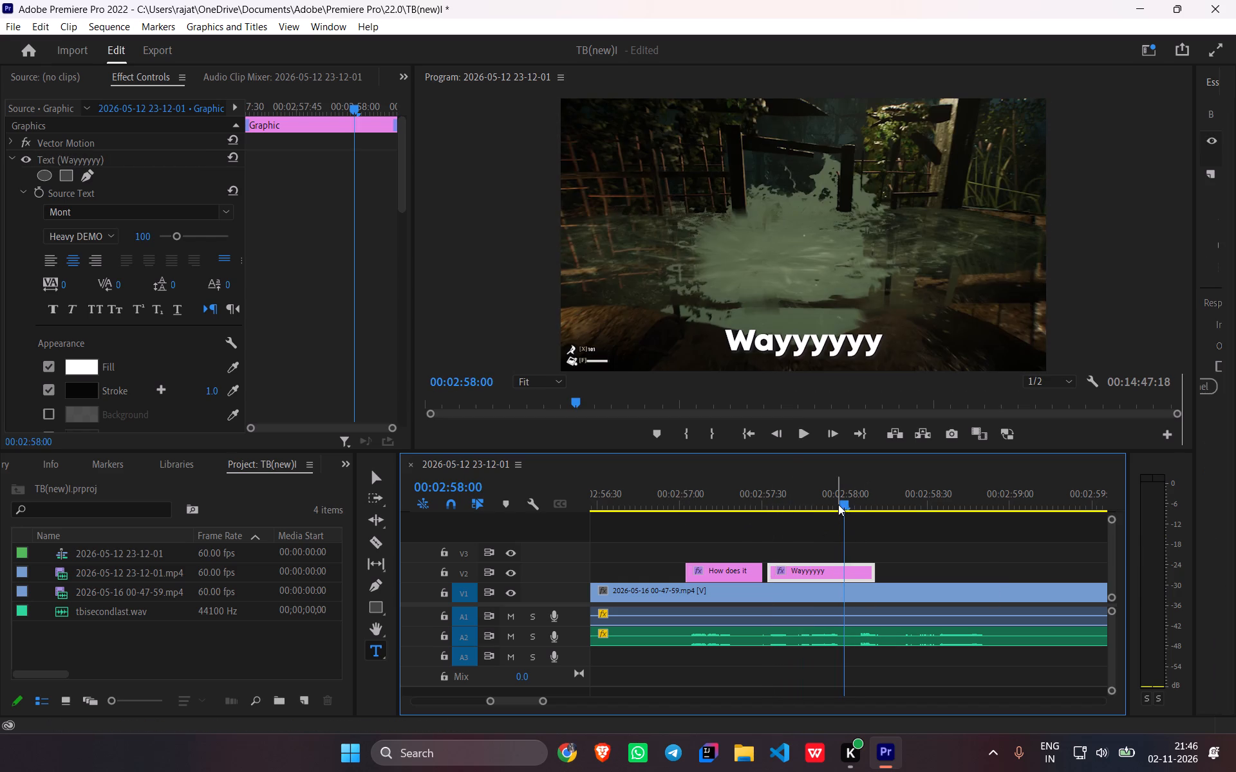
Set the text of the caption copy at about 00:02:57:32 to "Feel to be stuck".
{"action": "left_click_drag", "start_coordinate": [838, 504], "coordinate": [831, 504]}
{"action": "double_click", "coordinate": [789, 351]}
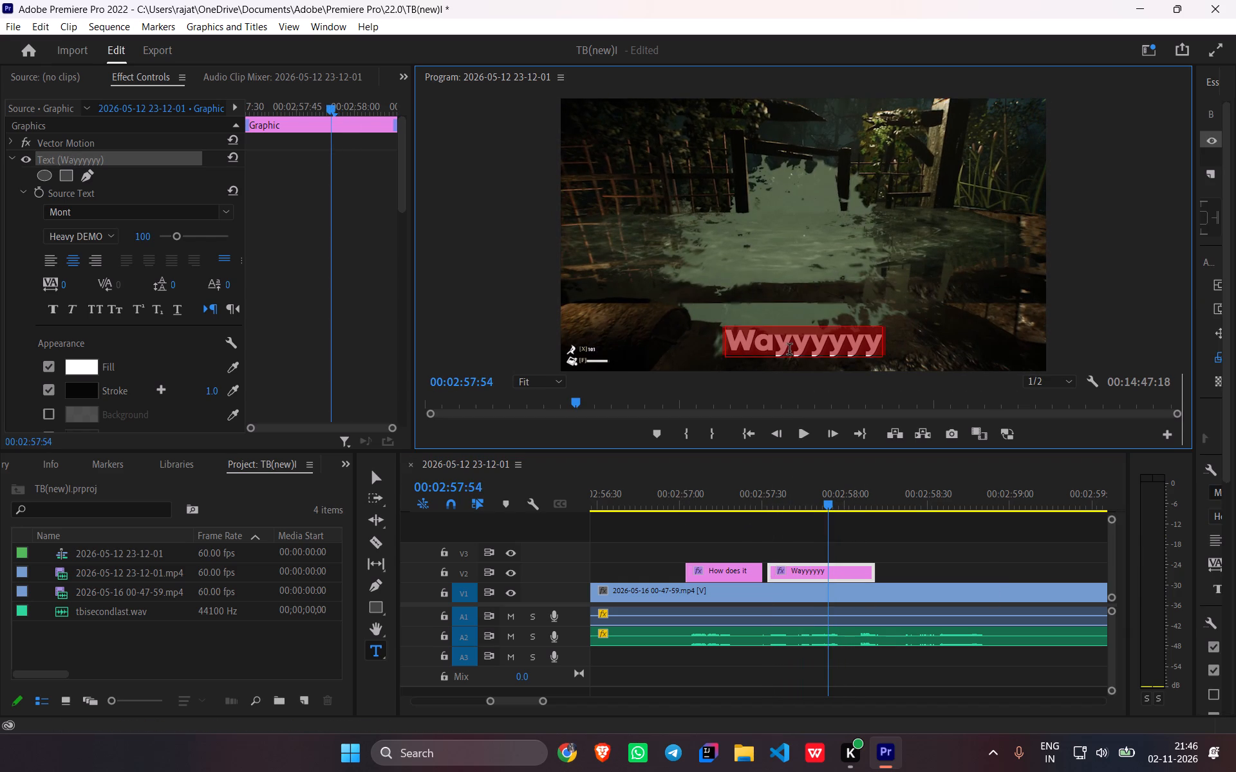
{"action": "type", "text": "Feel top"}
{"action": "key", "text": "space"}
{"action": "key", "text": "BackSpace"}
{"action": "key", "text": "BackSpace"}
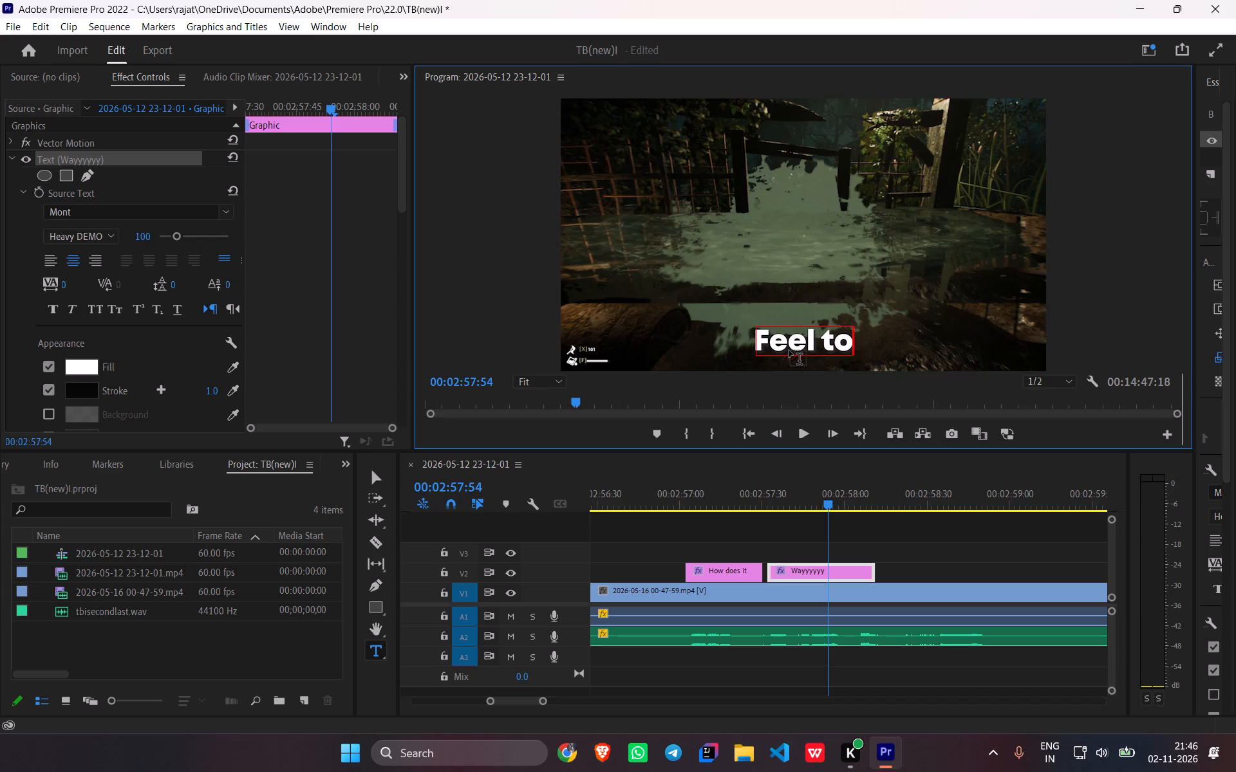
{"action": "key", "text": "space"}
{"action": "type", "text": "be"}
{"action": "key", "text": "space"}
{"action": "type", "text": "st"}
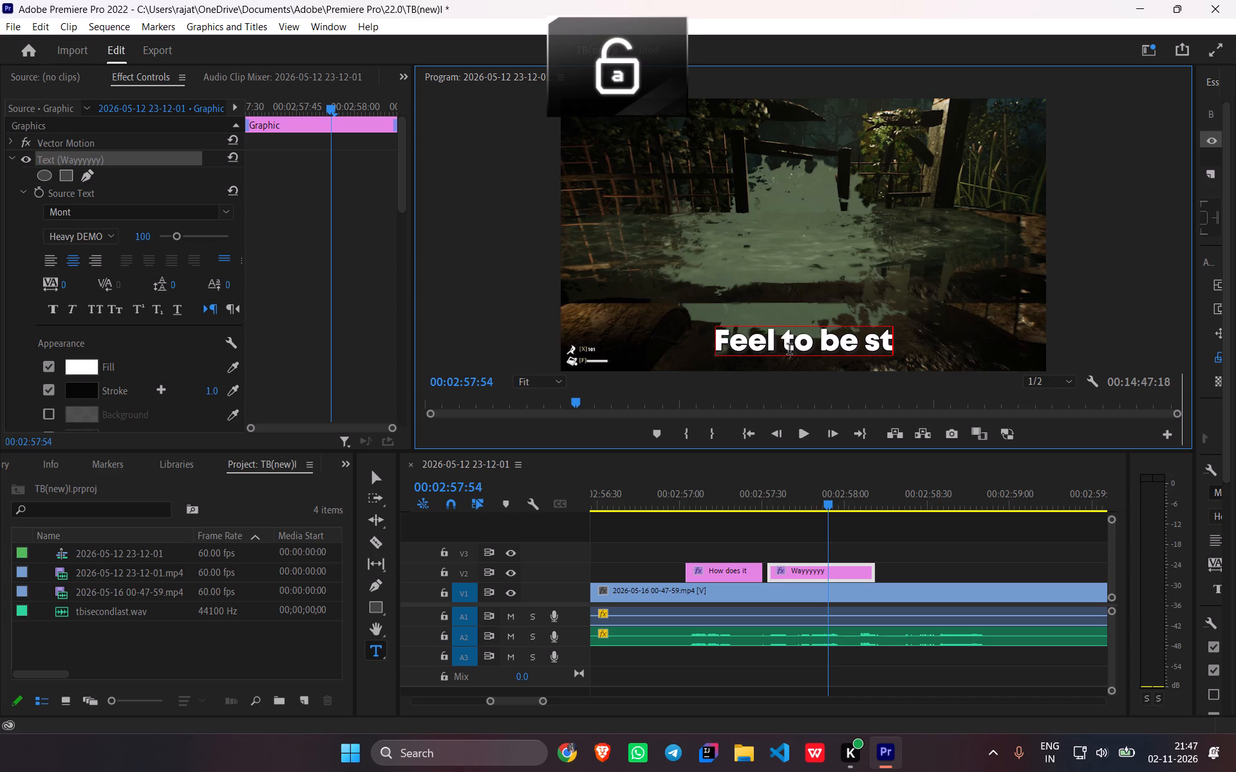
{"action": "type", "text": "uck"}
{"action": "key", "text": "space"}
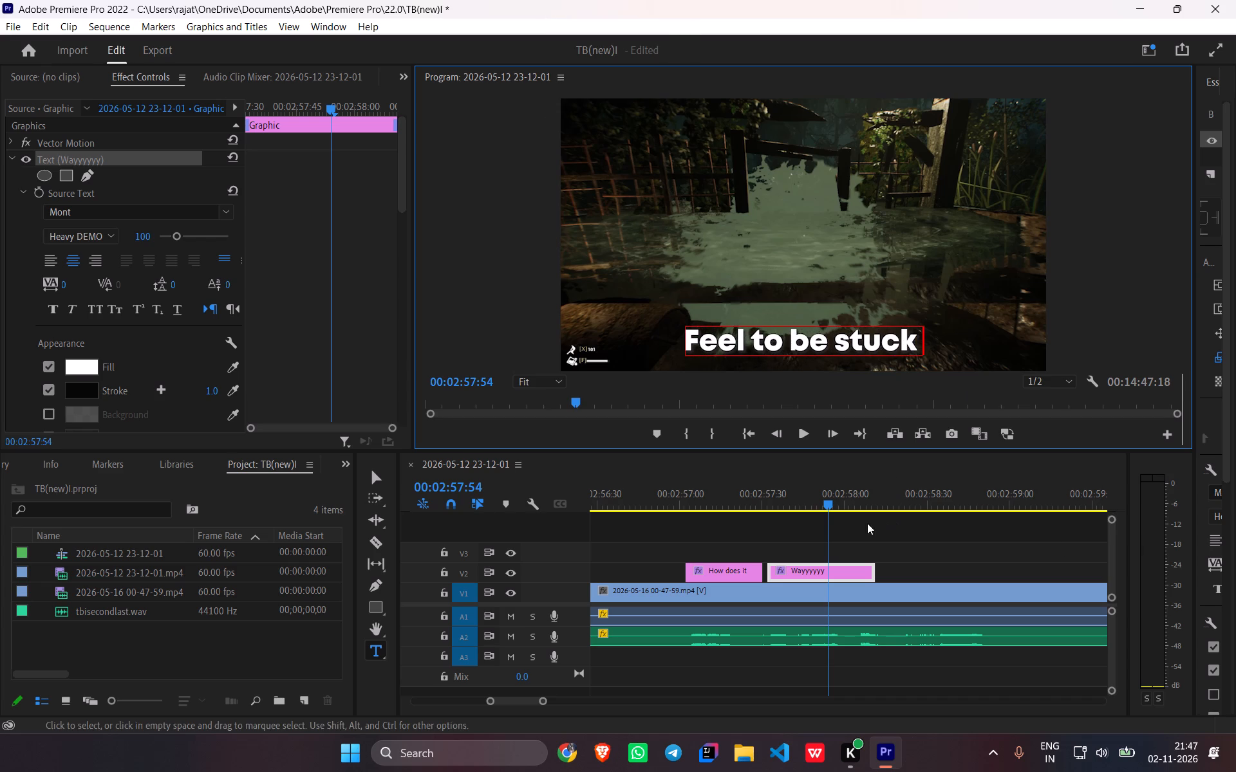
Replay the "Feel to be stuck" caption against the voice-over and extend its end to about 00:02:58:17.
{"action": "left_click_drag", "start_coordinate": [823, 505], "coordinate": [769, 498]}
{"action": "key", "text": "space"}
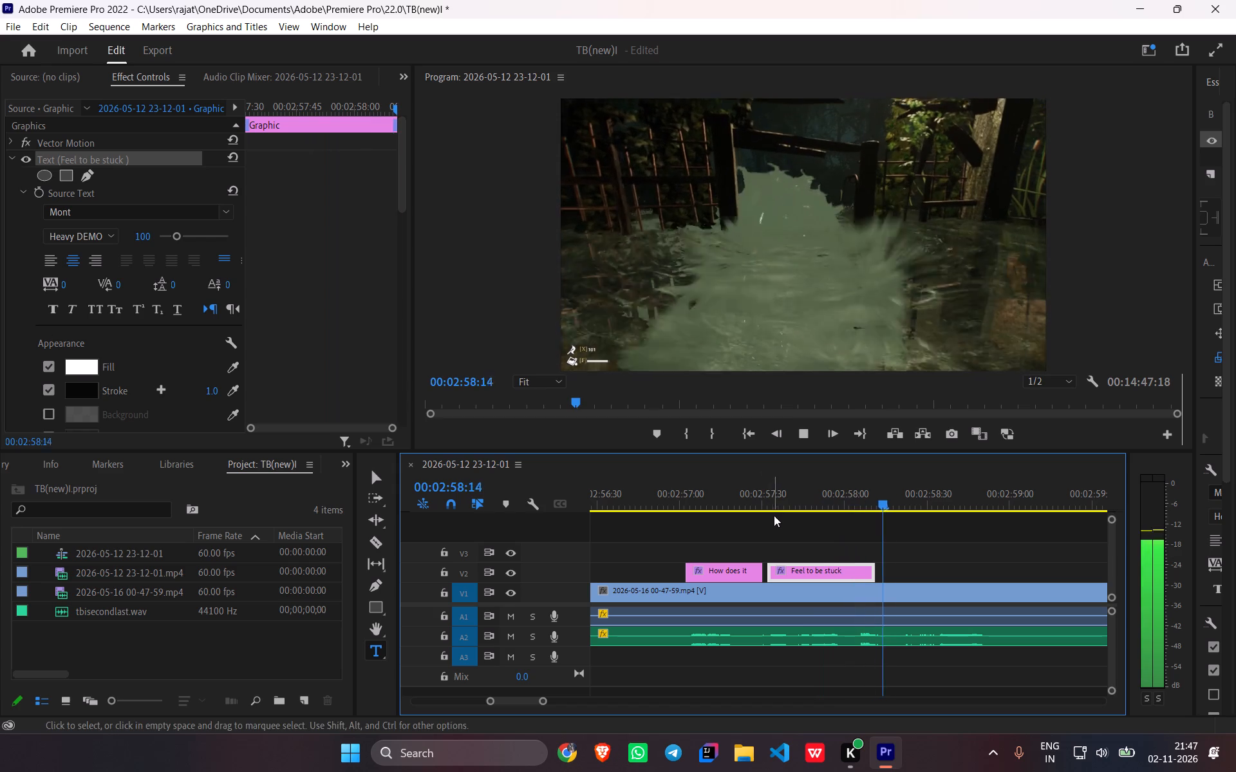
{"action": "key", "text": "space"}
{"action": "key", "text": "space"}
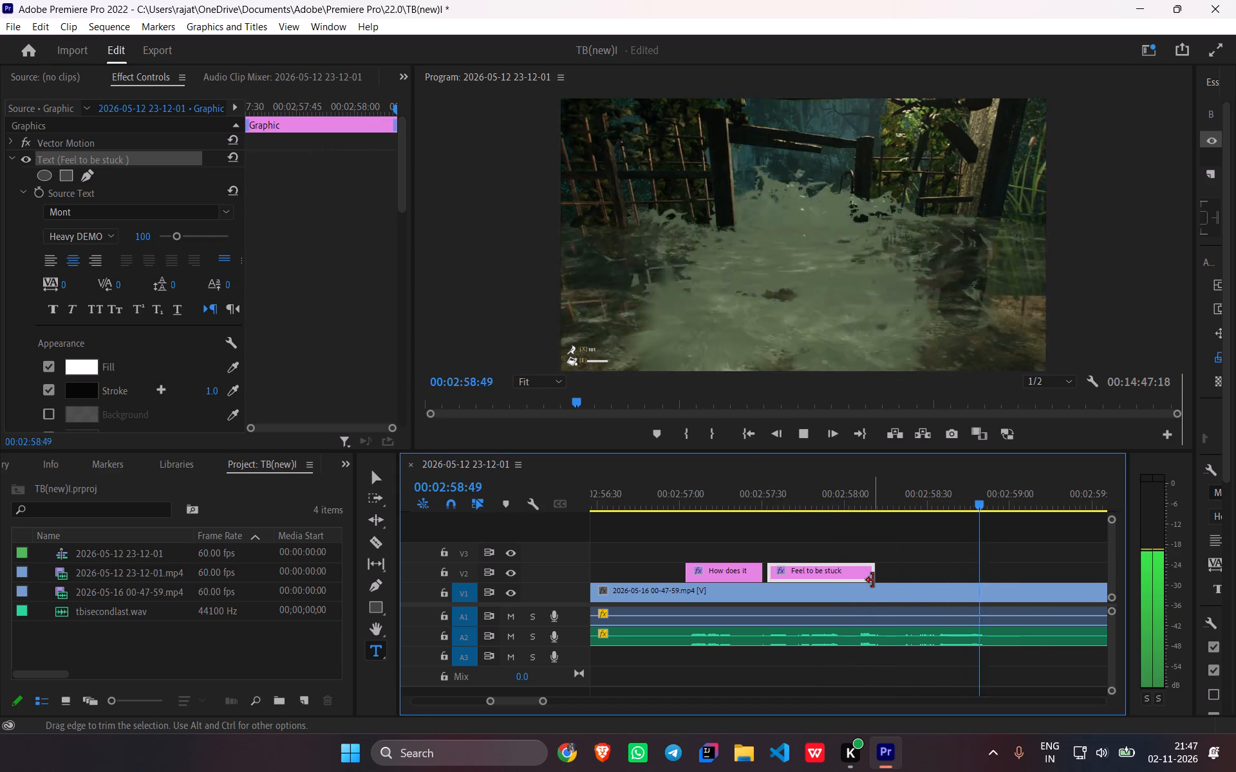
{"action": "key", "text": "space"}
{"action": "left_click_drag", "start_coordinate": [874, 573], "coordinate": [892, 573]}
Paste a caption copy on V2 and move it directly against the end of the "Feel to be stuck" caption.
{"action": "key", "text": "ctrl+v"}
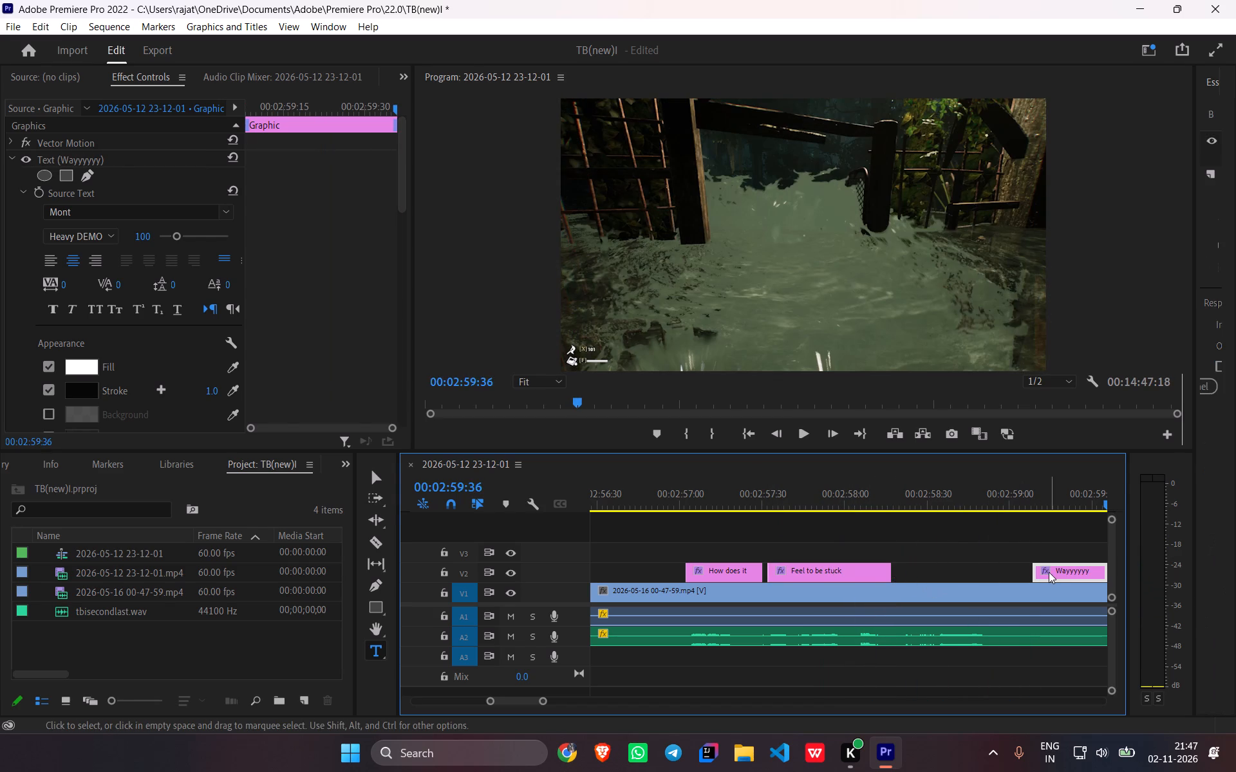
{"action": "left_click_drag", "start_coordinate": [1049, 572], "coordinate": [917, 574]}
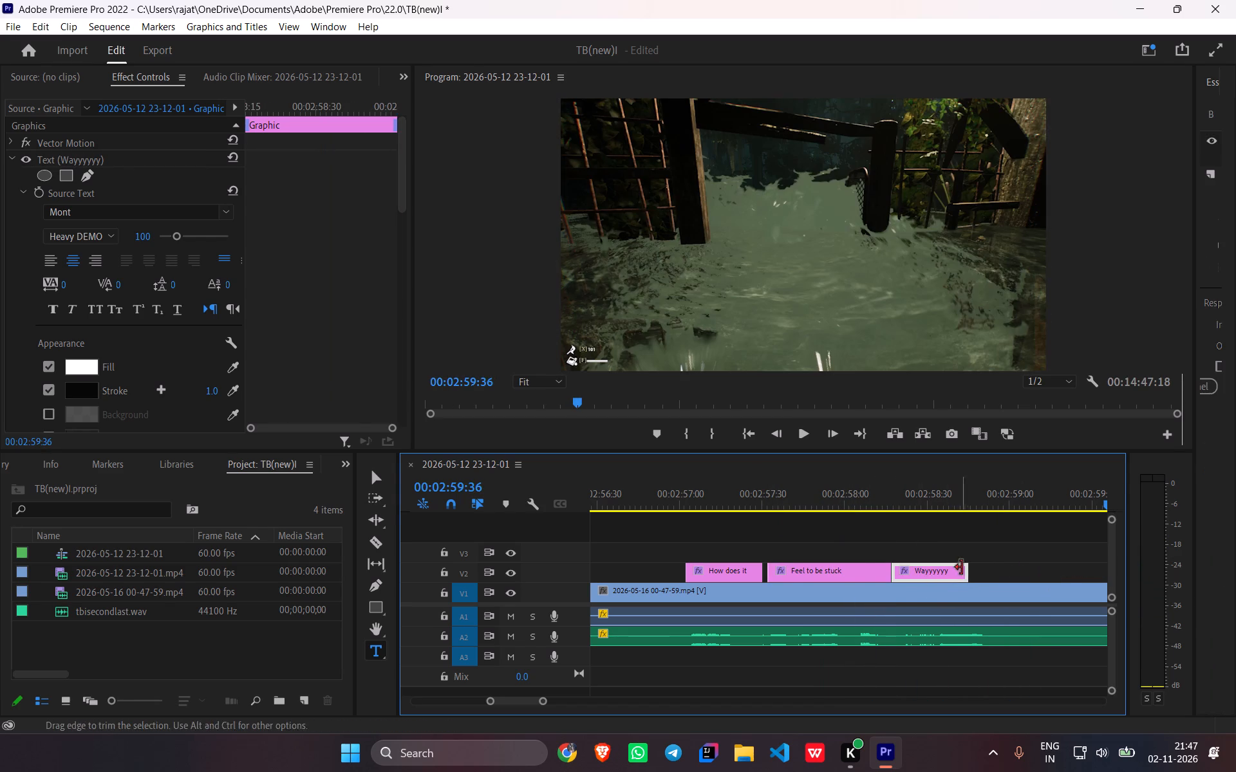
Set the text of the caption copy following "Feel to be stuck" to "Huhhhh?".
{"action": "scroll", "coordinate": [1025, 551], "scroll_direction": "up", "scroll_amount": 4}
{"action": "scroll", "coordinate": [1025, 550], "scroll_direction": "down", "scroll_amount": 5}
{"action": "left_click_drag", "start_coordinate": [1081, 501], "coordinate": [891, 513]}
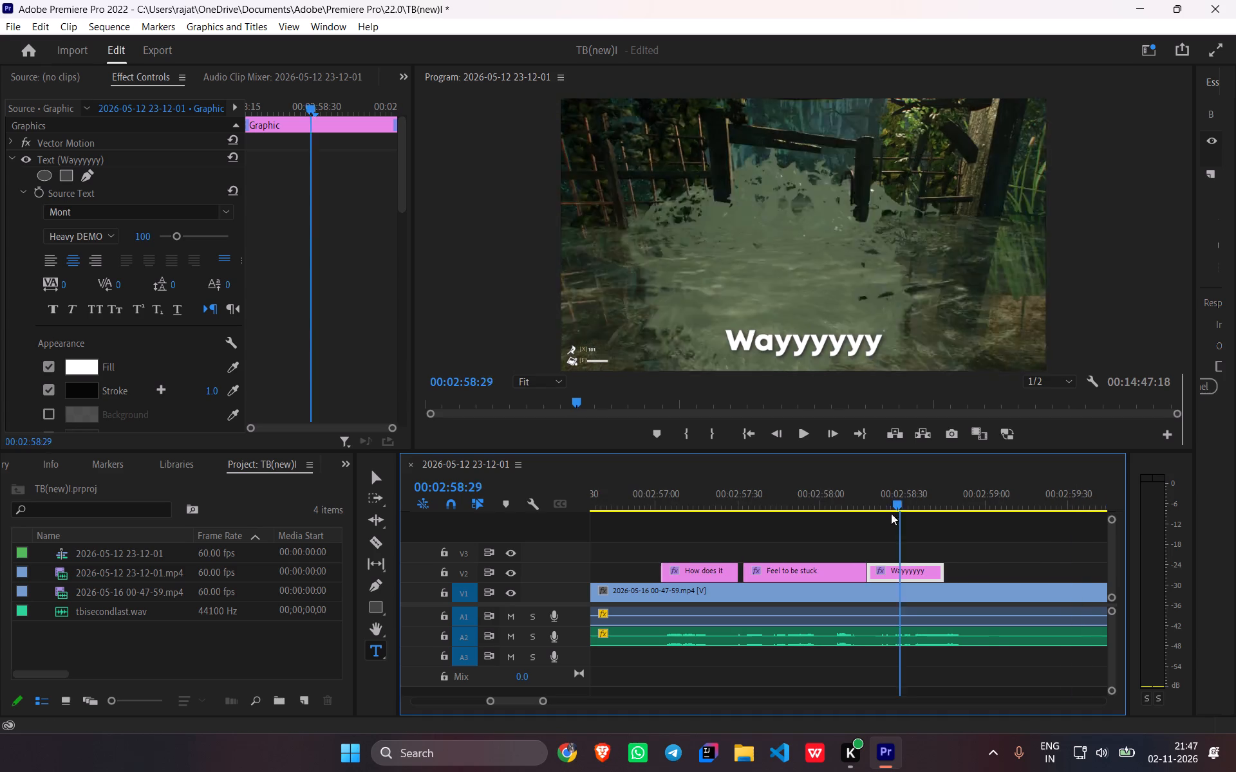
{"action": "left_click_drag", "start_coordinate": [891, 513], "coordinate": [897, 516]}
{"action": "double_click", "coordinate": [818, 335]}
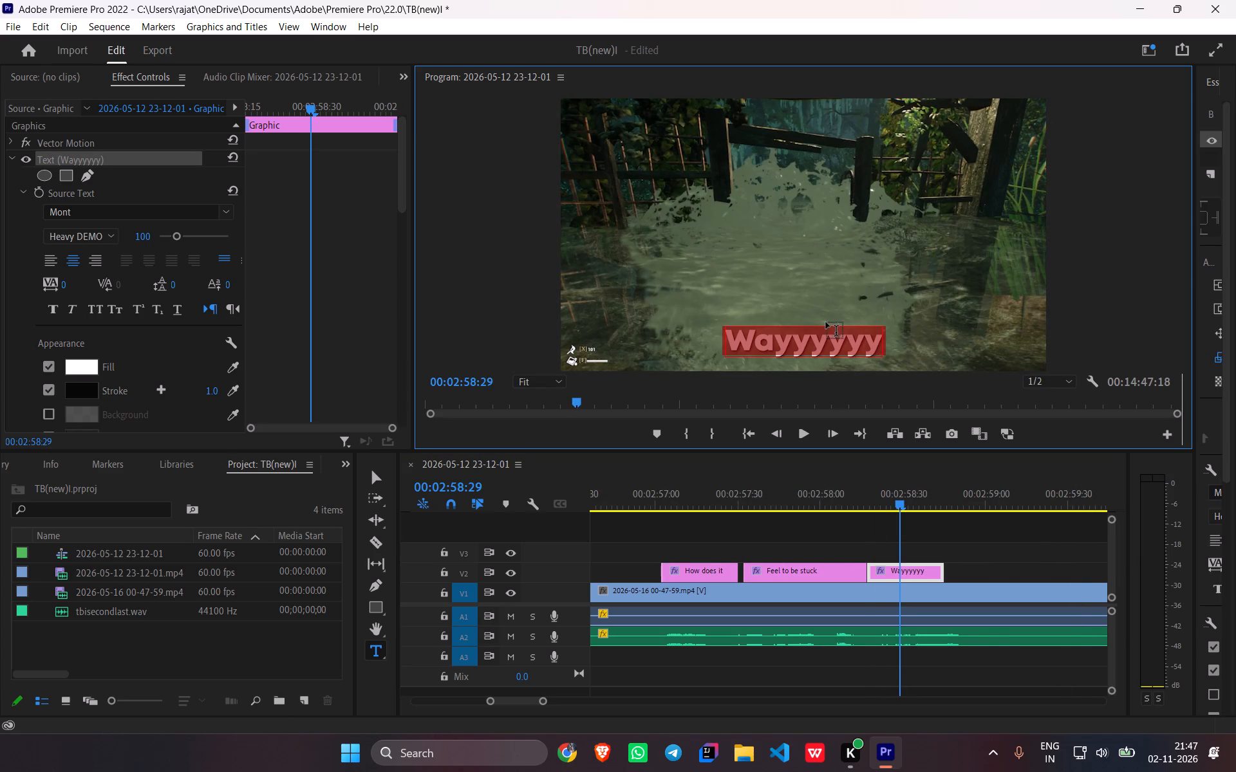
{"action": "type", "text": "HNUH"}
{"action": "key", "text": "BackSpace"}
{"action": "key", "text": "BackSpace"}
{"action": "key", "text": "BackSpace"}
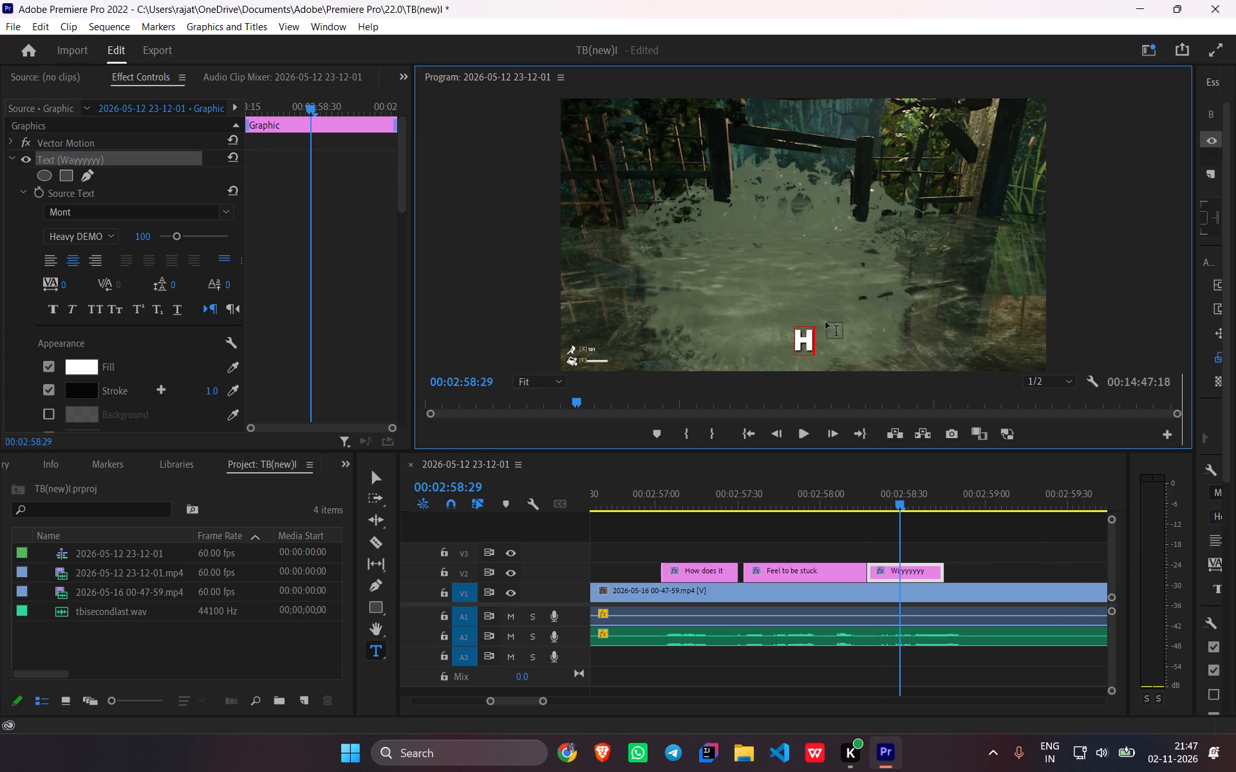
{"action": "type", "text": "uhhhh"}
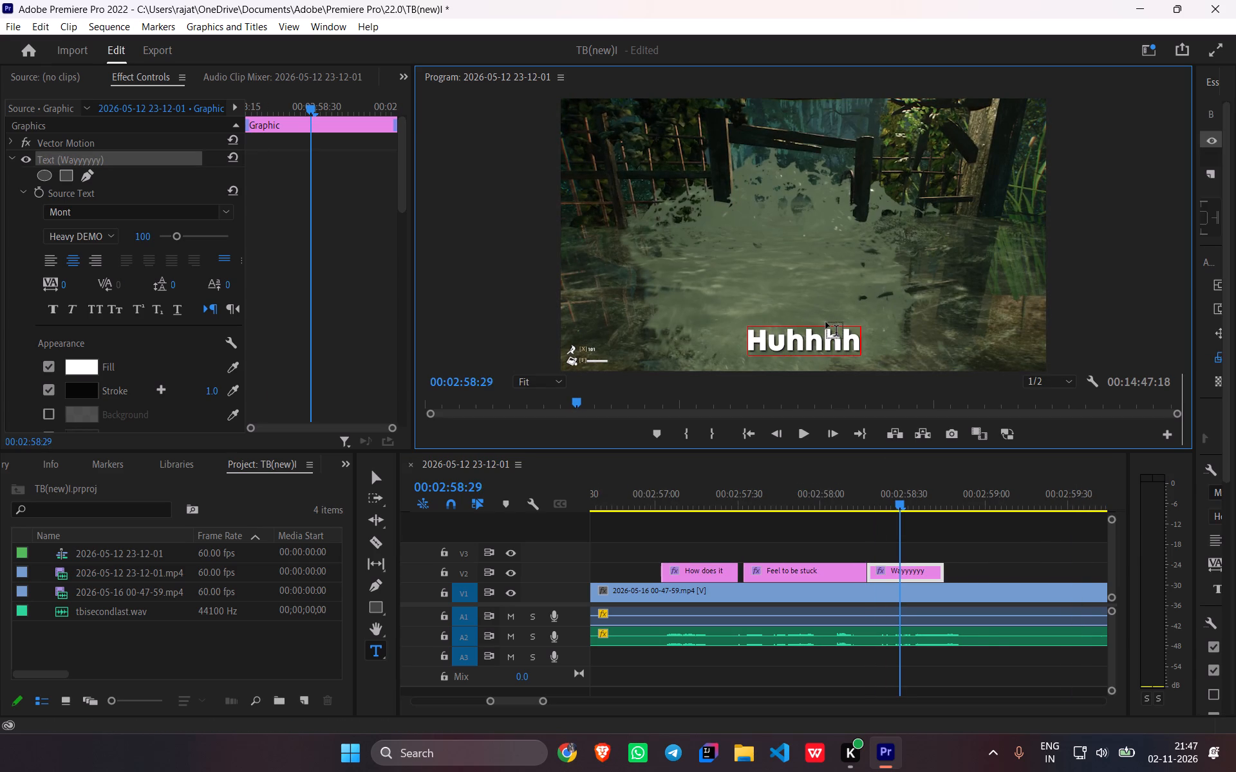
{"action": "key", "text": "shift+question"}
Play on past the "Huhhhh?" caption, paste a caption copy on V2 at about 00:03:01:05 and trim its end to the V1 cut at about 00:03:01:18.
{"action": "left_click_drag", "start_coordinate": [903, 501], "coordinate": [838, 510]}
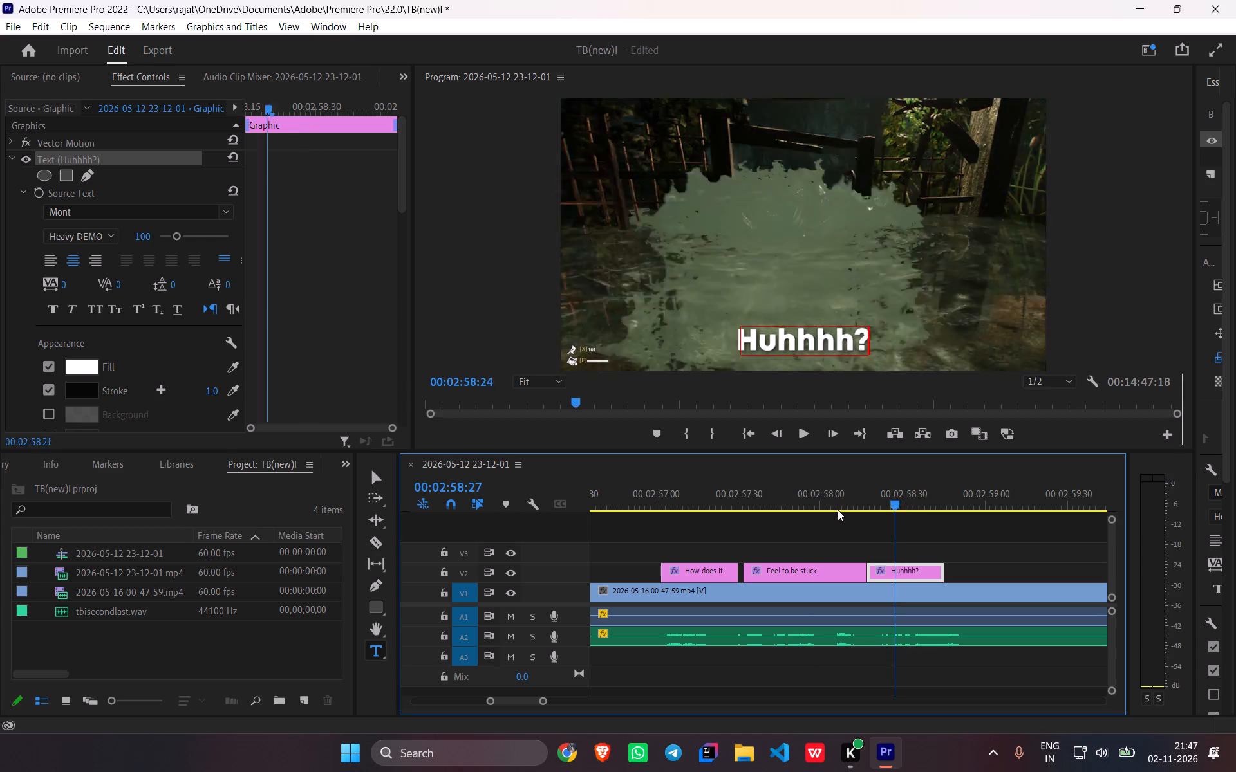
{"action": "left_click_drag", "start_coordinate": [838, 510], "coordinate": [716, 514]}
{"action": "key", "text": "space"}
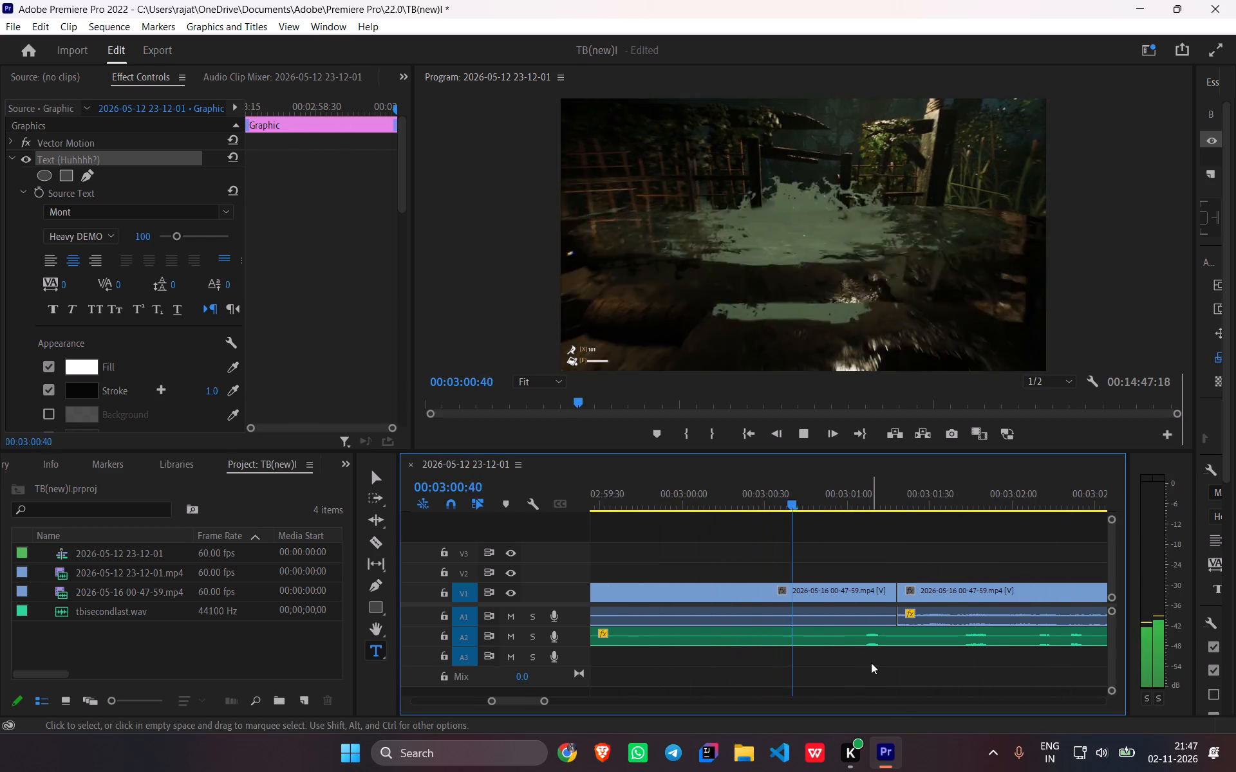
{"action": "key", "text": "space"}
{"action": "left_click_drag", "start_coordinate": [956, 503], "coordinate": [884, 524]}
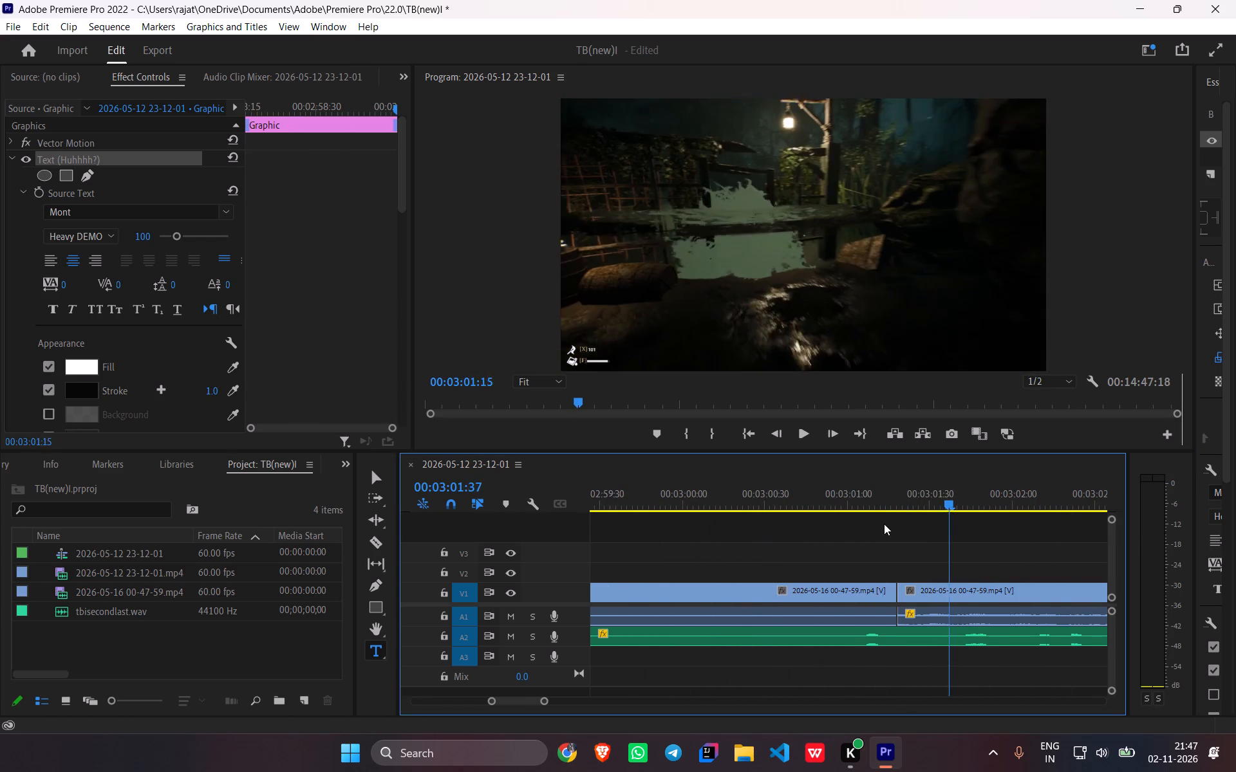
{"action": "left_click_drag", "start_coordinate": [884, 524], "coordinate": [862, 530]}
{"action": "key", "text": "ctrl+v"}
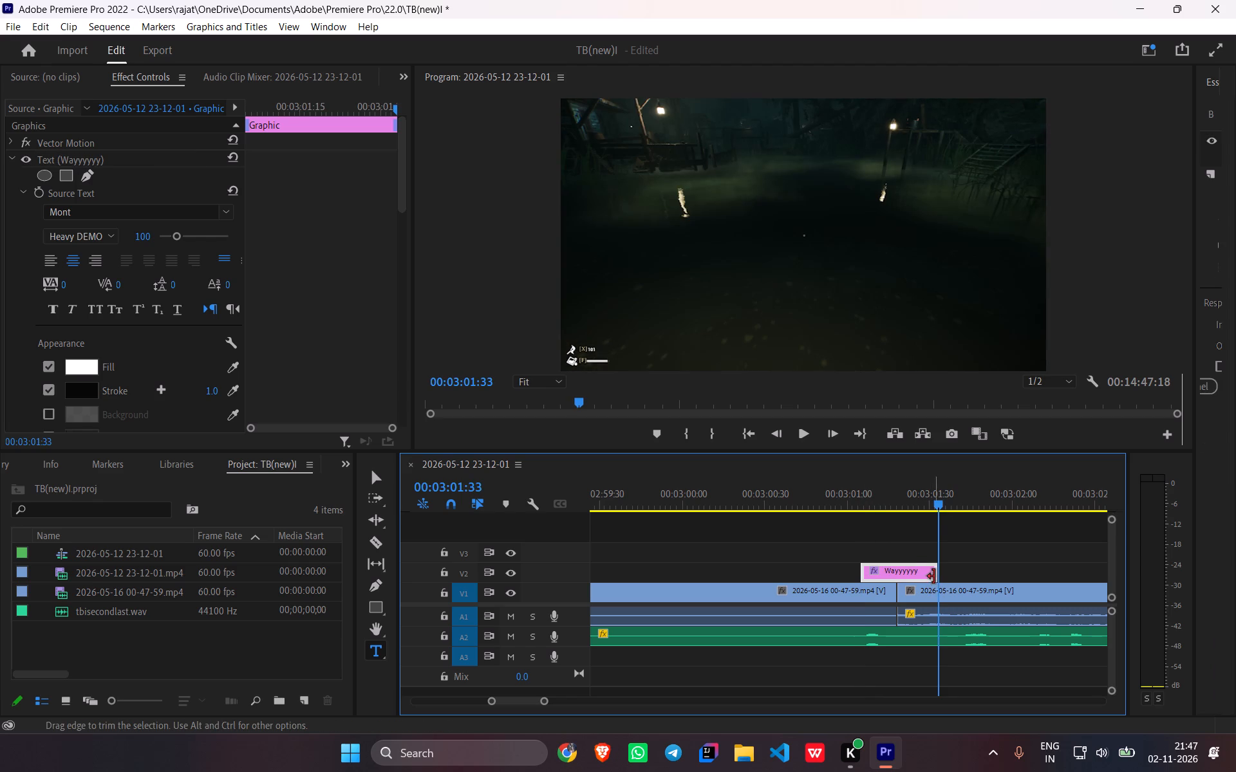
{"action": "left_click_drag", "start_coordinate": [937, 574], "coordinate": [892, 576]}
Set the text of the caption copy at about 00:03:01:05 to "Hmph..".
{"action": "left_click_drag", "start_coordinate": [939, 500], "coordinate": [873, 502]}
{"action": "double_click", "coordinate": [775, 334]}
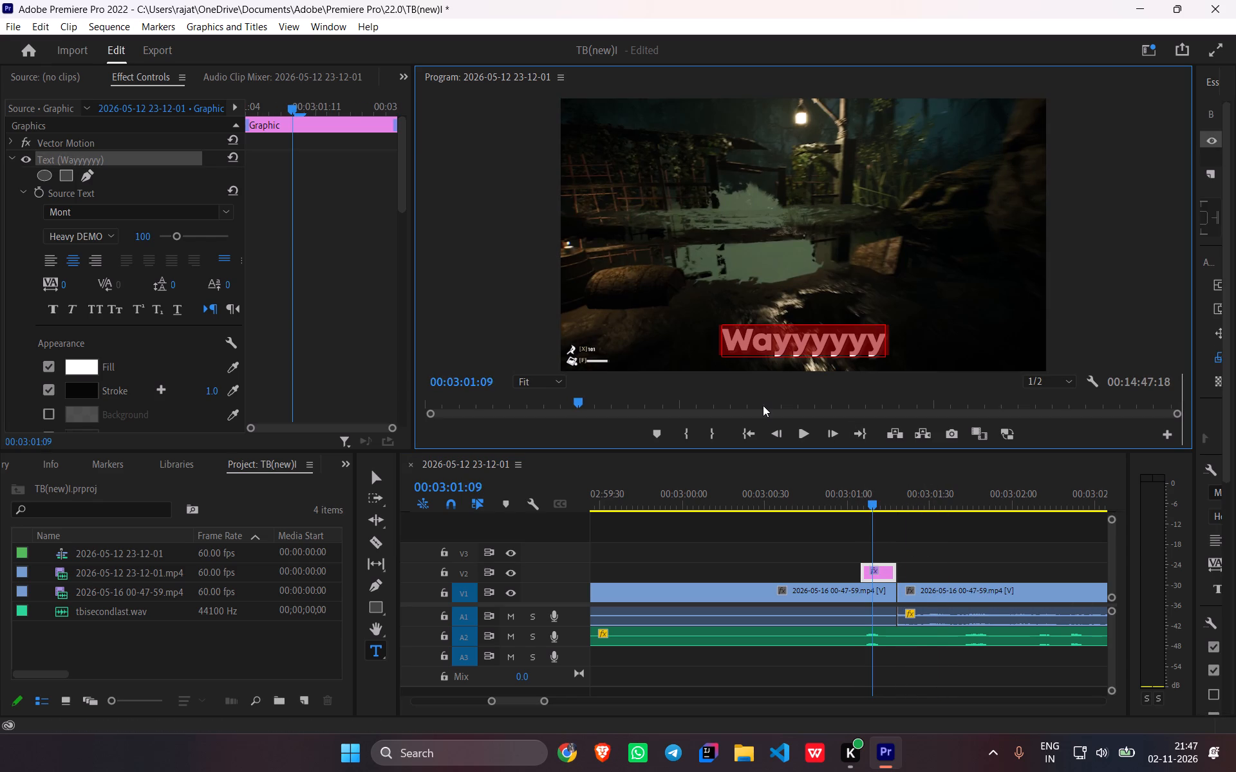
{"action": "type", "text": "Hmph.."}
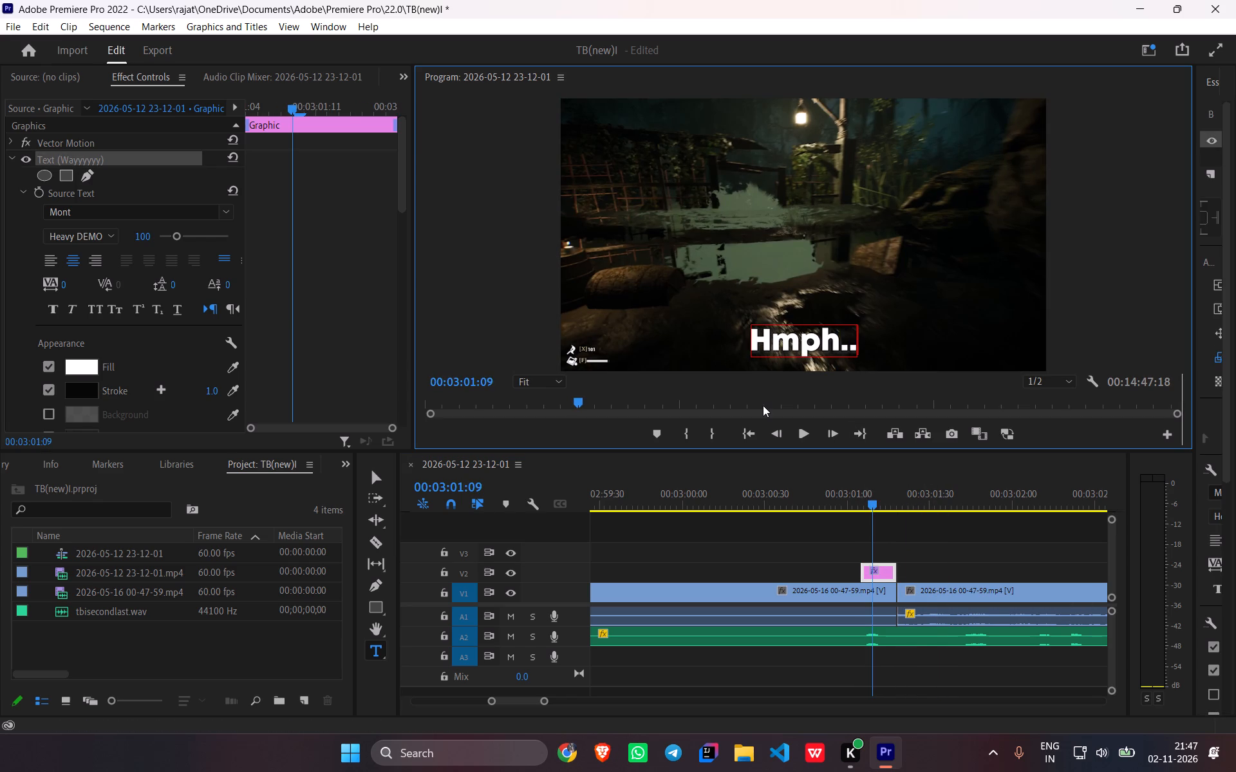
Play back the "Hmph.." caption and the voice-over after it to about 00:03:05:09, checking for further spoken lines.
{"action": "left_click_drag", "start_coordinate": [876, 499], "coordinate": [849, 504]}
{"action": "key", "text": "space"}
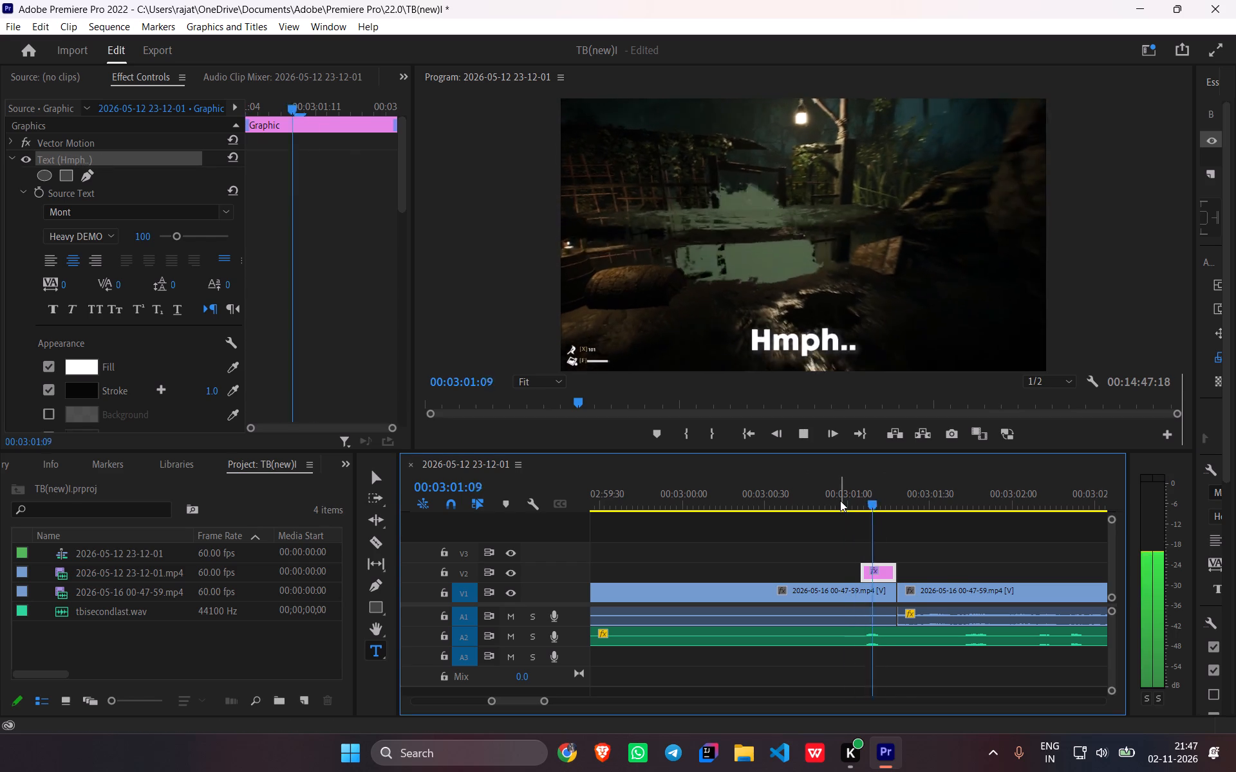
{"action": "key", "text": "space"}
{"action": "scroll", "coordinate": [966, 627], "scroll_direction": "up", "scroll_amount": 1}
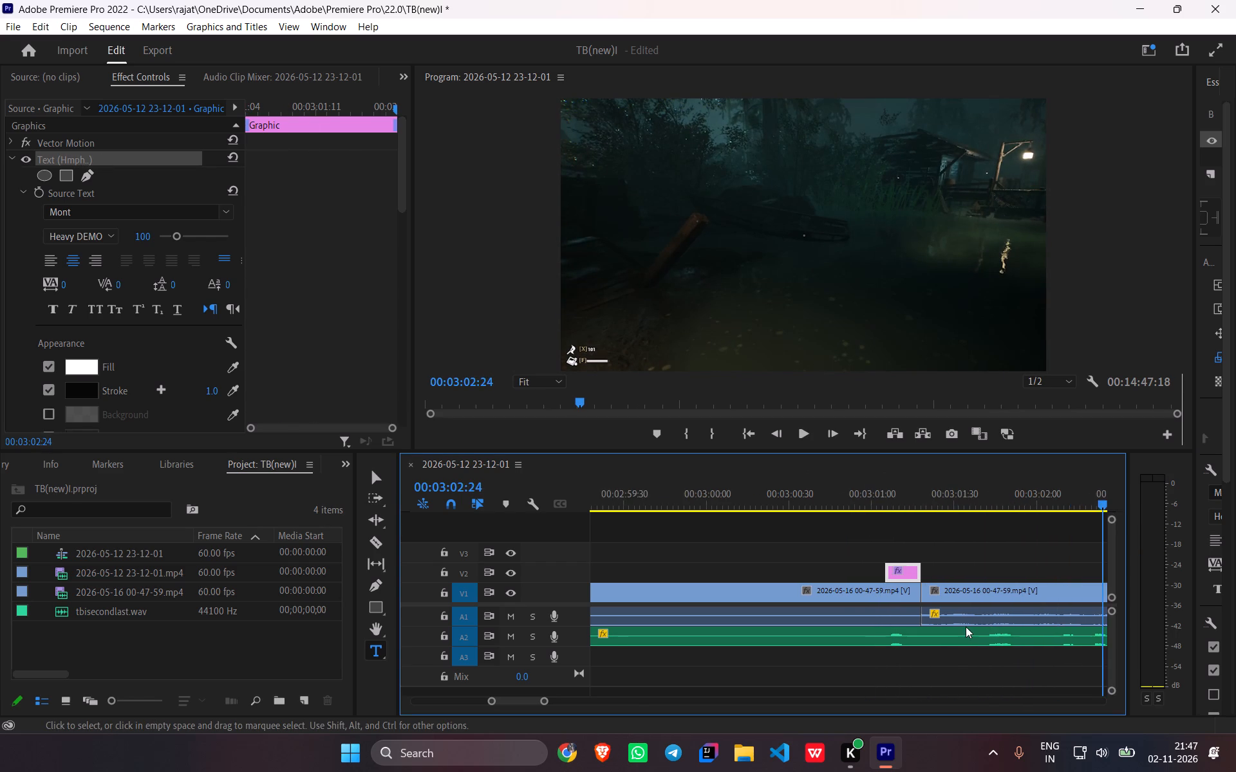
{"action": "scroll", "coordinate": [966, 627], "scroll_direction": "up", "scroll_amount": 1}
{"action": "scroll", "coordinate": [966, 627], "scroll_direction": "down", "scroll_amount": 7}
{"action": "left_click_drag", "start_coordinate": [955, 499], "coordinate": [829, 506]}
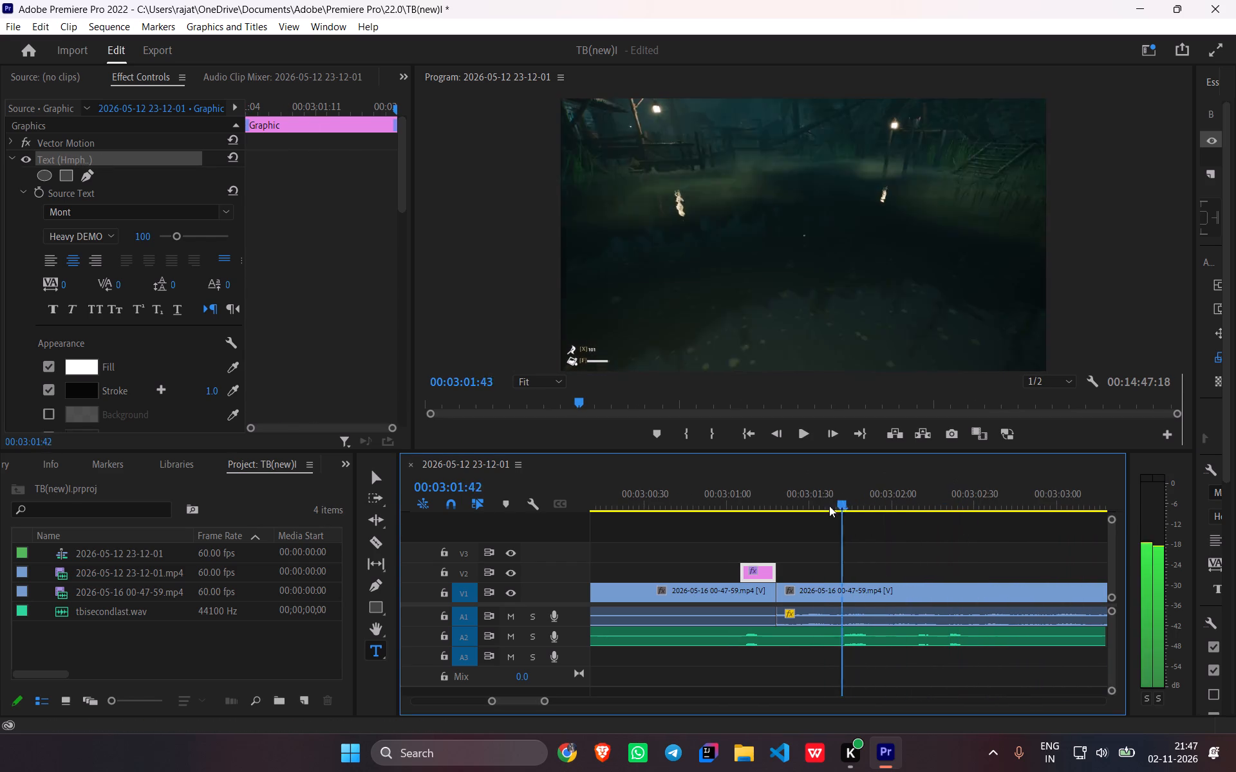
{"action": "left_click_drag", "start_coordinate": [829, 506], "coordinate": [816, 508]}
{"action": "key", "text": "space"}
{"action": "scroll", "coordinate": [898, 538], "scroll_direction": "down", "scroll_amount": 4}
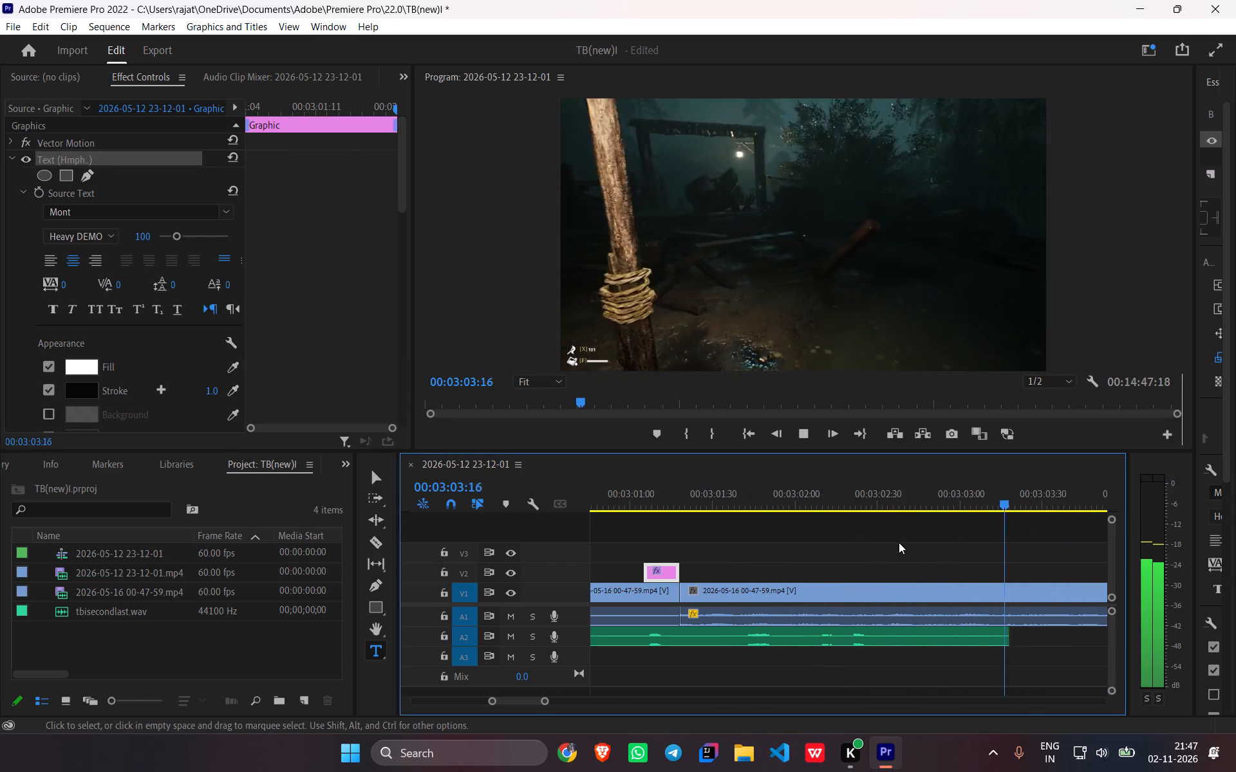
{"action": "scroll", "coordinate": [899, 542], "scroll_direction": "down", "scroll_amount": 15}
{"action": "key", "text": "space"}
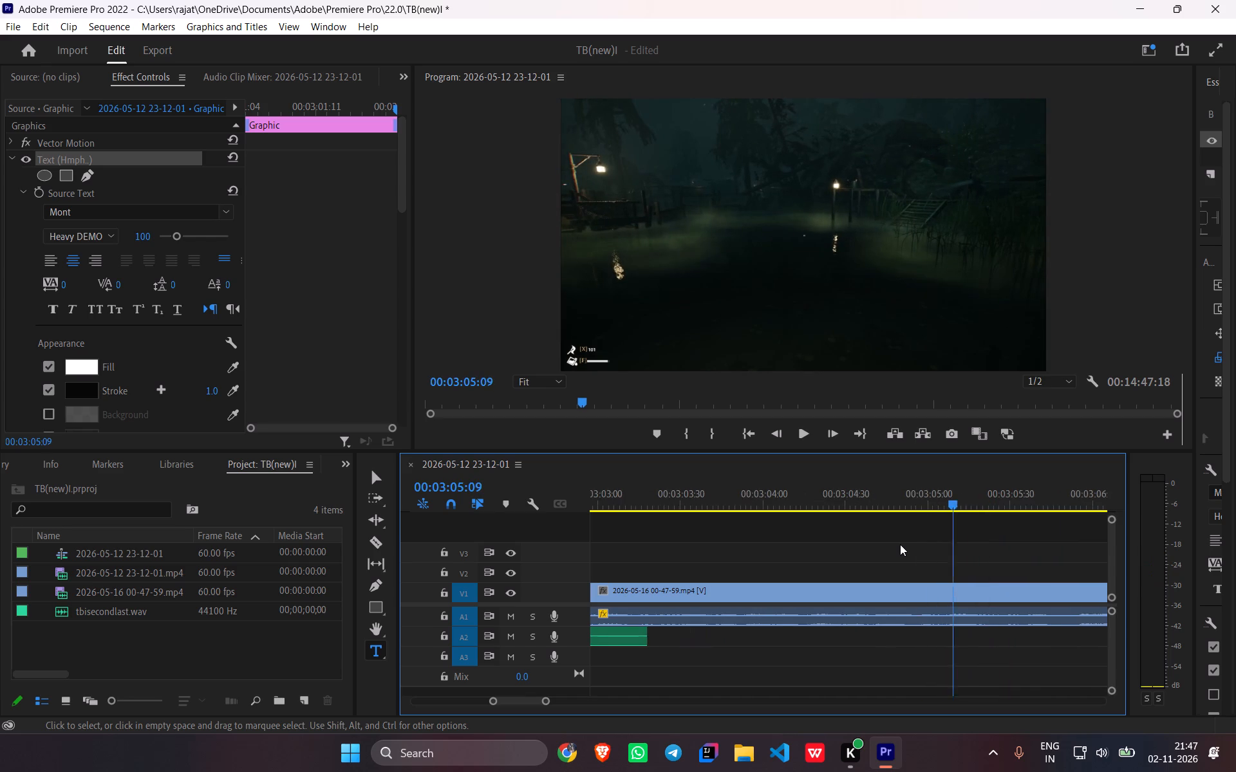
{"action": "scroll", "coordinate": [900, 544], "scroll_direction": "down", "scroll_amount": 8}
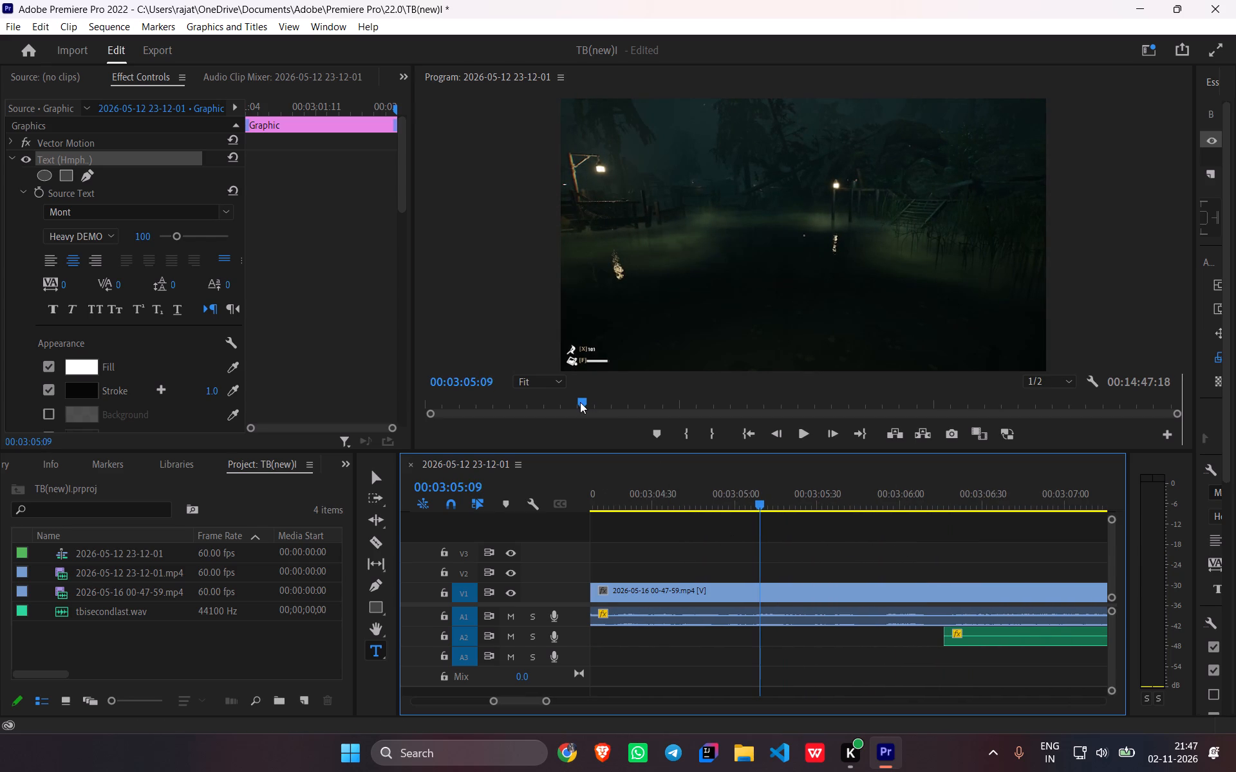
Skip ahead and listen to the voice-over from before 00:03:11 to about 00:03:12:54.
{"action": "left_click_drag", "start_coordinate": [580, 402], "coordinate": [586, 406]}
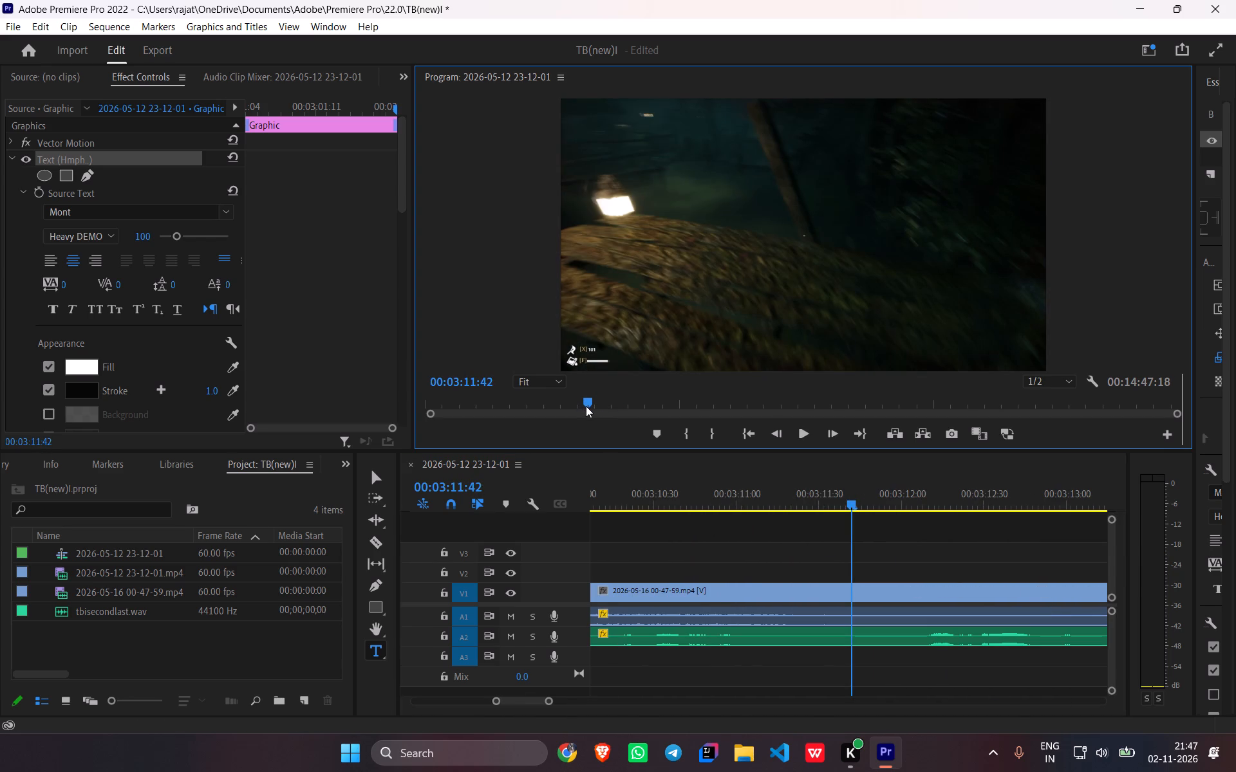
{"action": "scroll", "coordinate": [750, 577], "scroll_direction": "down", "scroll_amount": 5}
{"action": "key", "text": "space"}
{"action": "key", "text": "space"}
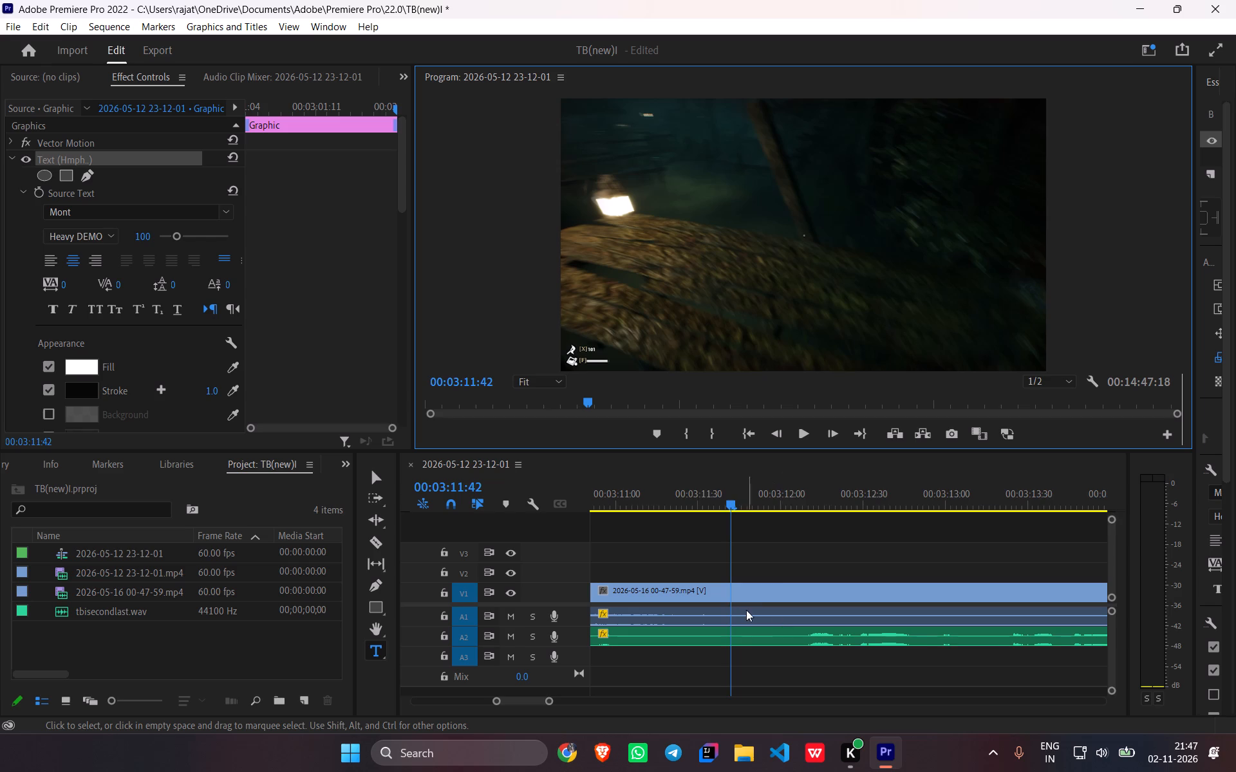
{"action": "scroll", "coordinate": [745, 609], "scroll_direction": "up", "scroll_amount": 4}
{"action": "scroll", "coordinate": [800, 576], "scroll_direction": "up", "scroll_amount": 6}
{"action": "left_click_drag", "start_coordinate": [966, 500], "coordinate": [922, 505]}
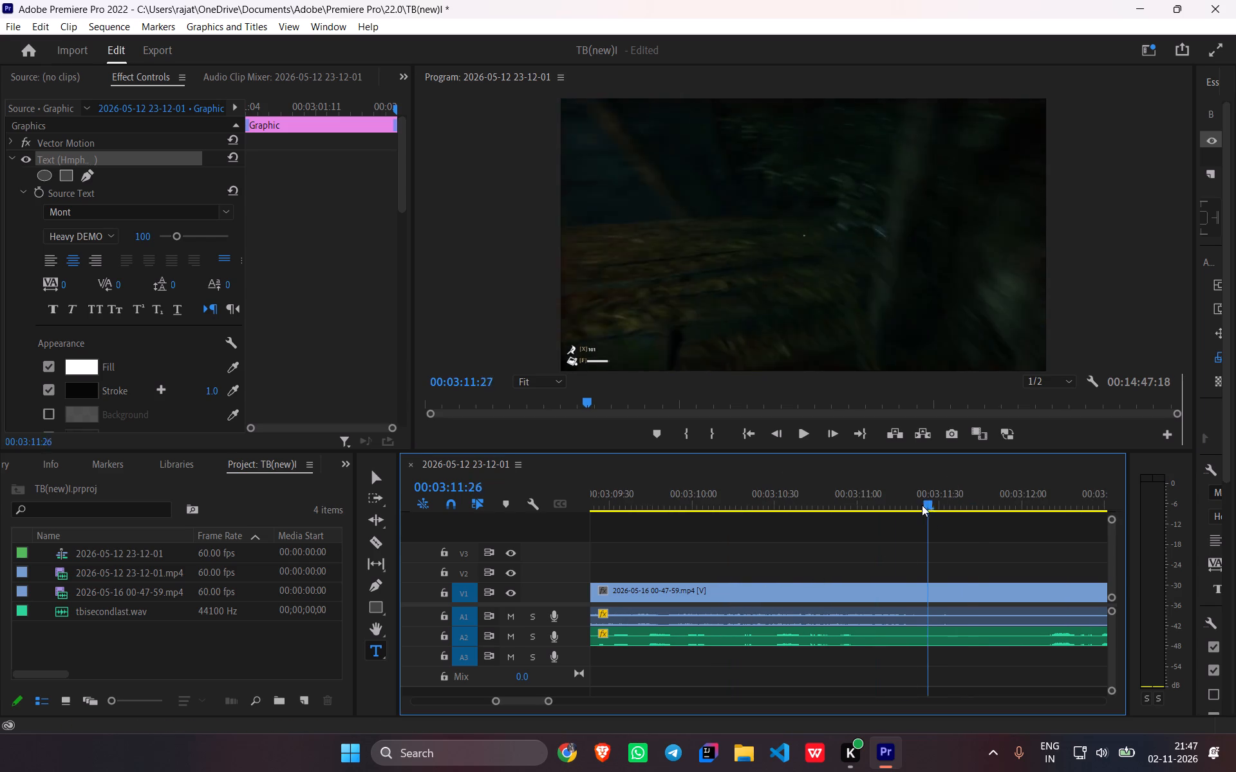
{"action": "left_click_drag", "start_coordinate": [922, 505], "coordinate": [800, 515]}
{"action": "key", "text": "space"}
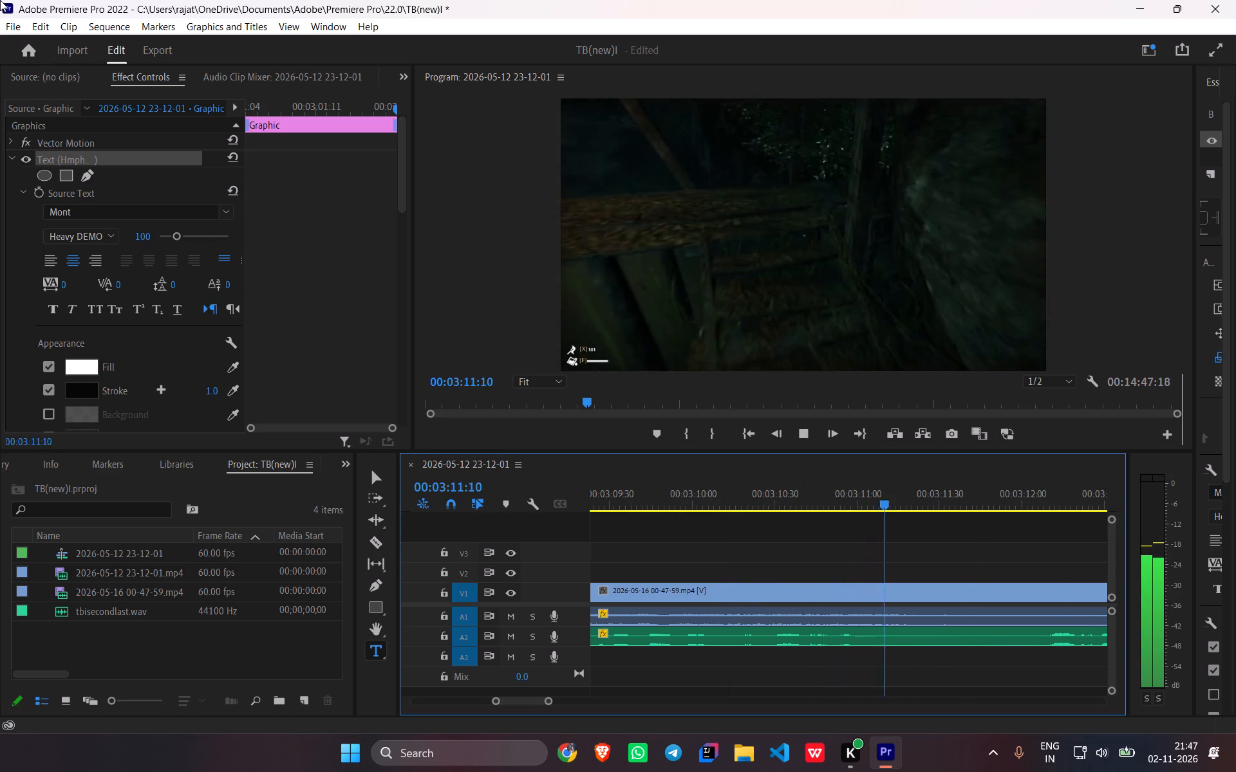
{"action": "key", "text": "space"}
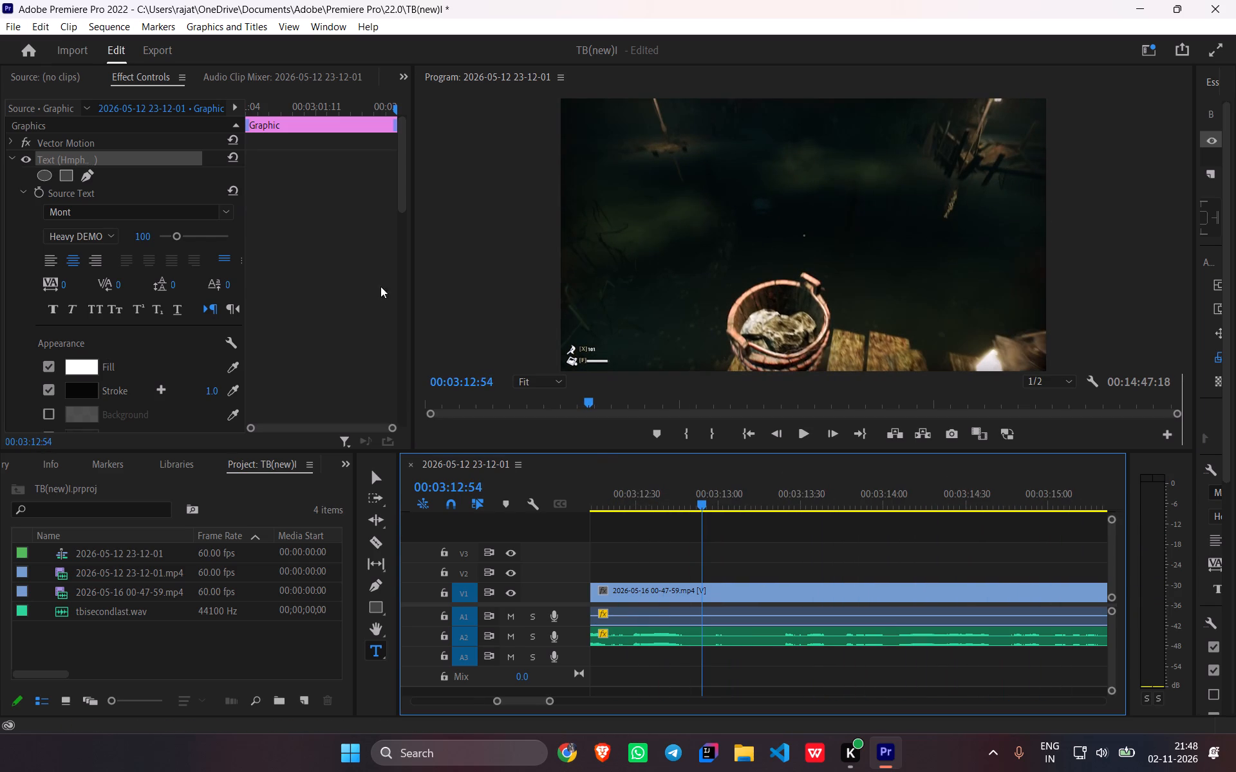
Replay the sequence from about 00:02:50:49 through the existing captions to about 00:03:08:26.
{"action": "left_click_drag", "start_coordinate": [586, 400], "coordinate": [568, 400]}
{"action": "key", "text": "space"}
{"action": "key", "text": "space"}
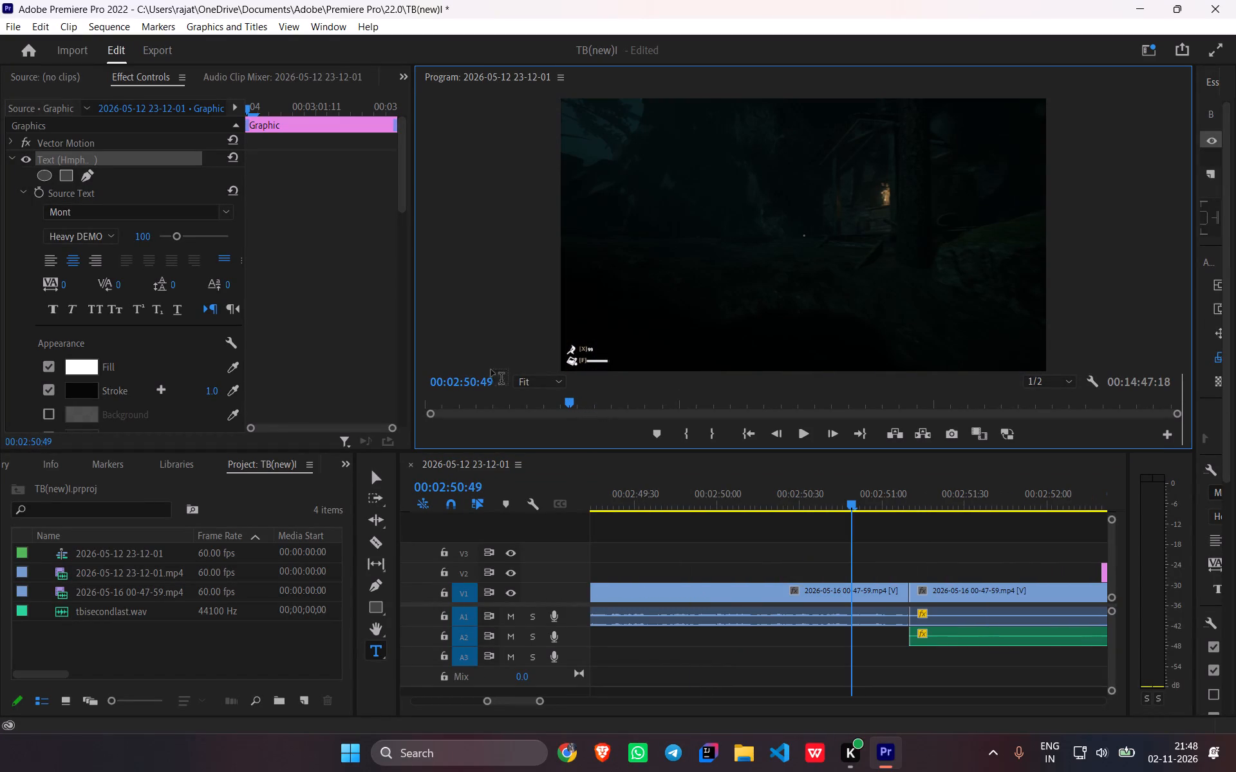
{"action": "left_click", "coordinate": [769, 540]}
{"action": "key", "text": "space"}
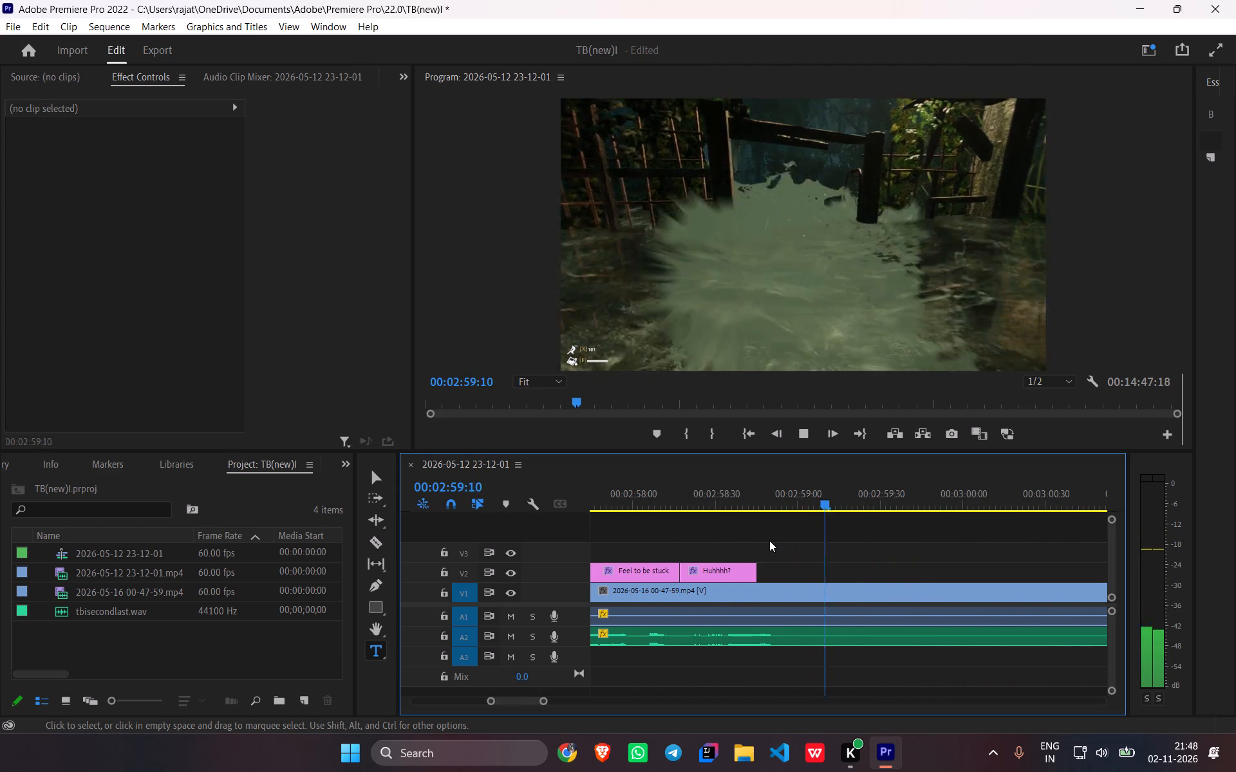
{"action": "key", "text": "space"}
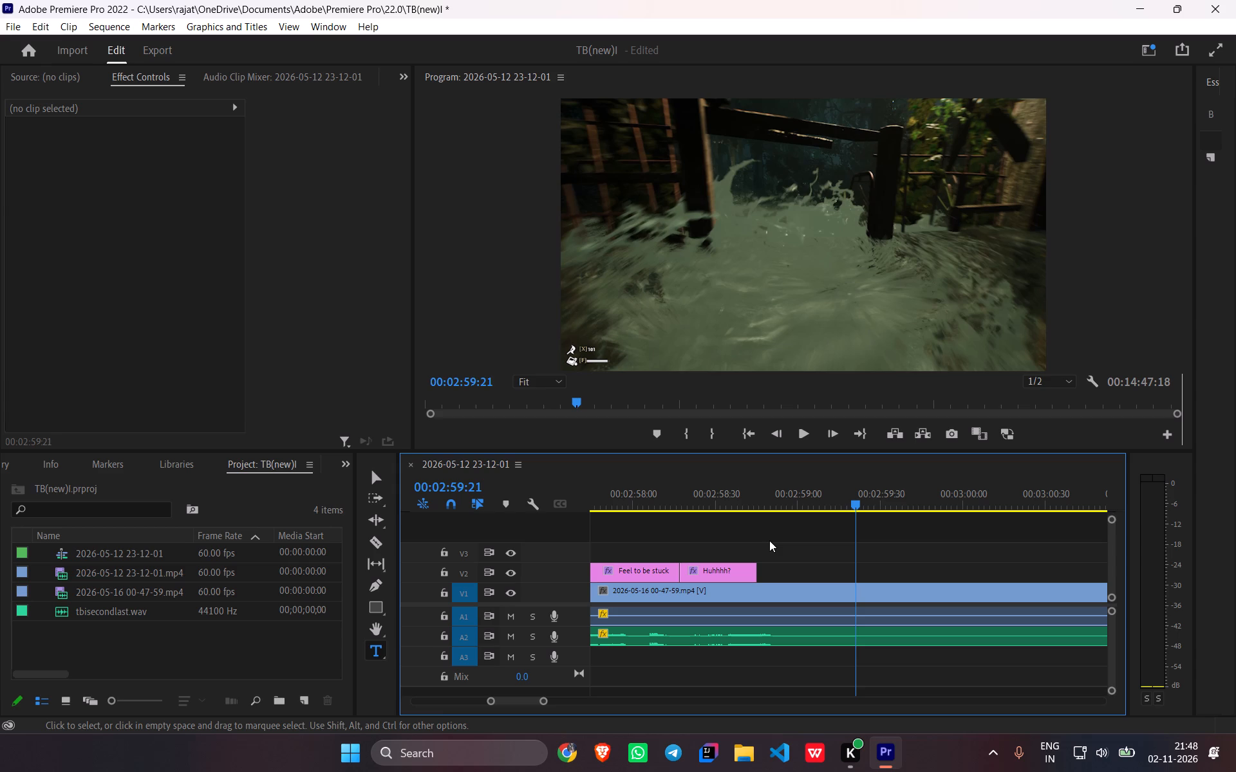
{"action": "key", "text": "space"}
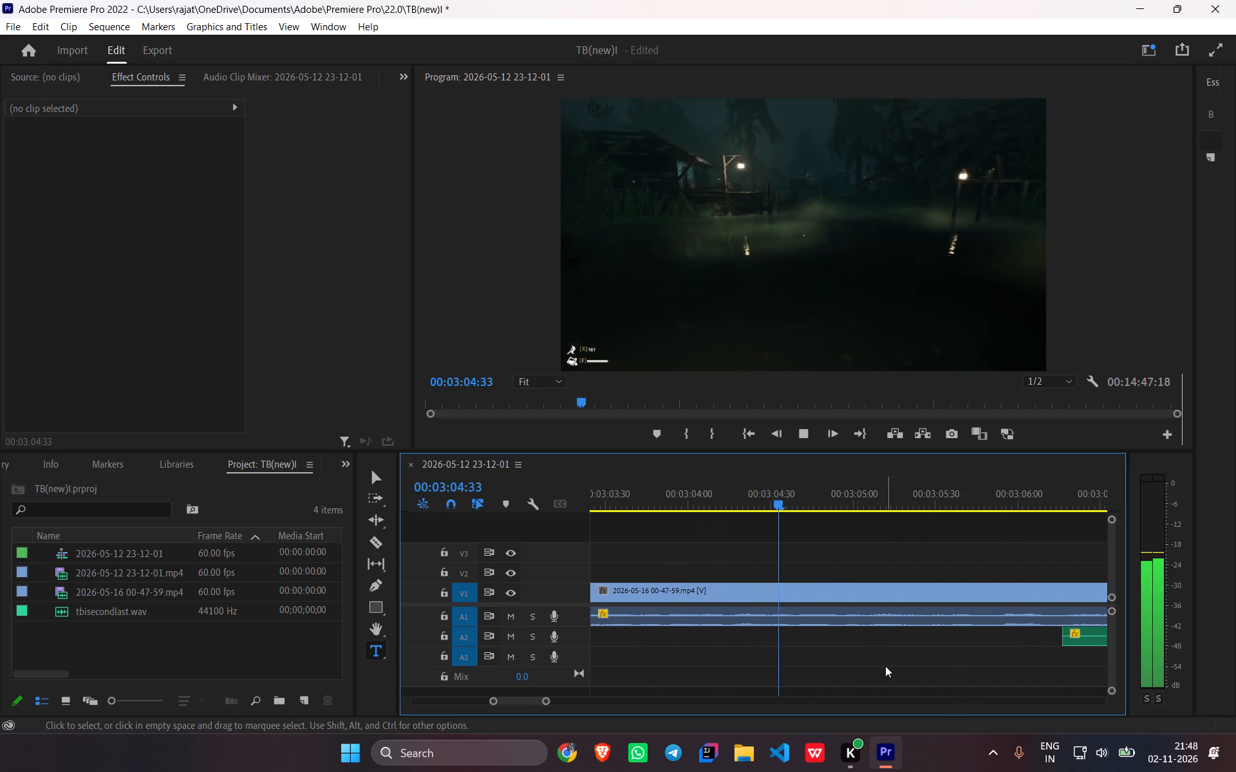
{"action": "scroll", "coordinate": [885, 666], "scroll_direction": "down", "scroll_amount": 16}
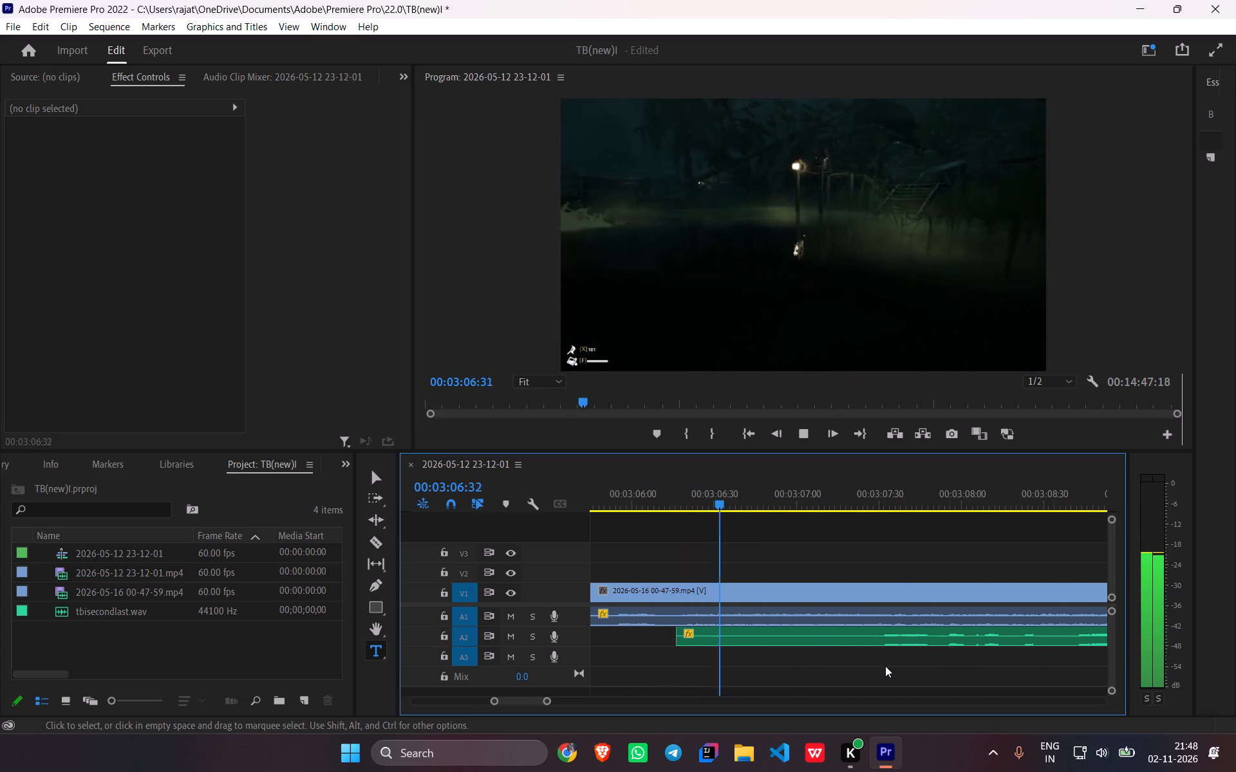
{"action": "key", "text": "space"}
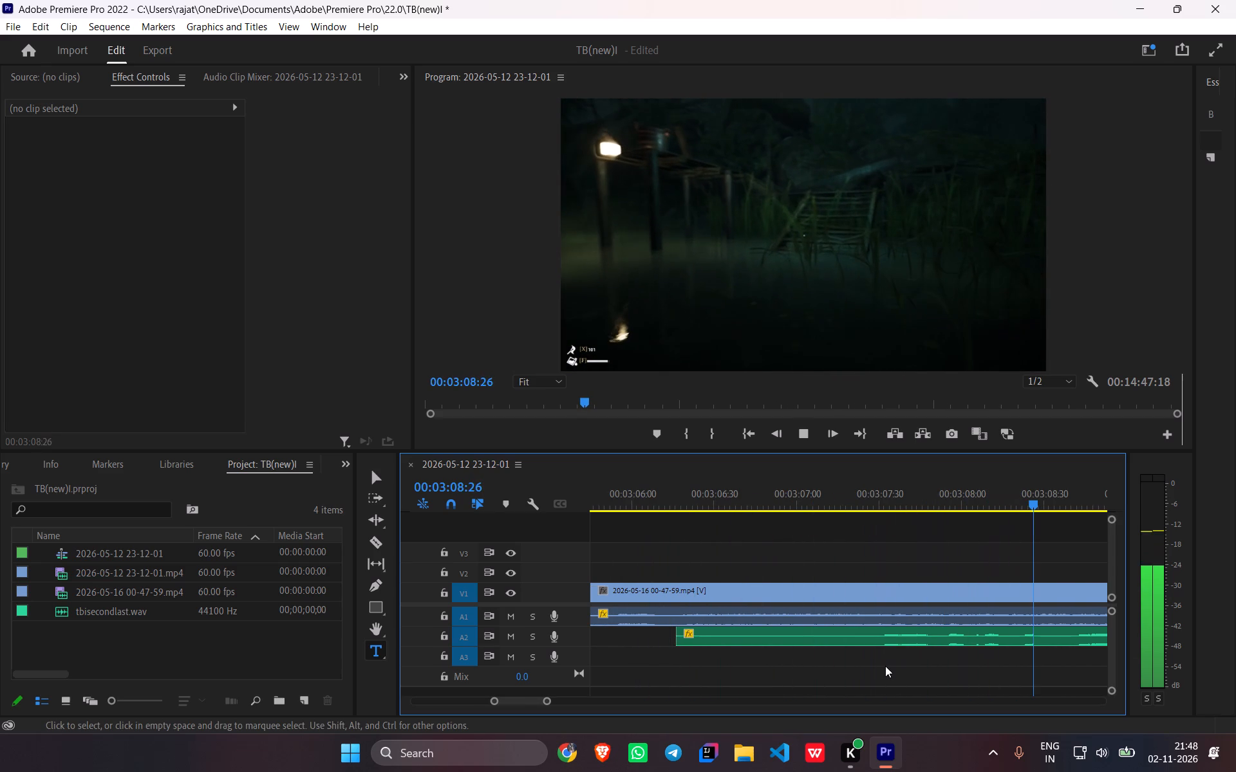
Locate the spoken line starting at 00:03:07:30, paste a caption copy there on V2 and extend its end to about 00:03:08:25.
{"action": "left_click_drag", "start_coordinate": [1038, 499], "coordinate": [982, 509]}
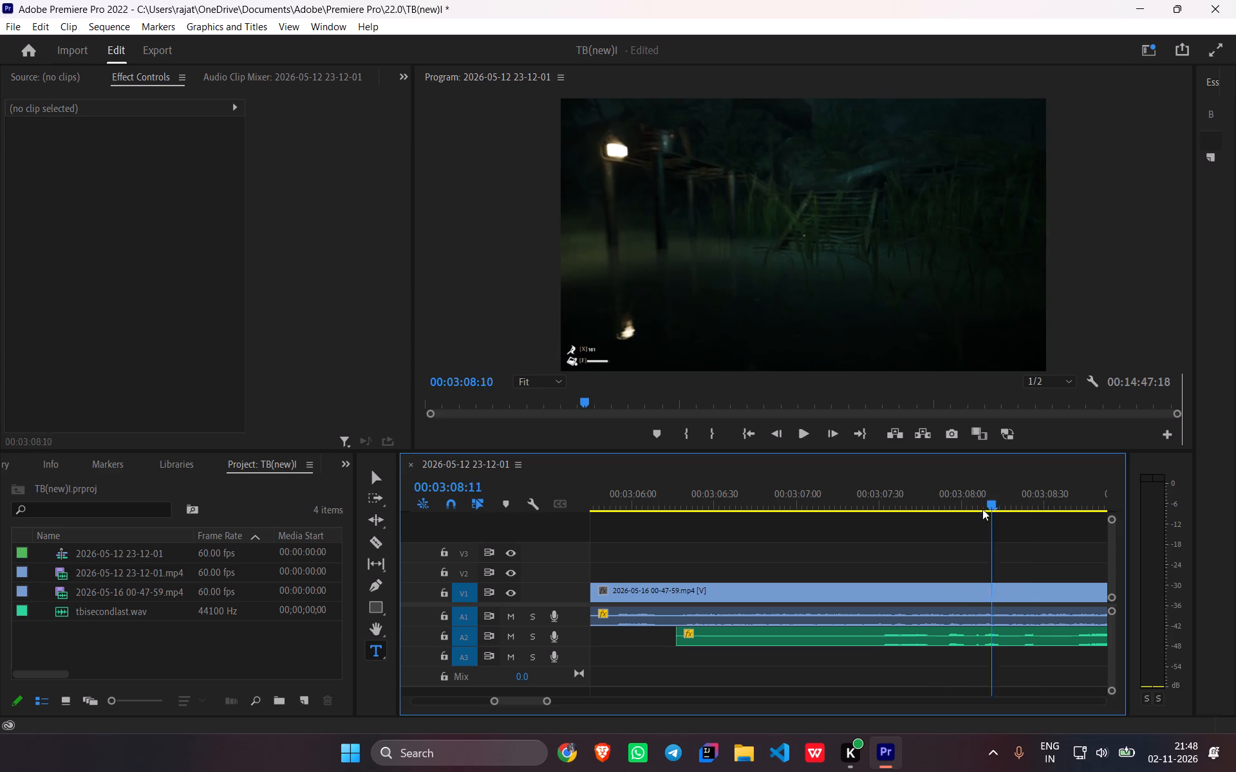
{"action": "left_click_drag", "start_coordinate": [982, 509], "coordinate": [863, 526]}
{"action": "key", "text": "space"}
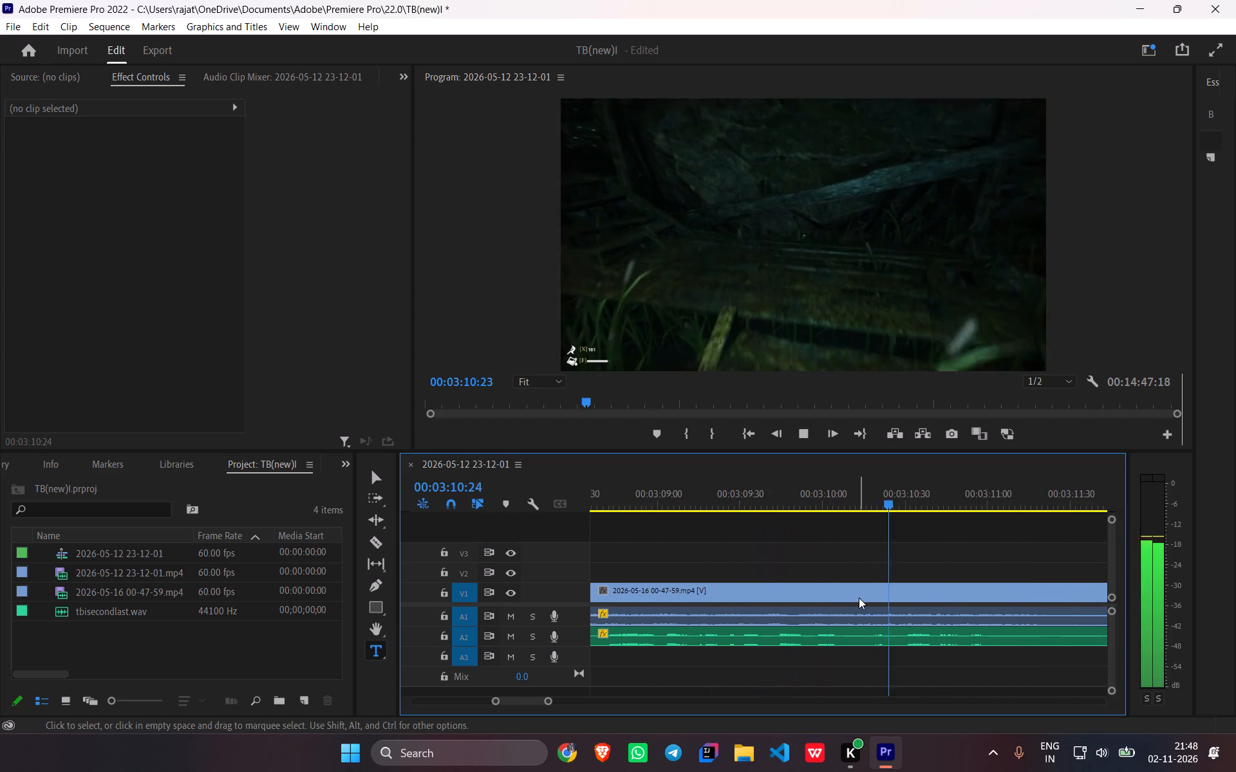
{"action": "key", "text": "space"}
{"action": "scroll", "coordinate": [936, 589], "scroll_direction": "up", "scroll_amount": 4}
{"action": "scroll", "coordinate": [1030, 516], "scroll_direction": "up", "scroll_amount": 4}
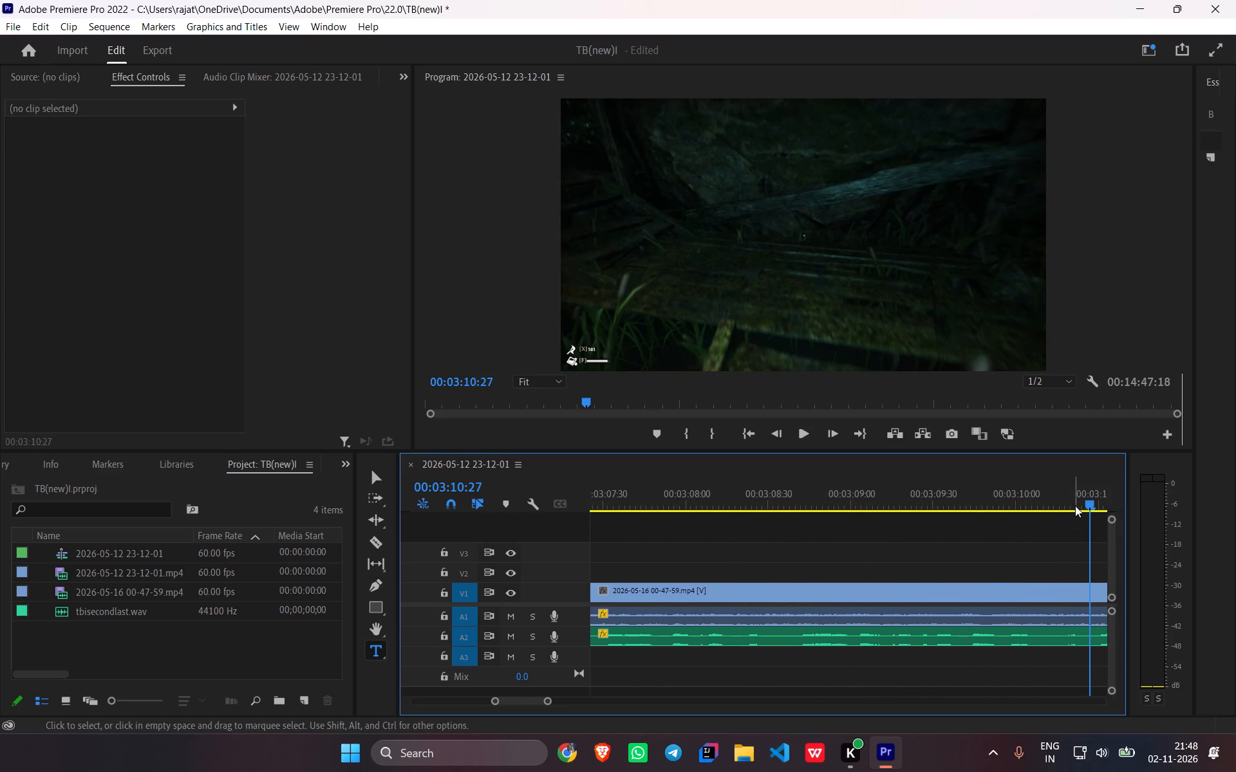
{"action": "left_click_drag", "start_coordinate": [1085, 496], "coordinate": [704, 551]}
{"action": "scroll", "coordinate": [842, 672], "scroll_direction": "up", "scroll_amount": 9}
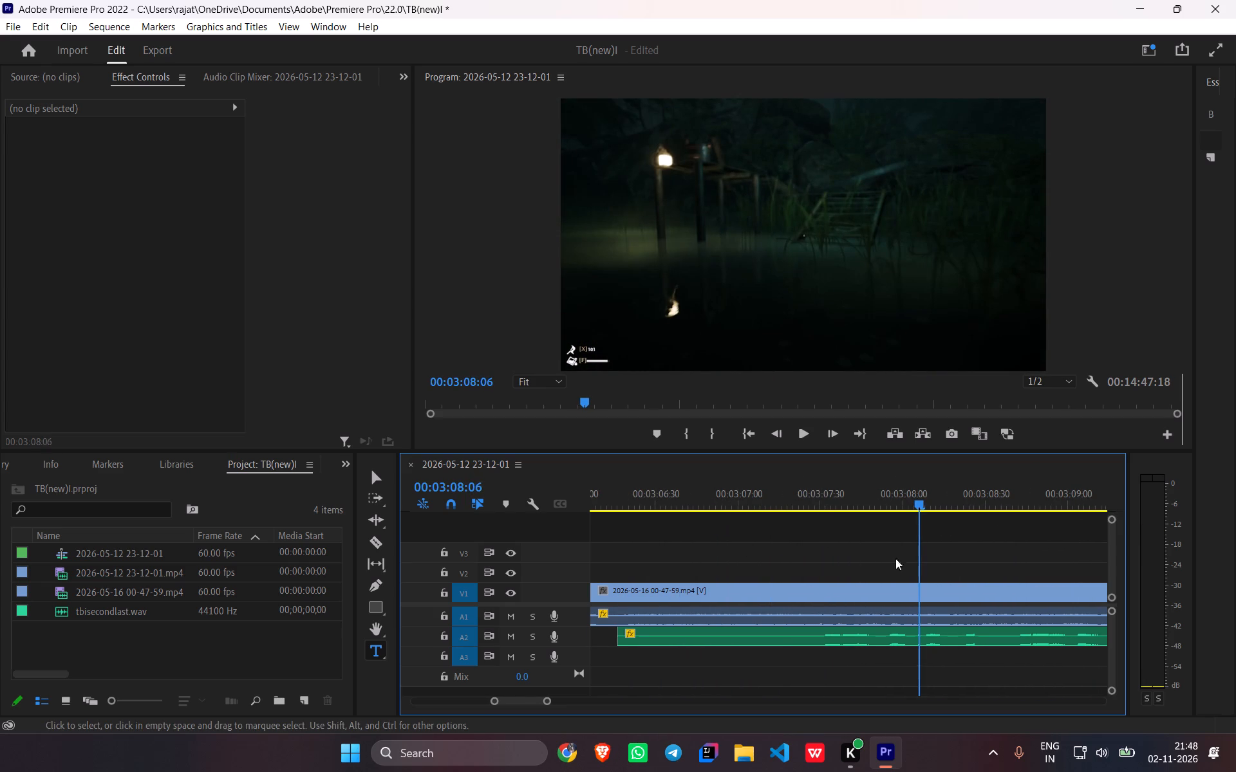
{"action": "left_click_drag", "start_coordinate": [918, 510], "coordinate": [827, 523]}
{"action": "key", "text": "space"}
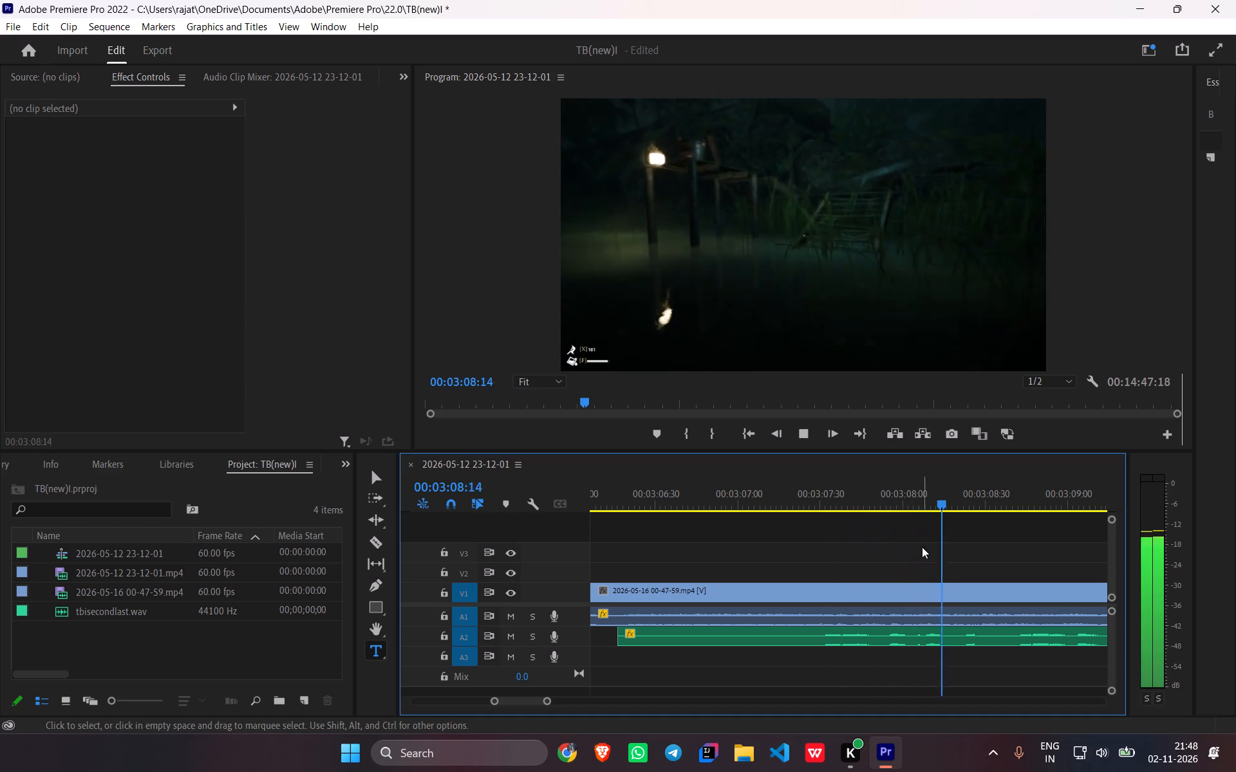
{"action": "key", "text": "space"}
{"action": "left_click_drag", "start_coordinate": [1035, 499], "coordinate": [958, 515]}
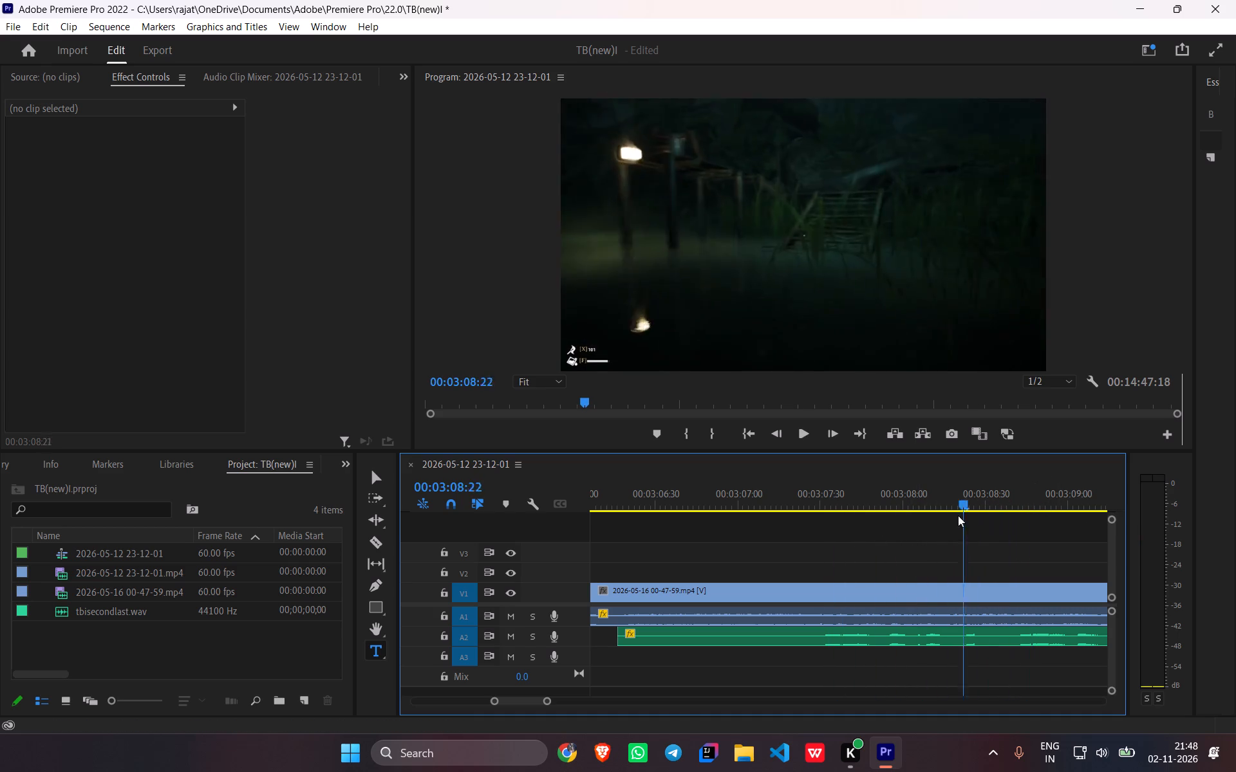
{"action": "left_click_drag", "start_coordinate": [958, 515], "coordinate": [822, 559]}
{"action": "key", "text": "ctrl+v"}
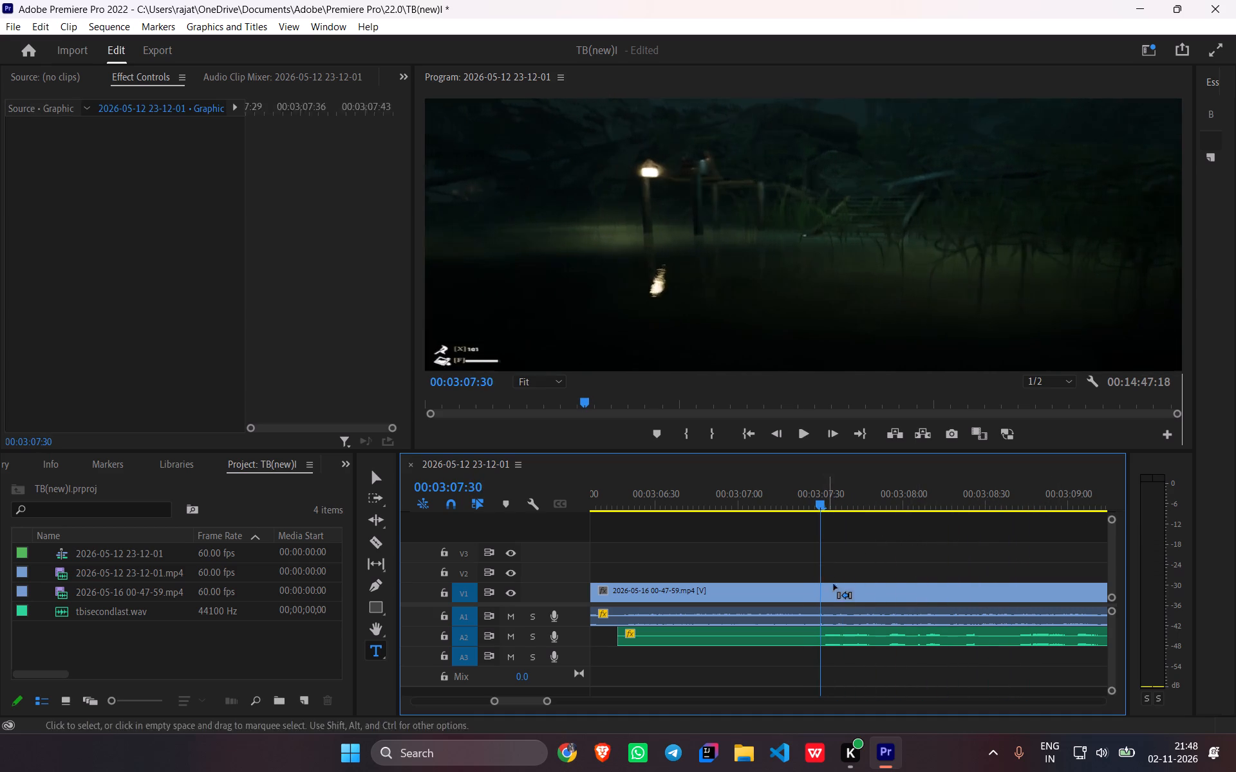
{"action": "left_click_drag", "start_coordinate": [895, 580], "coordinate": [973, 582]}
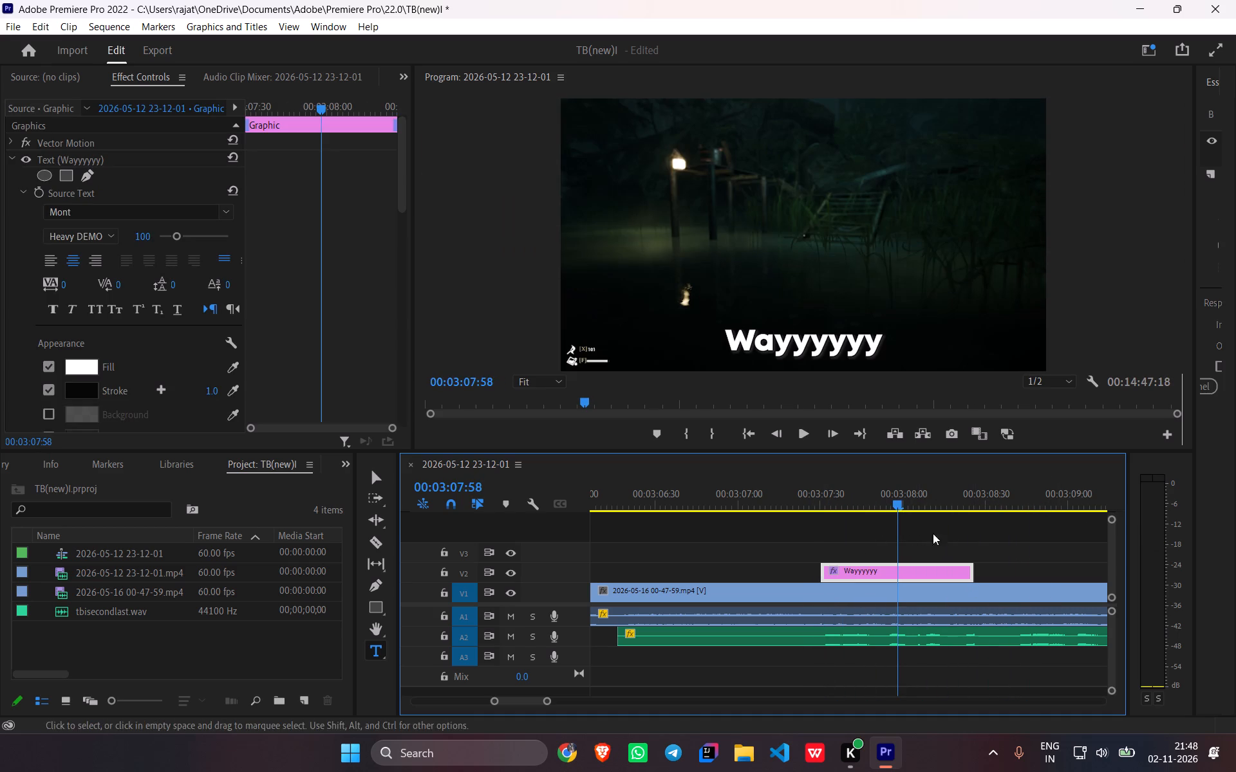
Set the text of the caption copy at 00:03:07:30 to "More Creatures?".
{"action": "double_click", "coordinate": [785, 330]}
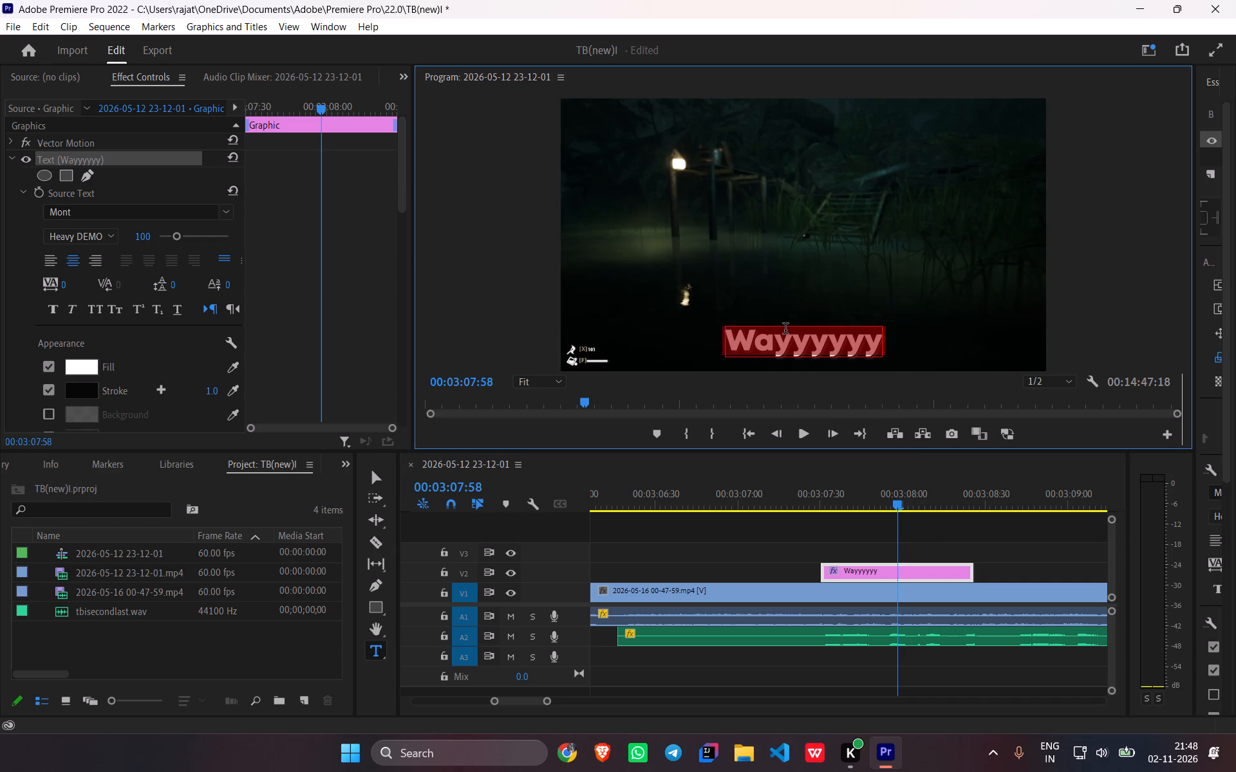
{"action": "type", "text": "More"}
{"action": "key", "text": "space"}
{"action": "type", "text": "Crr"}
{"action": "key", "text": "BackSpace"}
{"action": "type", "text": "eaturwes"}
{"action": "key", "text": "BackSpace"}
{"action": "key", "text": "BackSpace"}
{"action": "key", "text": "BackSpace"}
{"action": "key", "text": "s"}
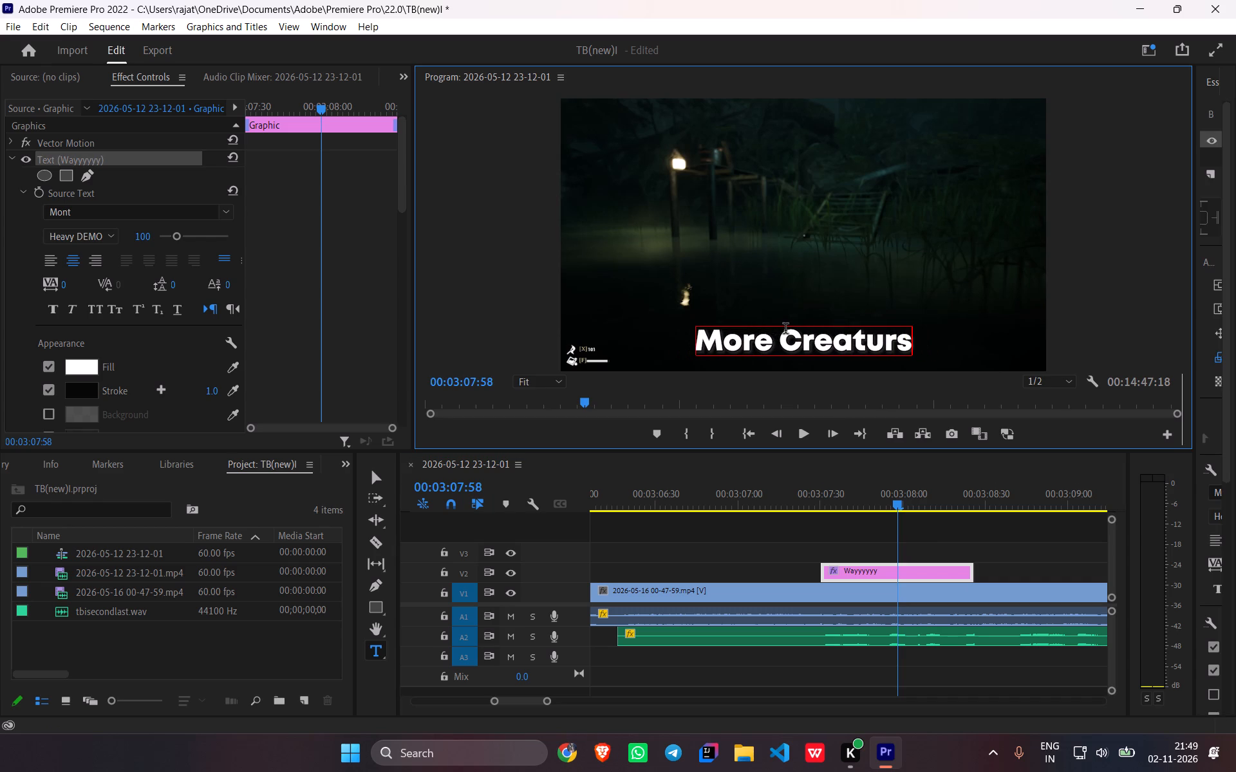
{"action": "key", "text": "BackSpace"}
{"action": "type", "text": "es"}
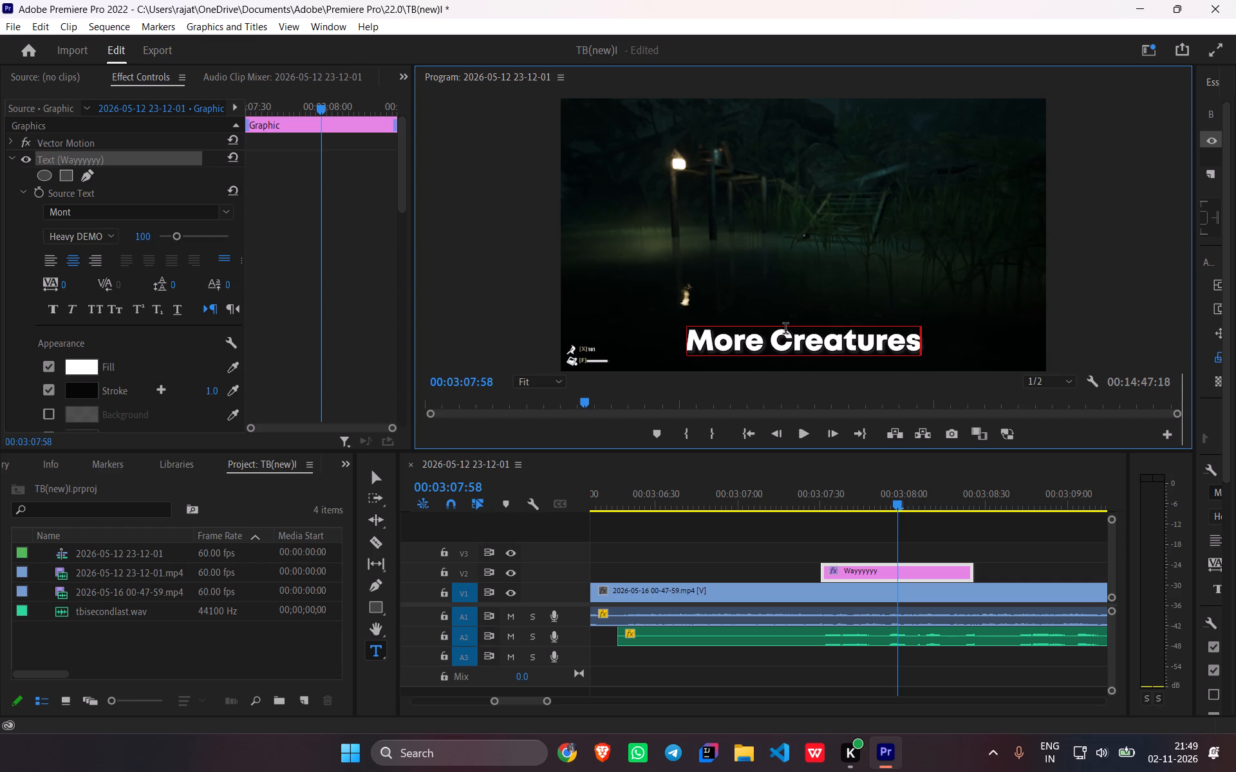
{"action": "key", "text": "shift+question"}
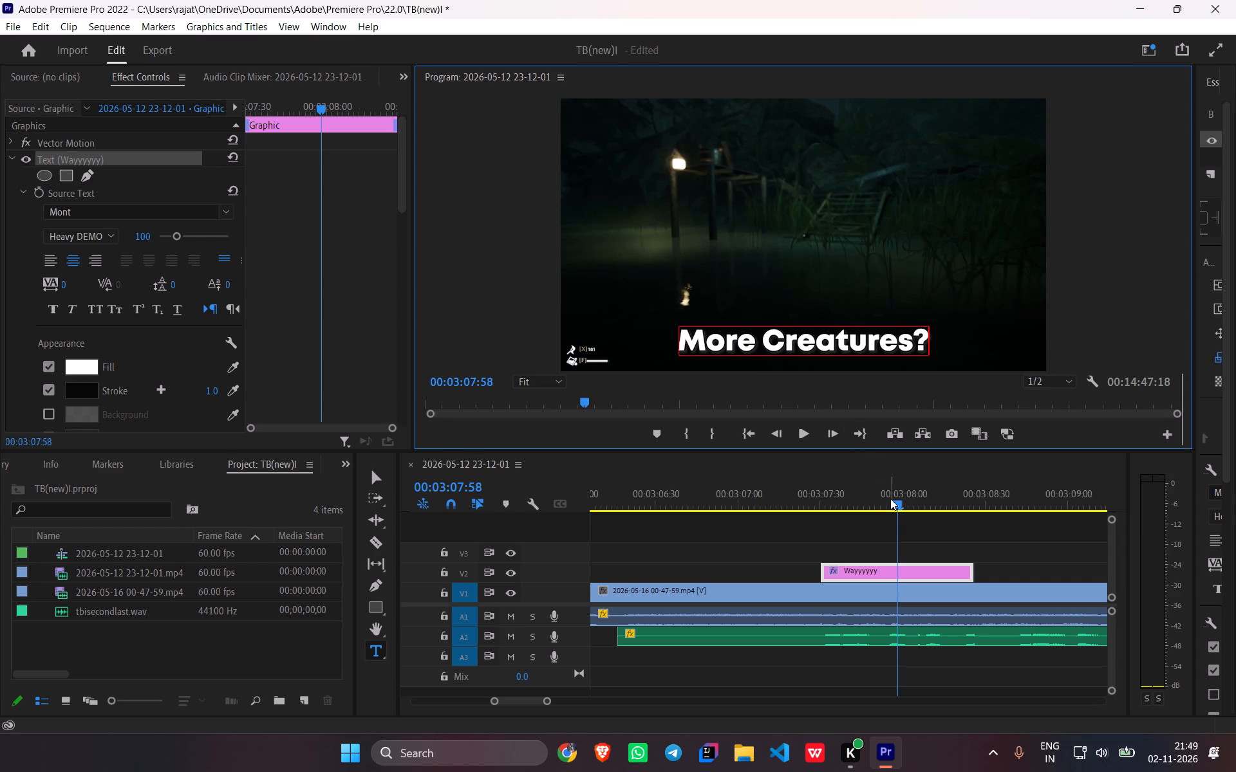
Play on past "More Creatures?", paste a caption copy on V2 at about 00:03:08:41 and extend its end to about 00:03:09:19.
{"action": "left_click_drag", "start_coordinate": [893, 502], "coordinate": [799, 528]}
{"action": "key", "text": "space"}
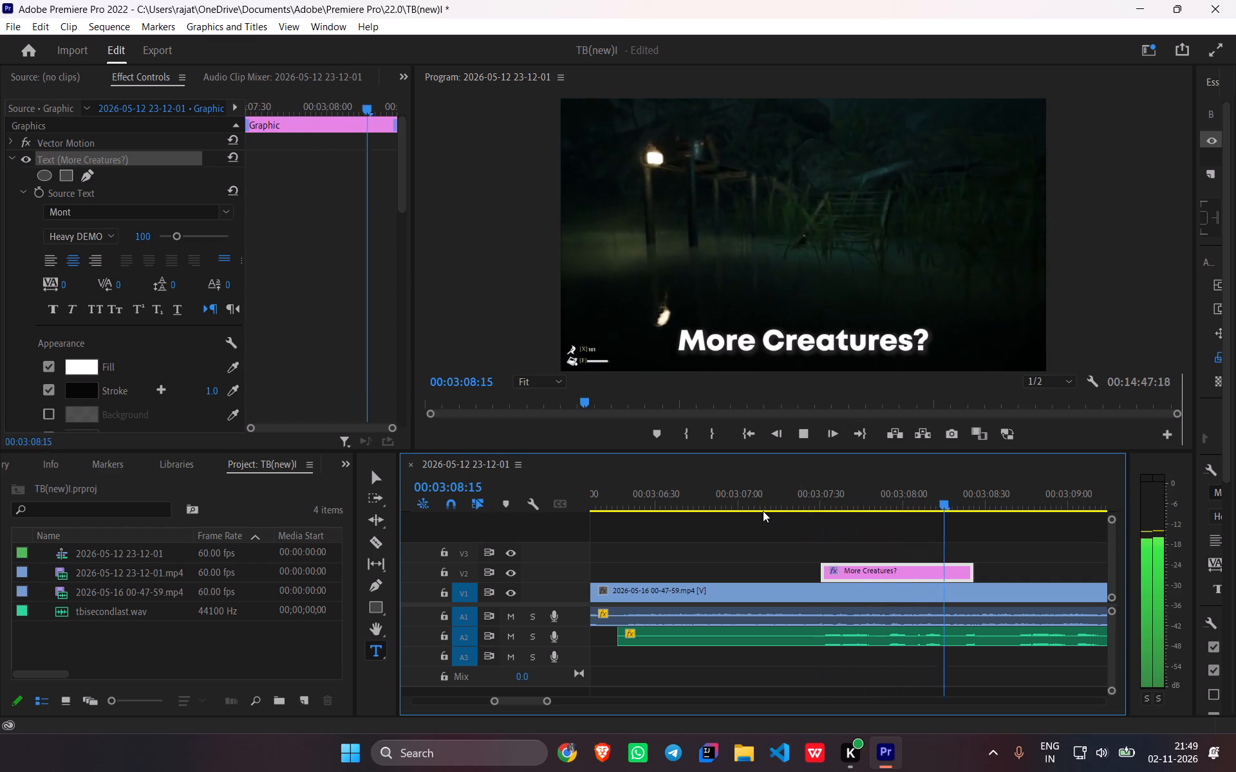
{"action": "key", "text": "space"}
{"action": "scroll", "coordinate": [760, 660], "scroll_direction": "up", "scroll_amount": 3}
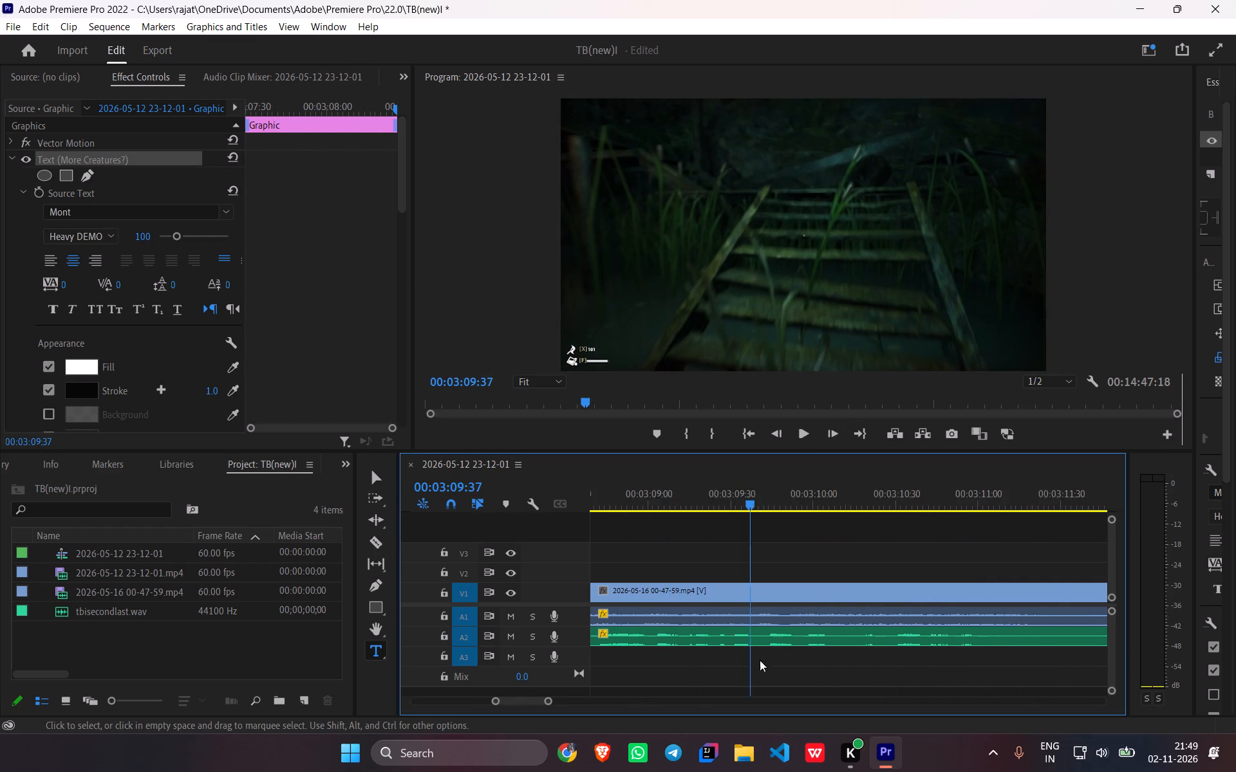
{"action": "scroll", "coordinate": [760, 660], "scroll_direction": "up", "scroll_amount": 3}
{"action": "left_click_drag", "start_coordinate": [843, 503], "coordinate": [681, 526]}
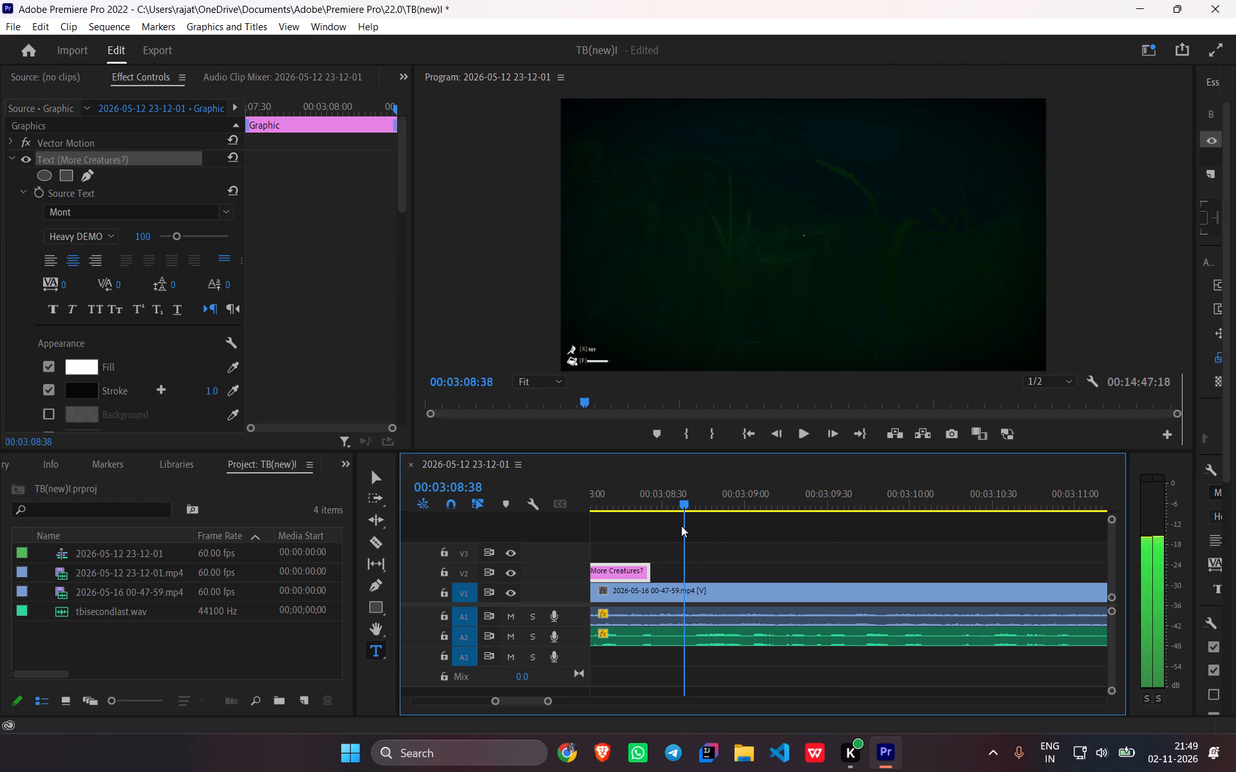
{"action": "left_click_drag", "start_coordinate": [681, 526], "coordinate": [689, 526]}
{"action": "key", "text": "ctrl+v"}
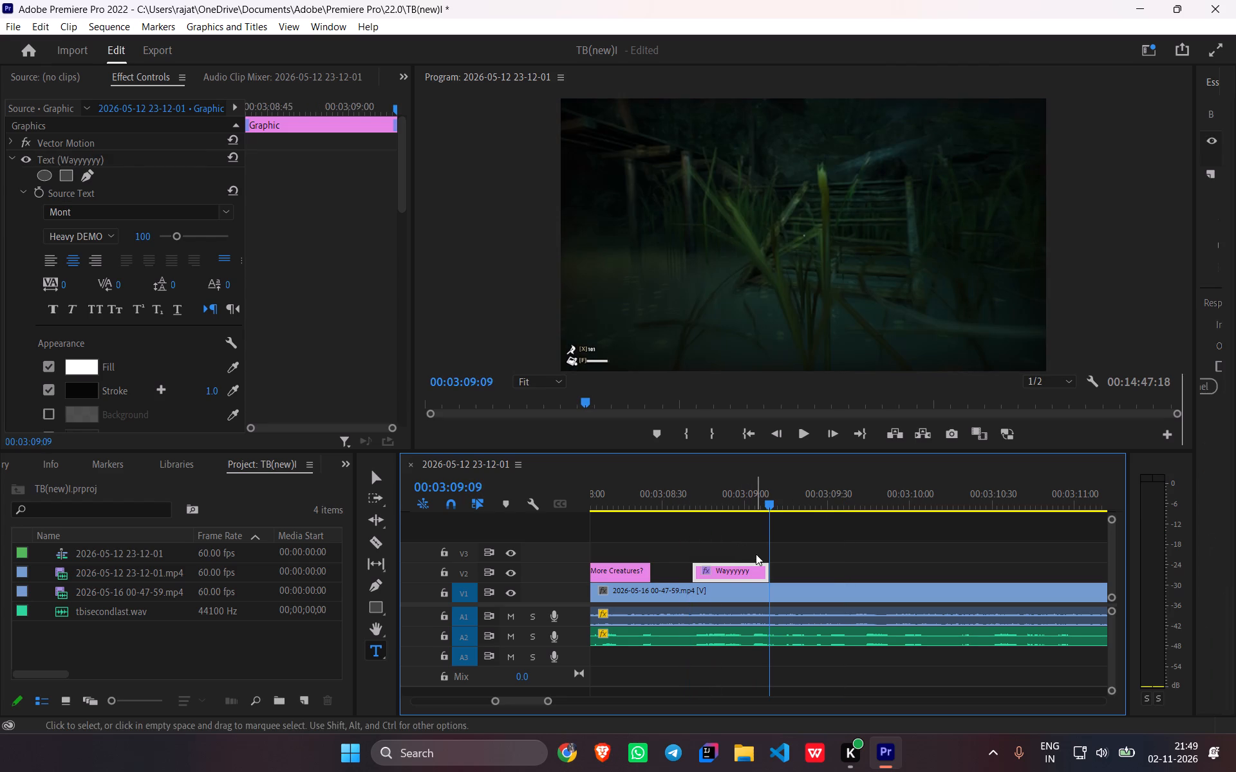
{"action": "left_click_drag", "start_coordinate": [767, 573], "coordinate": [798, 591]}
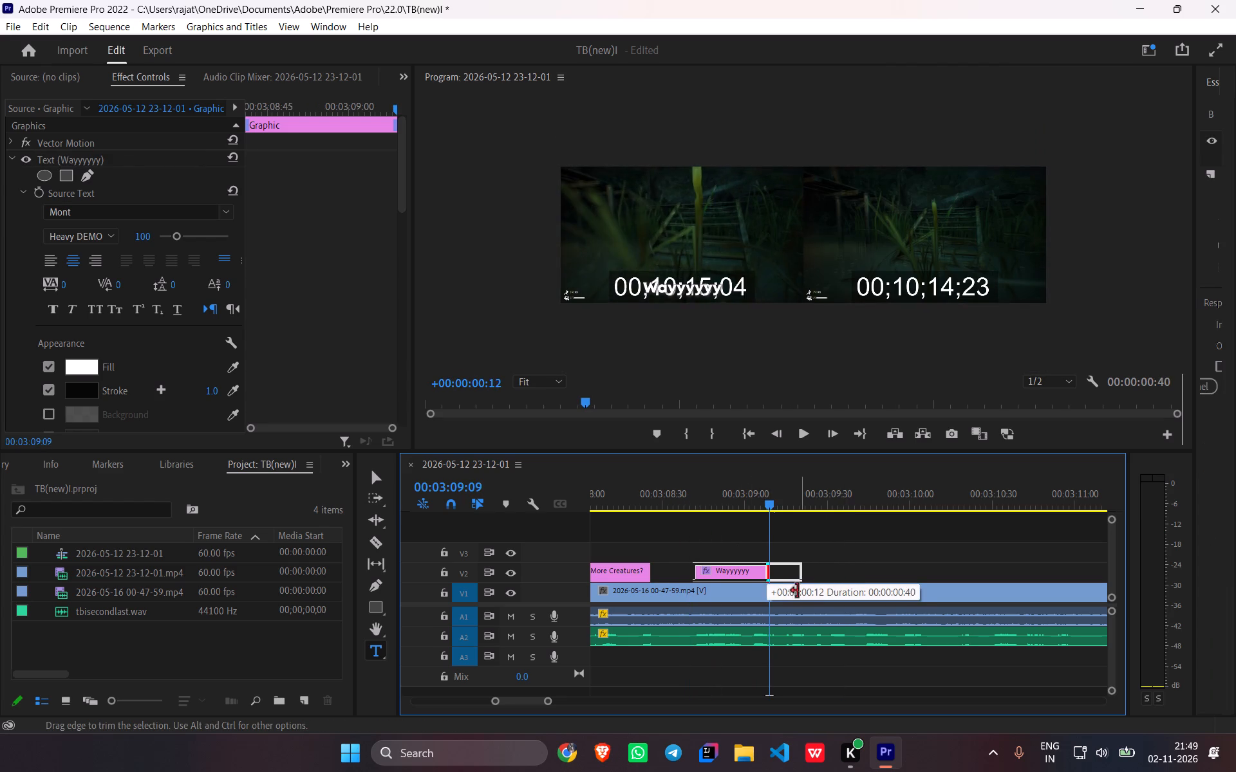
{"action": "left_click_drag", "start_coordinate": [798, 591], "coordinate": [795, 591]}
Set the text of the caption copy at 00:03:08:41 to "More of this".
{"action": "double_click", "coordinate": [796, 344]}
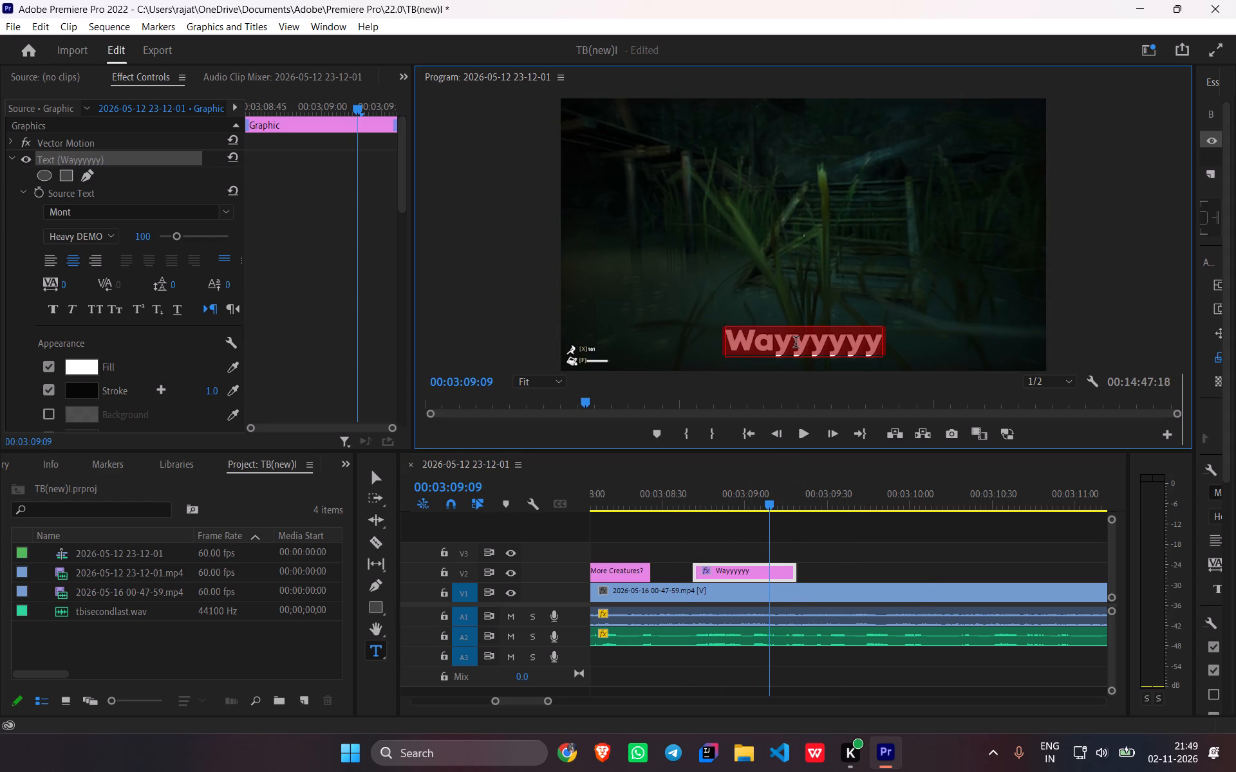
{"action": "type", "text": "More of tghius"}
{"action": "key", "text": "BackSpace"}
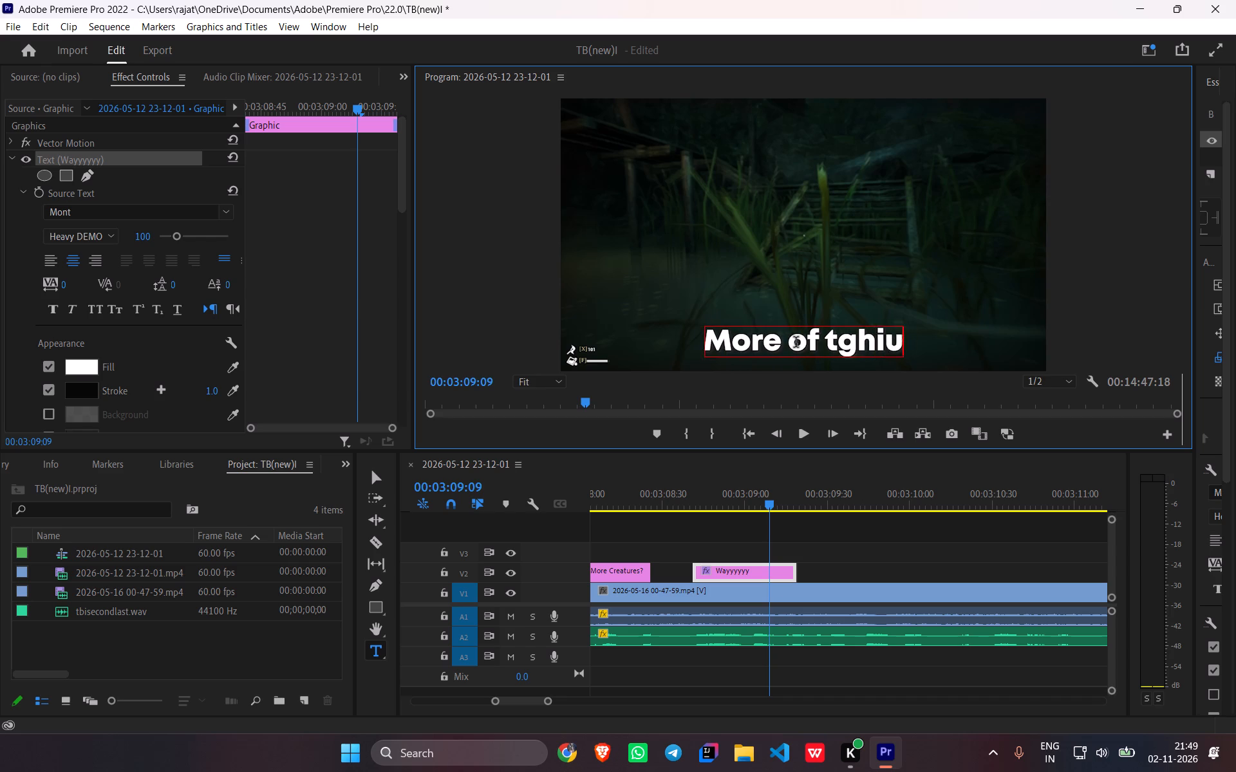
{"action": "key", "text": "BackSpace"}
{"action": "key", "text": "BackSpace"}
{"action": "key", "text": "BackSpace"}
{"action": "key", "text": "BackSpace"}
{"action": "type", "text": "his"}
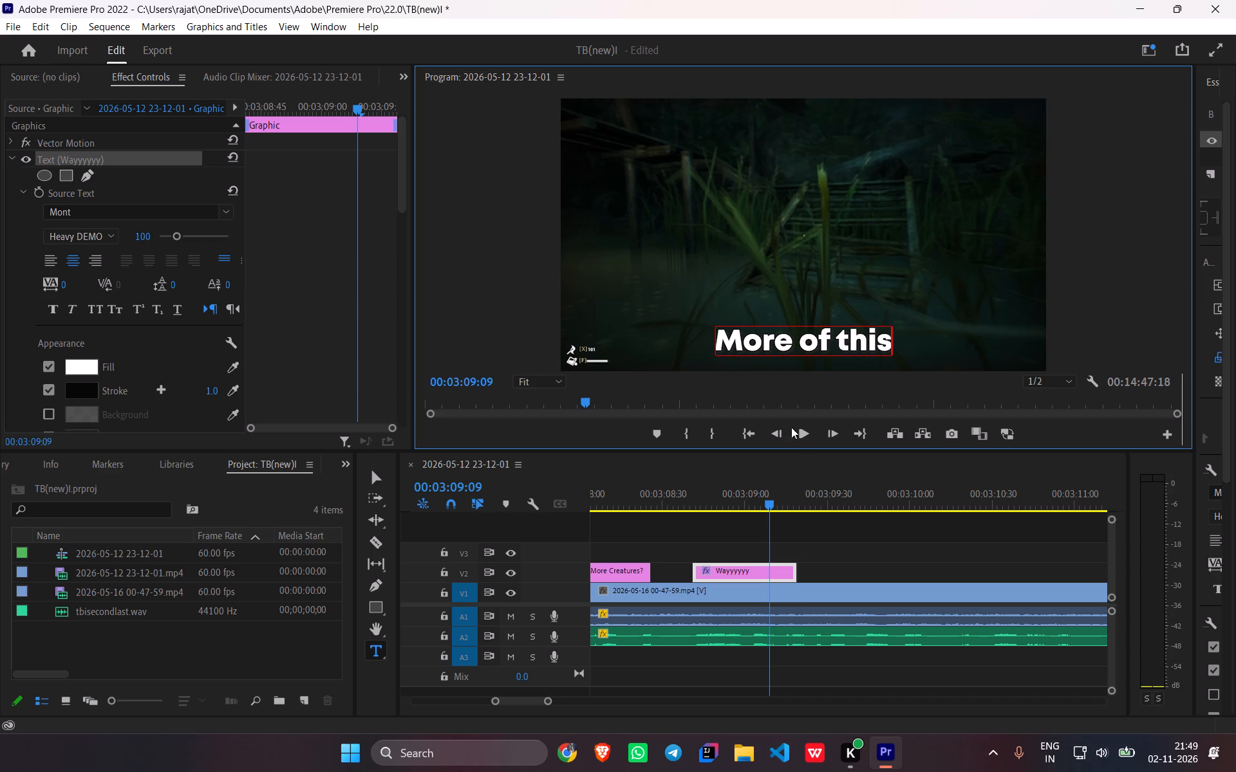
Play back "More of this" and paste a caption copy on V2 right after it, at about 00:03:09:20.
{"action": "left_click_drag", "start_coordinate": [769, 504], "coordinate": [681, 492]}
{"action": "key", "text": "space"}
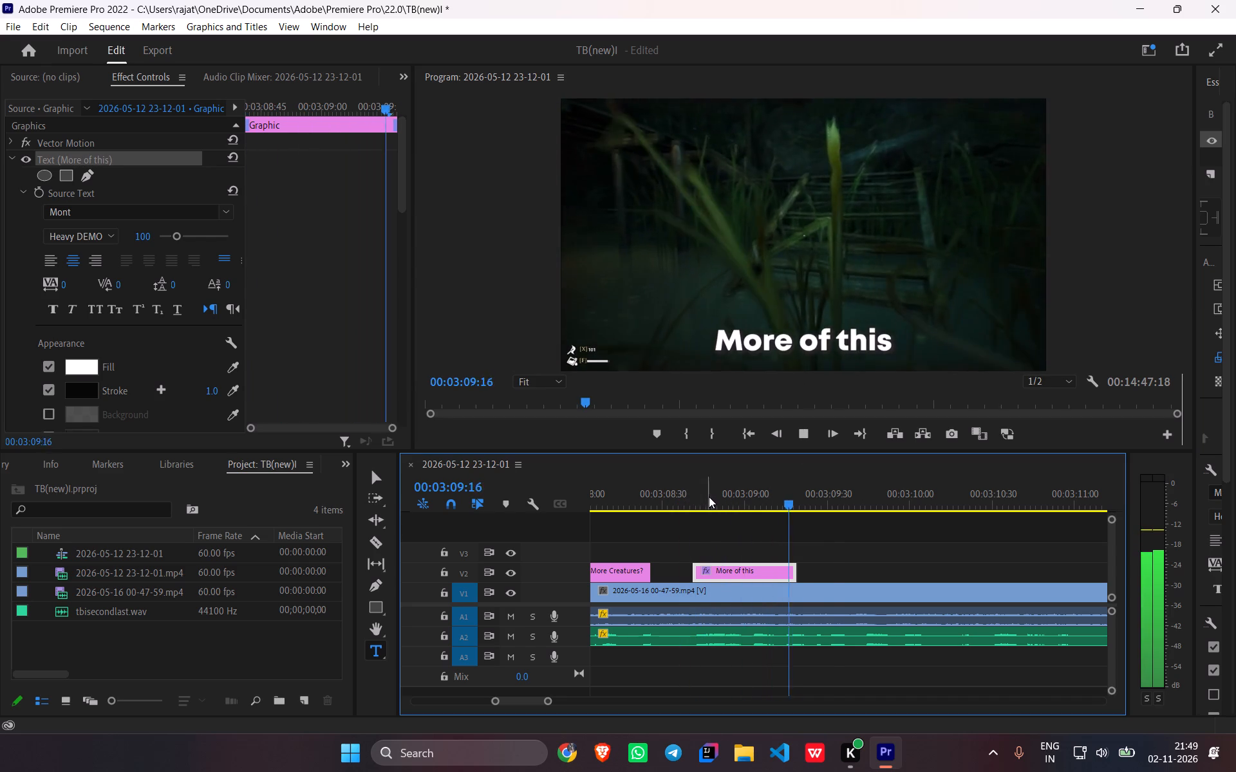
{"action": "key", "text": "space"}
{"action": "left_click_drag", "start_coordinate": [831, 506], "coordinate": [798, 537]}
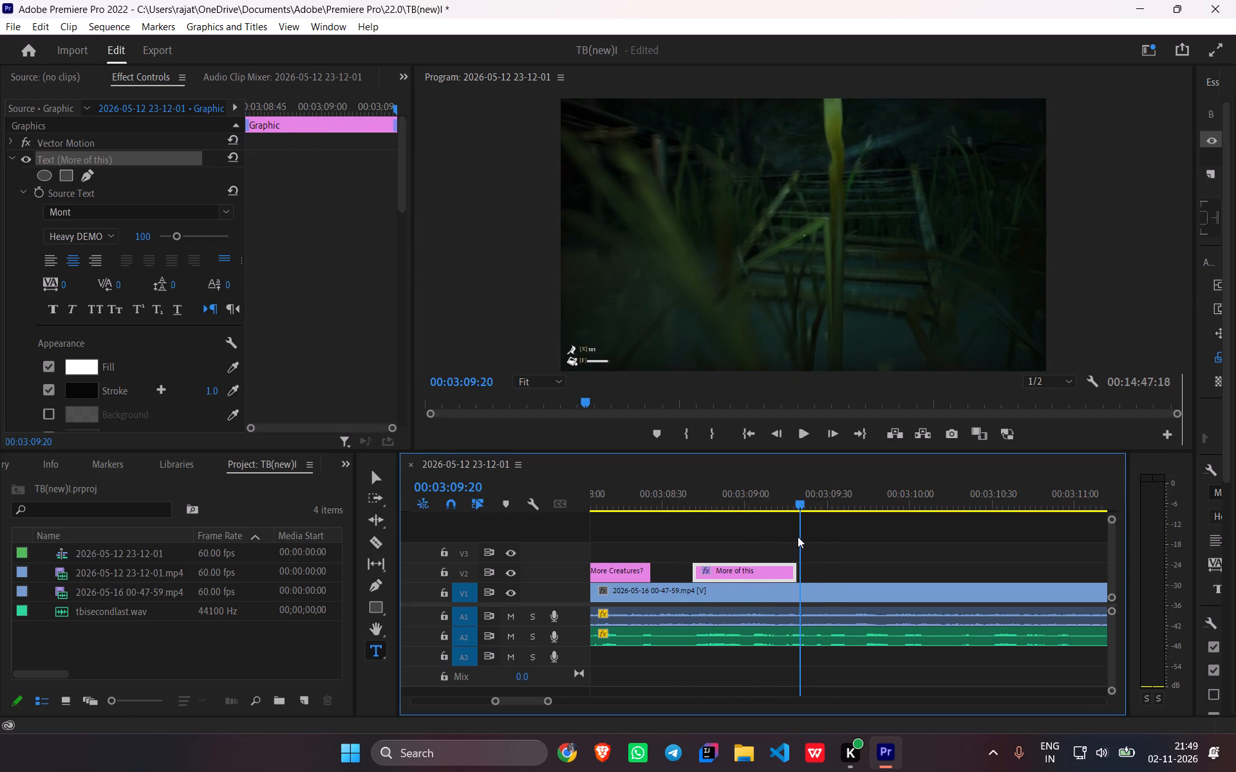
{"action": "left_click_drag", "start_coordinate": [798, 537], "coordinate": [797, 537]}
{"action": "key", "text": "ctrl+v"}
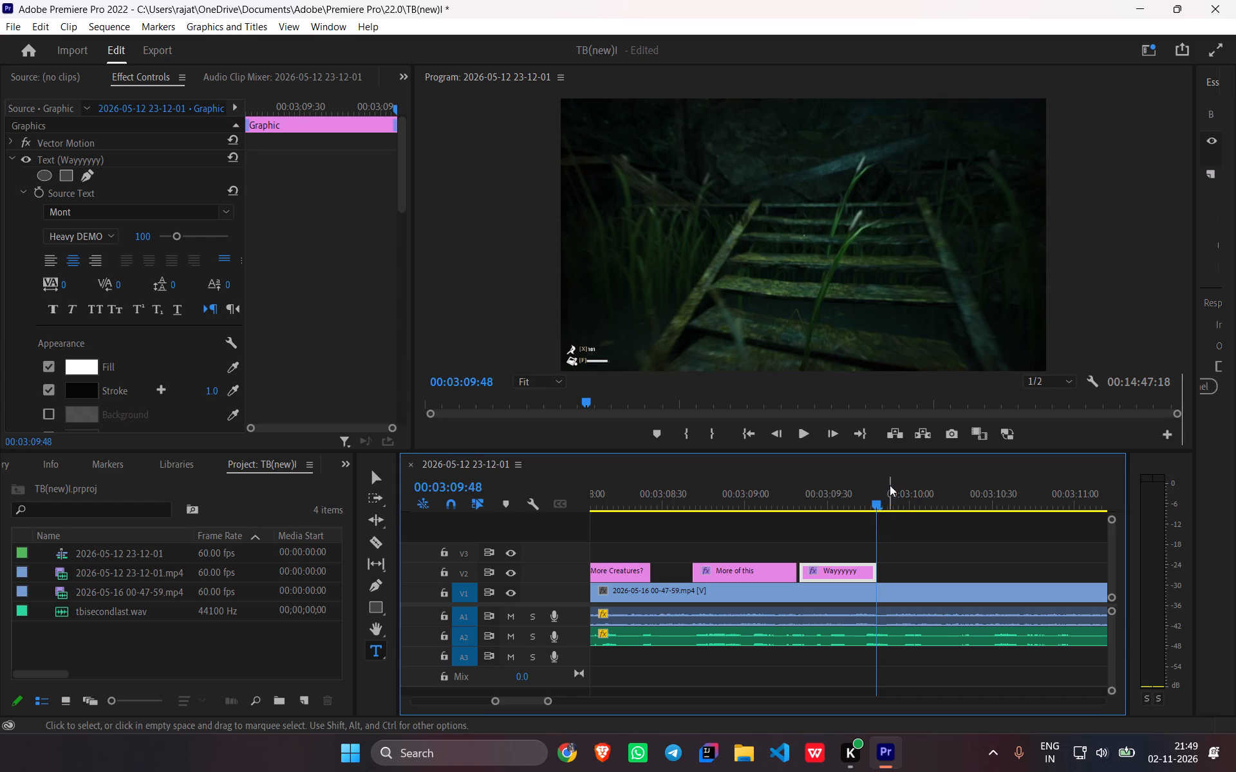
Set the text of the caption copy at 00:03:09:20 to "Absolute Nightmare".
{"action": "left_click_drag", "start_coordinate": [874, 505], "coordinate": [847, 512]}
{"action": "double_click", "coordinate": [784, 348]}
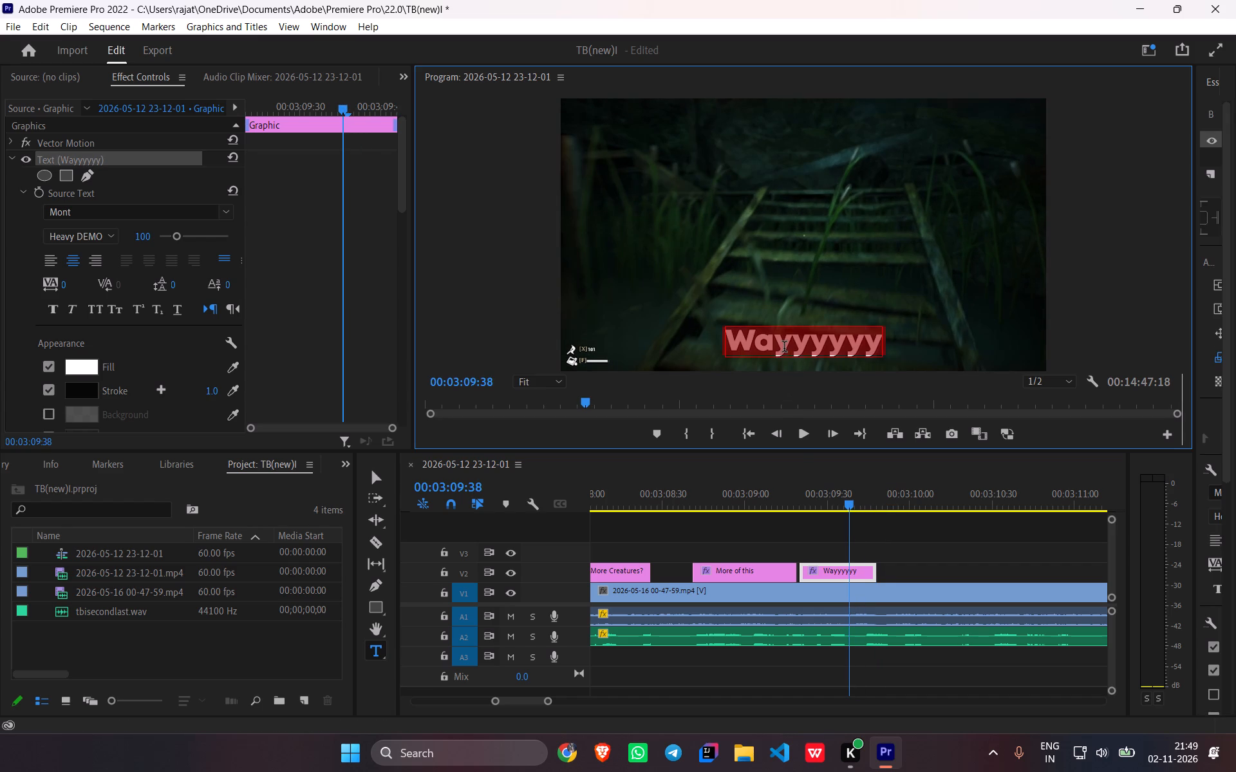
{"action": "type", "text": "Absolute"}
{"action": "key", "text": "space"}
{"action": "type", "text": "BN"}
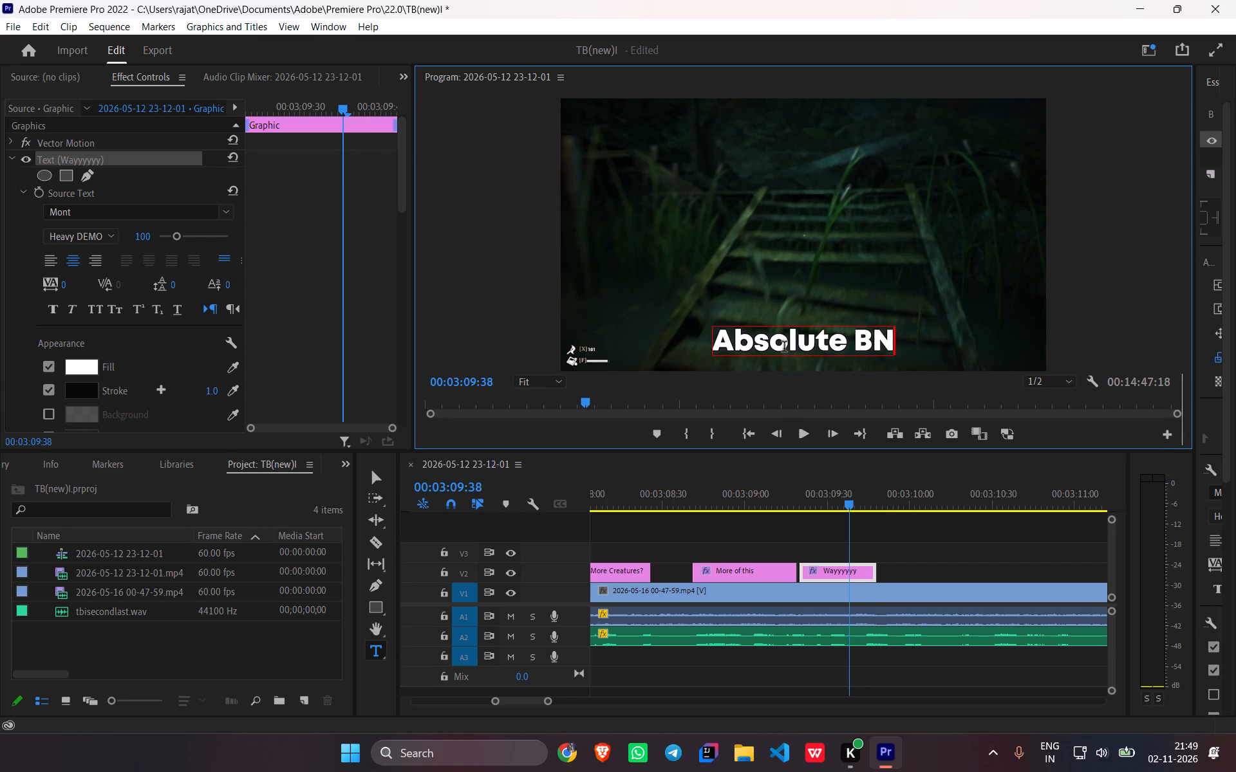
{"action": "key", "text": "BackSpace"}
{"action": "key", "text": "BackSpace"}
{"action": "type", "text": "Nightnm"}
{"action": "key", "text": "BackSpace"}
{"action": "key", "text": "BackSpace"}
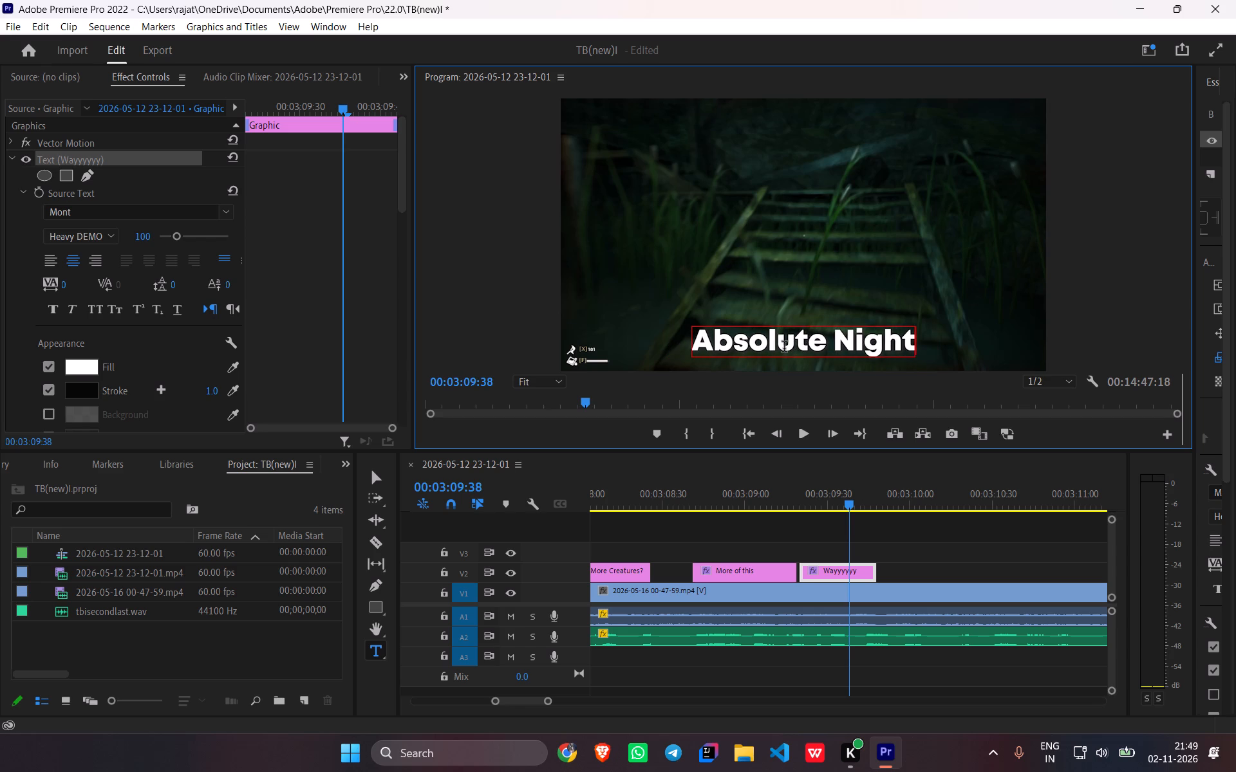
{"action": "type", "text": "mare"}
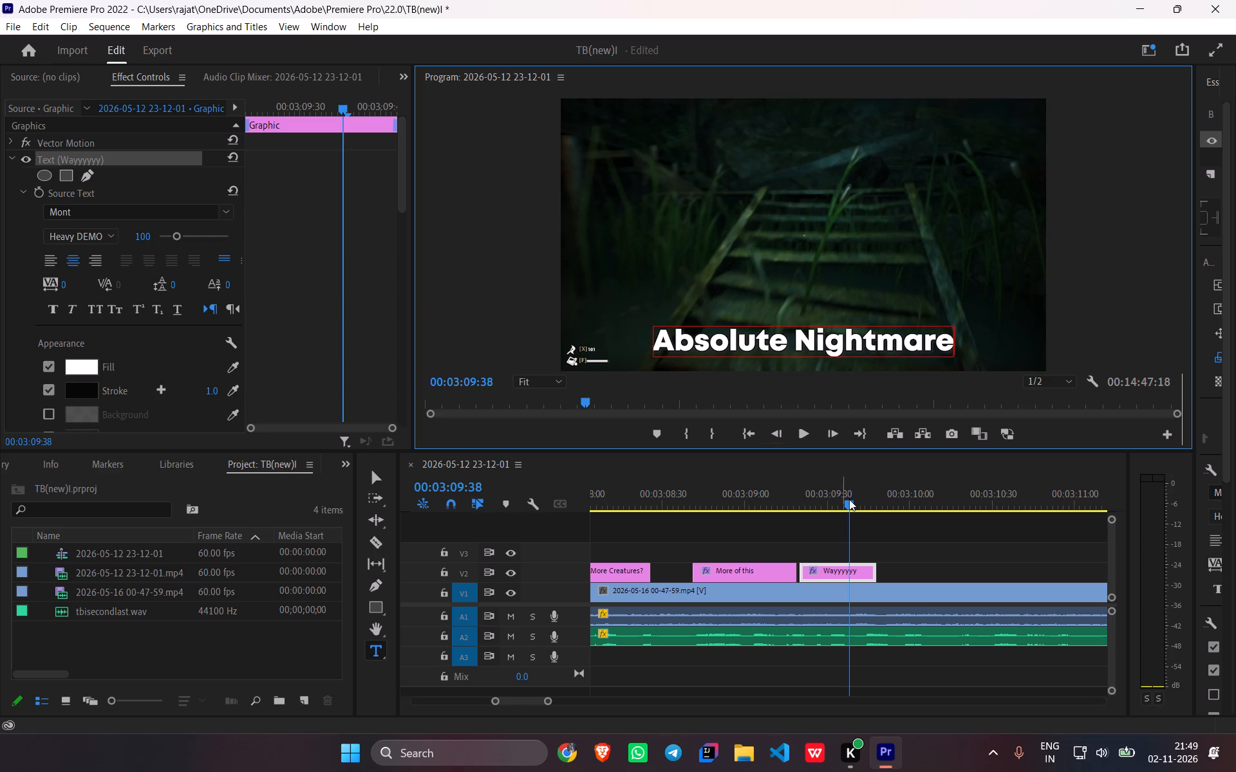
Replay the last two captions and extend the end of "Absolute Nightmare" to about 00:03:10:03.
{"action": "left_click_drag", "start_coordinate": [850, 502], "coordinate": [718, 509]}
{"action": "key", "text": "space"}
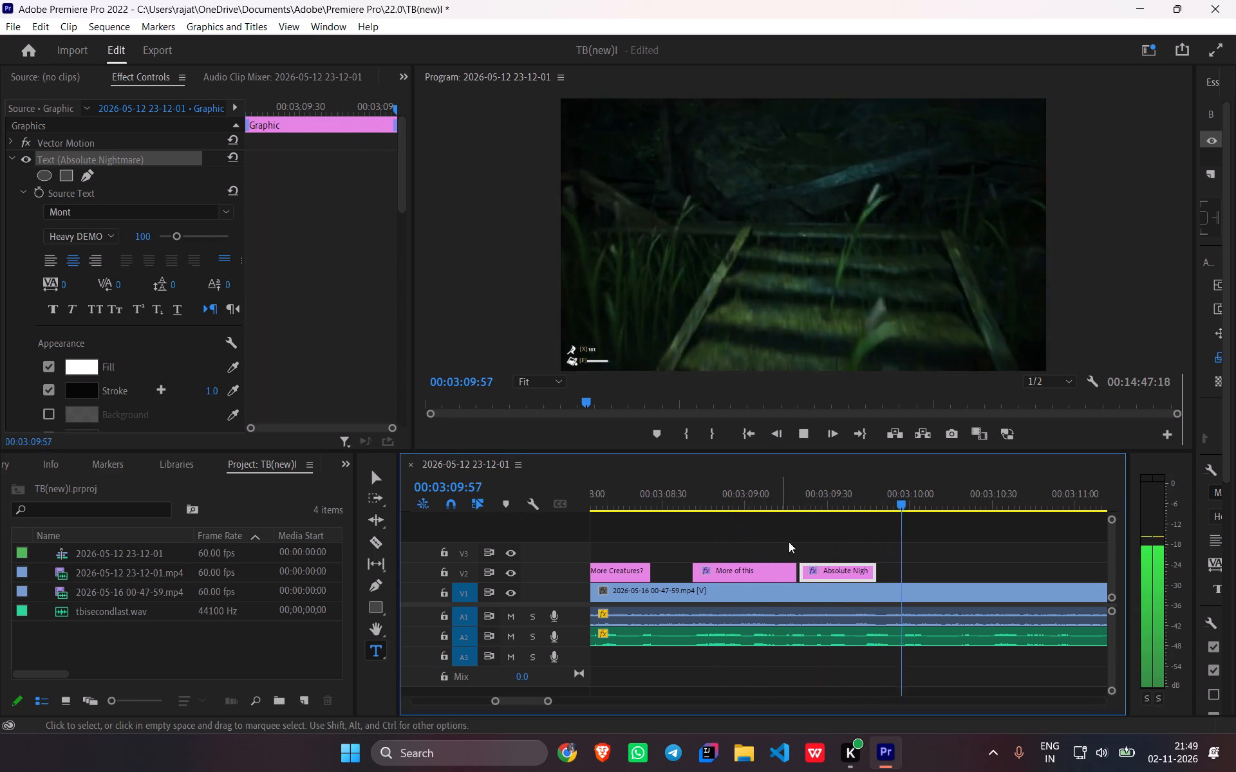
{"action": "key", "text": "space"}
{"action": "left_click_drag", "start_coordinate": [874, 573], "coordinate": [898, 583]}
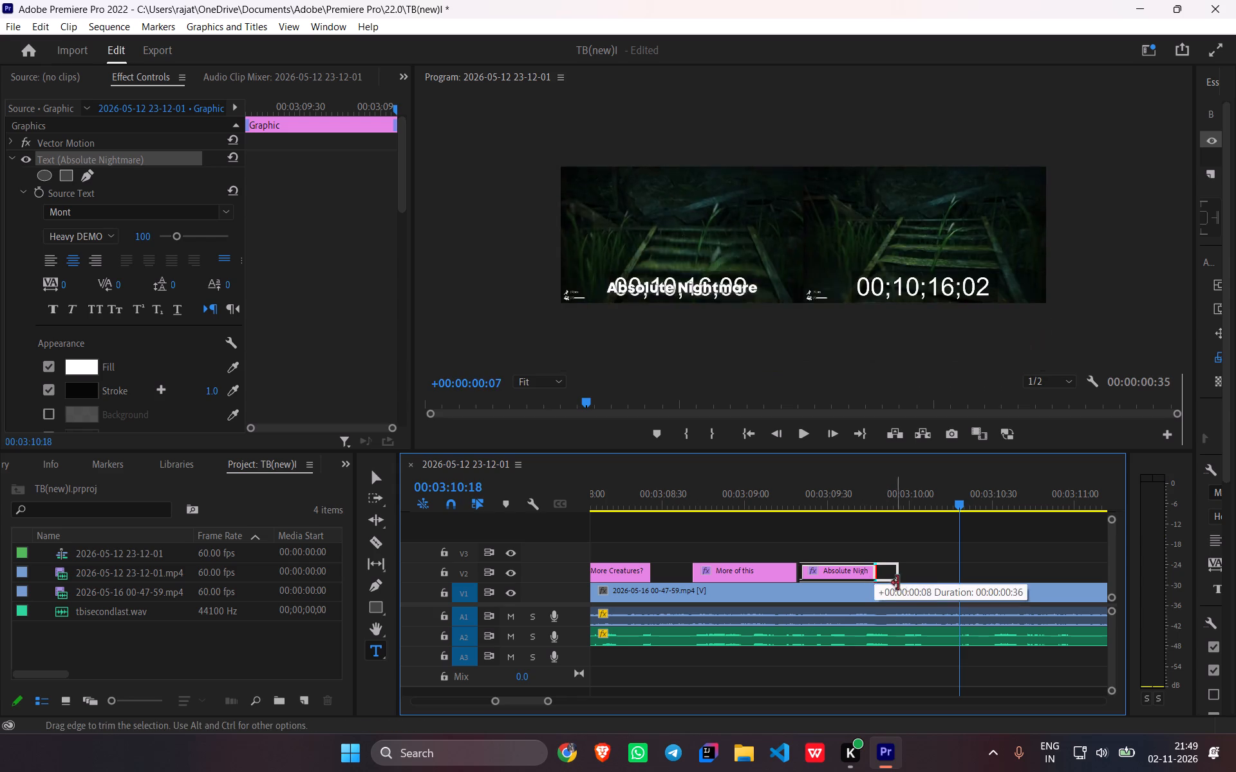
{"action": "left_click_drag", "start_coordinate": [898, 583], "coordinate": [918, 593]}
Add a question mark to the end of the "Absolute Nightmare" caption text.
{"action": "left_click_drag", "start_coordinate": [969, 496], "coordinate": [879, 515]}
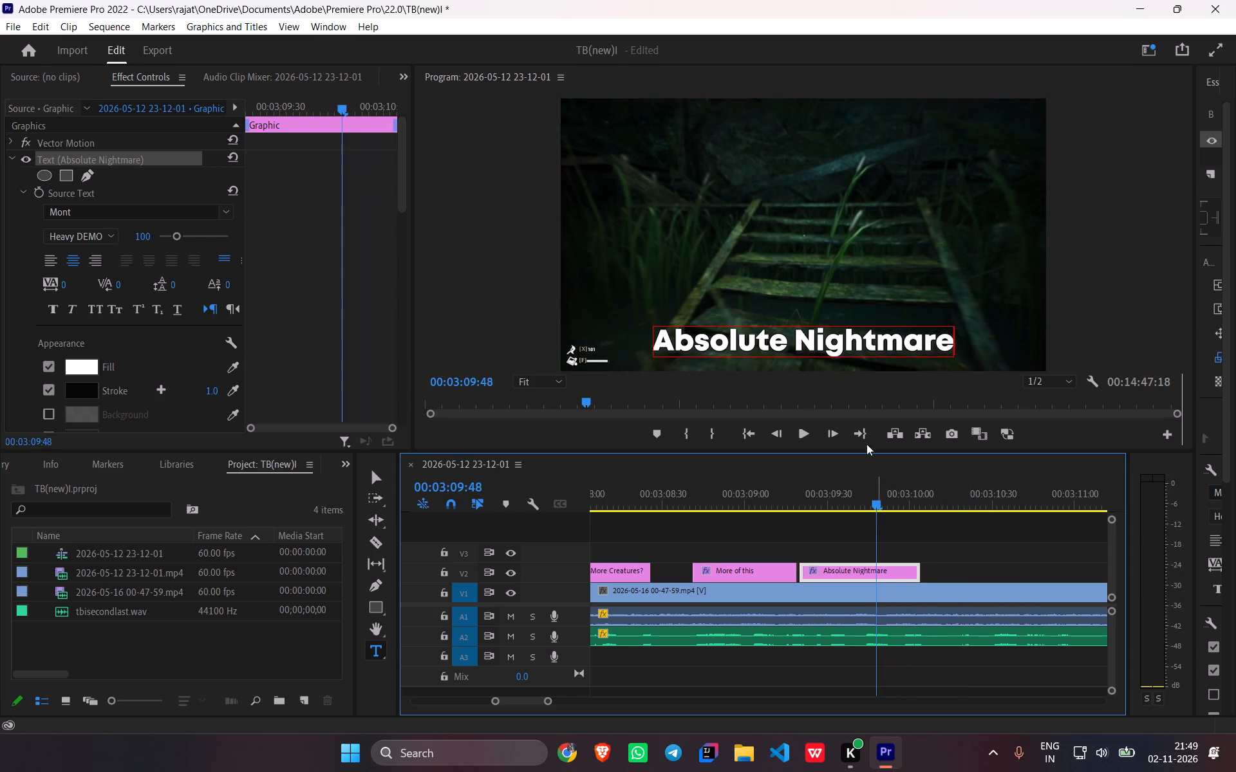
{"action": "left_click", "coordinate": [950, 347]}
{"action": "left_click", "coordinate": [932, 335]}
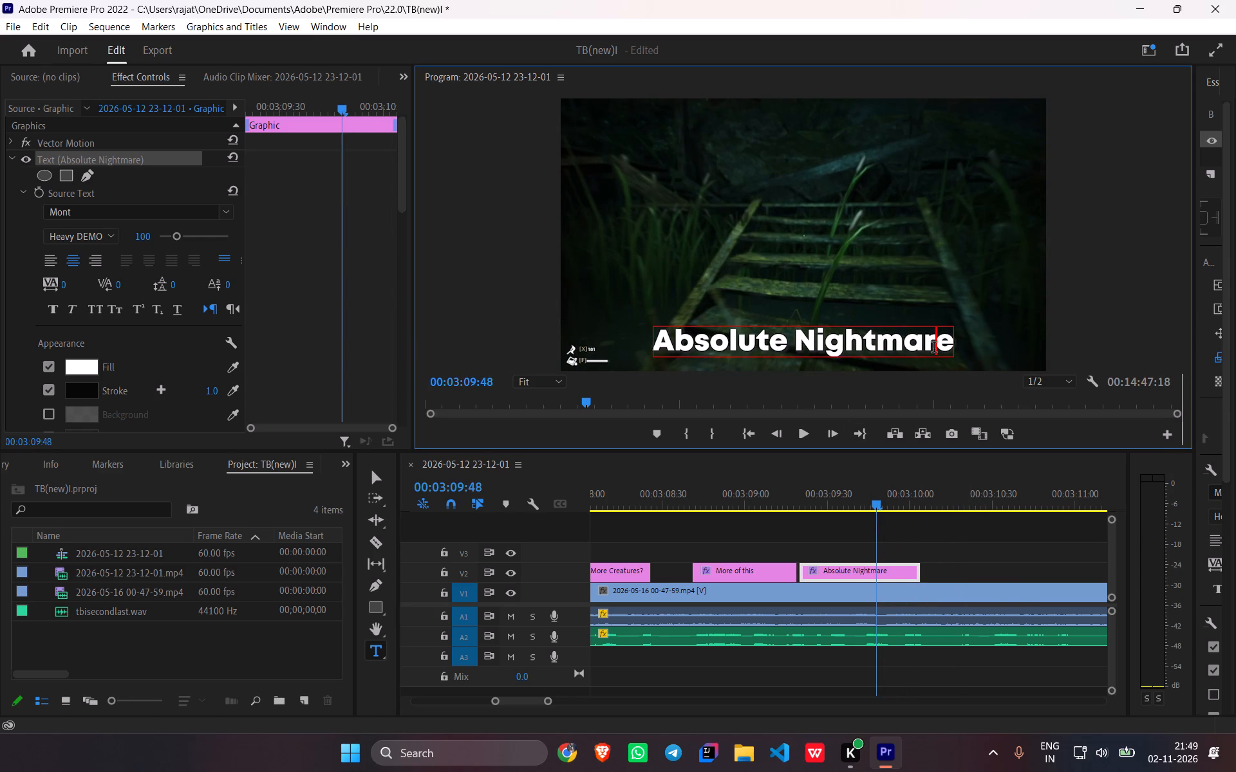
{"action": "key", "text": "Right"}
{"action": "key", "text": "shift+question"}
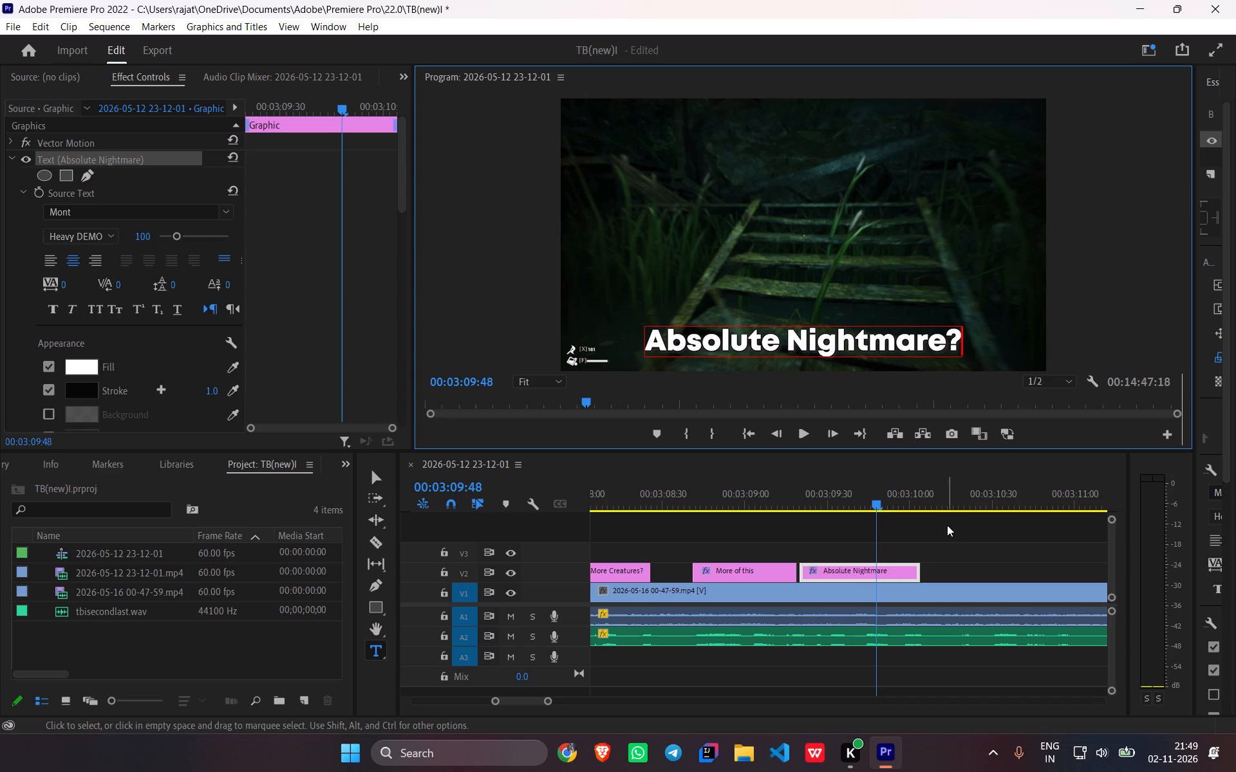
Replay the "More of this" and "Absolute Nightmare?" captions and listen on to about 00:03:13:21 for the next line to caption.
{"action": "left_click_drag", "start_coordinate": [875, 506], "coordinate": [718, 526]}
{"action": "key", "text": "space"}
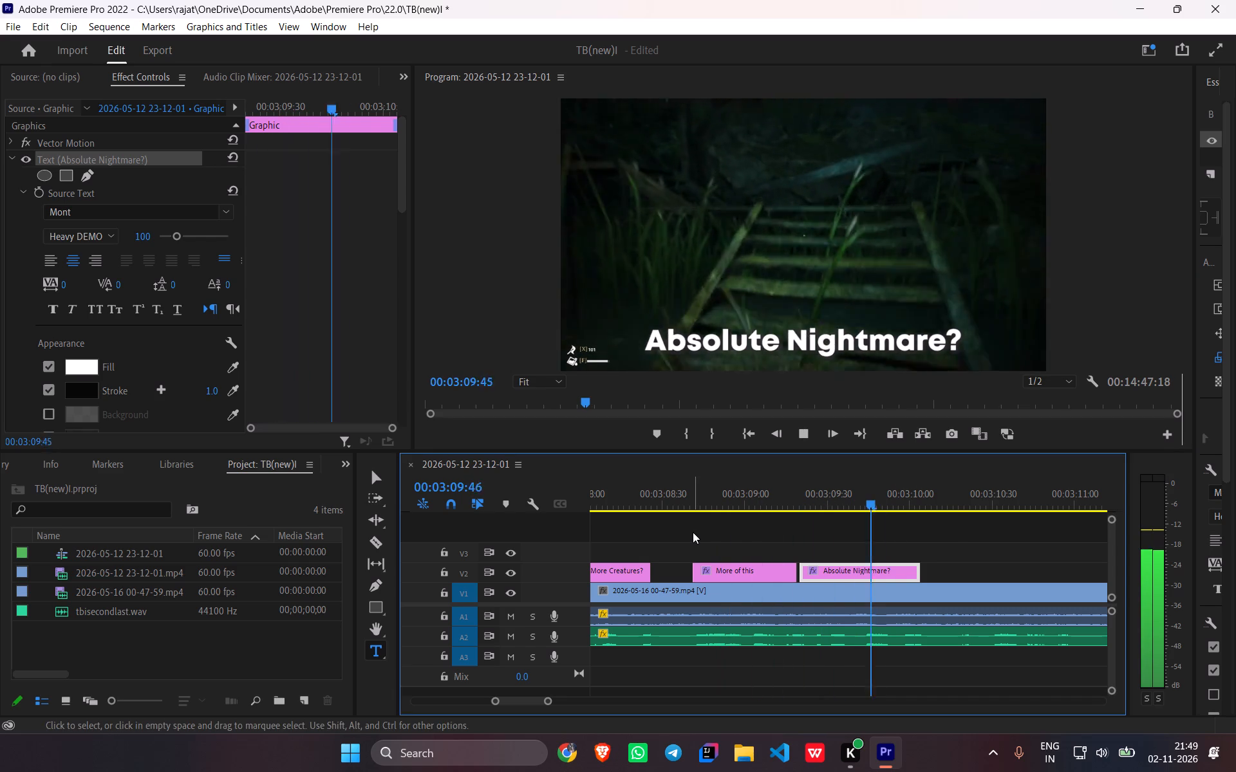
{"action": "key", "text": "space"}
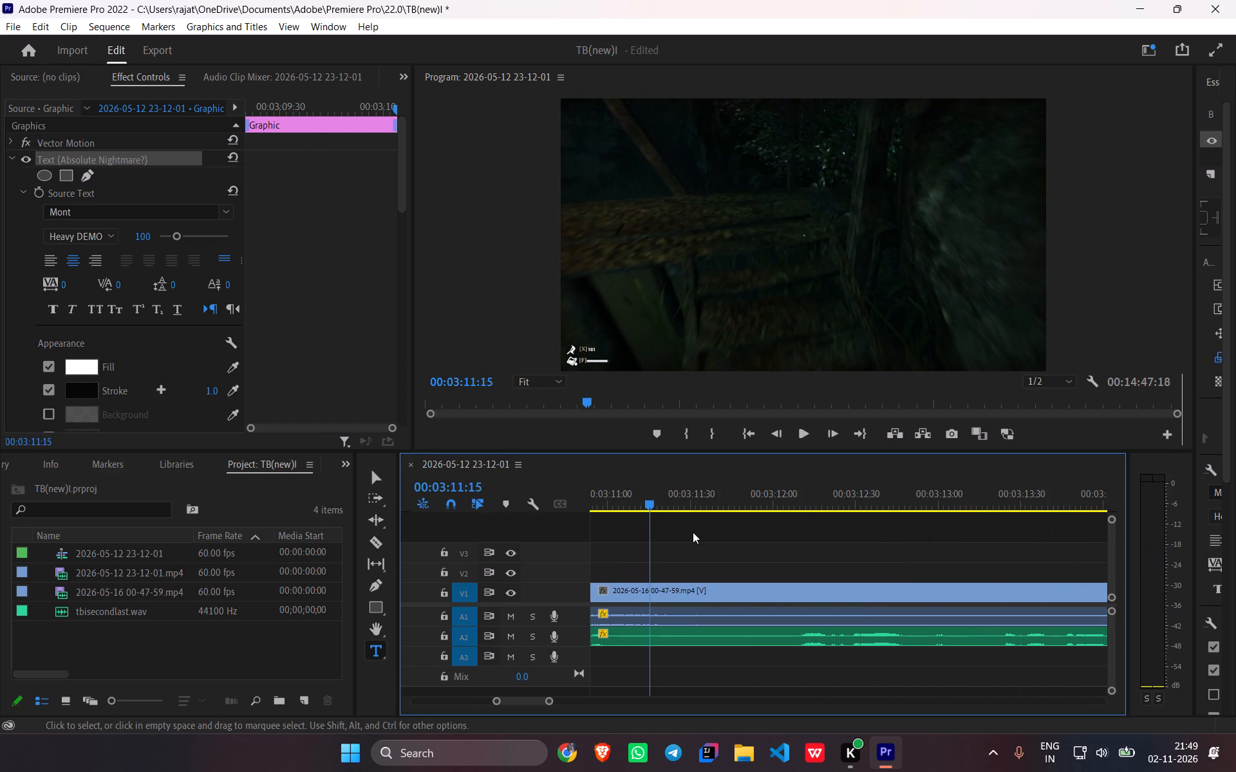
{"action": "scroll", "coordinate": [731, 550], "scroll_direction": "up", "scroll_amount": 11}
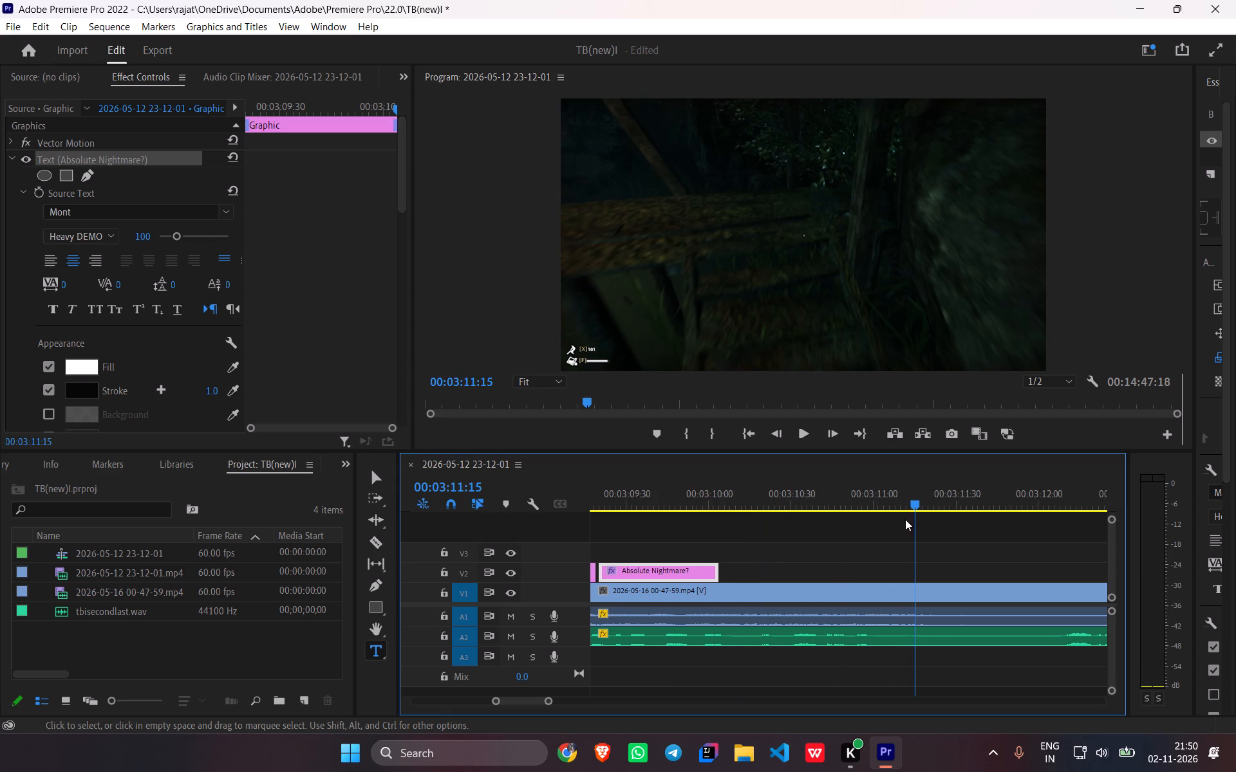
{"action": "left_click_drag", "start_coordinate": [912, 503], "coordinate": [736, 512]}
{"action": "key", "text": "space"}
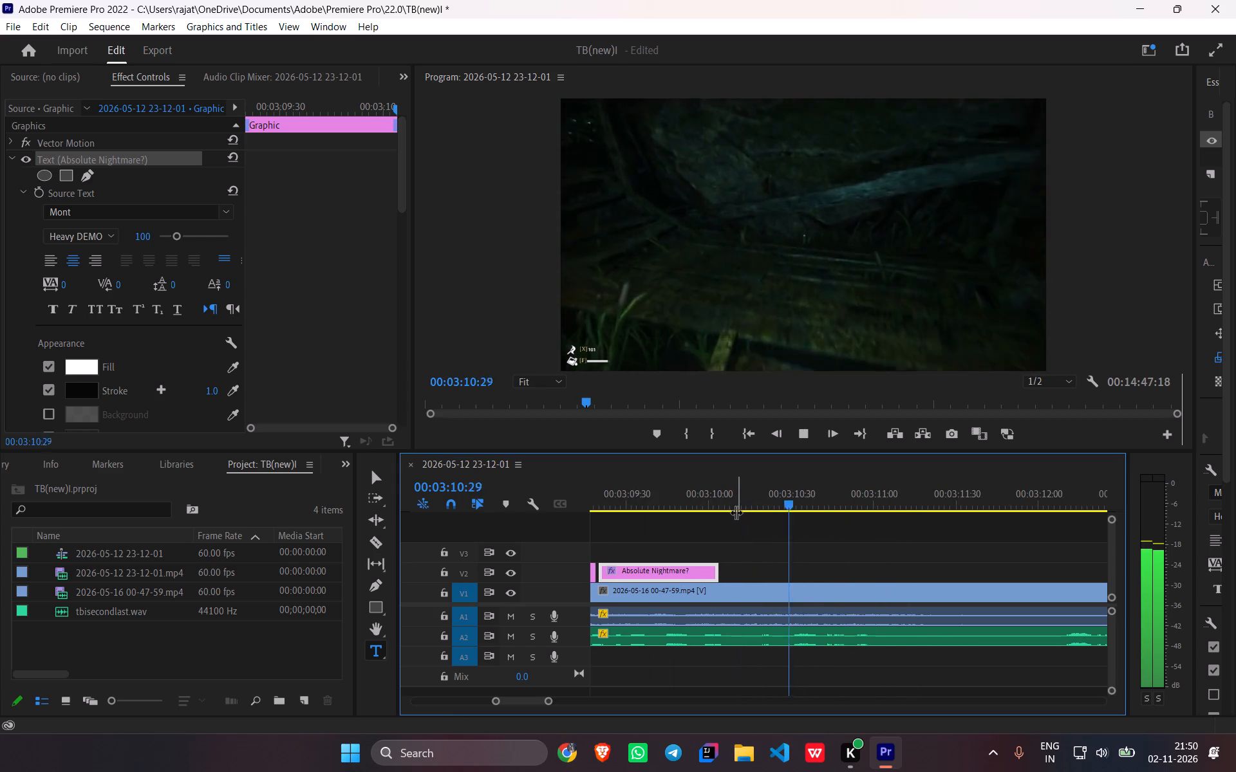
{"action": "key", "text": "space"}
{"action": "left_click_drag", "start_coordinate": [941, 497], "coordinate": [763, 522]}
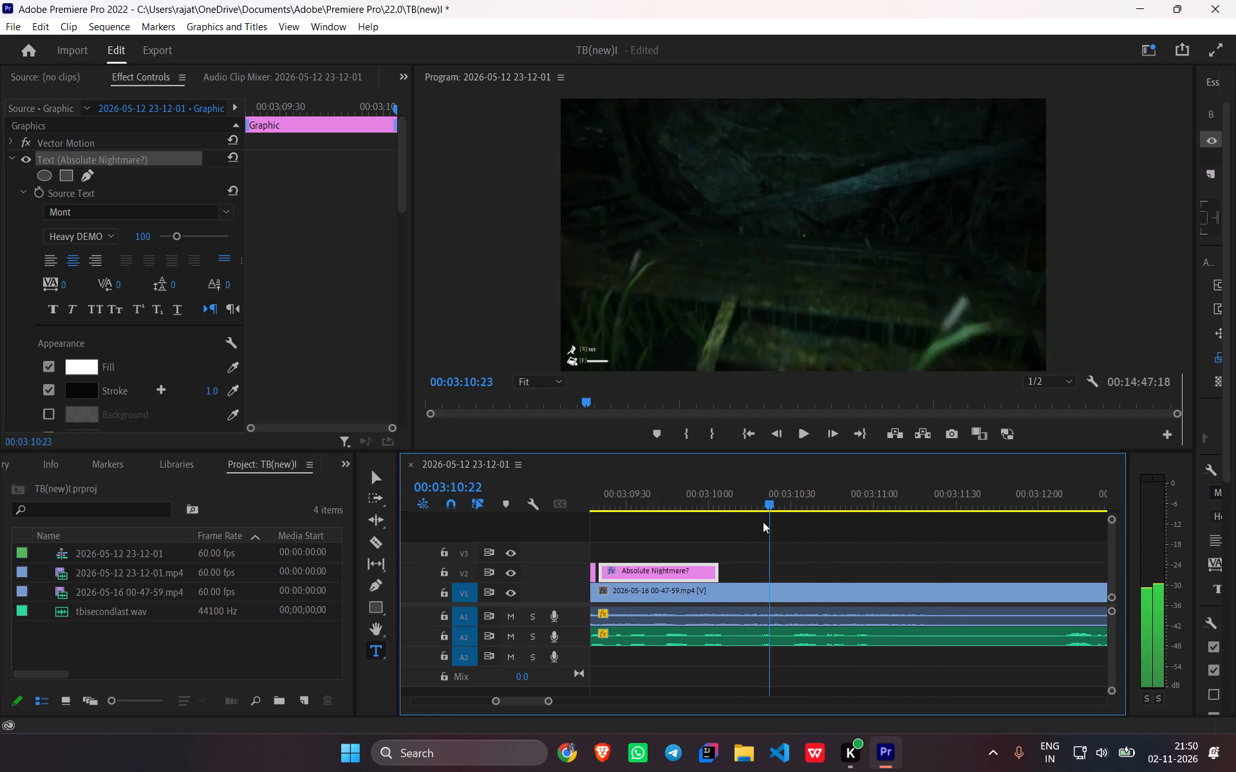
{"action": "left_click_drag", "start_coordinate": [763, 522], "coordinate": [738, 528]}
{"action": "key", "text": "space"}
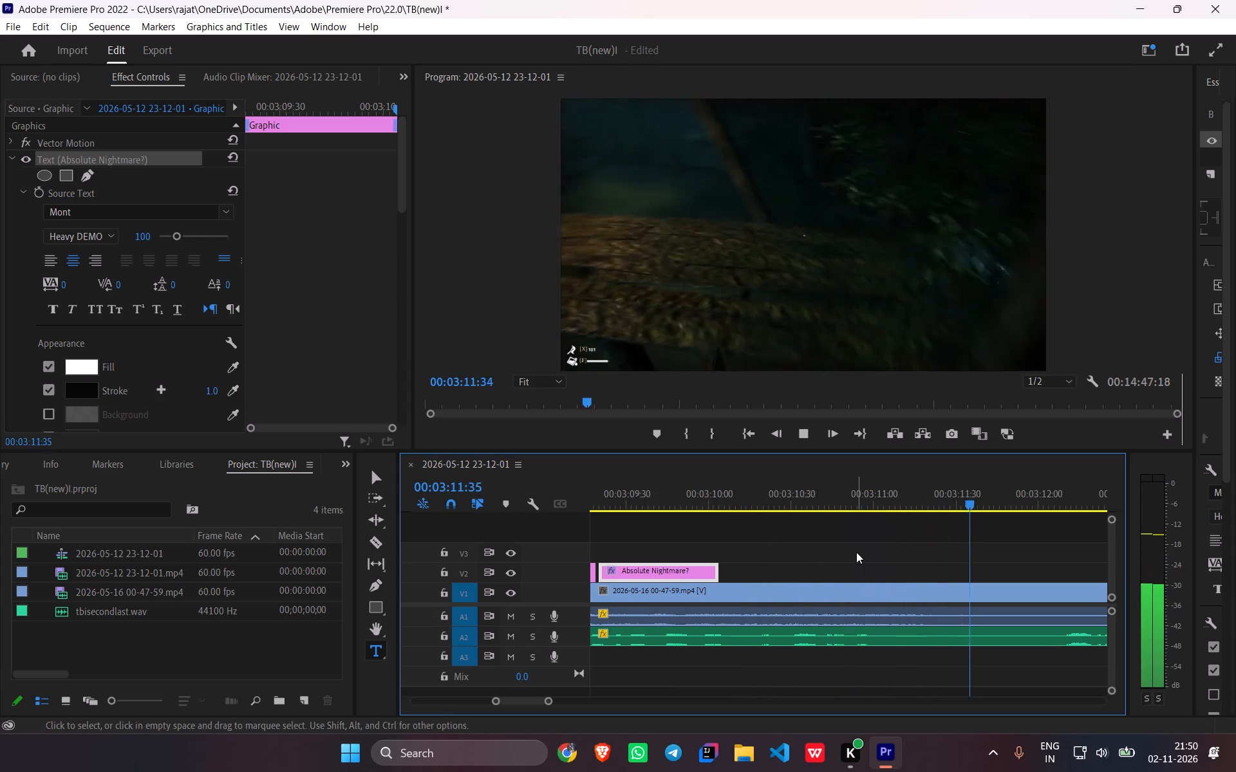
{"action": "key", "text": "space"}
{"action": "scroll", "coordinate": [896, 609], "scroll_direction": "up", "scroll_amount": 4}
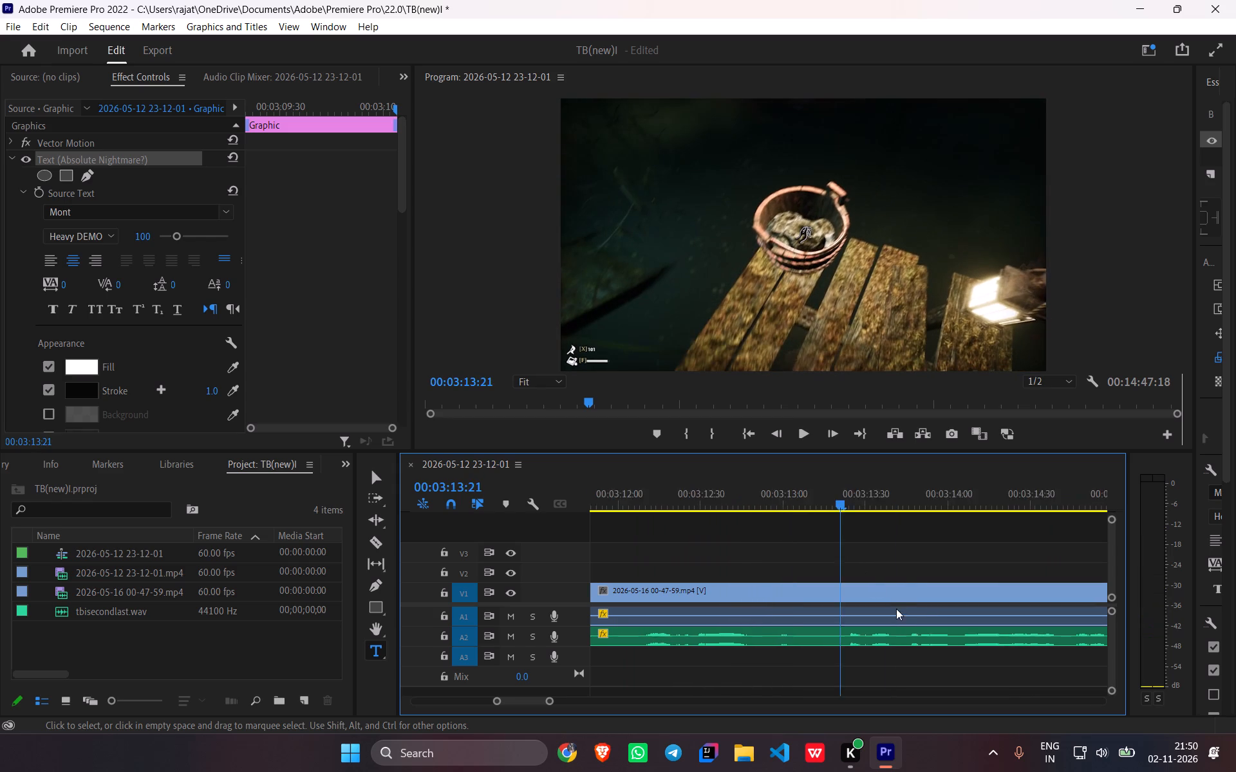
Paste a caption copy on V2 at 00:03:12:10, where the spoken line starts, and extend its end to about 00:03:12:55.
{"action": "left_click_drag", "start_coordinate": [889, 511], "coordinate": [705, 526]}
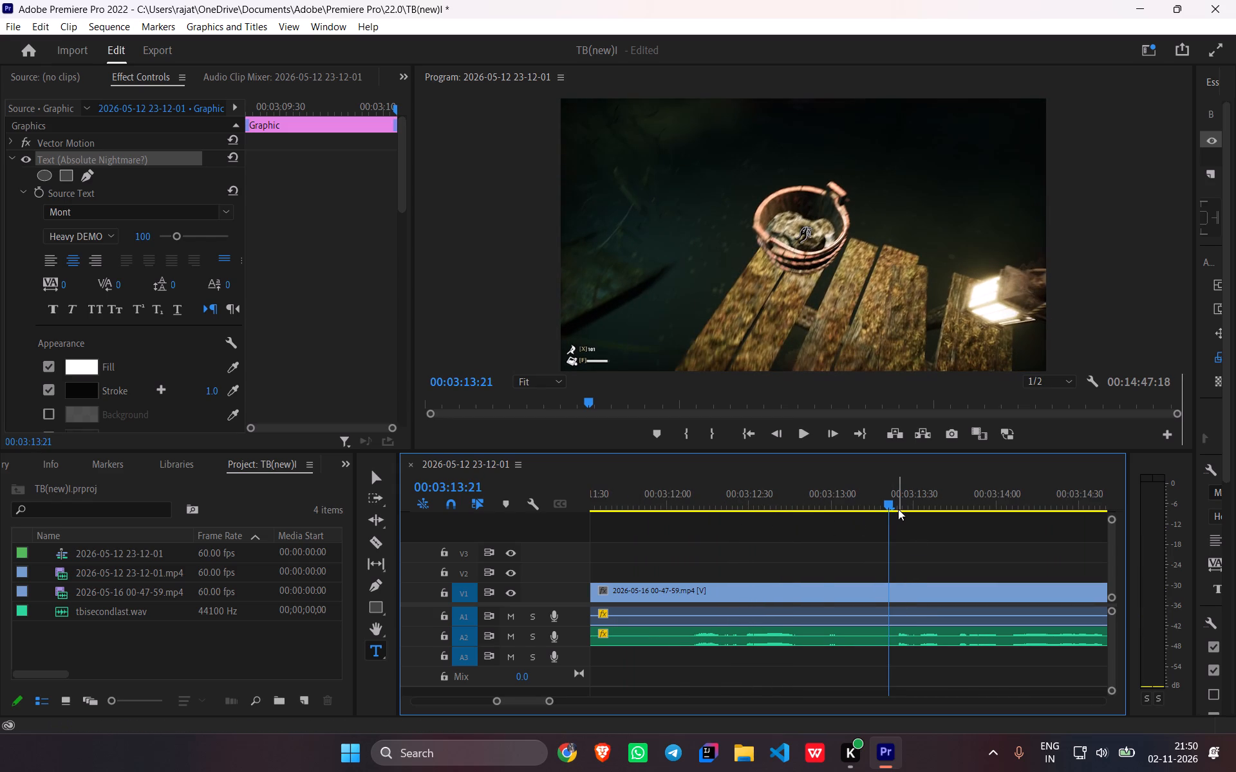
{"action": "left_click_drag", "start_coordinate": [888, 505], "coordinate": [693, 537]}
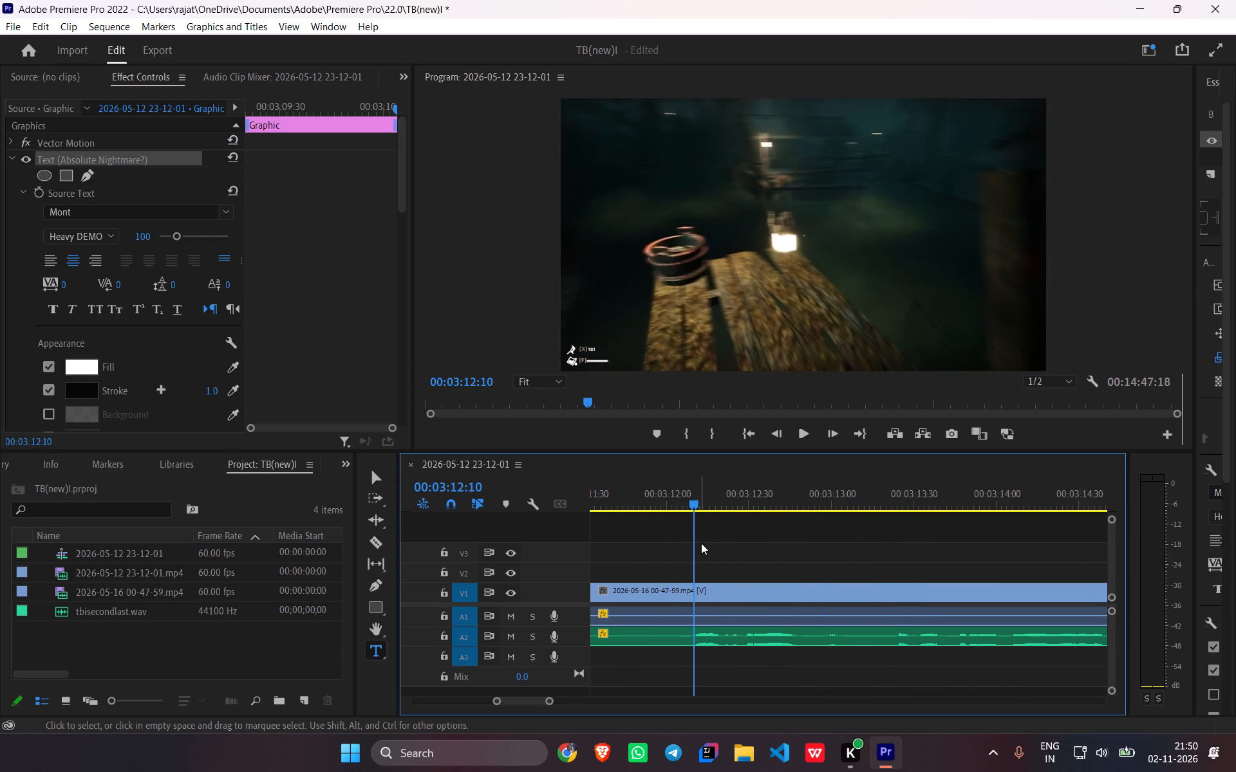
{"action": "key", "text": "ctrl+v"}
{"action": "left_click_drag", "start_coordinate": [767, 574], "coordinate": [793, 576]}
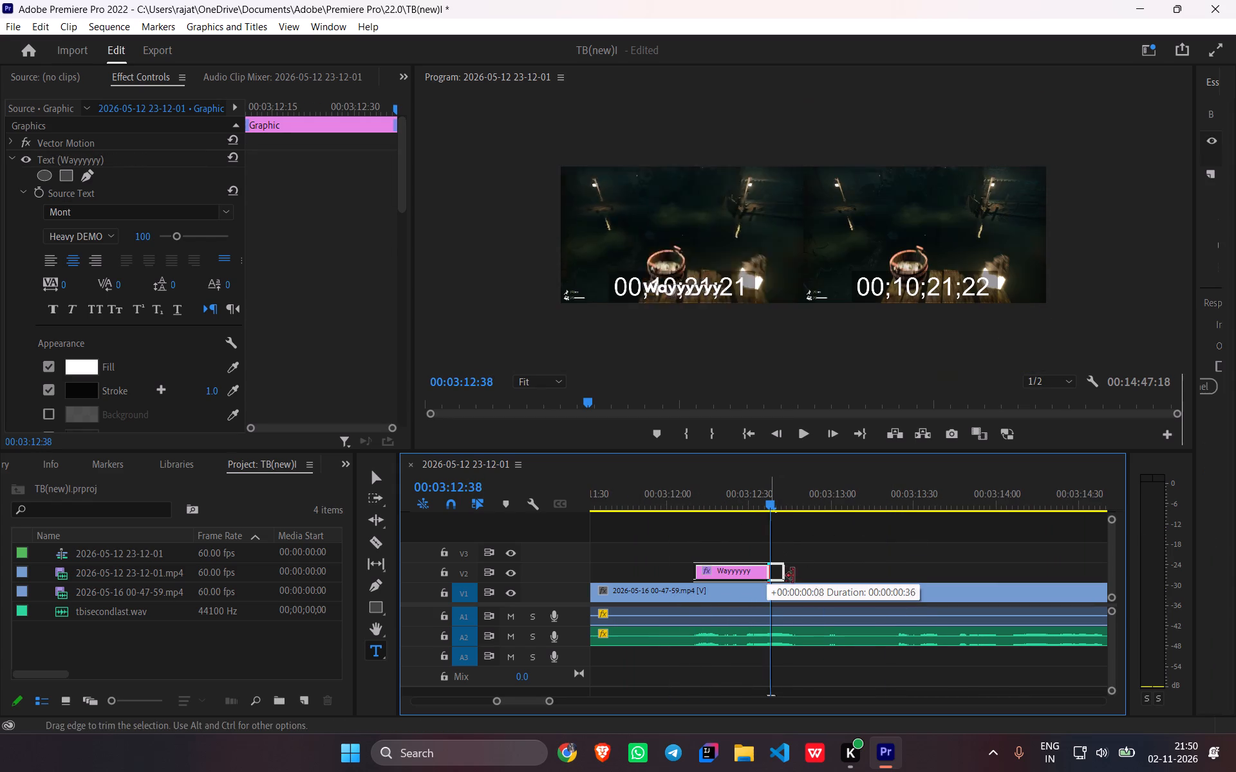
{"action": "left_click_drag", "start_coordinate": [793, 576], "coordinate": [818, 580]}
Set the text of the caption copy at 00:03:12:10 to "Just How....".
{"action": "double_click", "coordinate": [805, 352]}
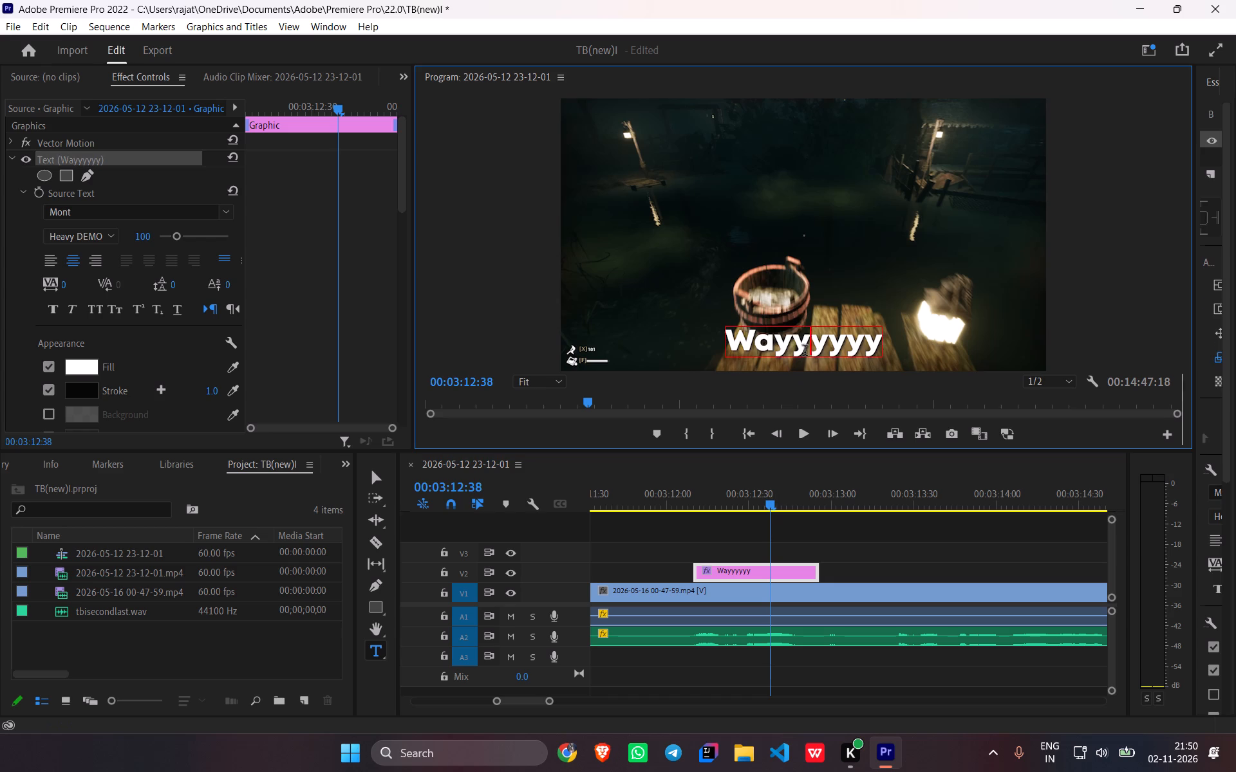
{"action": "type", "text": "Just How...."}
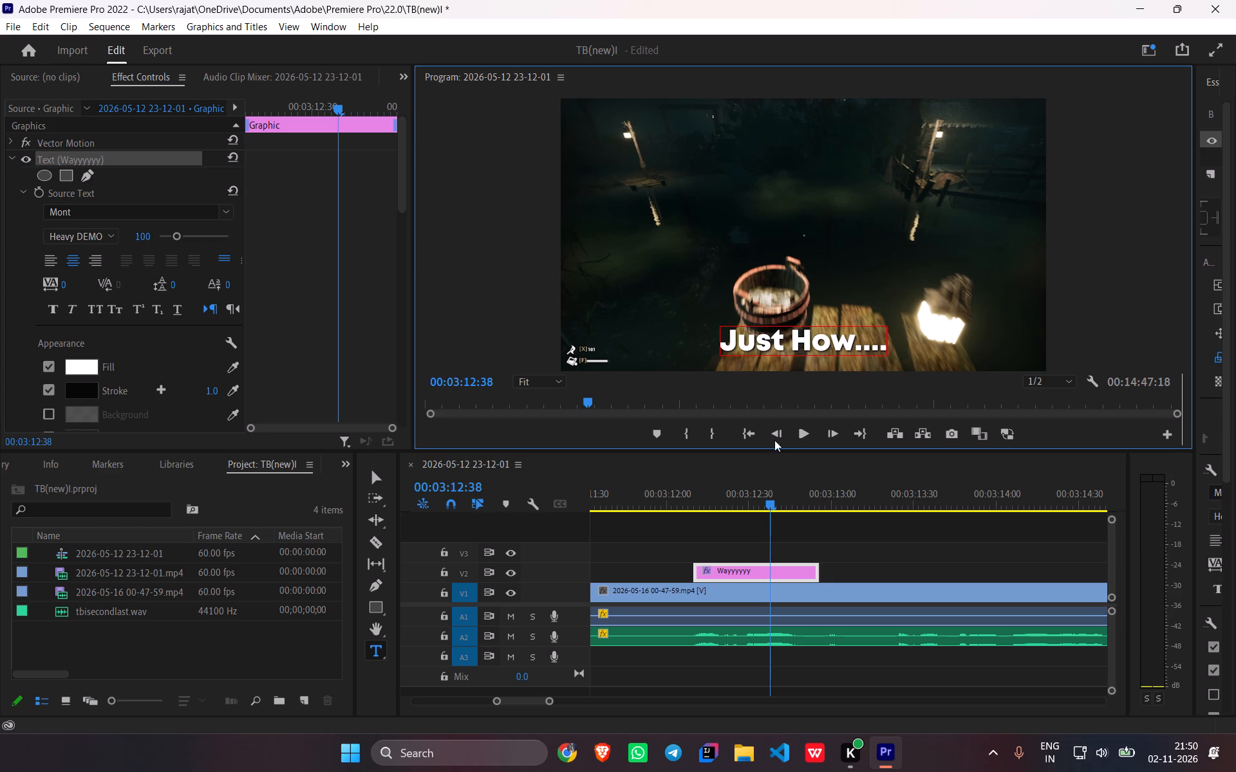
Play on past "Just How....", paste a caption copy on V2 at about 00:03:13:23 and extend its end to about 00:03:13:58.
{"action": "left_click_drag", "start_coordinate": [772, 504], "coordinate": [673, 512]}
{"action": "key", "text": "space"}
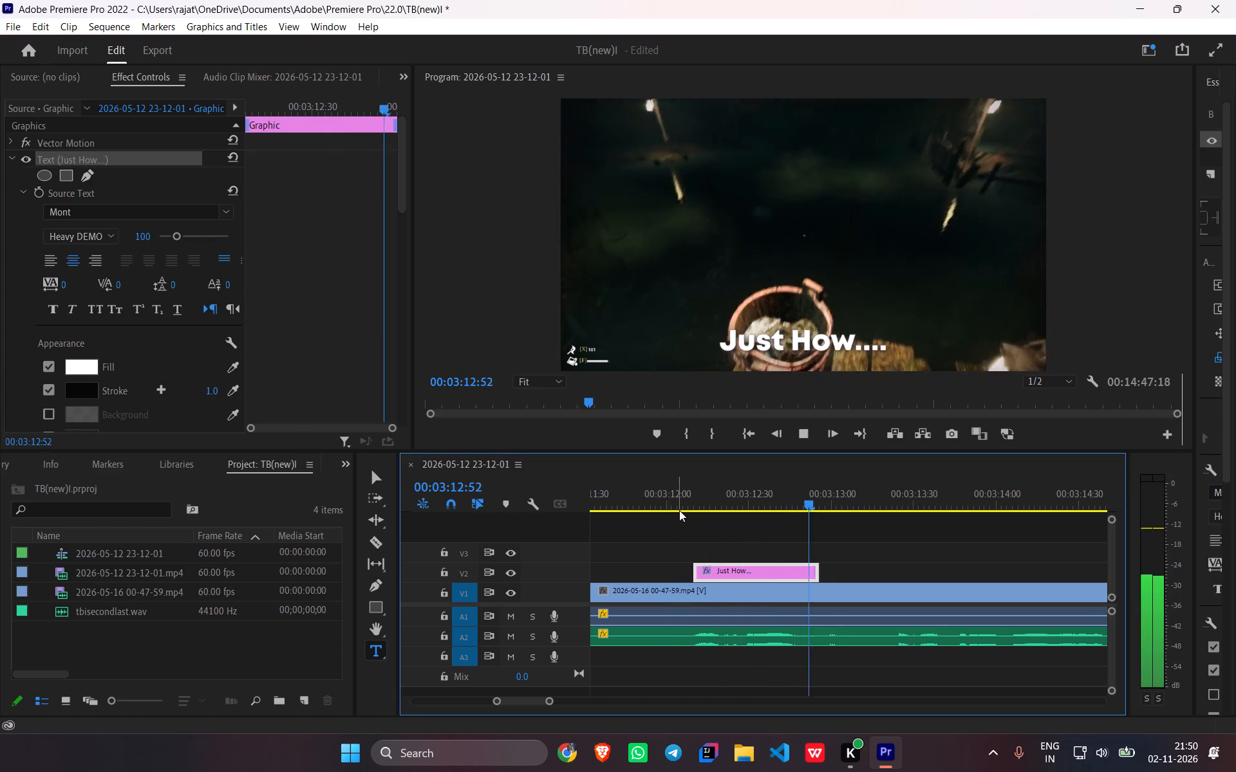
{"action": "key", "text": "space"}
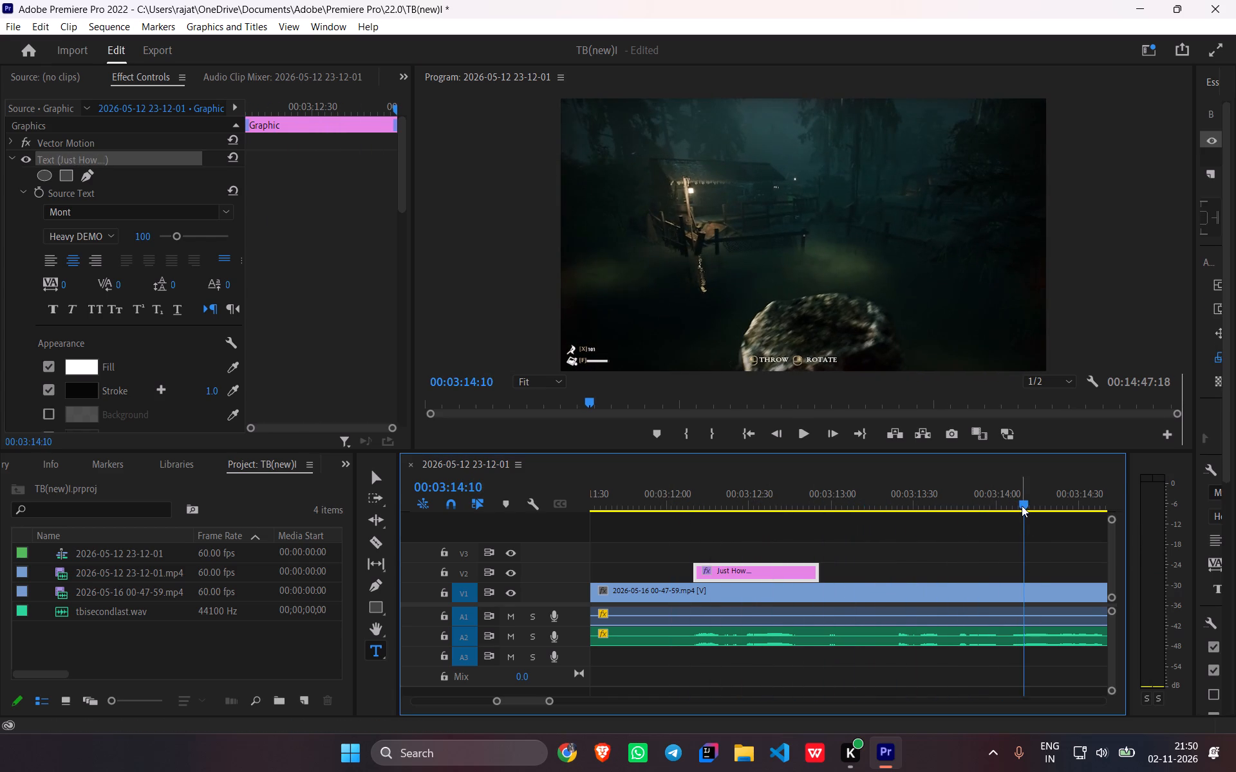
{"action": "left_click_drag", "start_coordinate": [1022, 506], "coordinate": [892, 537]}
{"action": "key", "text": "ctrl+v"}
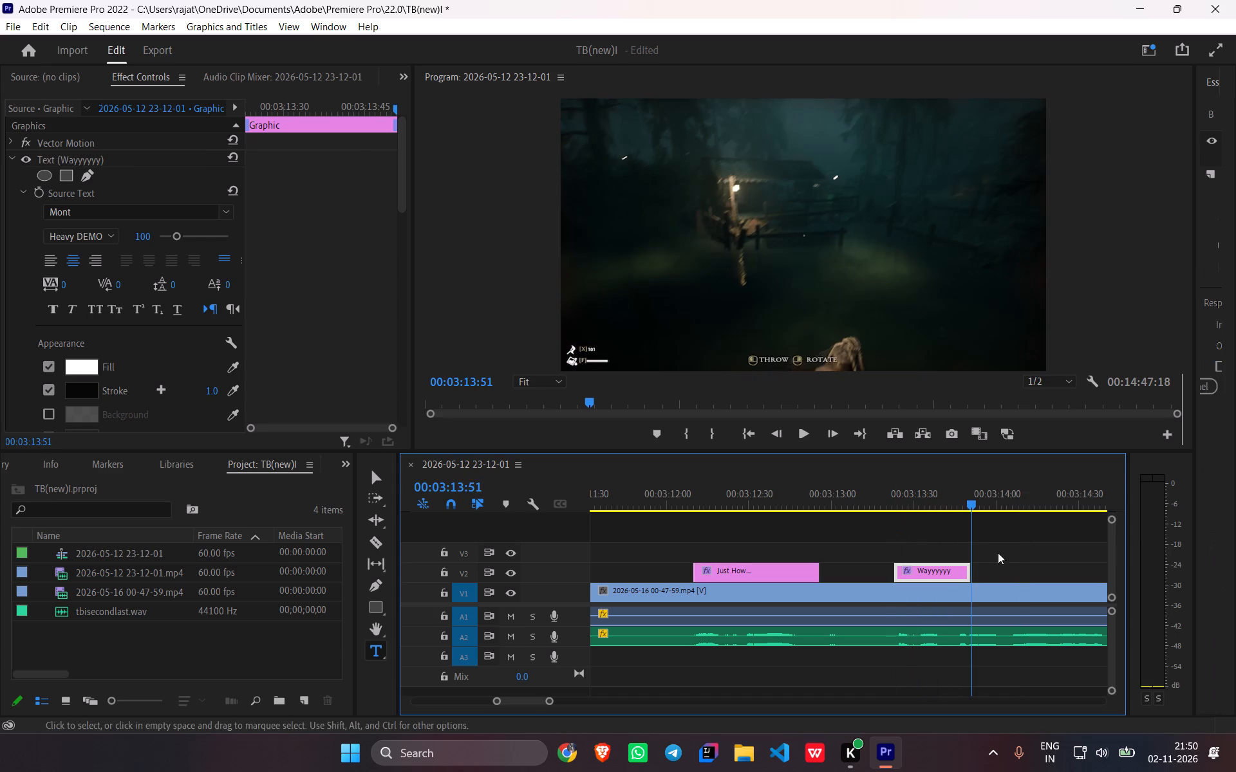
{"action": "left_click_drag", "start_coordinate": [969, 580], "coordinate": [991, 580]}
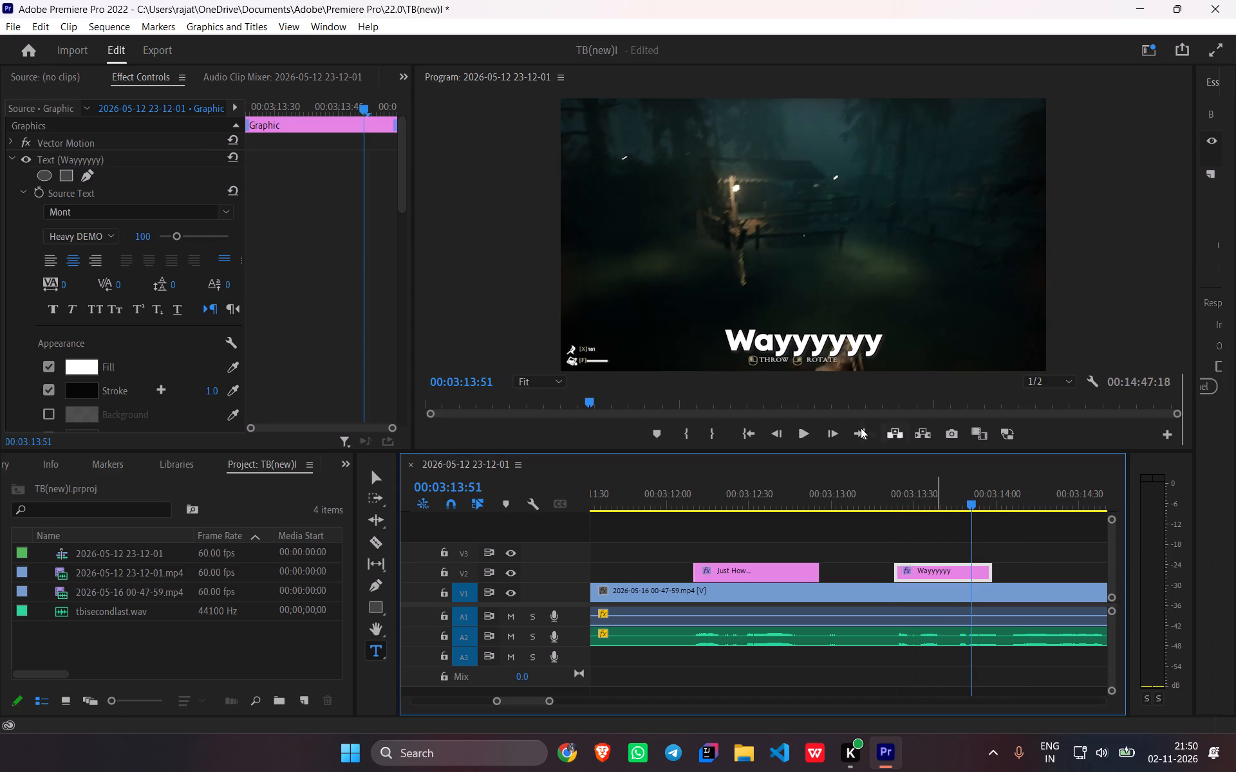
Set the text of the caption copy at 00:03:13:23 to "Gawd...".
{"action": "double_click", "coordinate": [801, 340]}
{"action": "type", "text": "Gawd"}
{"action": "key", "text": "period"}
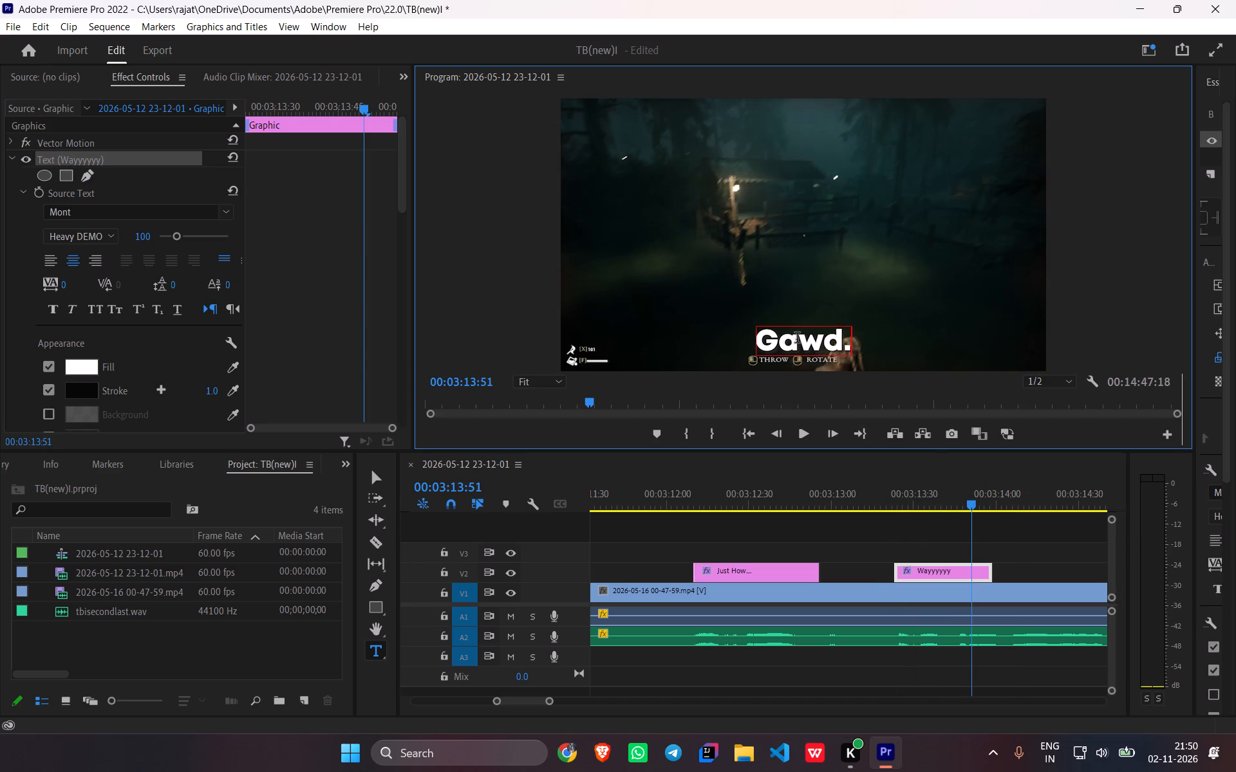
{"action": "key", "text": "period"}
{"action": "key", "text": "period"}
Play past the "Gawd..." caption to hear the next line and paste a caption copy on V2 at 00:03:14:00.
{"action": "left_click_drag", "start_coordinate": [978, 494], "coordinate": [878, 513]}
{"action": "key", "text": "space"}
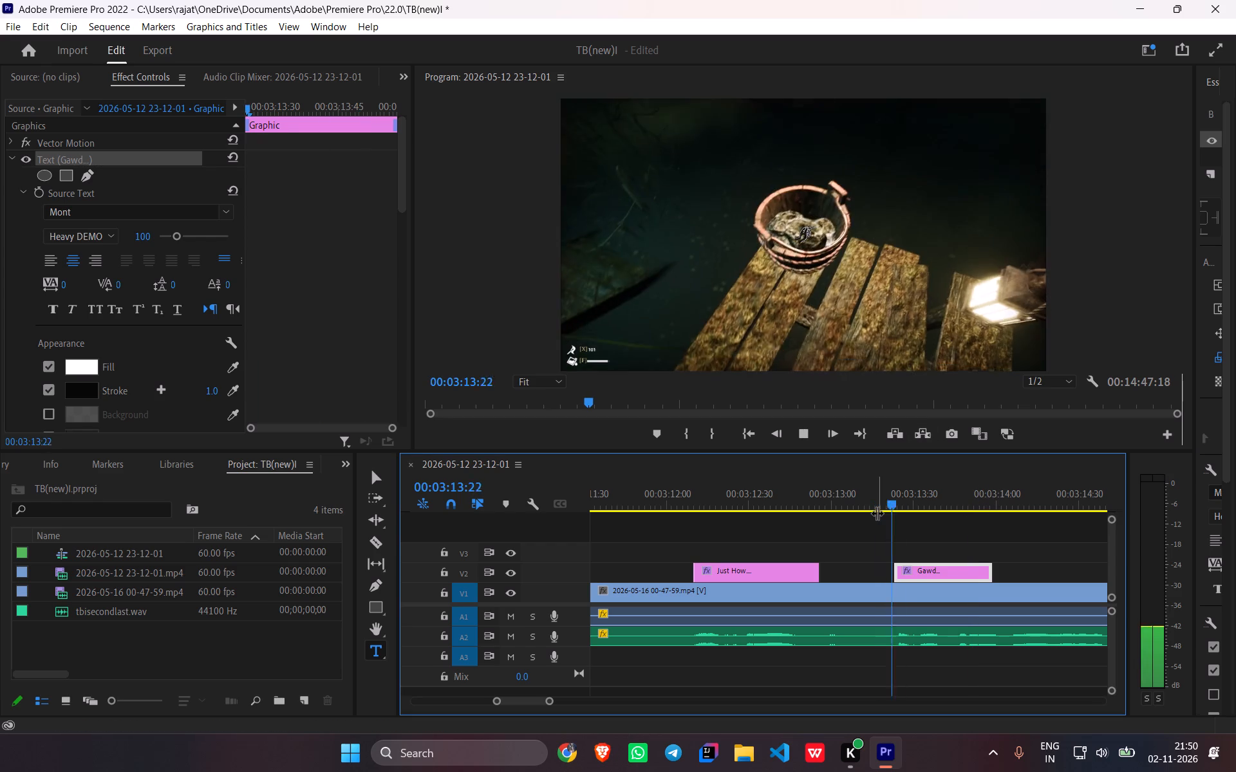
{"action": "key", "text": "space"}
{"action": "key", "text": "space"}
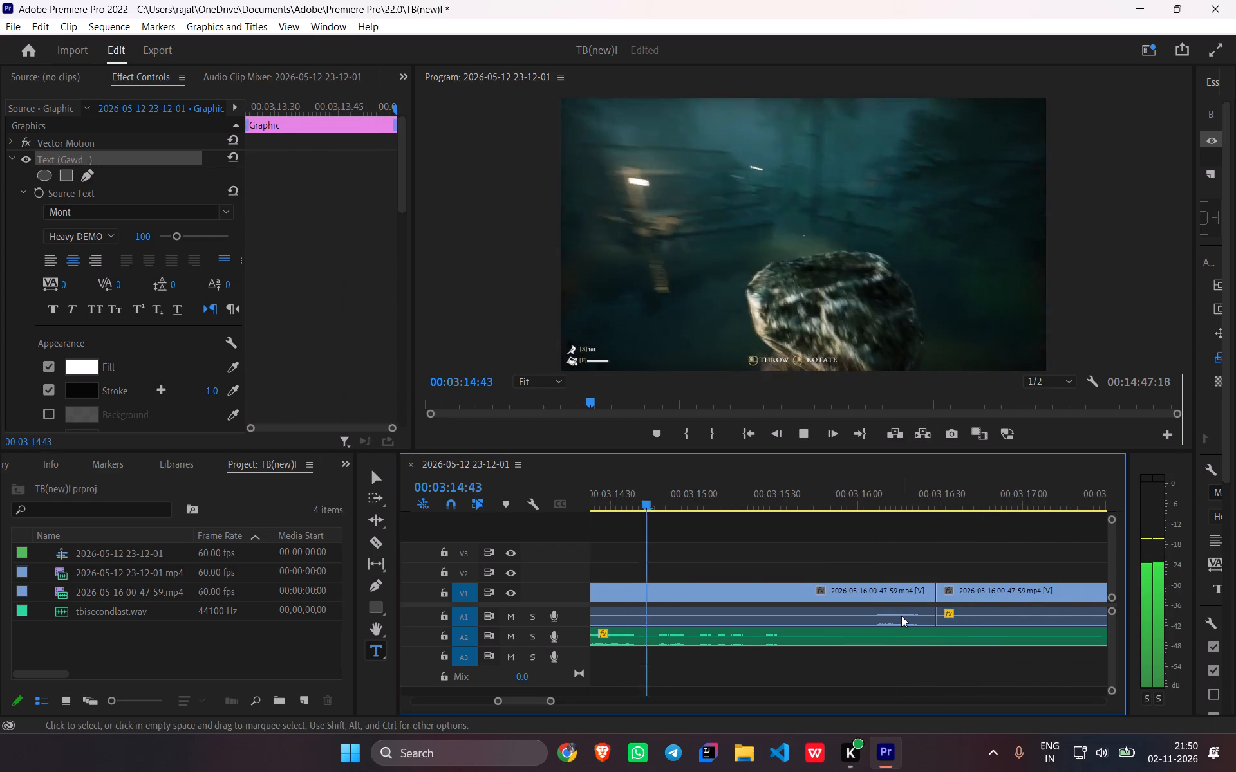
{"action": "scroll", "coordinate": [901, 616], "scroll_direction": "down", "scroll_amount": 1}
{"action": "key", "text": "space"}
{"action": "scroll", "coordinate": [901, 616], "scroll_direction": "up", "scroll_amount": 3}
{"action": "scroll", "coordinate": [928, 493], "scroll_direction": "up", "scroll_amount": 4}
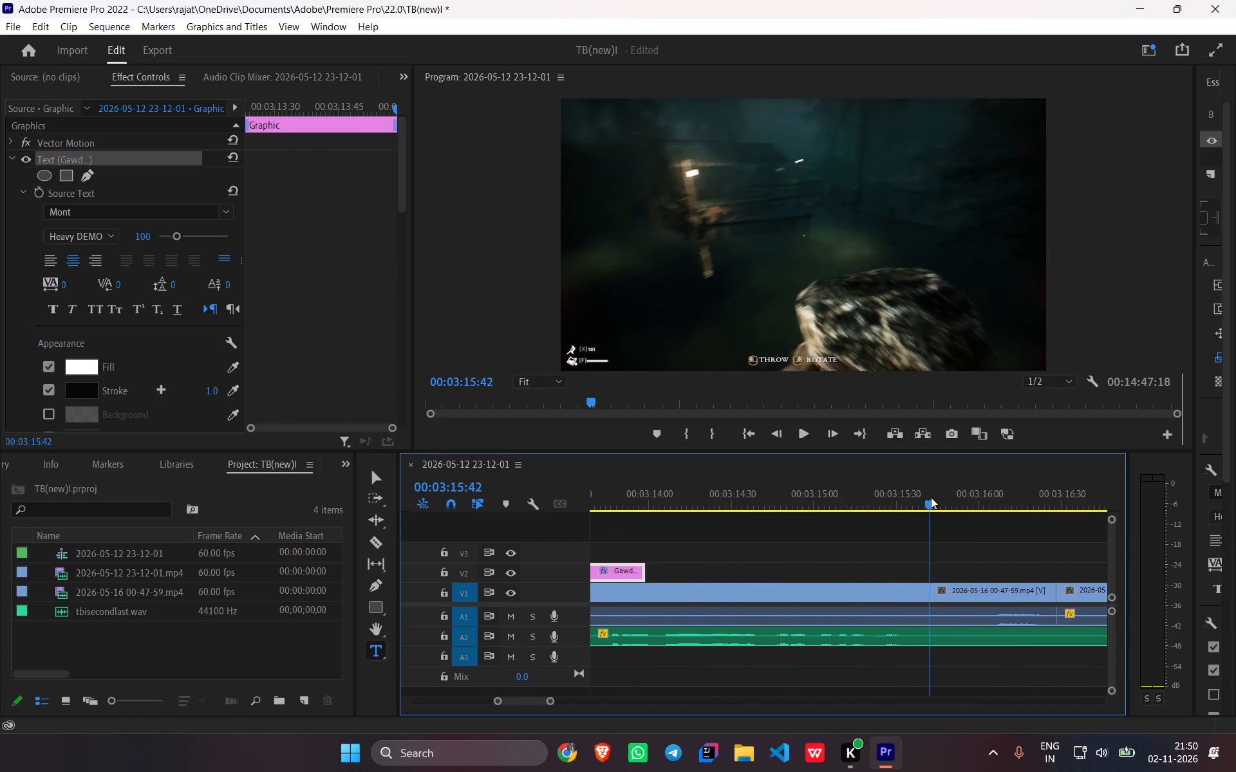
{"action": "left_click_drag", "start_coordinate": [951, 506], "coordinate": [635, 558]}
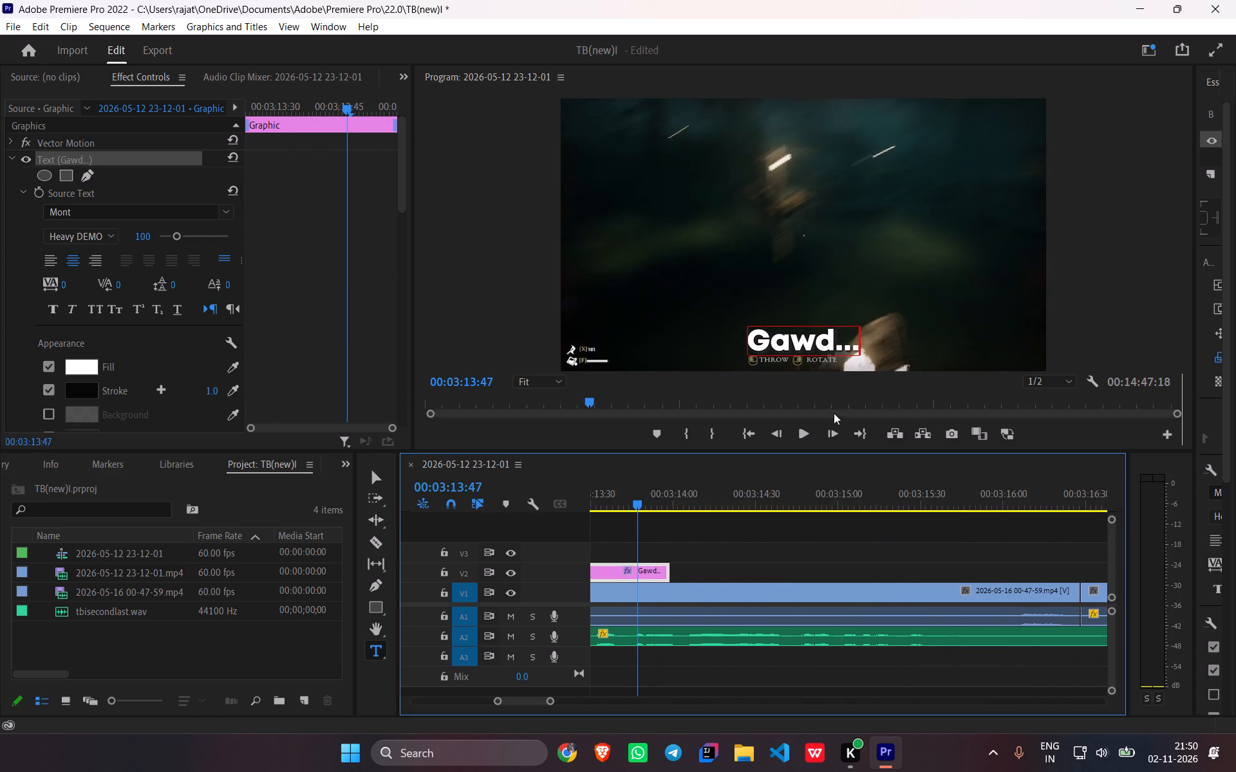
{"action": "left_click_drag", "start_coordinate": [635, 508], "coordinate": [668, 528]}
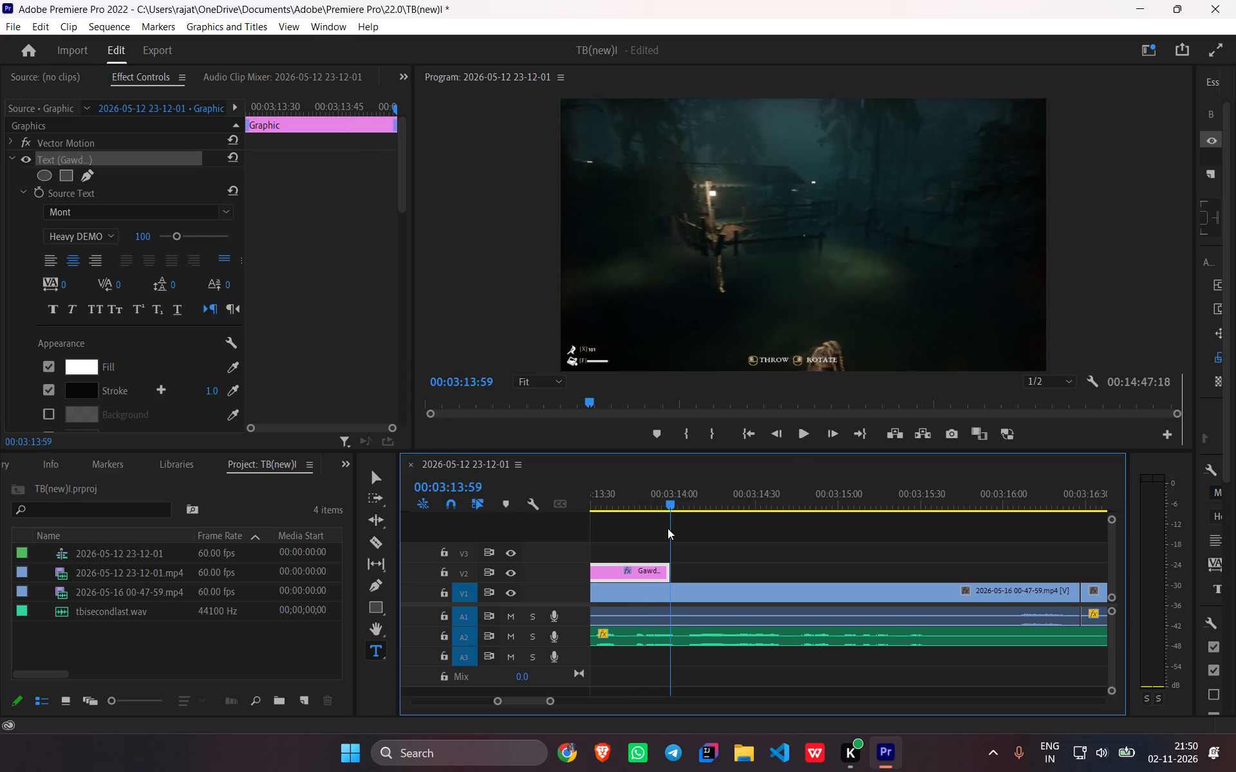
{"action": "left_click_drag", "start_coordinate": [668, 528], "coordinate": [671, 535]}
{"action": "key", "text": "ctrl+v"}
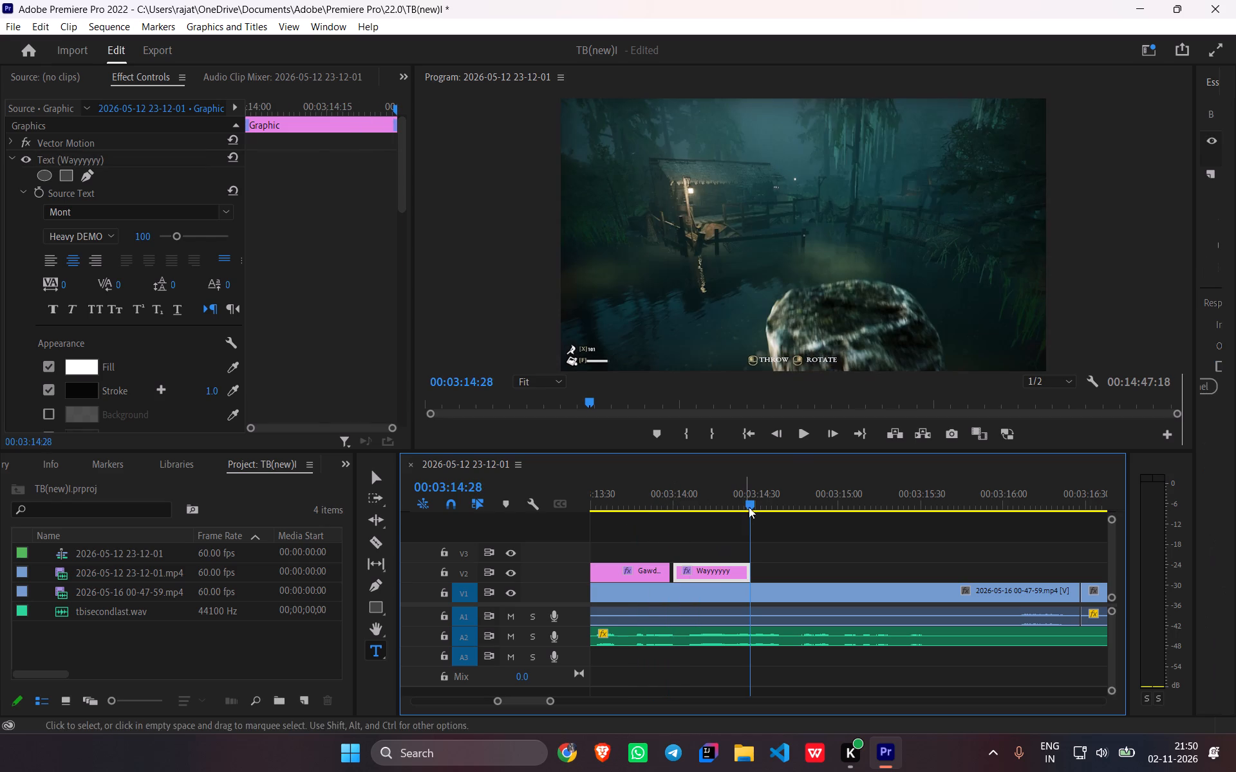
Set the caption copy at 00:03:14:00 to read "Just How many" and extend its end to about 00:03:14:36.
{"action": "left_click_drag", "start_coordinate": [754, 497], "coordinate": [732, 509]}
{"action": "double_click", "coordinate": [792, 353]}
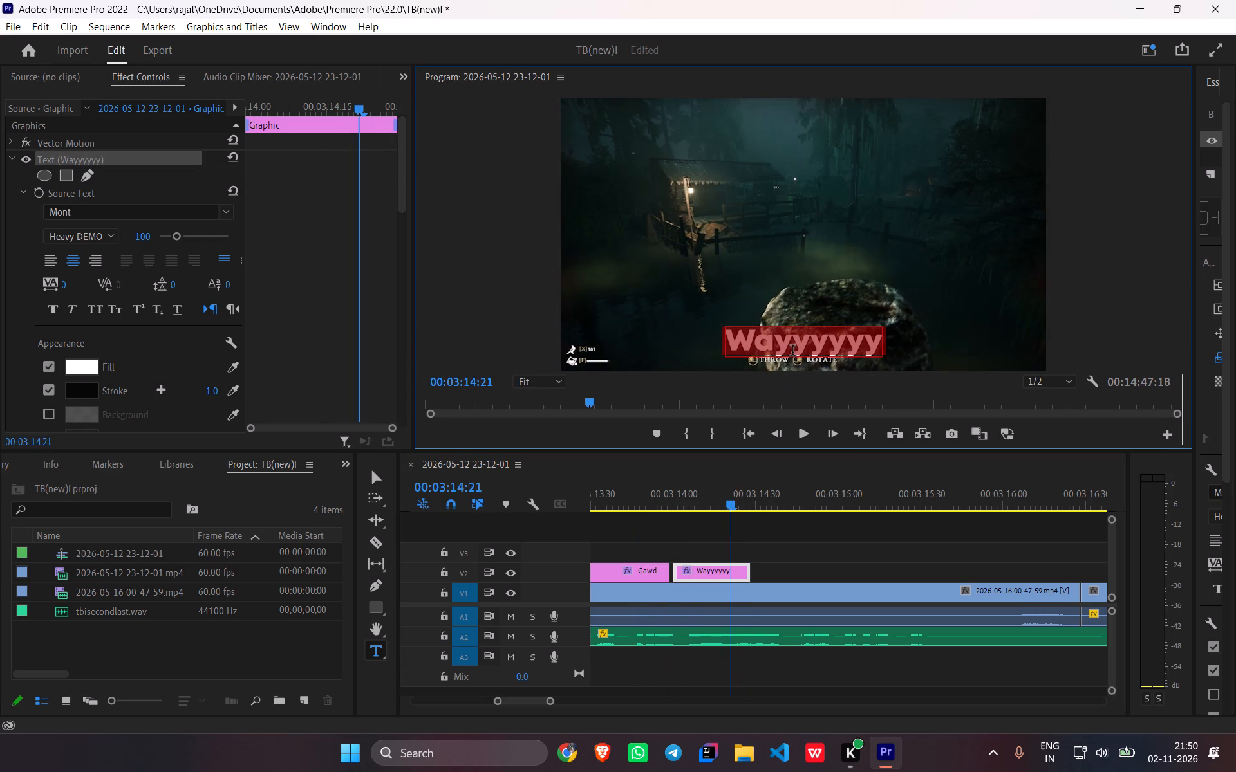
{"action": "type", "text": "Just How man"}
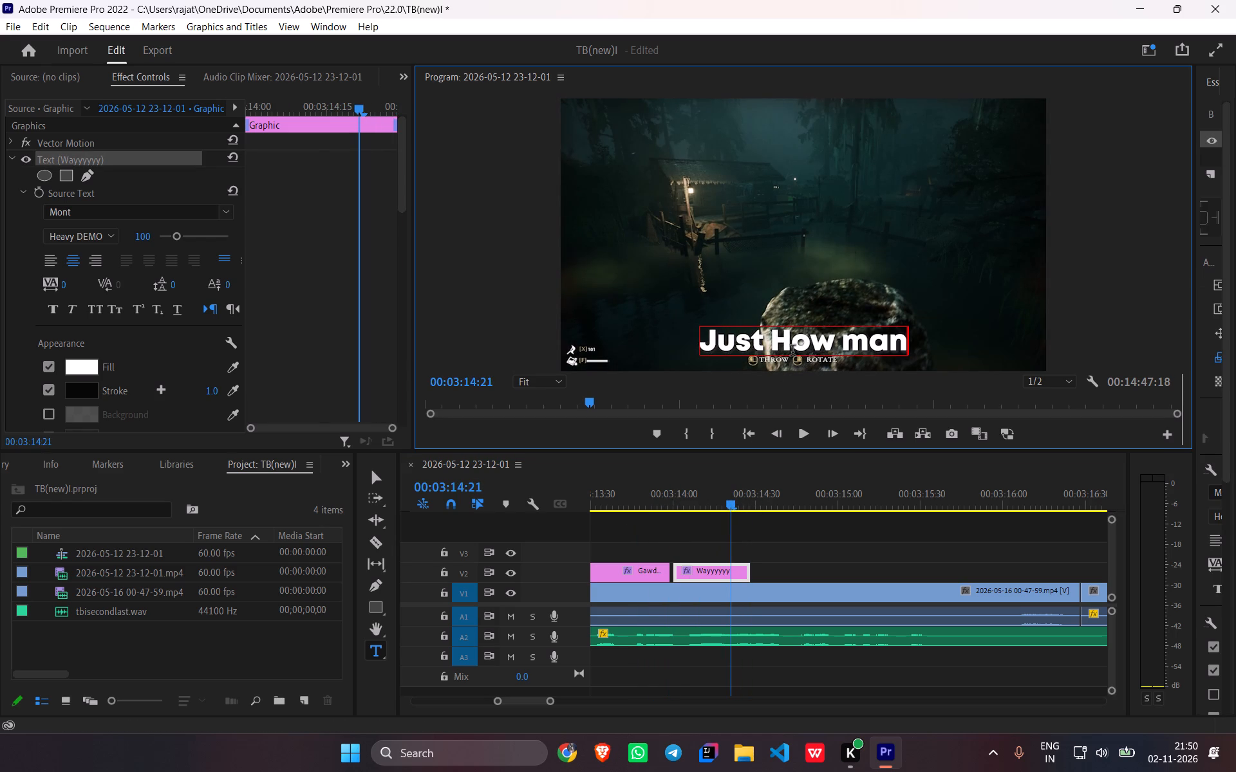
{"action": "key", "text": "y"}
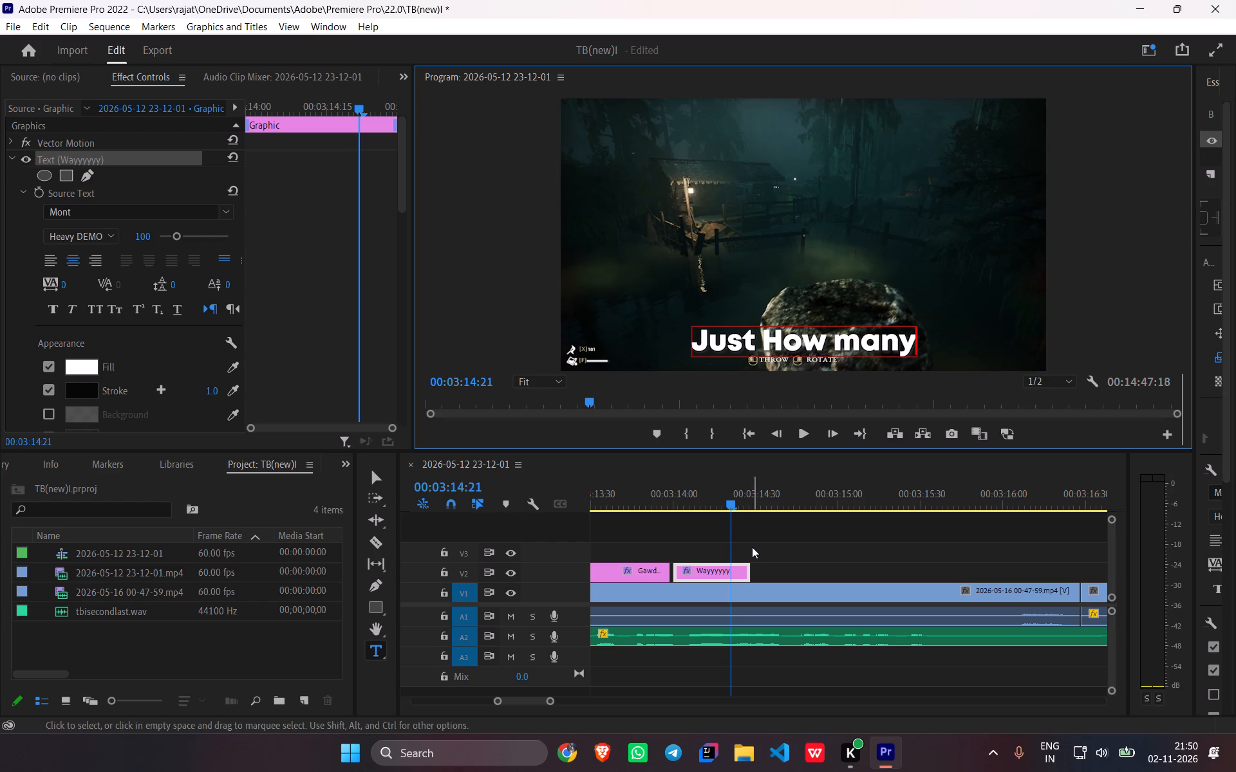
{"action": "left_click_drag", "start_coordinate": [750, 564], "coordinate": [771, 566]}
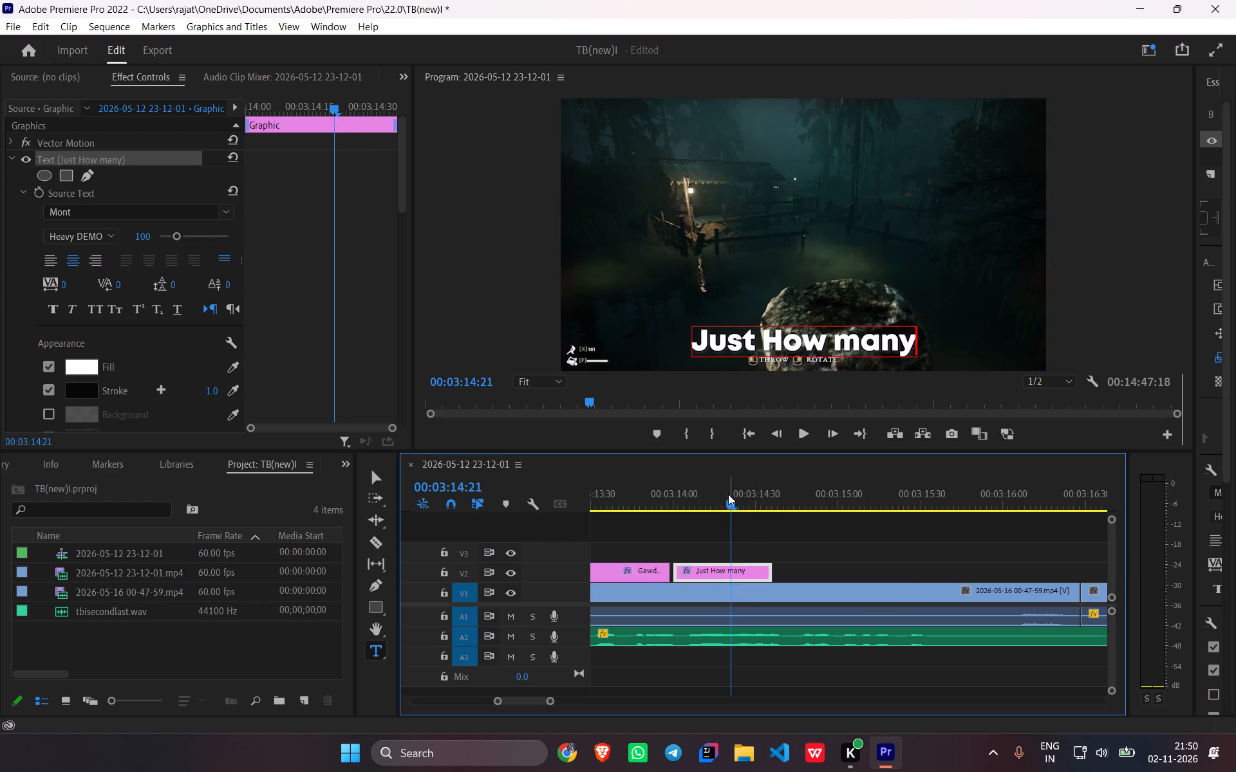
Play through "Just How many", paste a caption copy on V2 at 00:03:14:39 and extend its end to about 00:03:15:29.
{"action": "left_click_drag", "start_coordinate": [728, 494], "coordinate": [661, 514]}
{"action": "key", "text": "space"}
{"action": "key", "text": "space"}
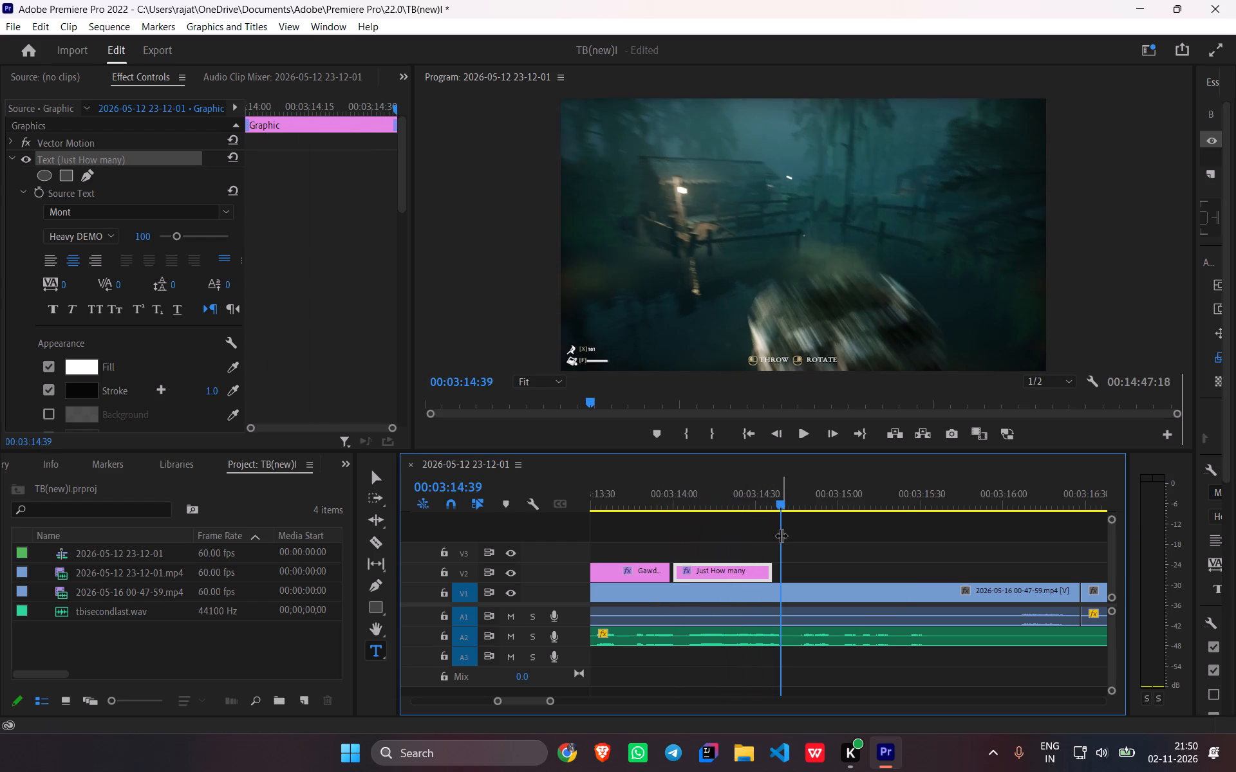
{"action": "key", "text": "ctrl+v"}
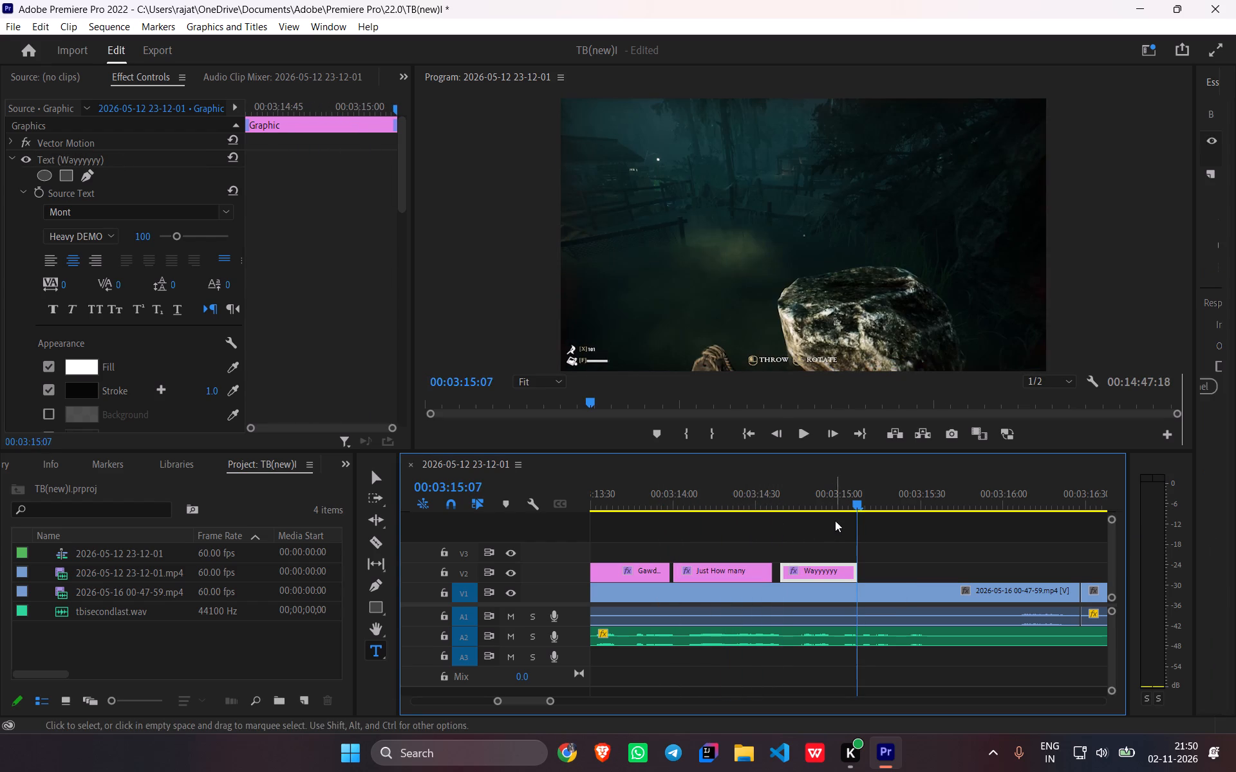
{"action": "left_click_drag", "start_coordinate": [854, 503], "coordinate": [695, 533]}
{"action": "key", "text": "space"}
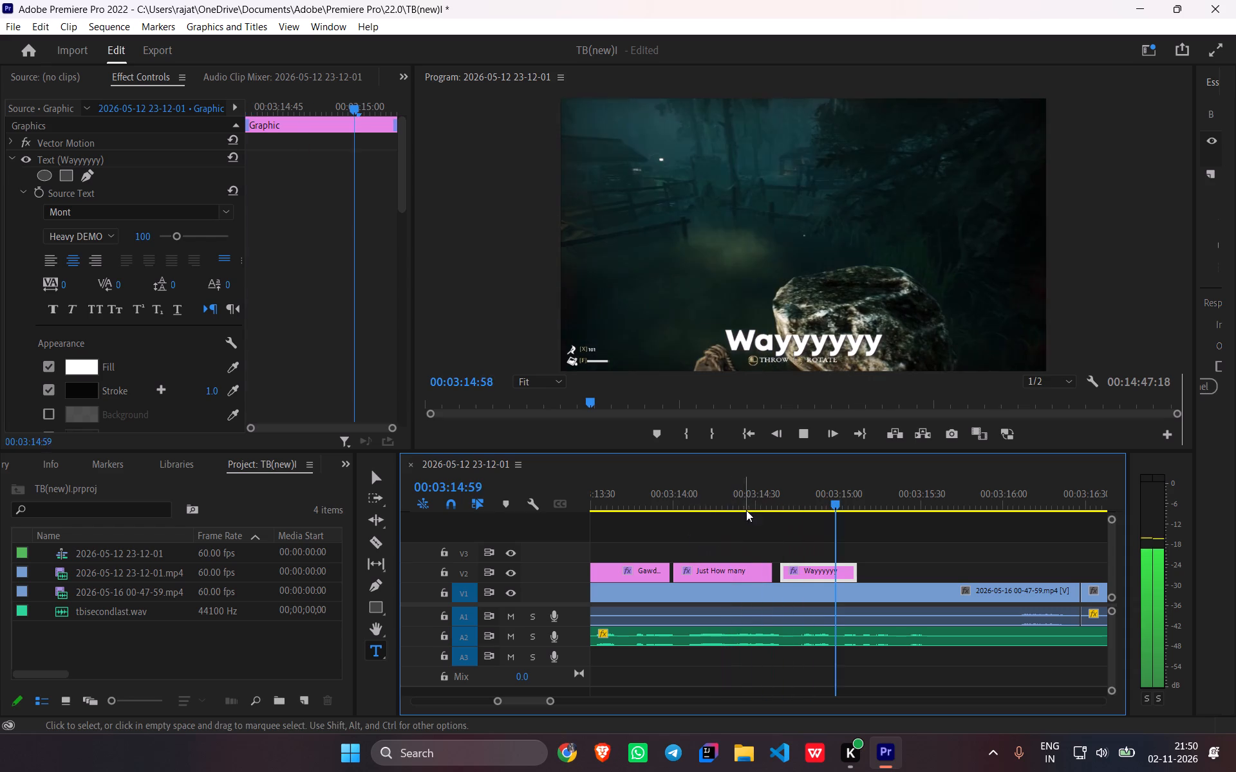
{"action": "key", "text": "space"}
{"action": "key", "text": "space"}
{"action": "key", "text": "space"}
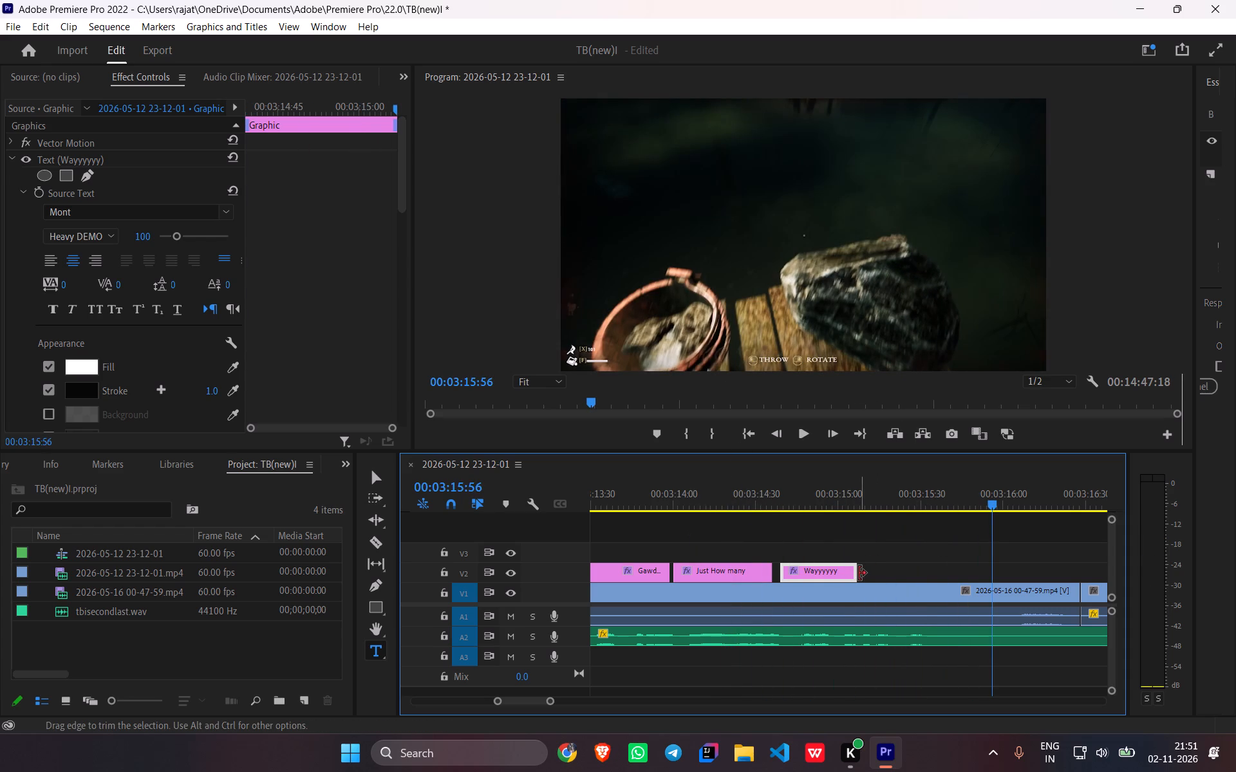
{"action": "left_click_drag", "start_coordinate": [855, 572], "coordinate": [915, 580]}
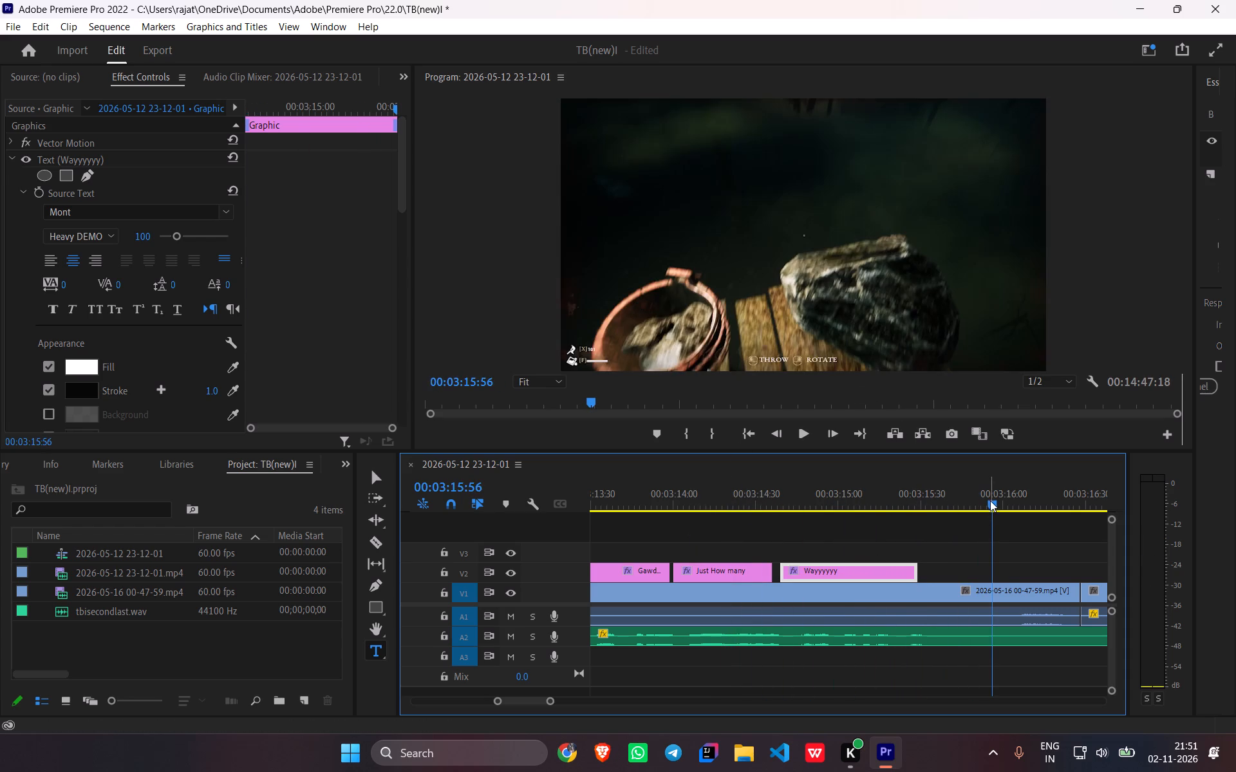
Set the text of the caption copy at 00:03:14:39 to "of these things are Here".
{"action": "left_click_drag", "start_coordinate": [990, 500], "coordinate": [870, 510]}
{"action": "double_click", "coordinate": [791, 345]}
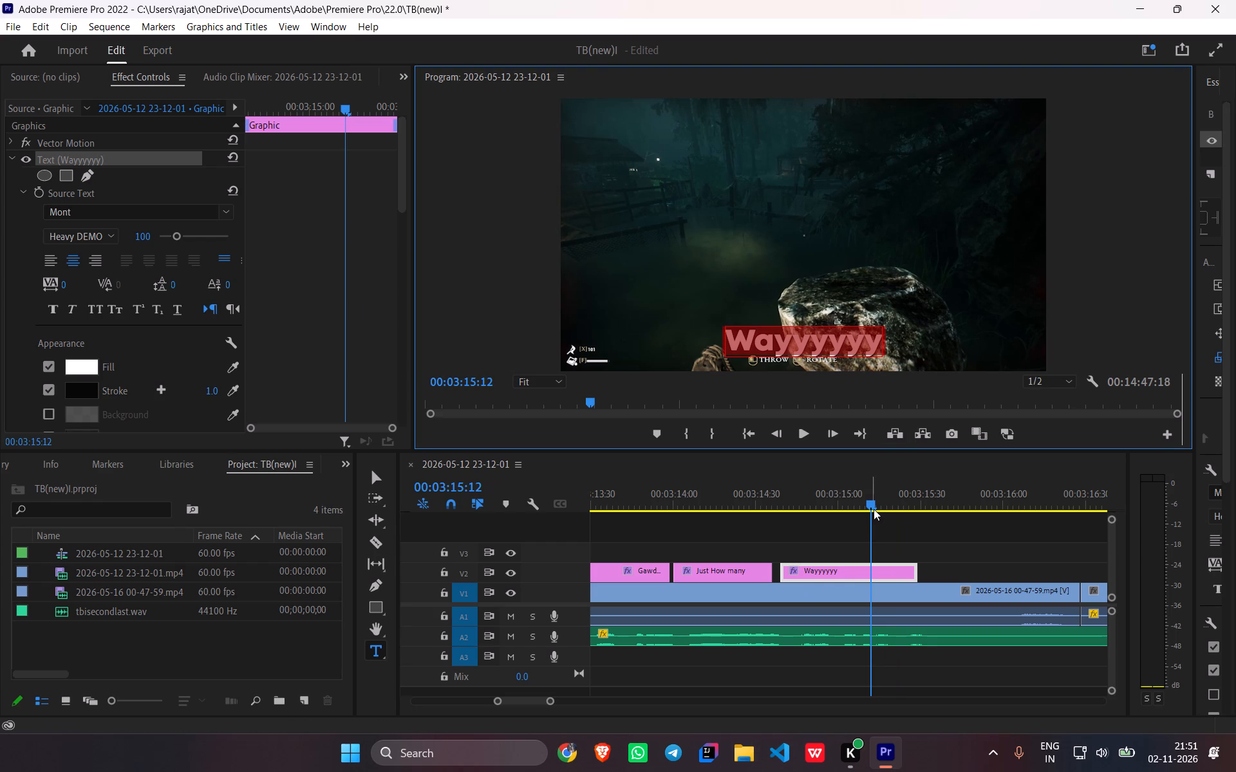
{"action": "type", "text": "of these"}
{"action": "key", "text": "space"}
{"action": "type", "text": "things are"}
{"action": "key", "text": "space"}
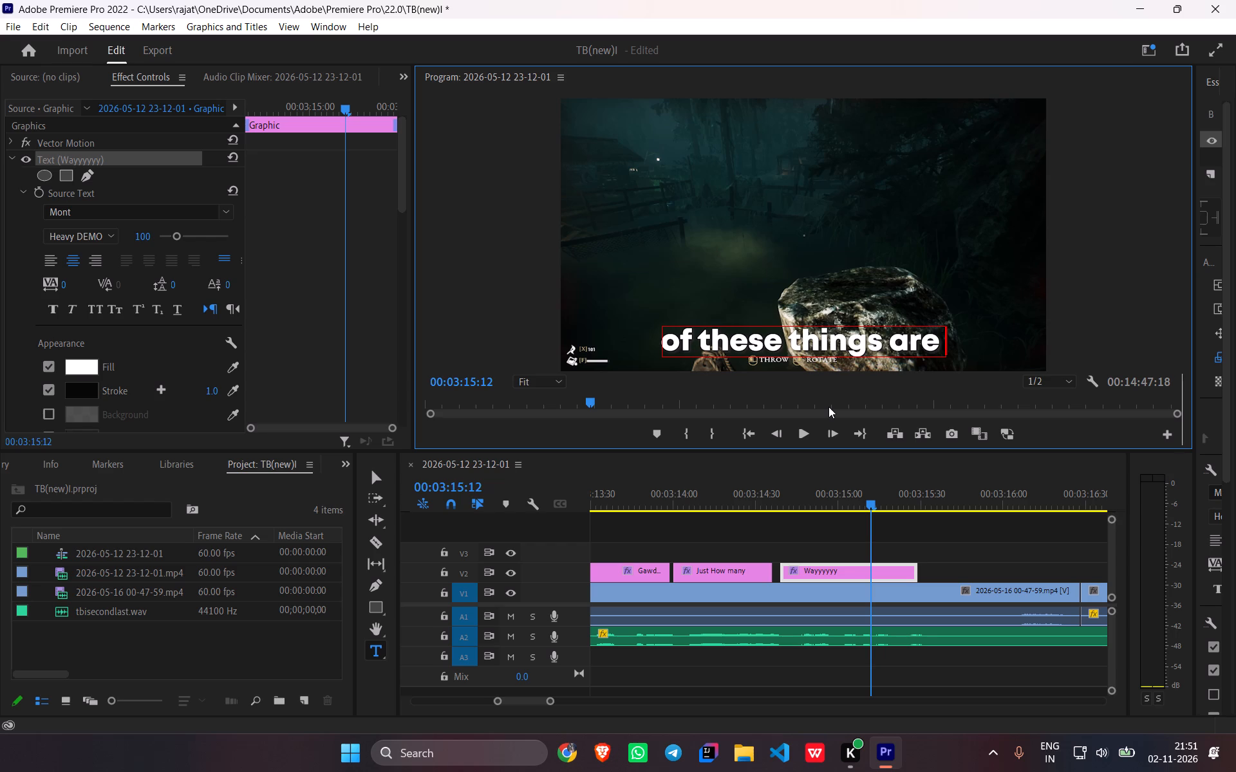
{"action": "type", "text": "Here"}
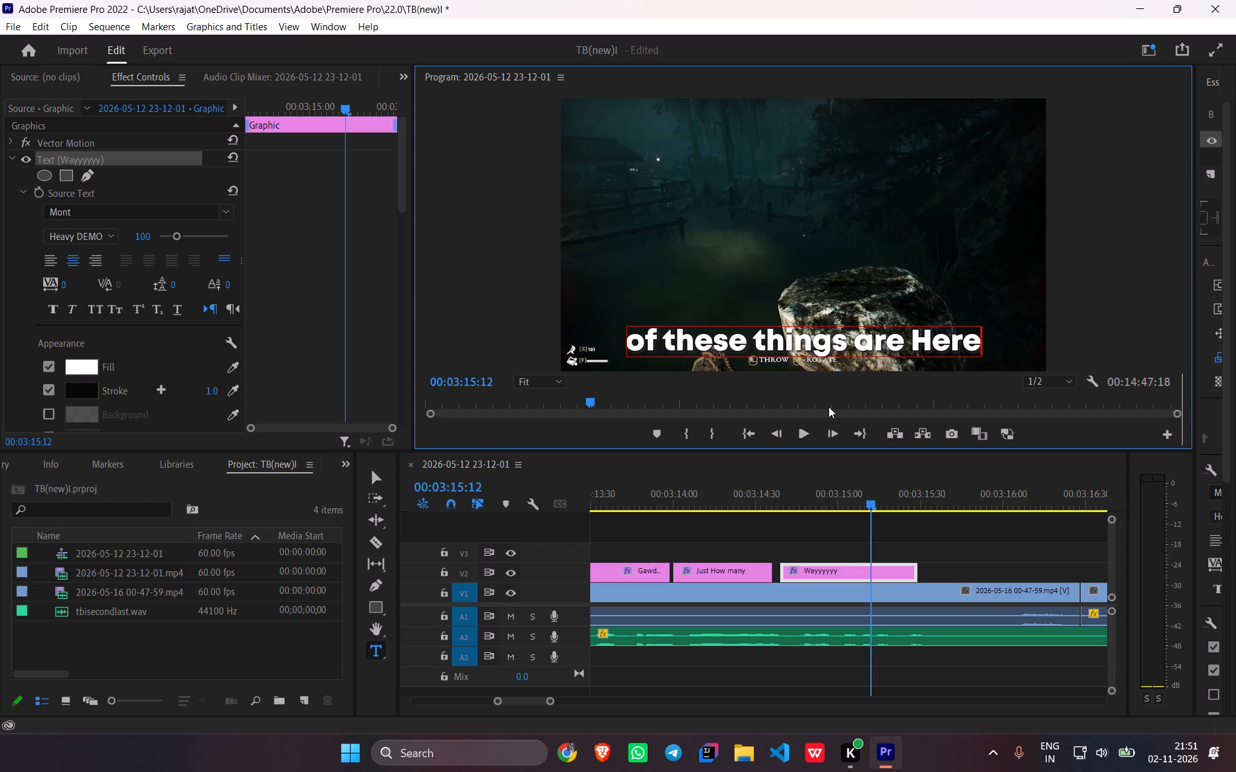
Play back the captions from "Just How many" and search the footage up to about 00:03:25 for the next spoken line.
{"action": "left_click_drag", "start_coordinate": [871, 508], "coordinate": [695, 520]}
{"action": "key", "text": "space"}
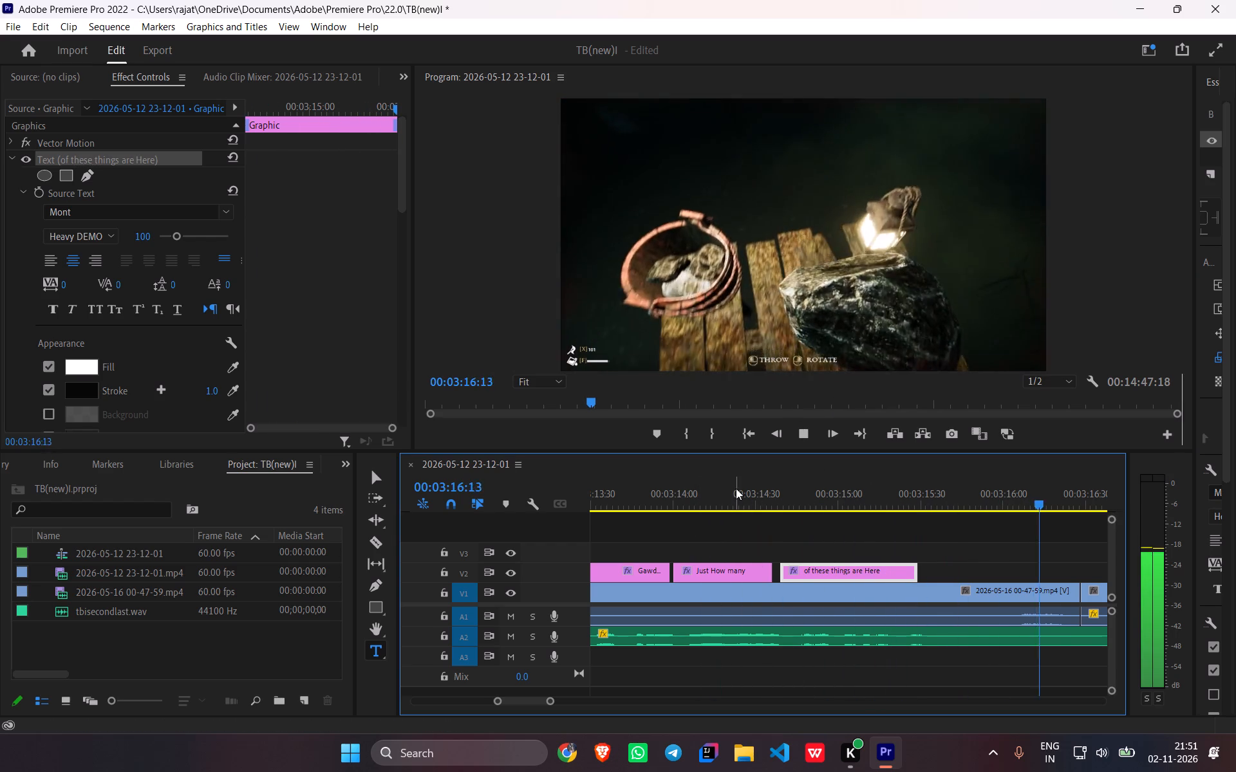
{"action": "key", "text": "space"}
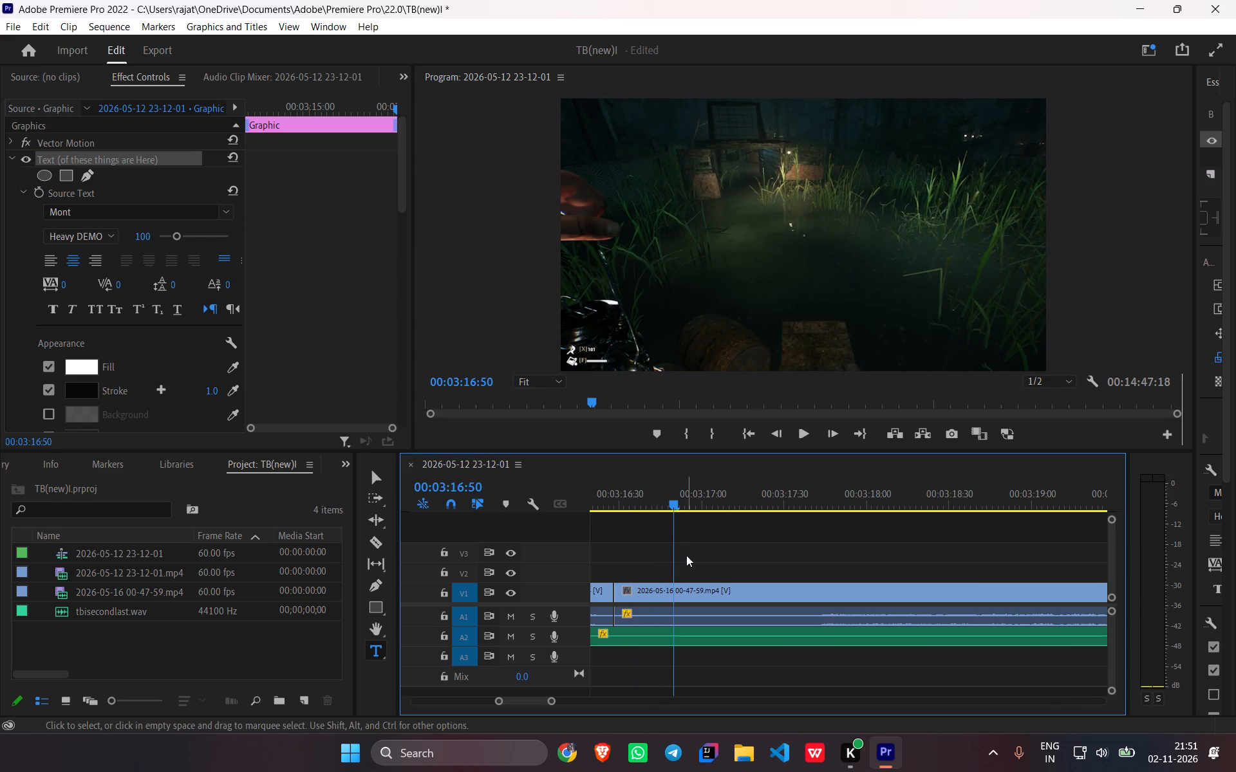
{"action": "scroll", "coordinate": [718, 570], "scroll_direction": "down", "scroll_amount": 1}
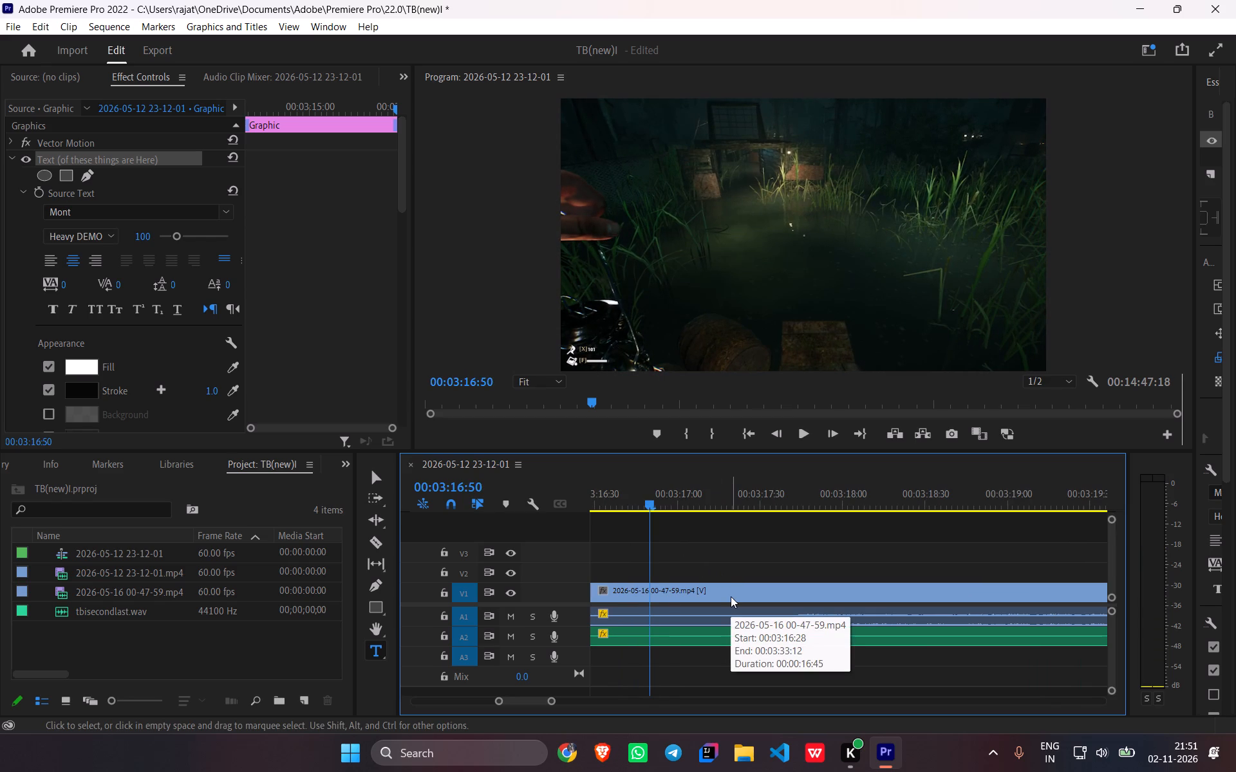
{"action": "key", "text": "space"}
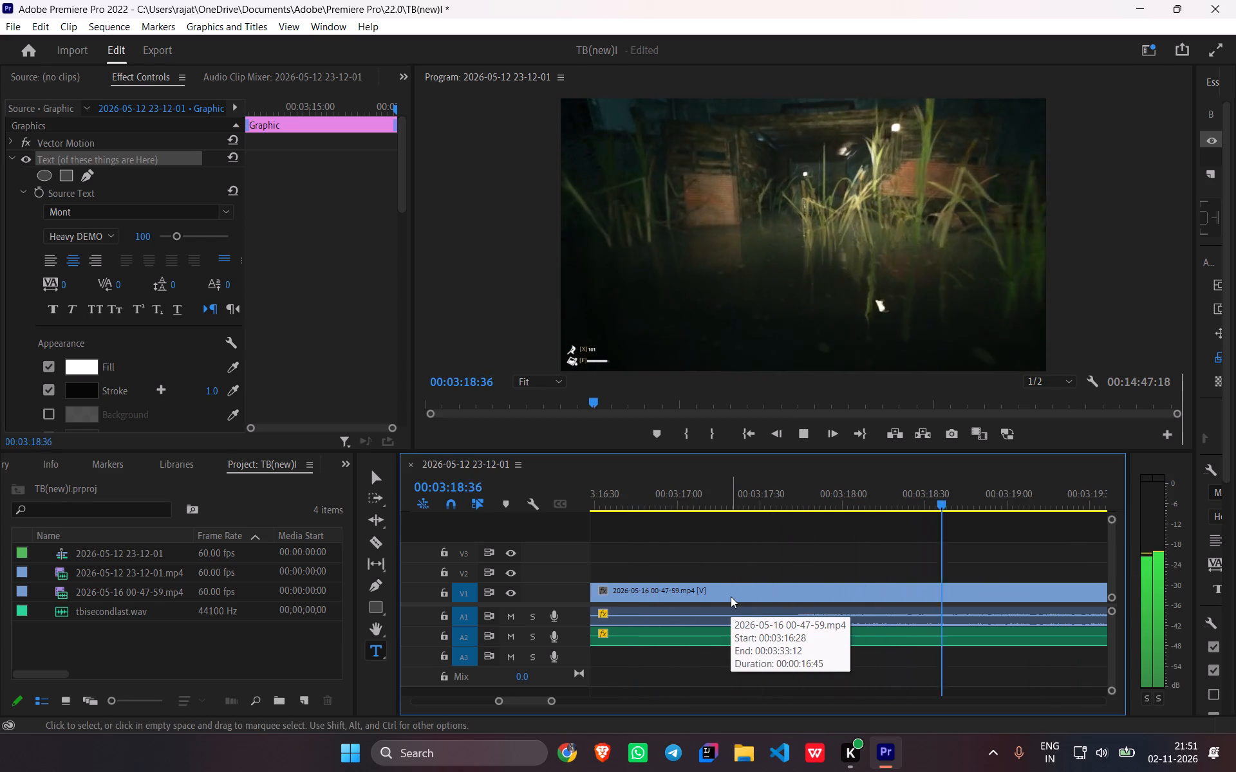
{"action": "key", "text": "space"}
{"action": "key", "text": "space"}
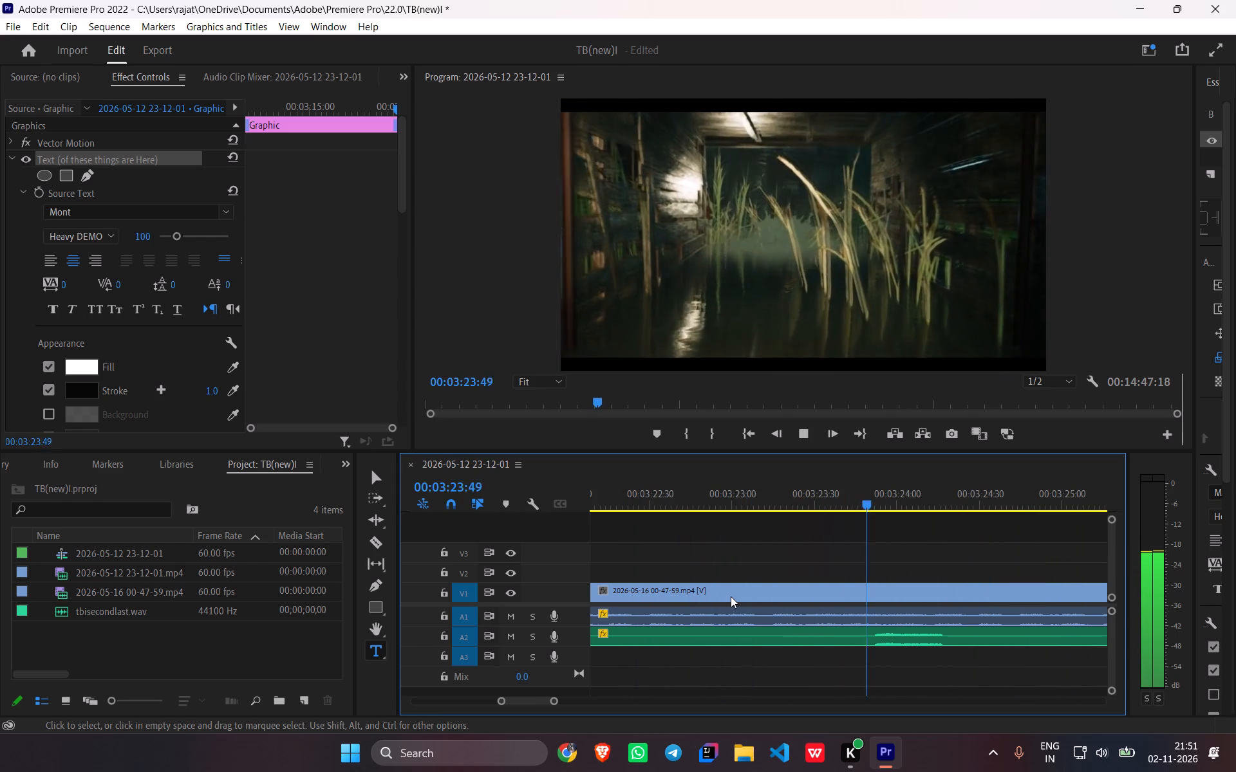
{"action": "key", "text": "space"}
{"action": "scroll", "coordinate": [794, 589], "scroll_direction": "up", "scroll_amount": 7}
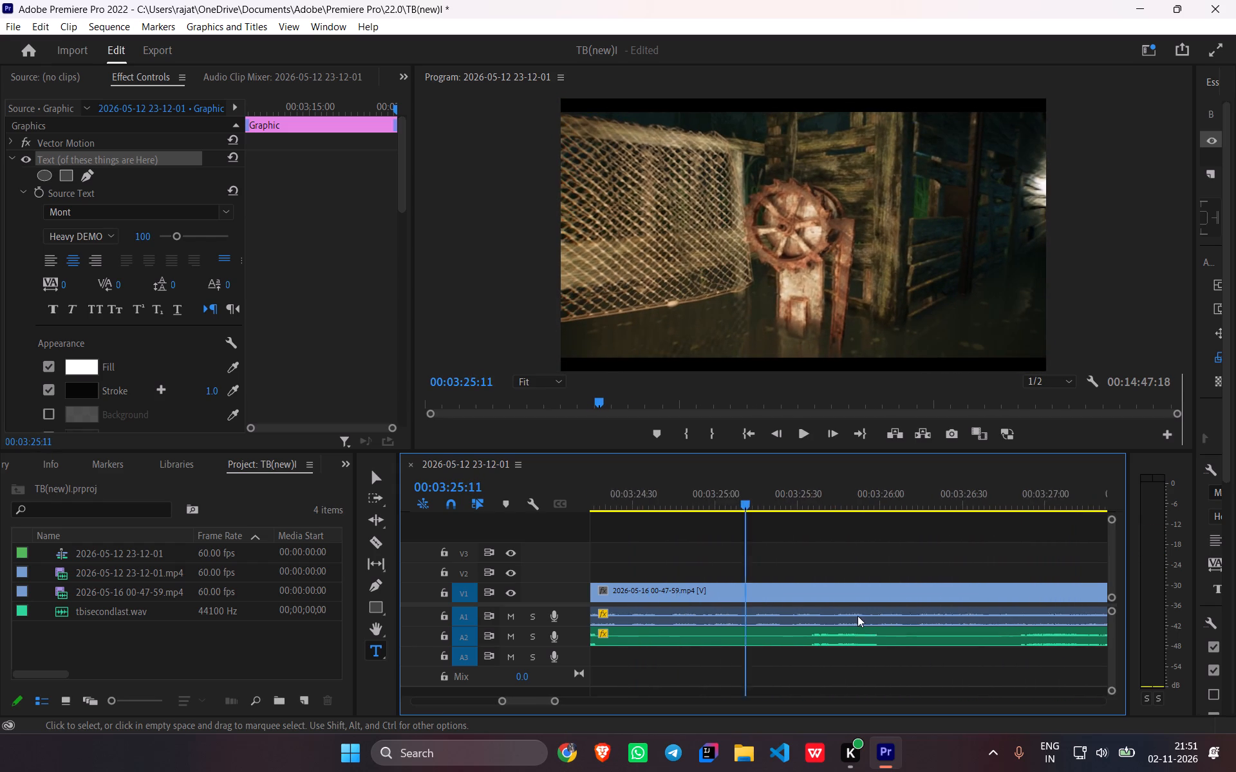
{"action": "scroll", "coordinate": [857, 616], "scroll_direction": "up", "scroll_amount": 8}
{"action": "left_click_drag", "start_coordinate": [984, 508], "coordinate": [814, 551]}
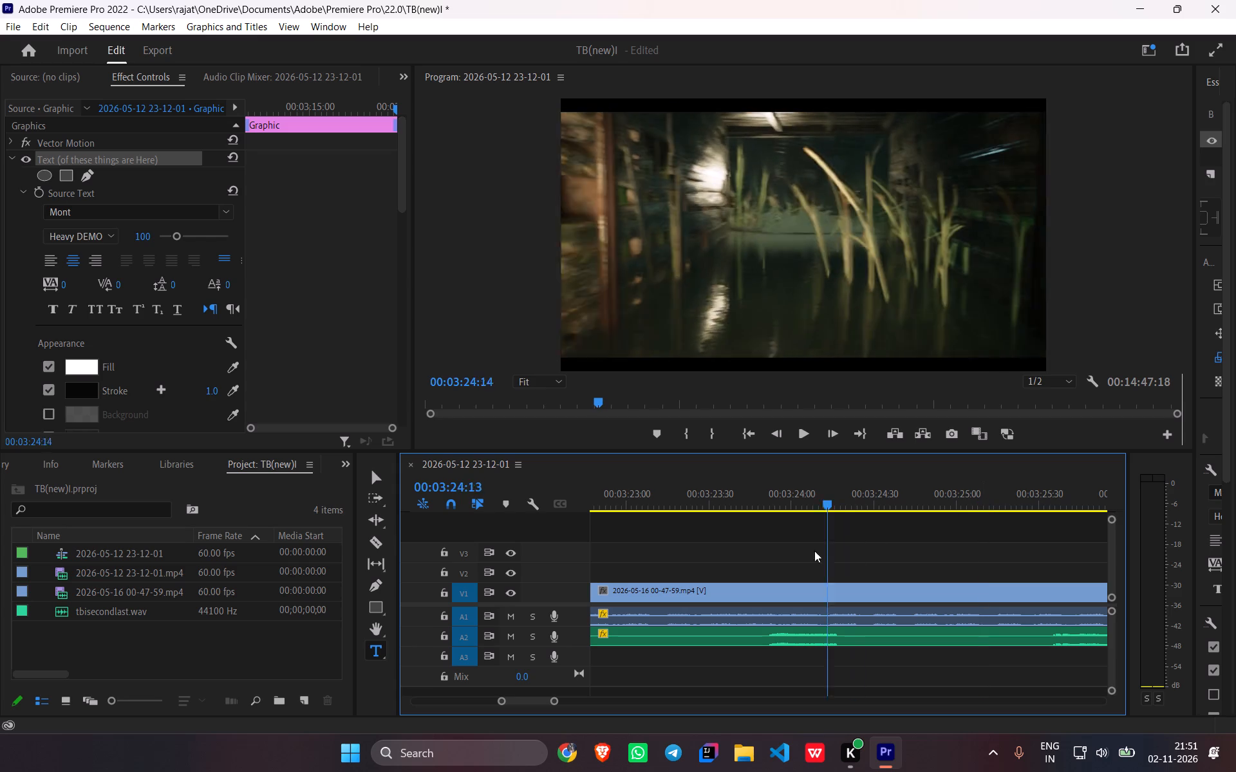
{"action": "left_click_drag", "start_coordinate": [814, 551], "coordinate": [480, 589]}
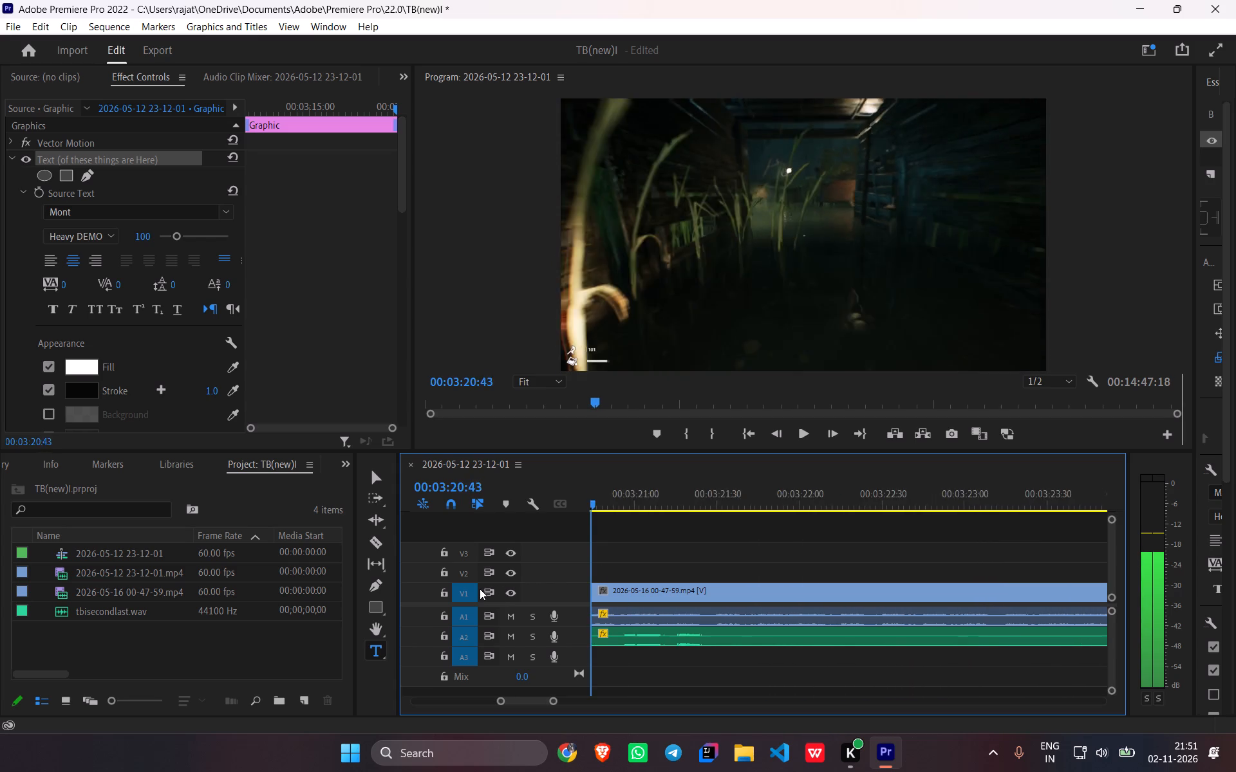
{"action": "left_click_drag", "start_coordinate": [480, 589], "coordinate": [632, 603]}
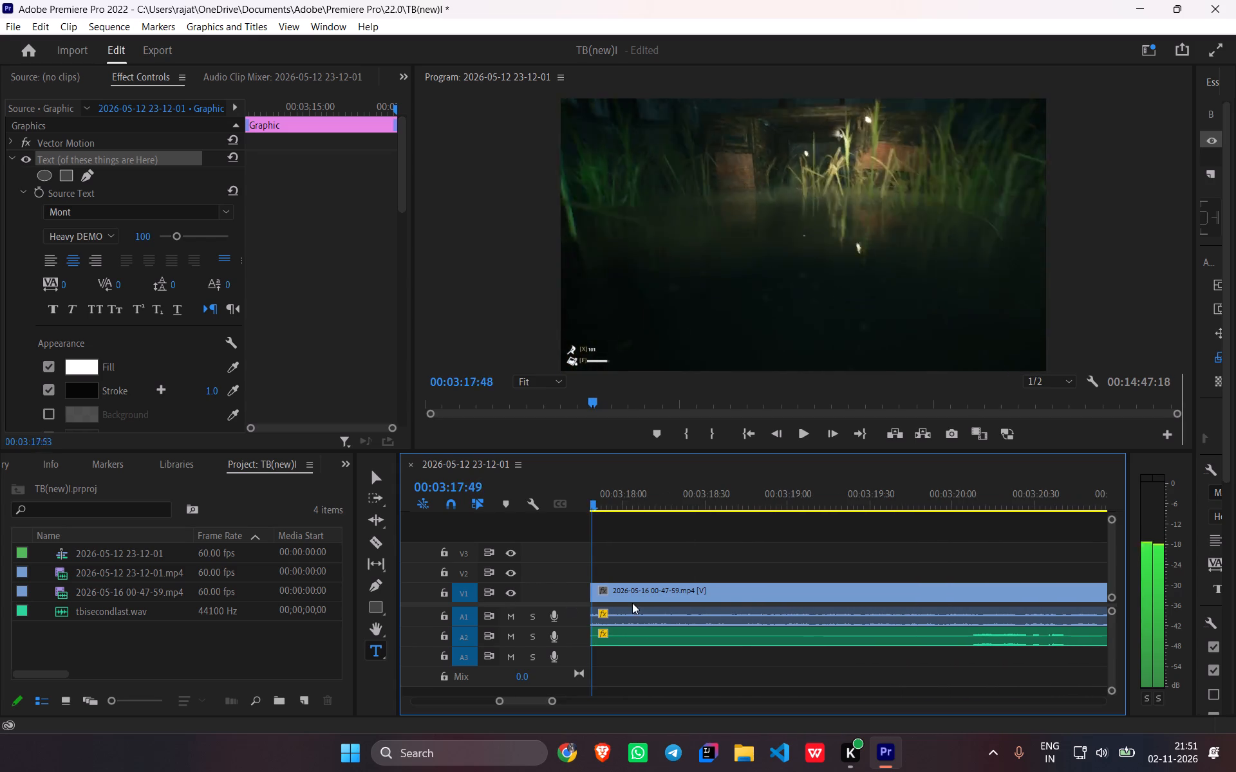
{"action": "left_click_drag", "start_coordinate": [632, 603], "coordinate": [751, 602]}
Paste a caption copy on V2 at about 00:03:20:06, where the spoken line starts, and extend its end to about 00:03:20:41.
{"action": "key", "text": "space"}
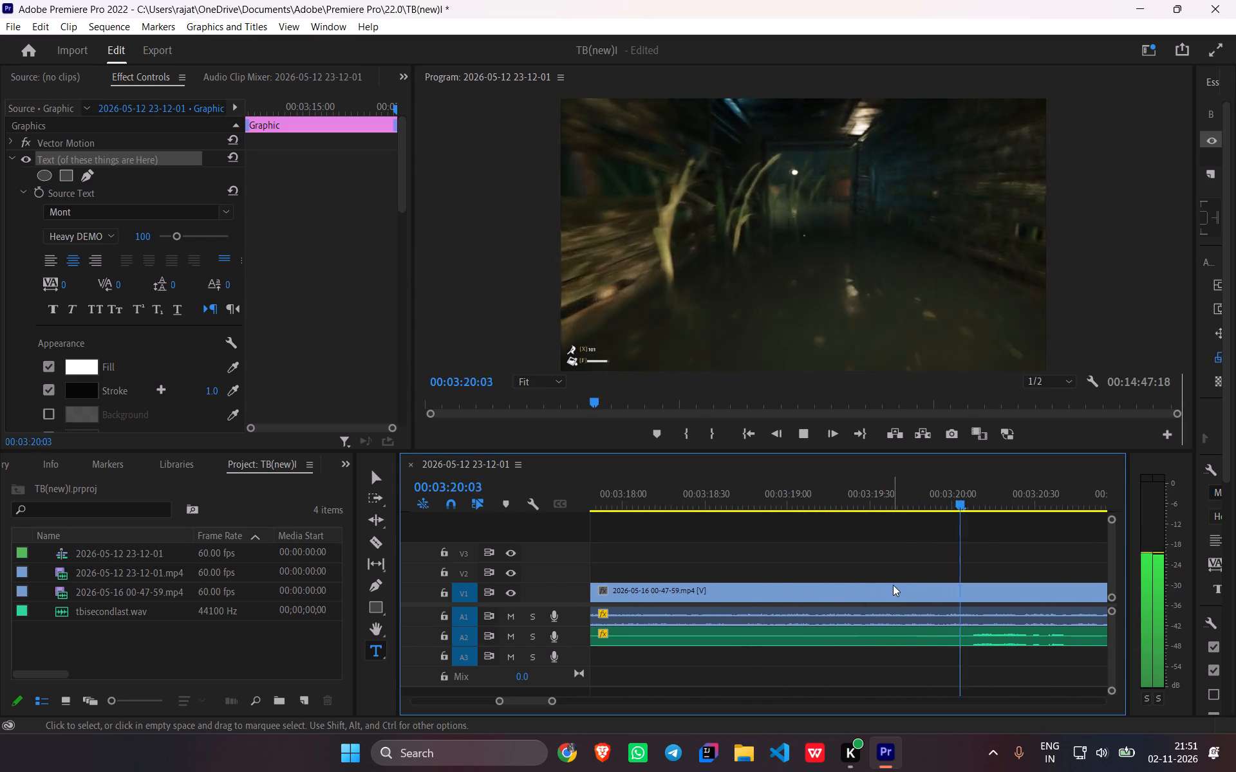
{"action": "key", "text": "space"}
{"action": "left_click_drag", "start_coordinate": [1028, 495], "coordinate": [996, 517]}
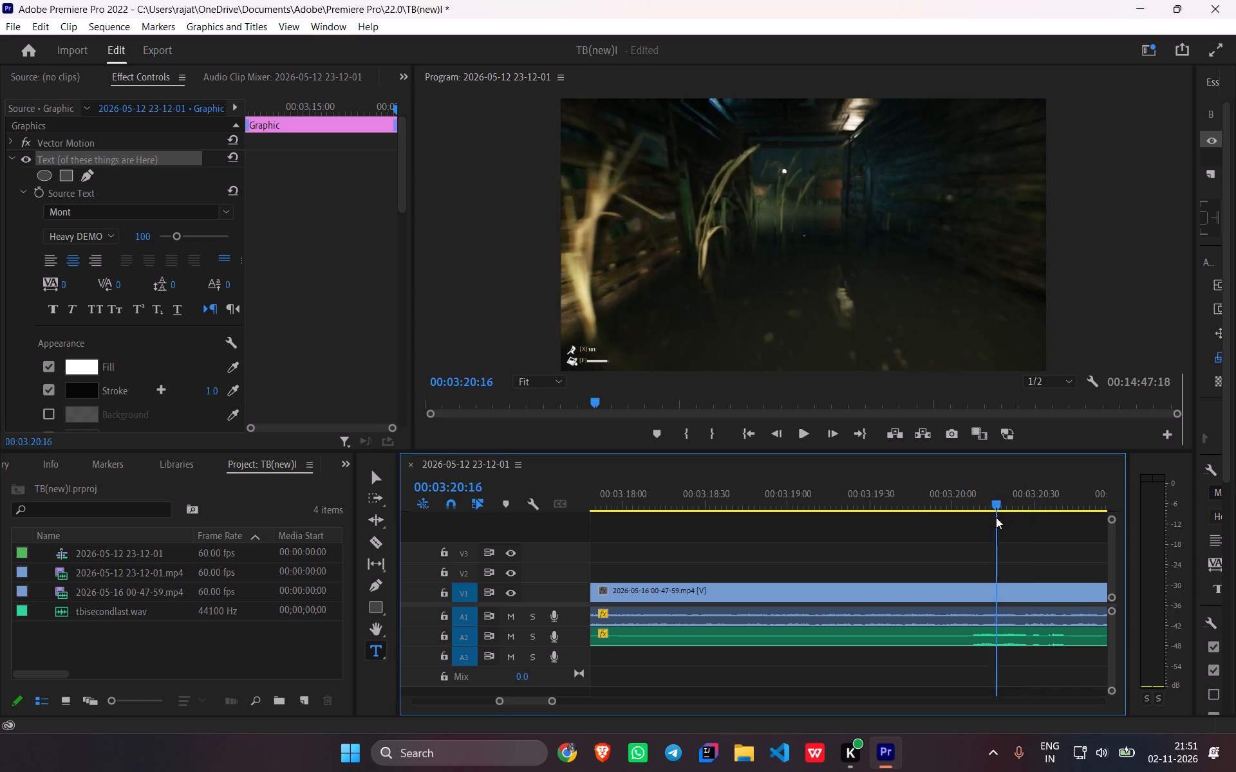
{"action": "left_click_drag", "start_coordinate": [996, 517], "coordinate": [970, 536]}
{"action": "key", "text": "ctrl+v"}
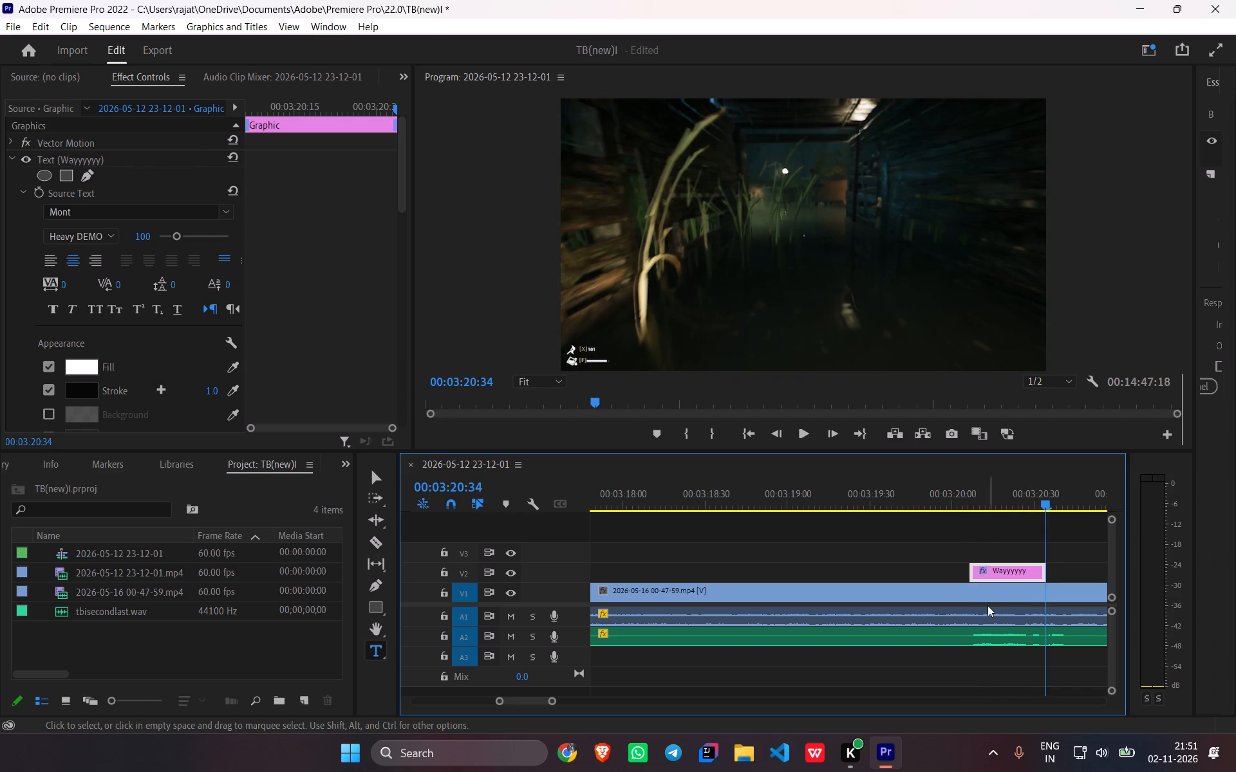
{"action": "scroll", "coordinate": [988, 605], "scroll_direction": "down", "scroll_amount": 7}
{"action": "left_click_drag", "start_coordinate": [875, 576], "coordinate": [894, 578]}
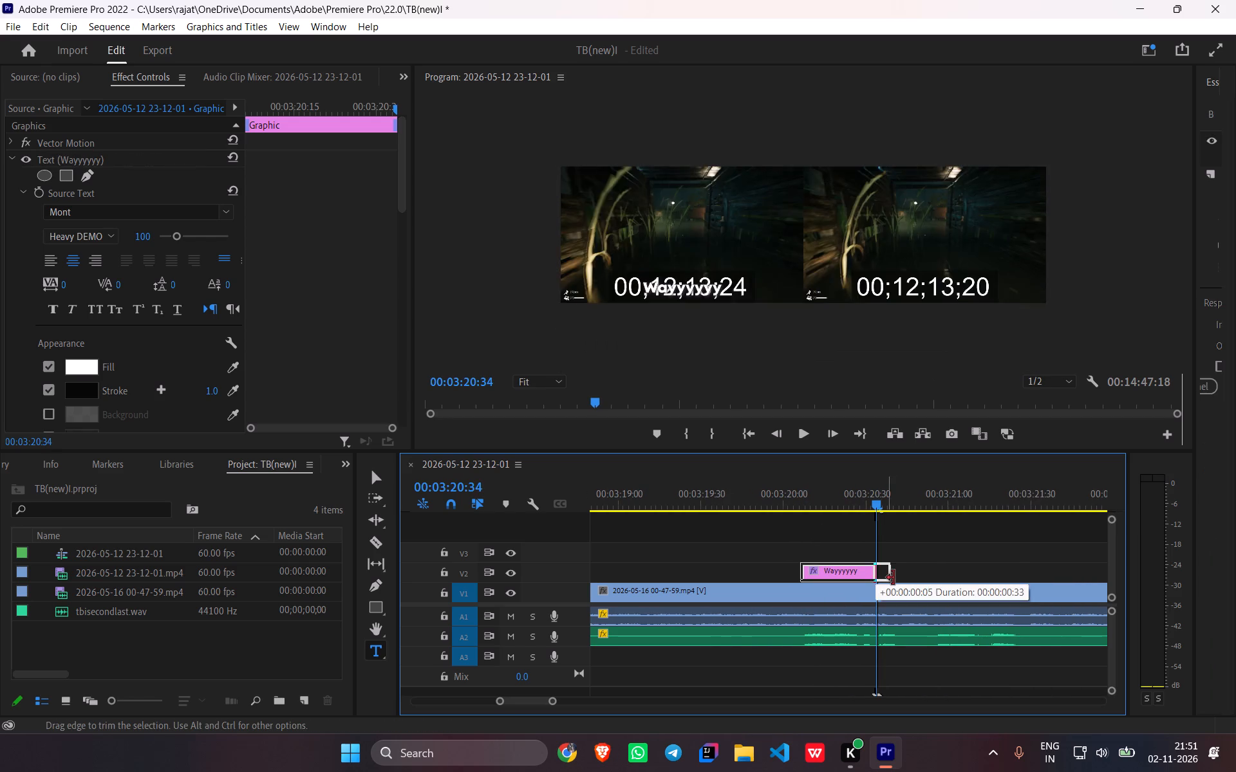
{"action": "left_click_drag", "start_coordinate": [894, 578], "coordinate": [894, 578]}
Set the text of the caption copy at 00:03:20:06 to "One wrong step....".
{"action": "double_click", "coordinate": [805, 345]}
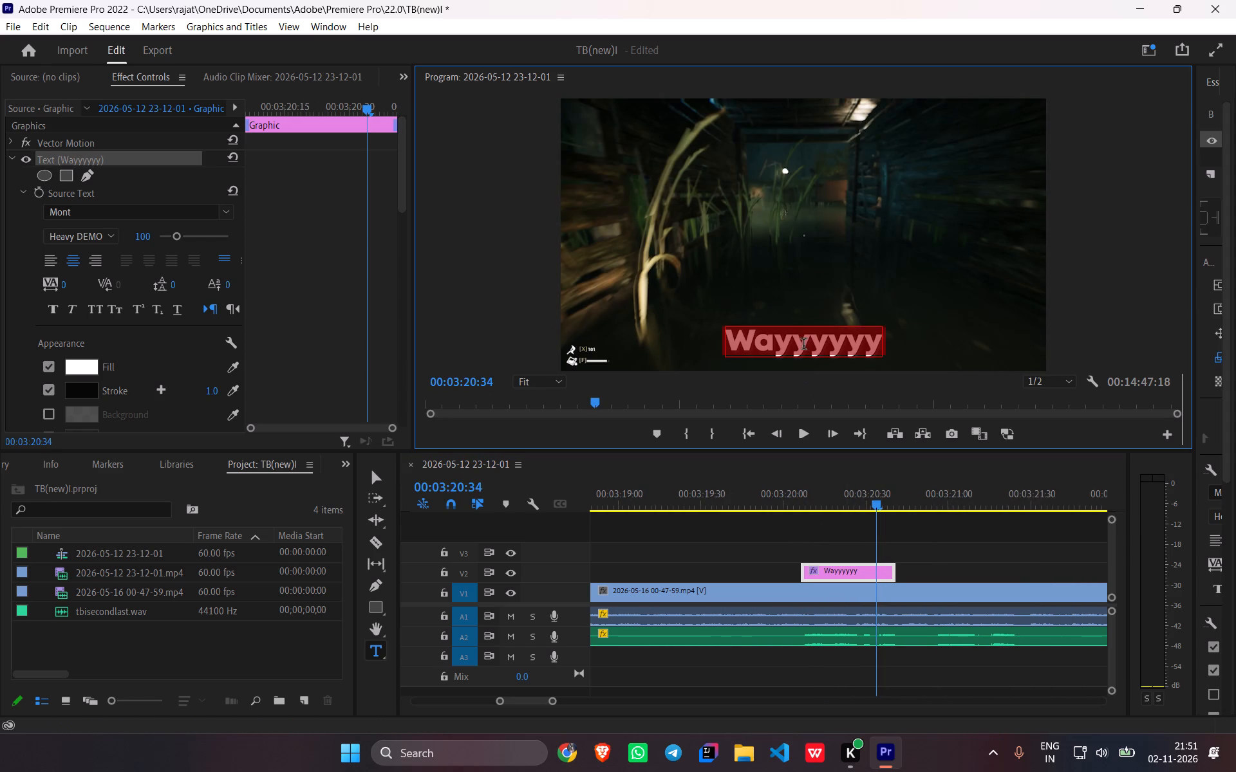
{"action": "type", "text": "One wrong steop"}
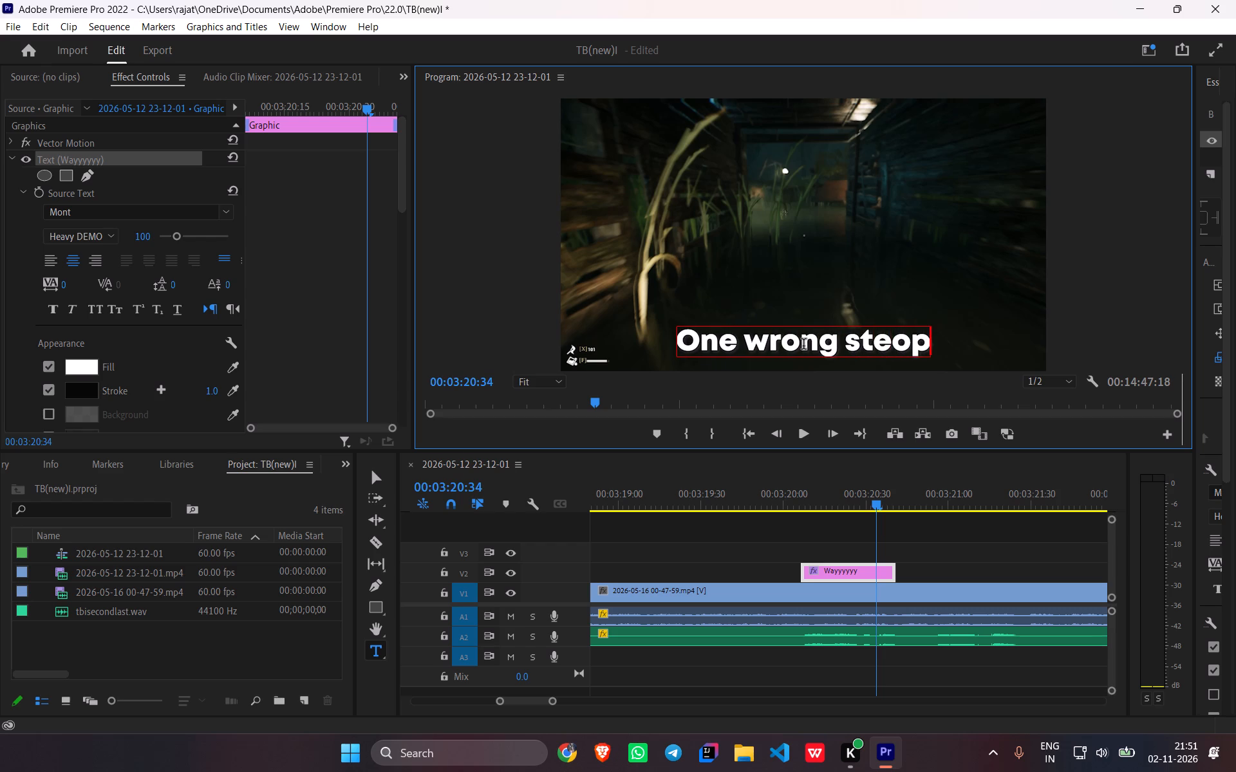
{"action": "key", "text": "BackSpace"}
{"action": "key", "text": "BackSpace"}
{"action": "type", "text": "p...."}
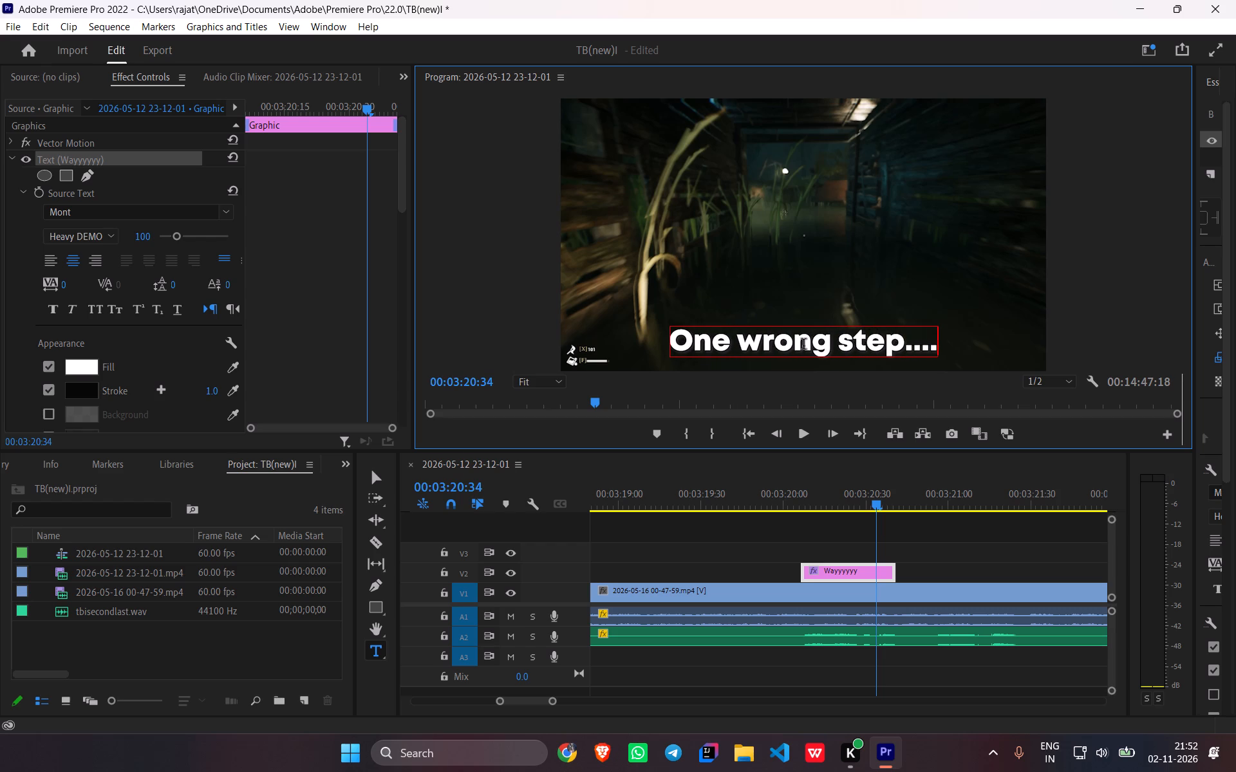
Play back the "One wrong step...." caption and paste a caption copy on V2 at about 00:03:20:55, where the next spoken line starts.
{"action": "left_click_drag", "start_coordinate": [881, 499], "coordinate": [805, 504]}
{"action": "key", "text": "space"}
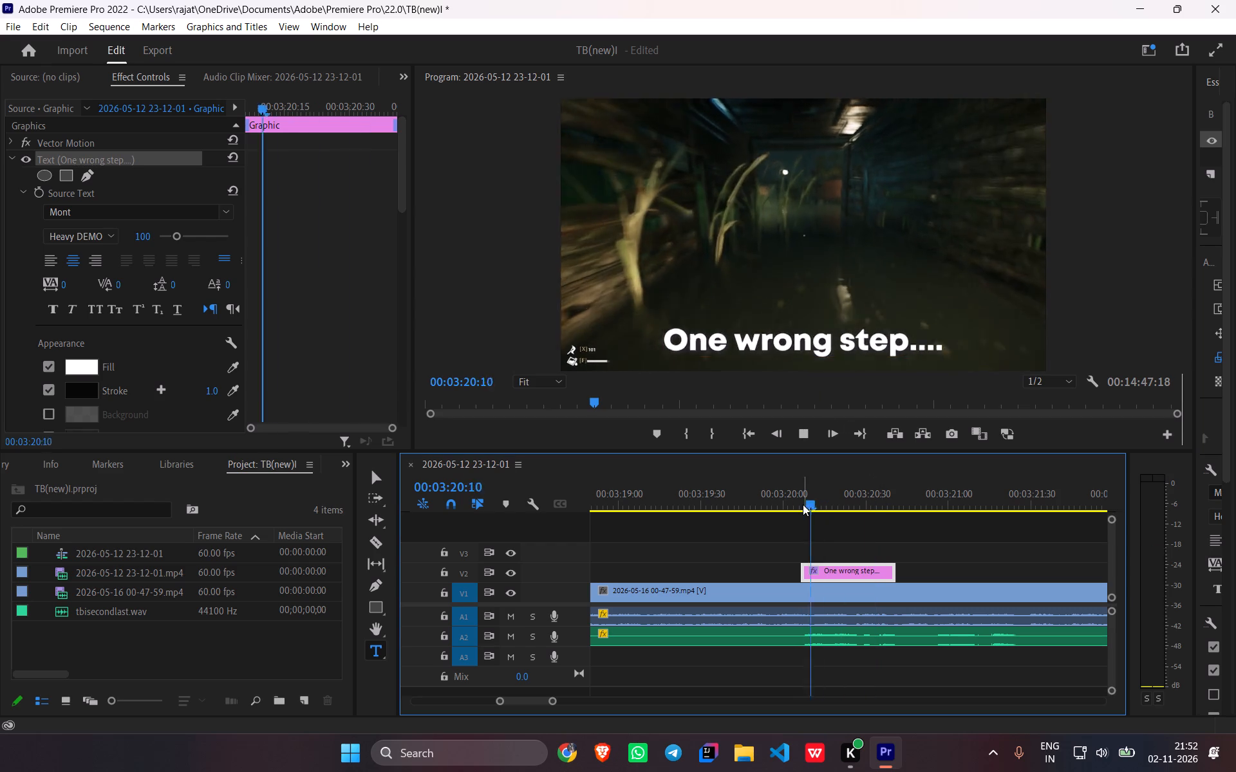
{"action": "key", "text": "space"}
{"action": "left_click_drag", "start_coordinate": [959, 508], "coordinate": [950, 517]}
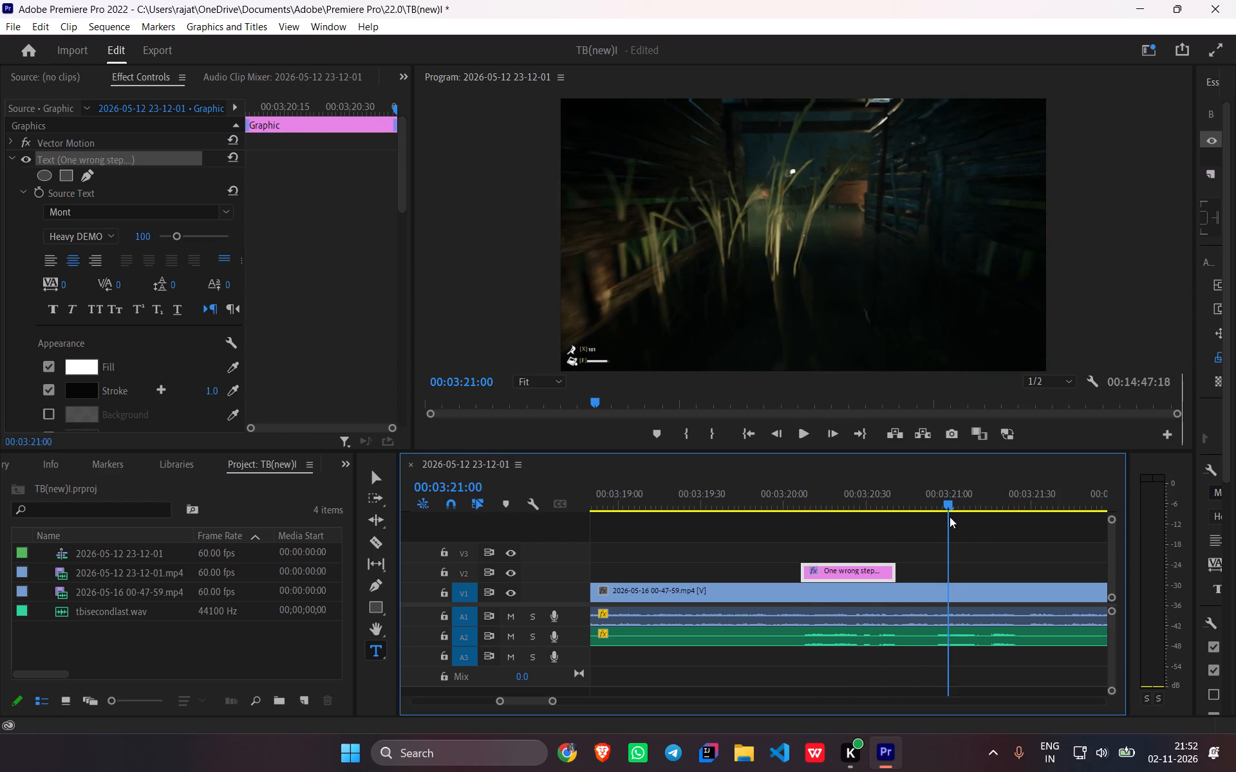
{"action": "left_click_drag", "start_coordinate": [950, 517], "coordinate": [935, 535]}
{"action": "key", "text": "ctrl+v"}
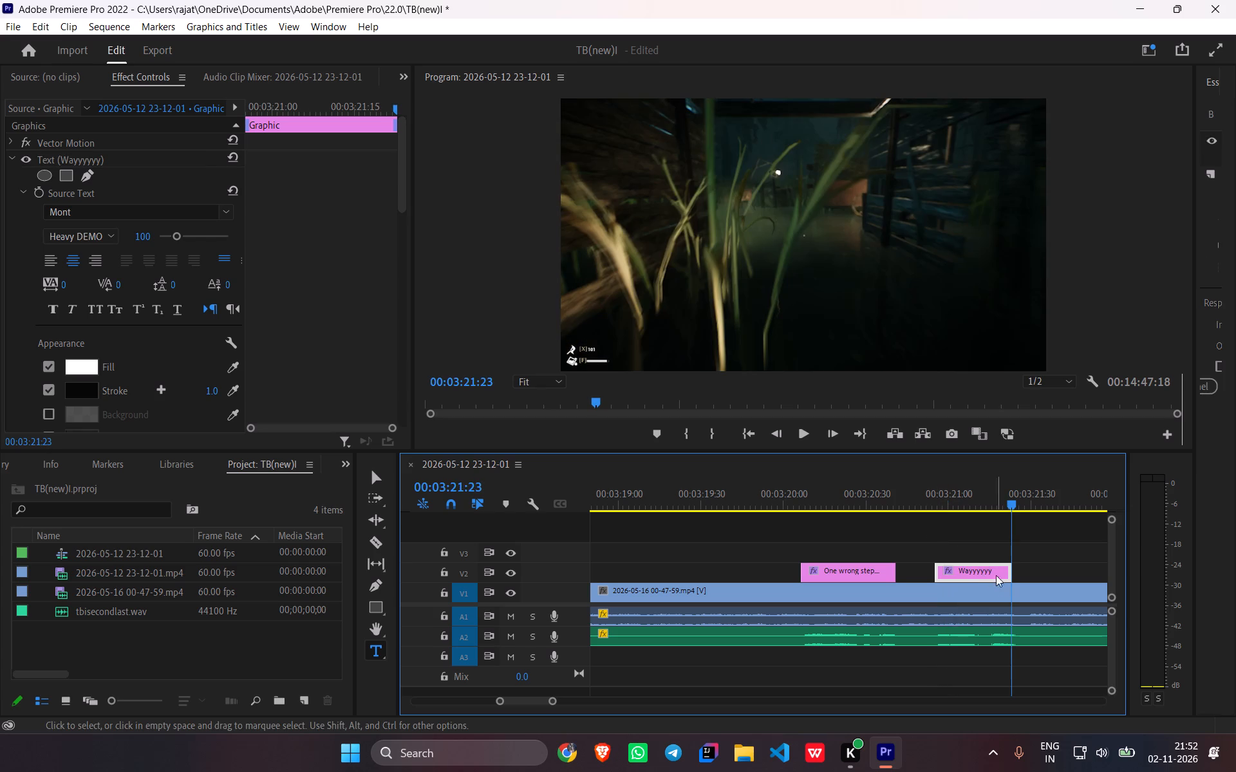
Set the text of the caption copy at 00:03:20:55 to "And I AM DE*d".
{"action": "left_click_drag", "start_coordinate": [1018, 492], "coordinate": [983, 499]}
{"action": "triple_click", "coordinate": [829, 340]}
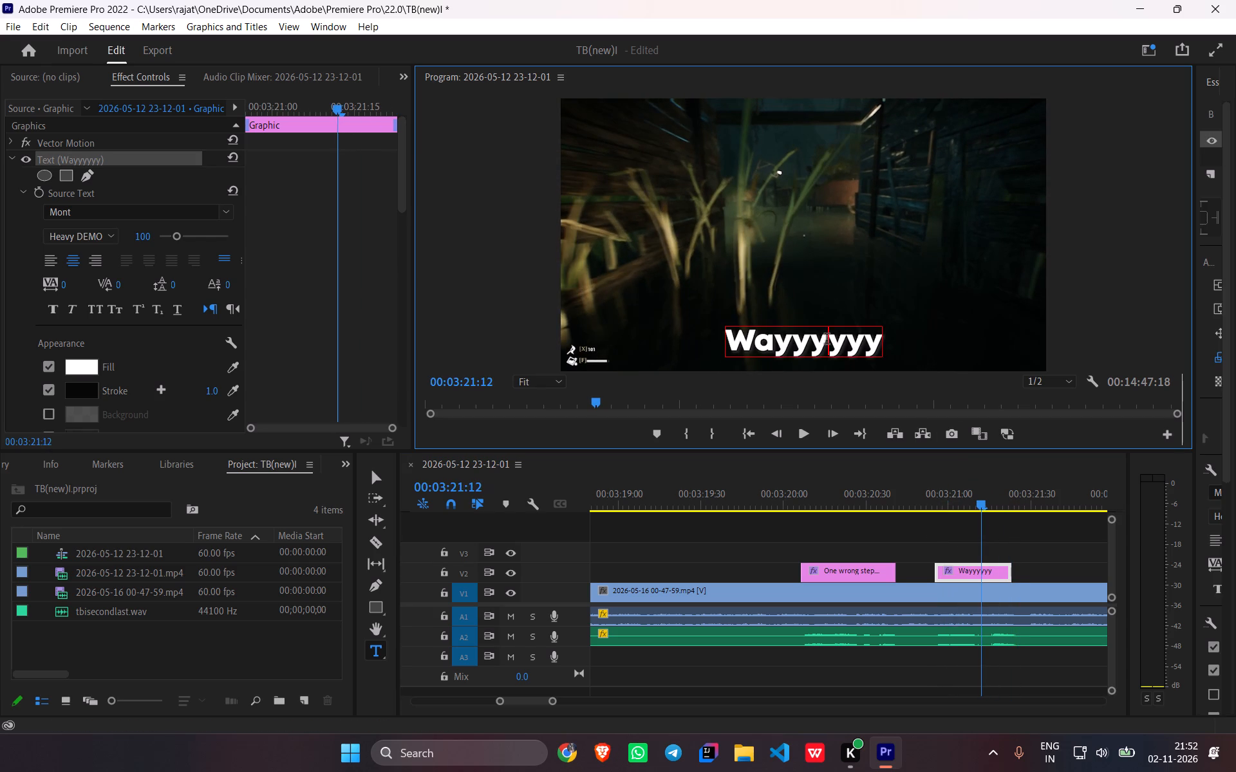
{"action": "type", "text": "And"}
{"action": "key", "text": "space"}
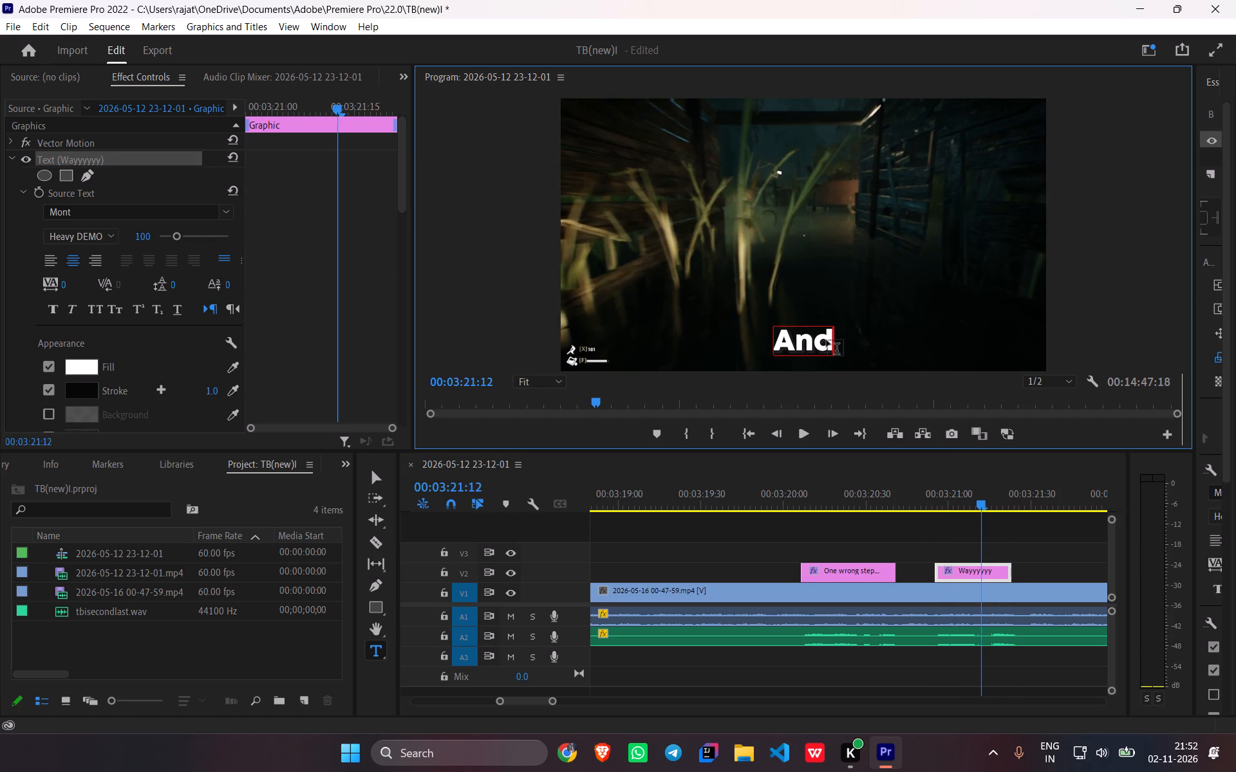
{"action": "type", "text": "I AM"}
{"action": "key", "text": "space"}
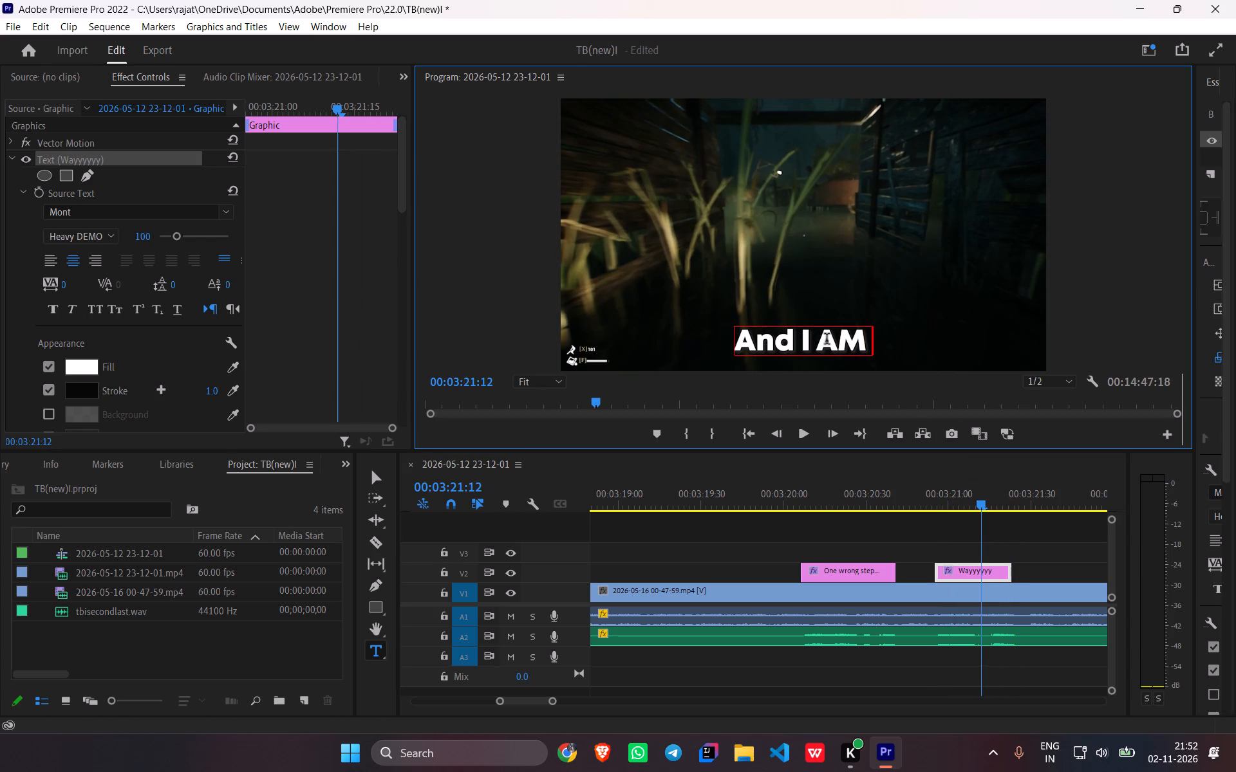
{"action": "type", "text": "DE"}
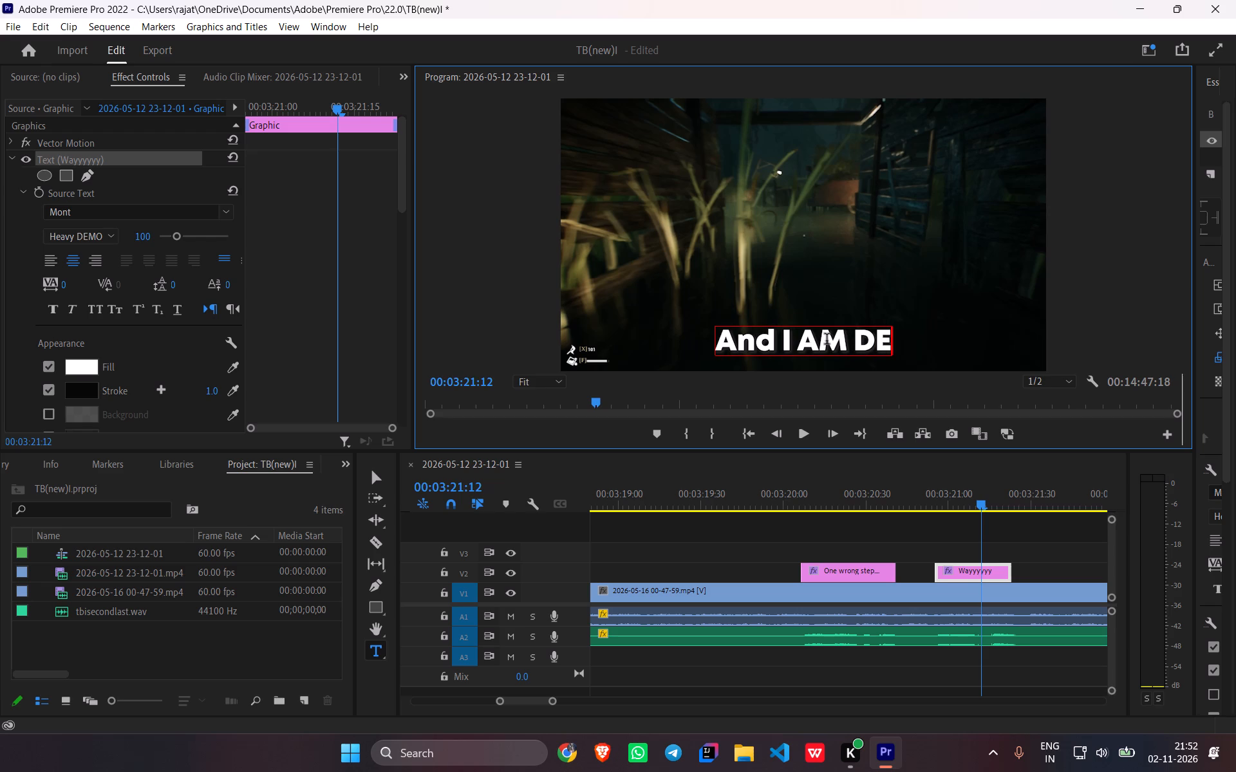
{"action": "type", "text": "*d"}
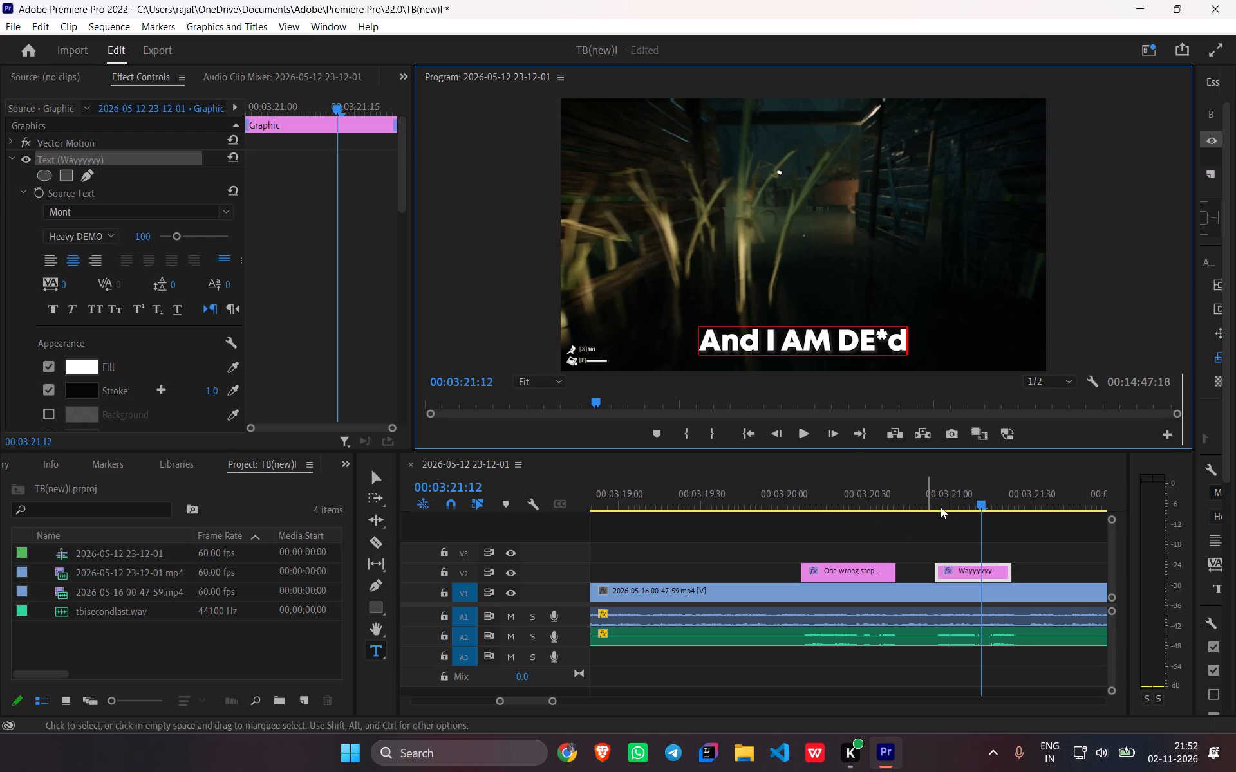
Play on from the "One wrong step...." caption to the next spoken line and paste a caption copy on V2 at about 00:03:23:51.
{"action": "left_click_drag", "start_coordinate": [979, 504], "coordinate": [859, 506]}
{"action": "key", "text": "space"}
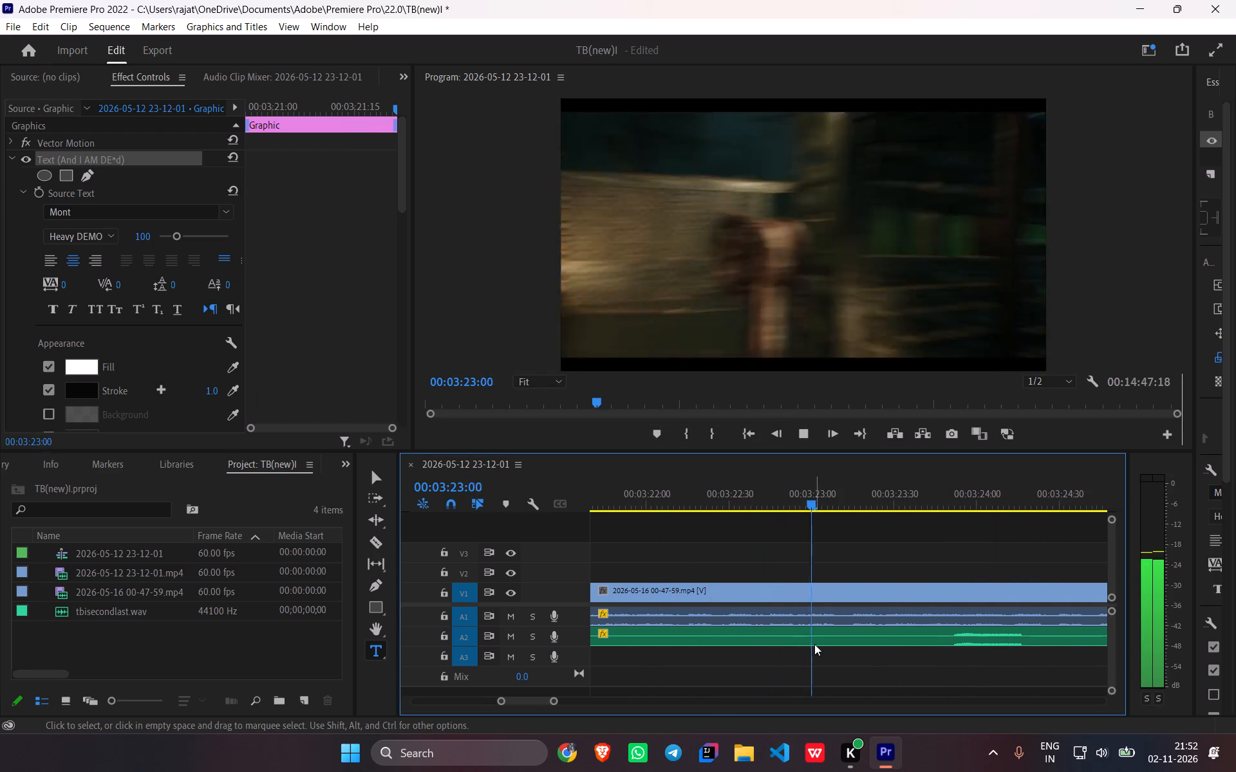
{"action": "key", "text": "space"}
{"action": "key", "text": "space"}
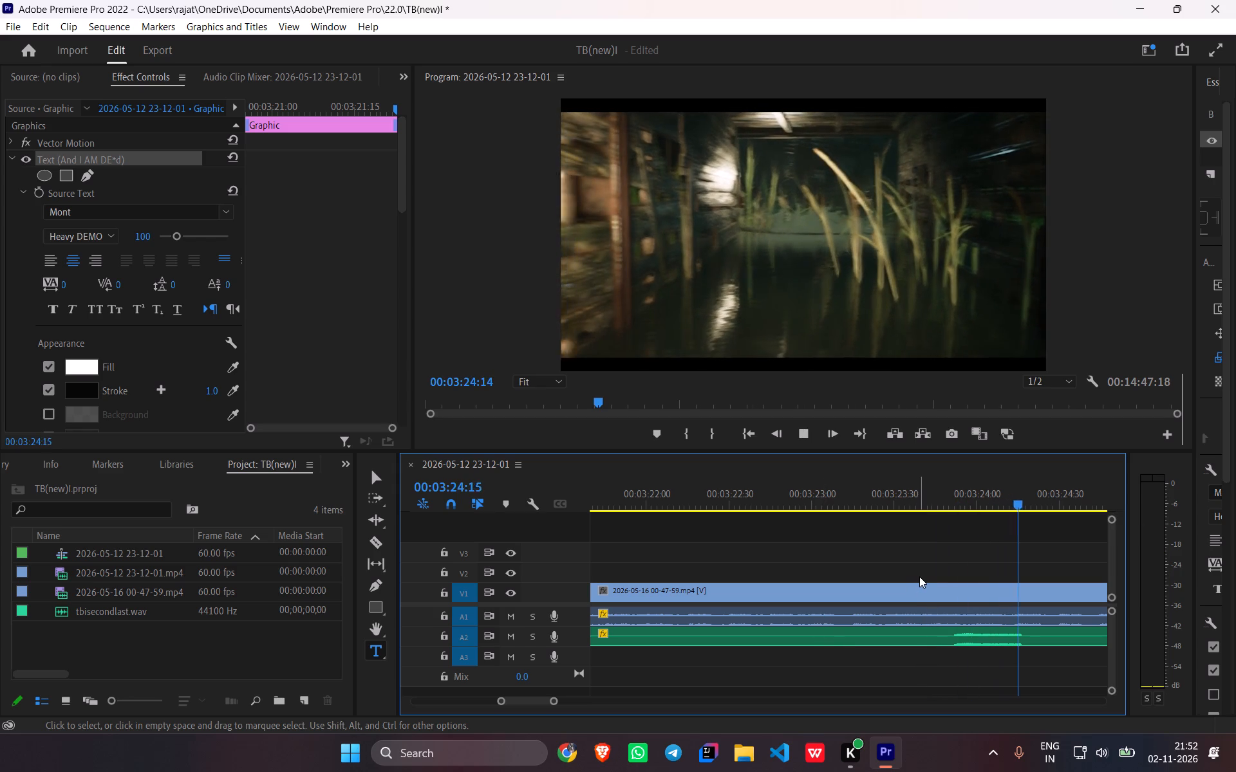
{"action": "key", "text": "space"}
{"action": "scroll", "coordinate": [962, 640], "scroll_direction": "up", "scroll_amount": 6}
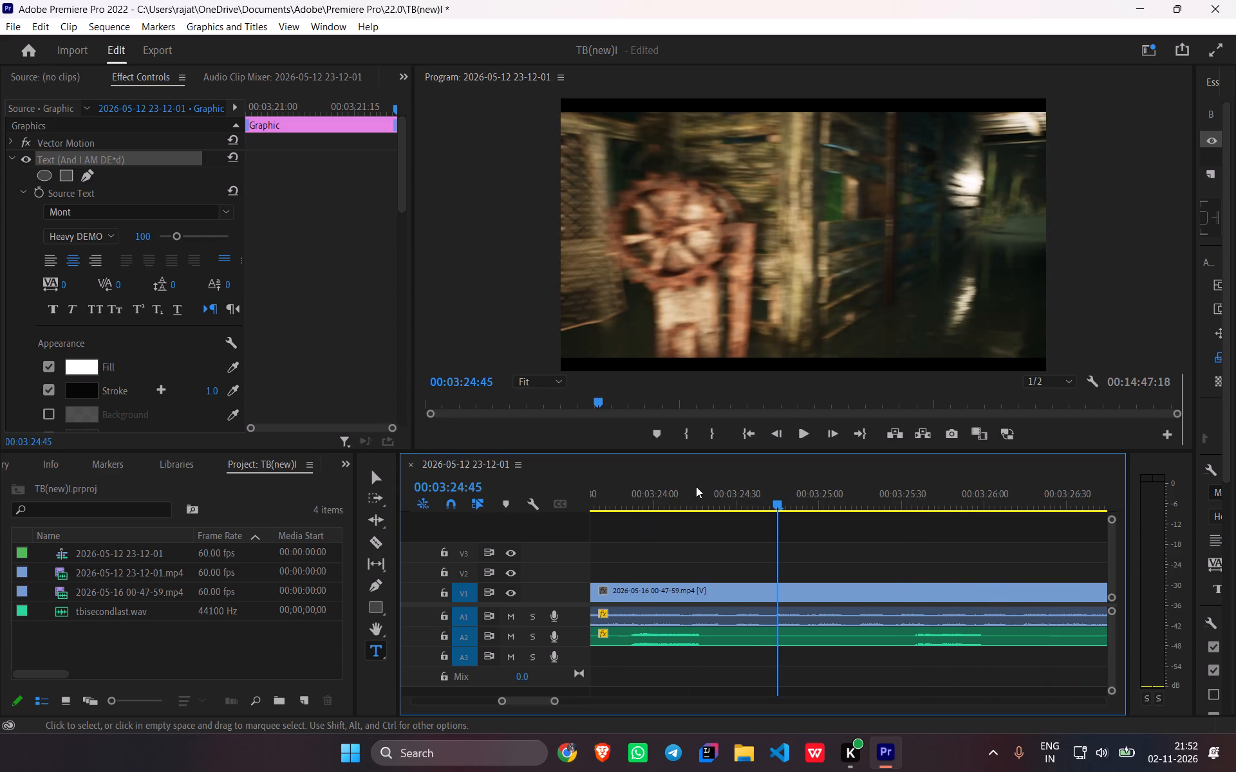
{"action": "left_click_drag", "start_coordinate": [789, 506], "coordinate": [629, 564]}
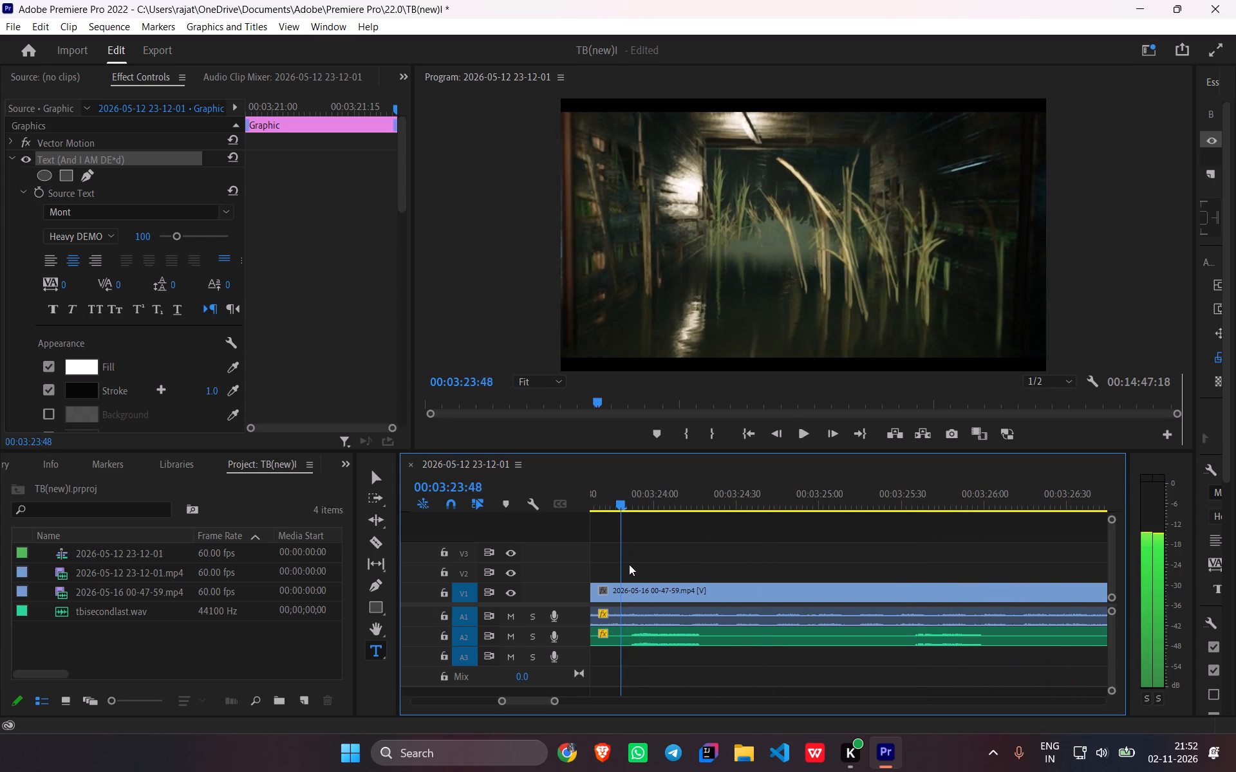
{"action": "left_click_drag", "start_coordinate": [629, 564], "coordinate": [633, 569]}
{"action": "key", "text": "ctrl+v"}
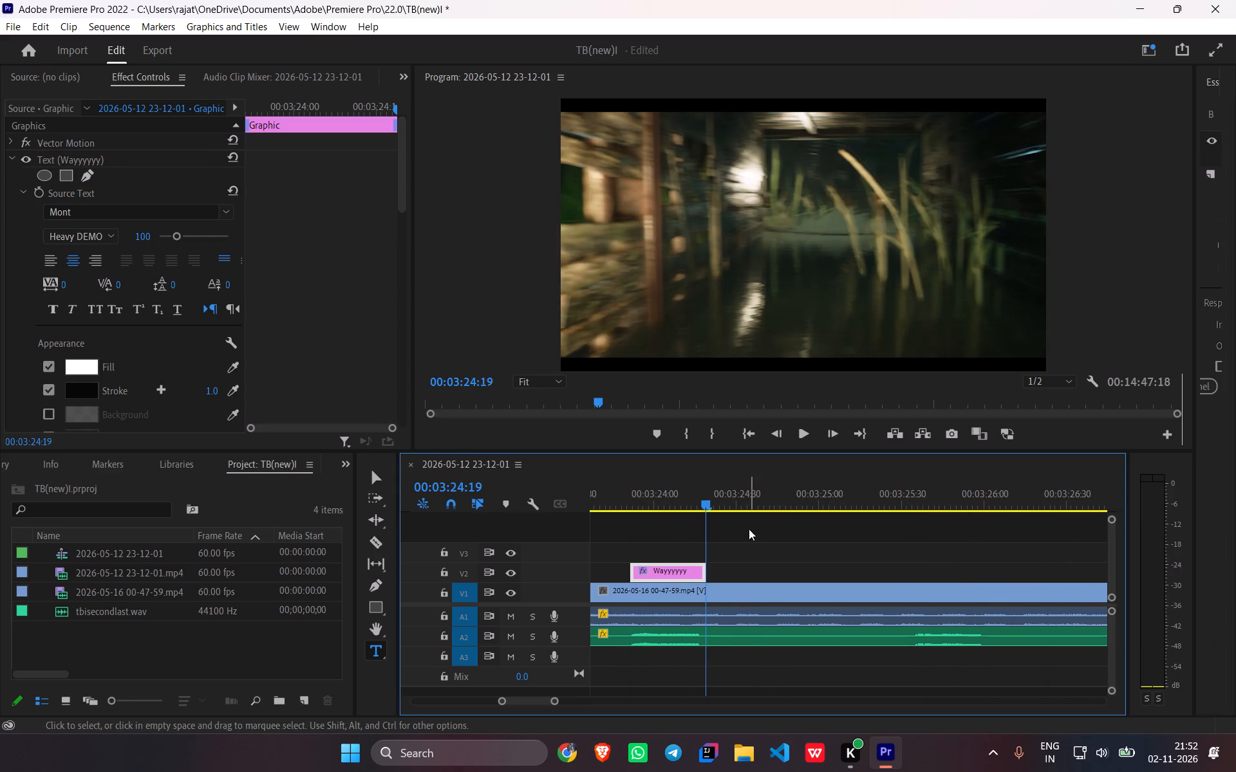
Set the text of the caption copy at 00:03:23:51 to "I know it".
{"action": "left_click_drag", "start_coordinate": [713, 493], "coordinate": [689, 515]}
{"action": "double_click", "coordinate": [814, 347]}
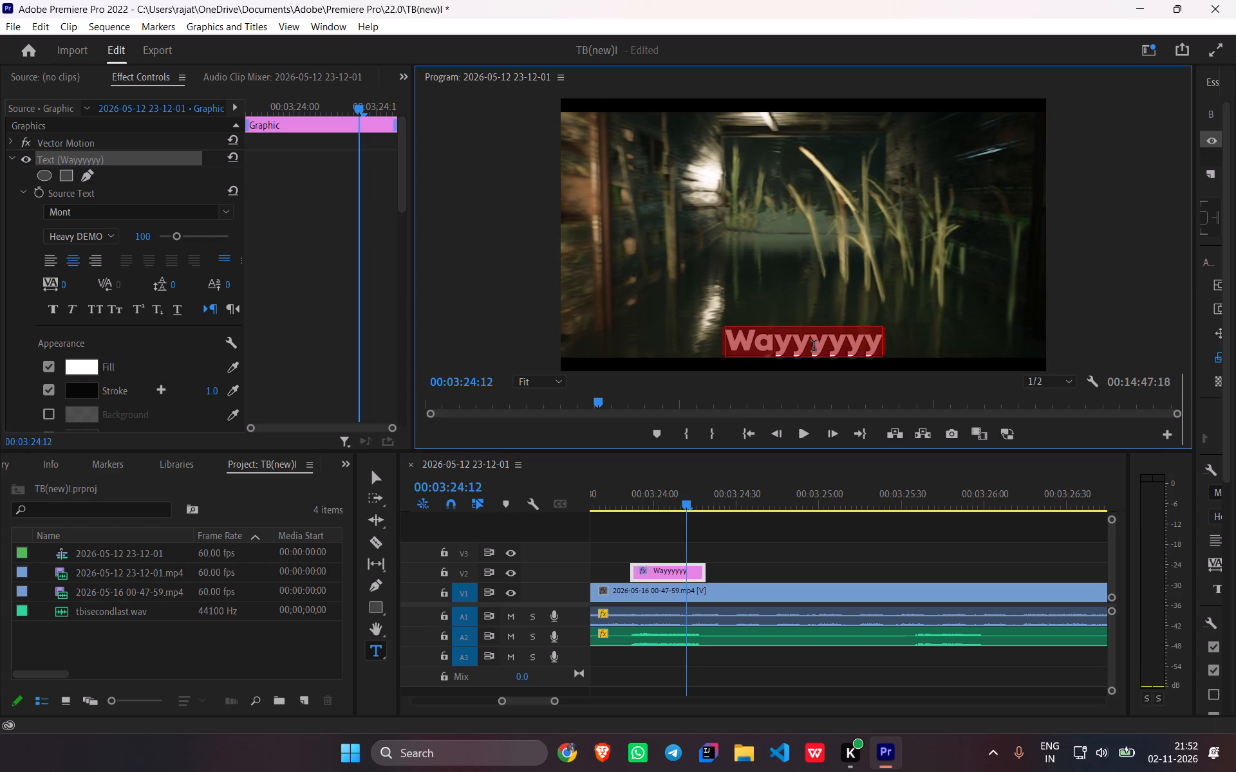
{"action": "type", "text": "I knwo it"}
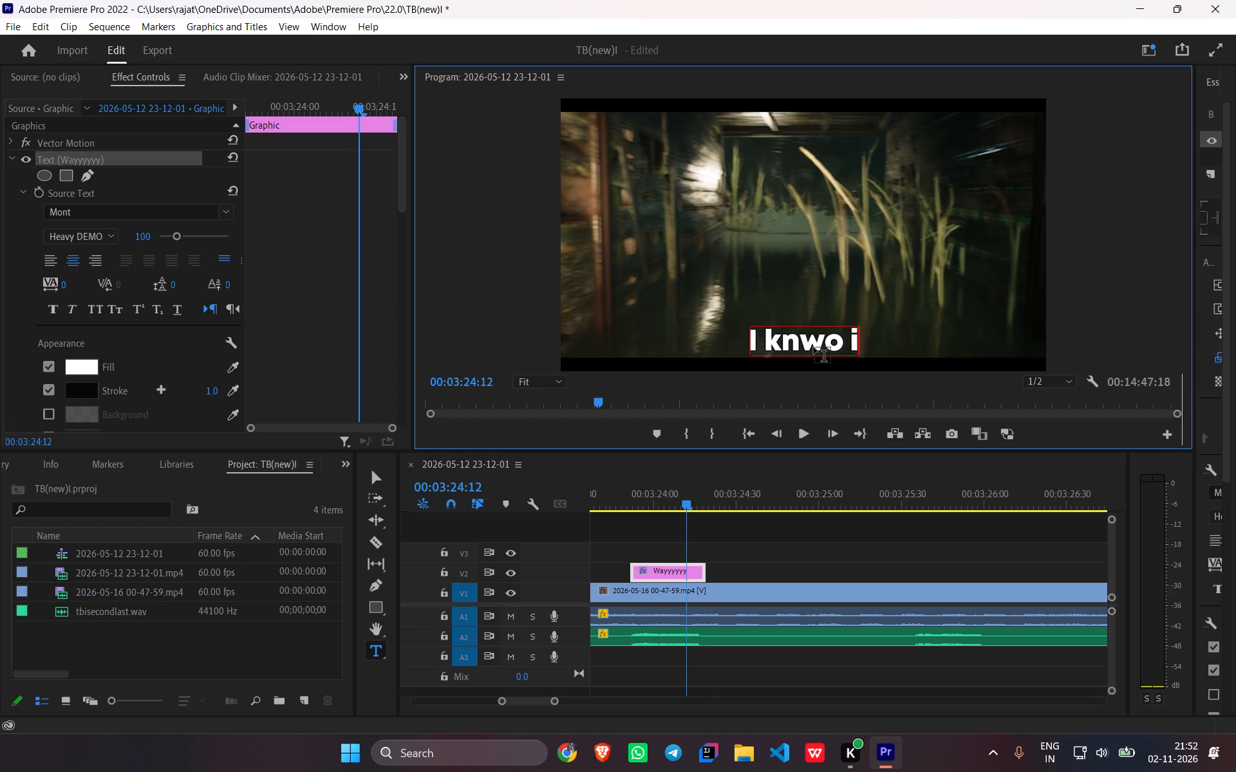
{"action": "key", "text": "BackSpace"}
{"action": "key", "text": "BackSpace"}
{"action": "key", "text": "BackSpace"}
{"action": "key", "text": "BackSpace"}
{"action": "key", "text": "BackSpace"}
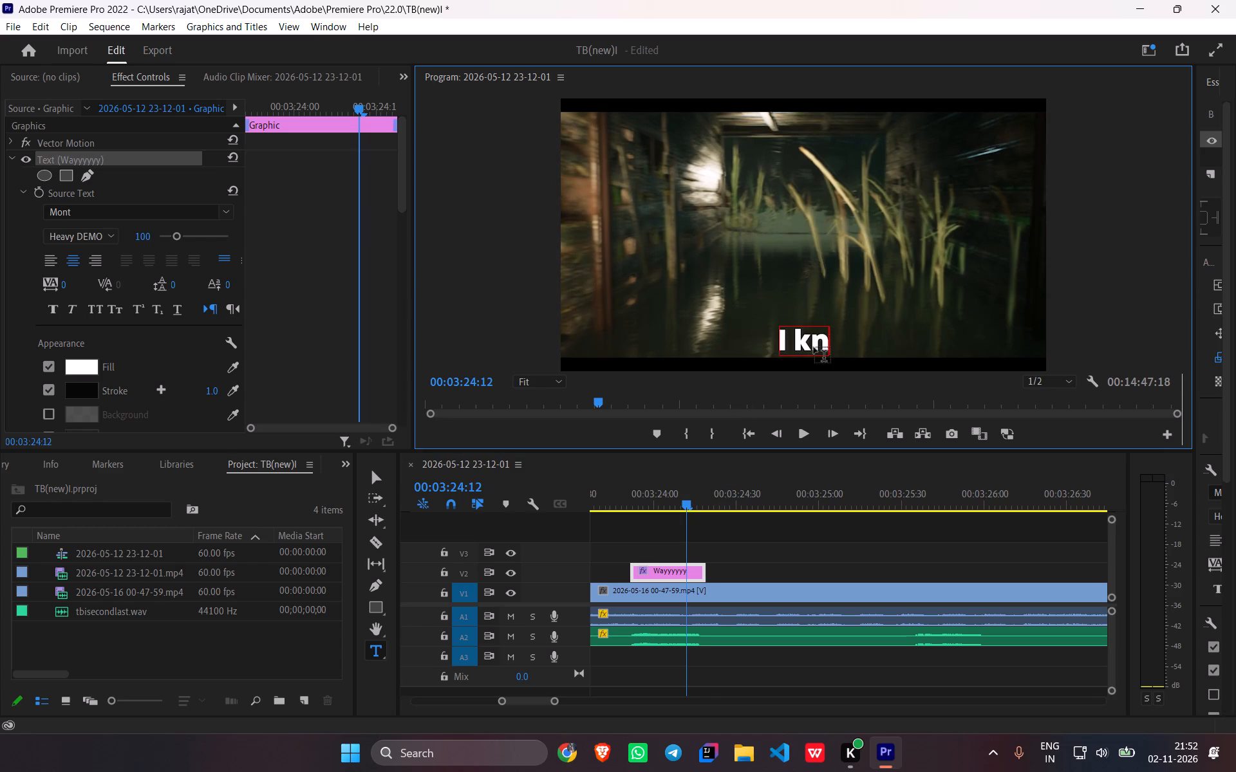
{"action": "type", "text": "ow it"}
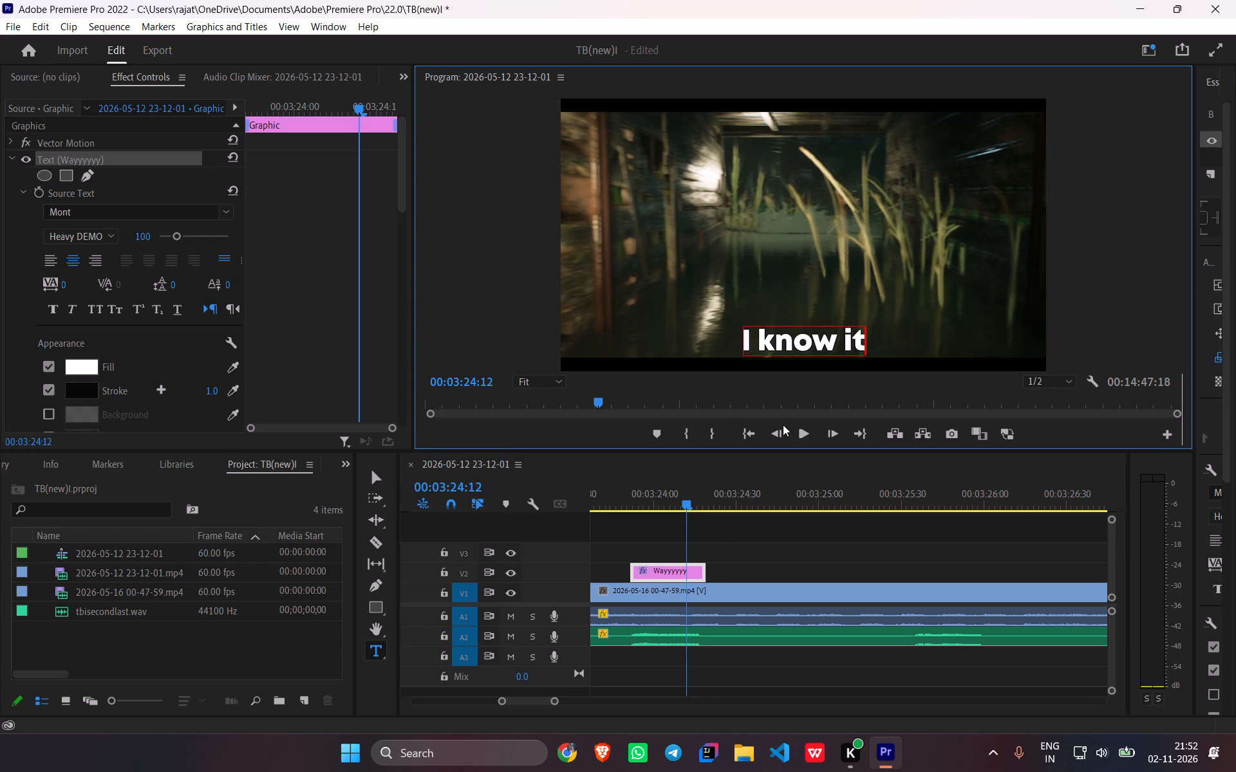
Play back the "I know it" caption and paste a caption copy on V2 at about 00:03:25:33, where the next line starts.
{"action": "left_click_drag", "start_coordinate": [683, 514], "coordinate": [615, 516]}
{"action": "key", "text": "space"}
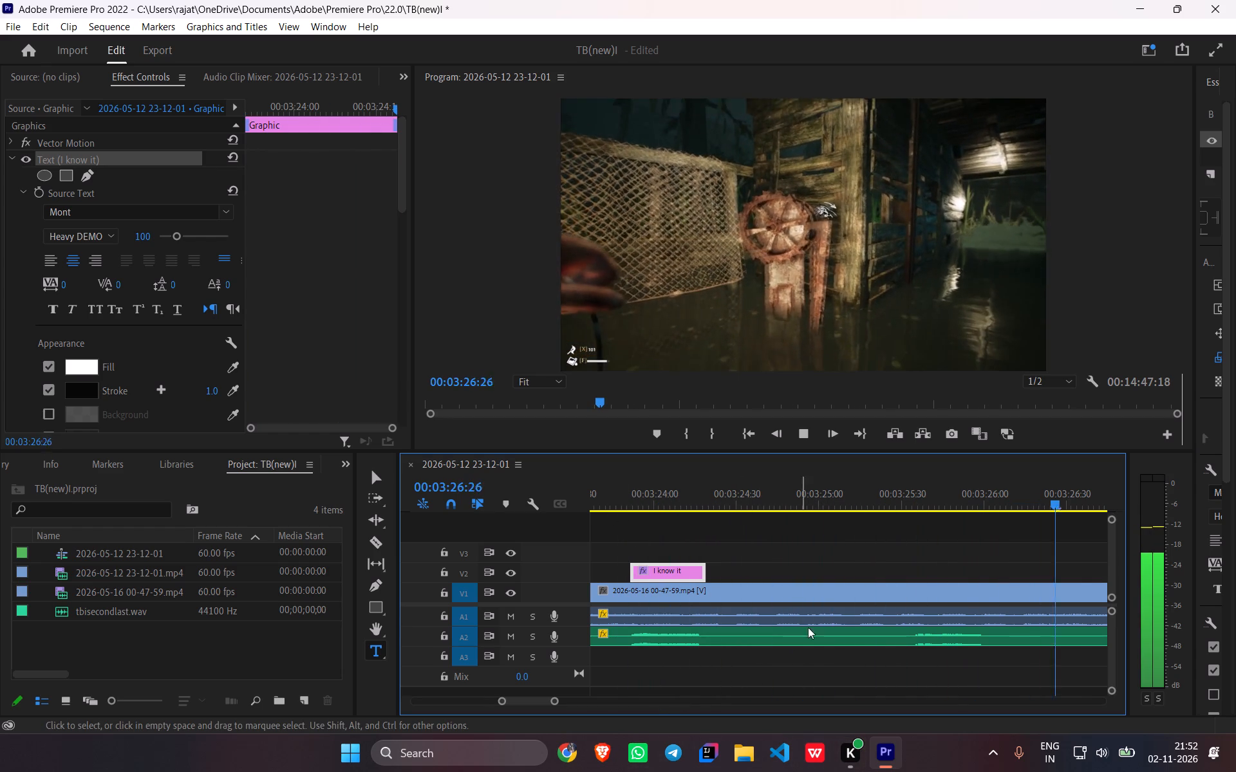
{"action": "key", "text": "space"}
{"action": "scroll", "coordinate": [837, 597], "scroll_direction": "up", "scroll_amount": 9}
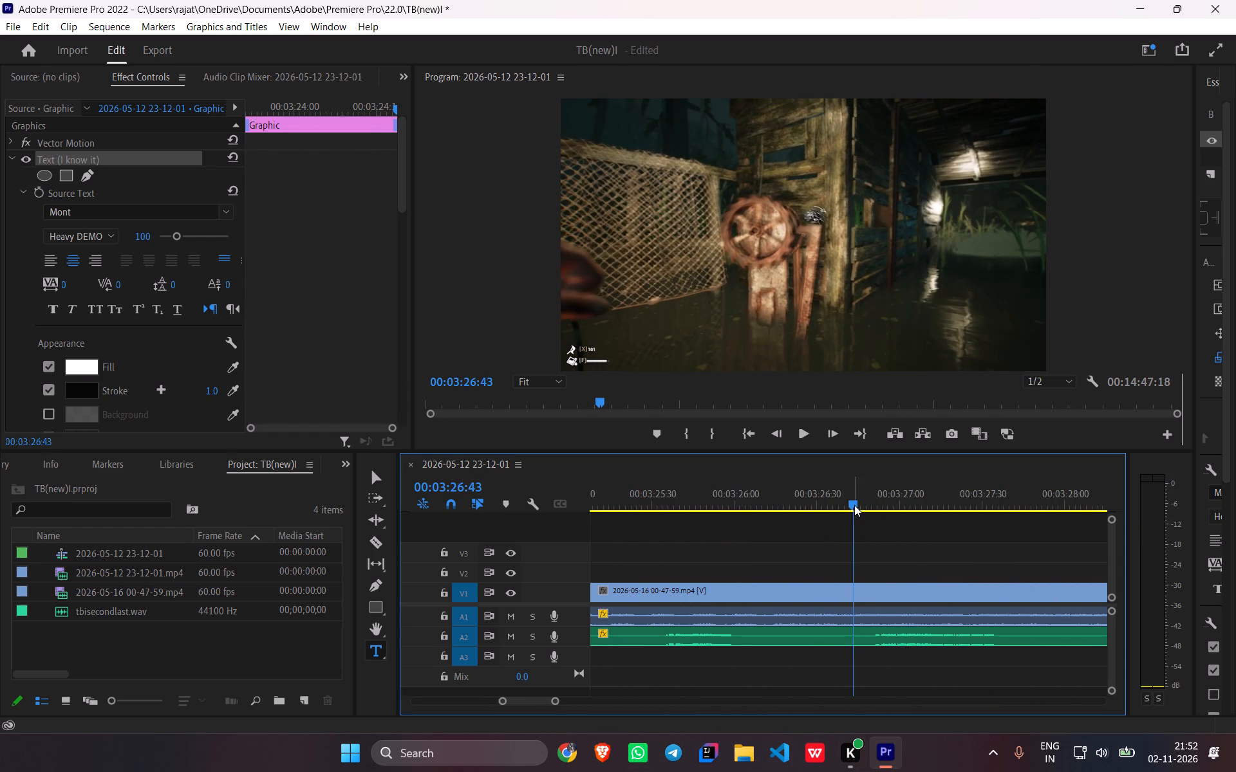
{"action": "left_click_drag", "start_coordinate": [854, 504], "coordinate": [662, 531]}
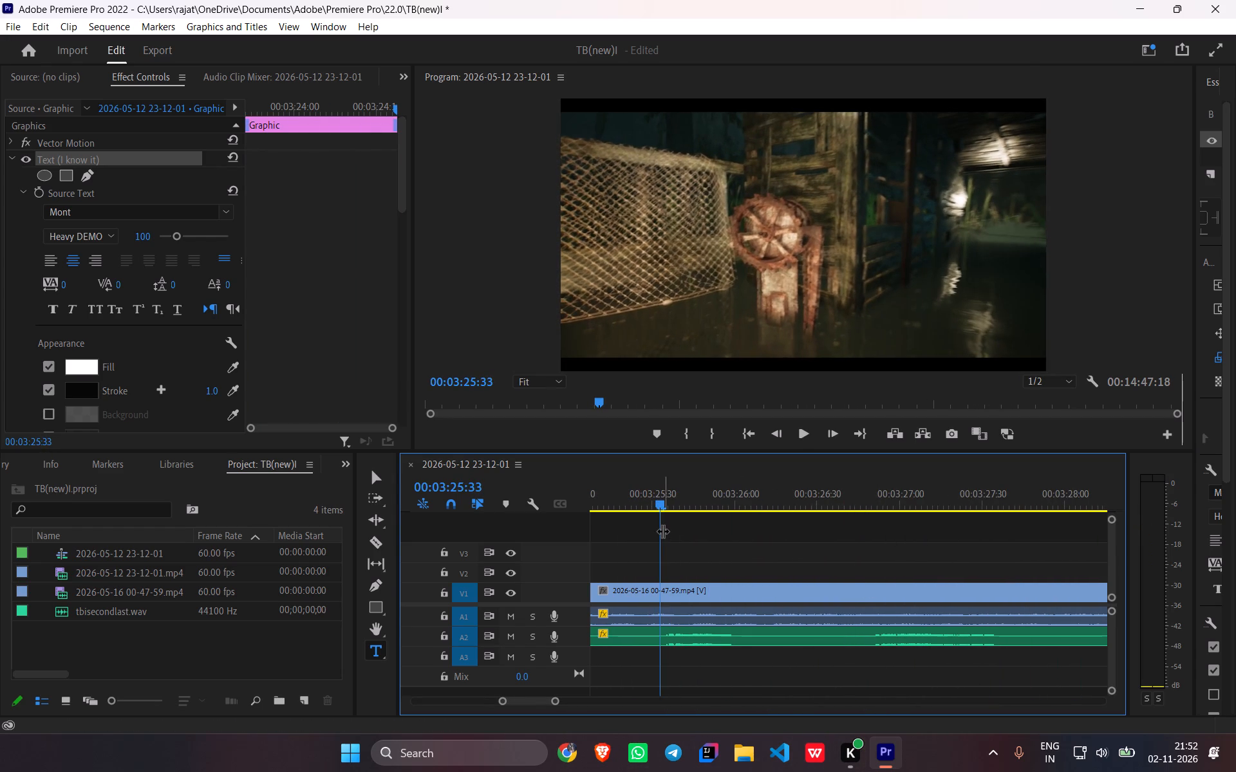
{"action": "key", "text": "ctrl+v"}
Set the text of the caption copy at 00:03:25:33 to "They Know it".
{"action": "left_click_drag", "start_coordinate": [744, 505], "coordinate": [714, 508]}
{"action": "double_click", "coordinate": [796, 348]}
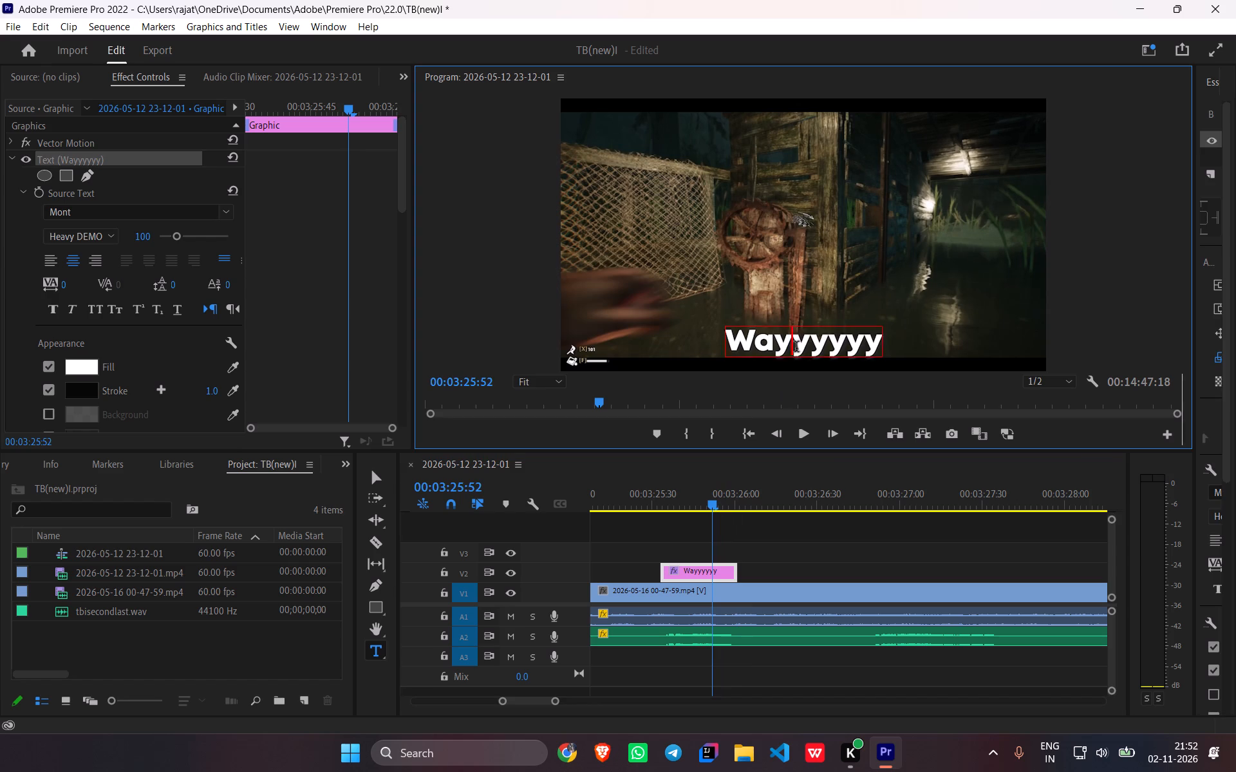
{"action": "type", "text": "They Know ir"}
{"action": "key", "text": "space"}
{"action": "key", "text": "BackSpace"}
{"action": "key", "text": "BackSpace"}
{"action": "key", "text": "t"}
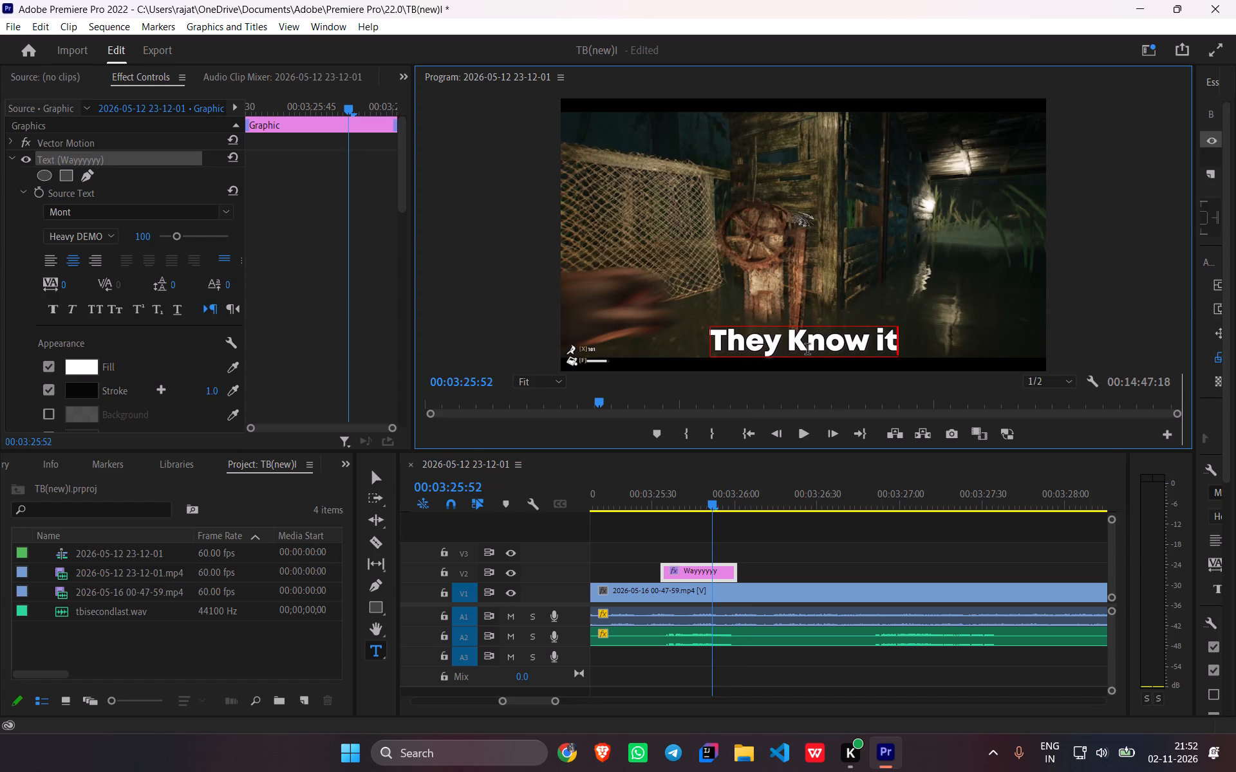
Play on to the next spoken line, paste a caption copy on V2 at about 00:03:26:51 and extend its end to about 00:03:27:32.
{"action": "left_click_drag", "start_coordinate": [713, 504], "coordinate": [642, 516]}
{"action": "key", "text": "space"}
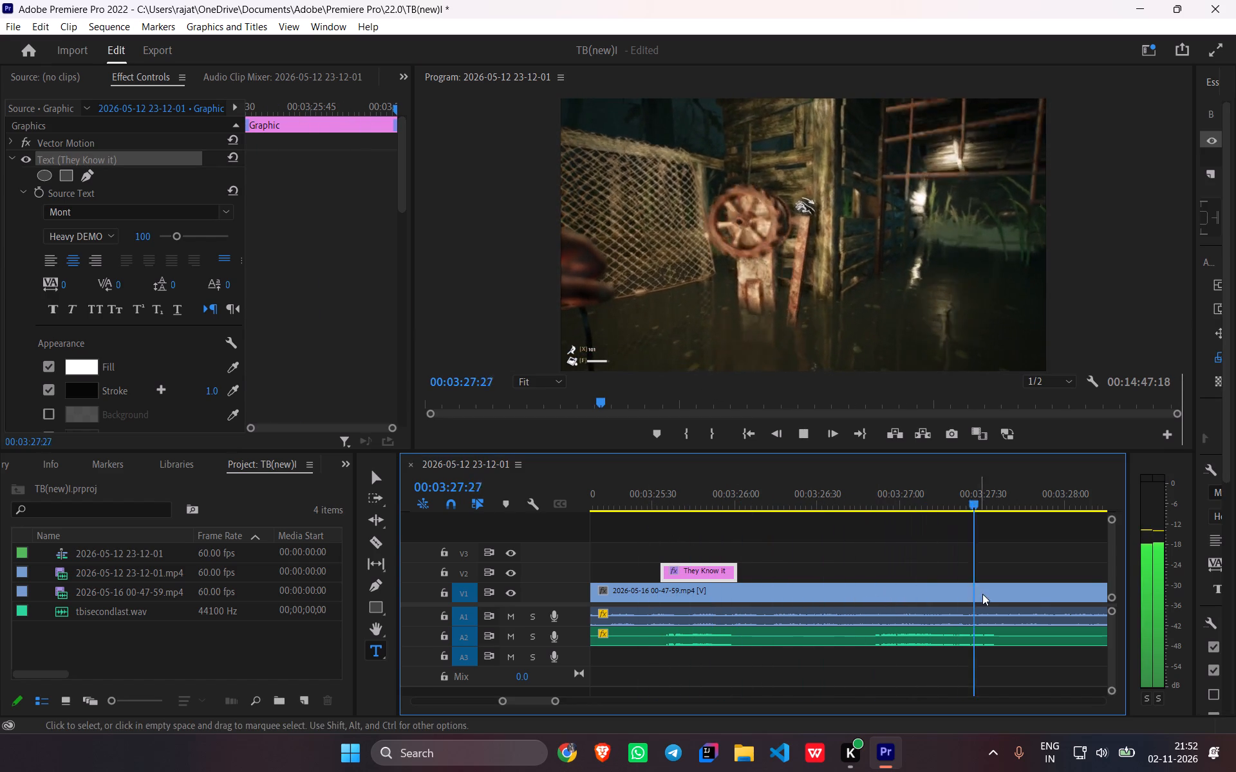
{"action": "key", "text": "space"}
{"action": "left_click_drag", "start_coordinate": [1044, 506], "coordinate": [879, 549]}
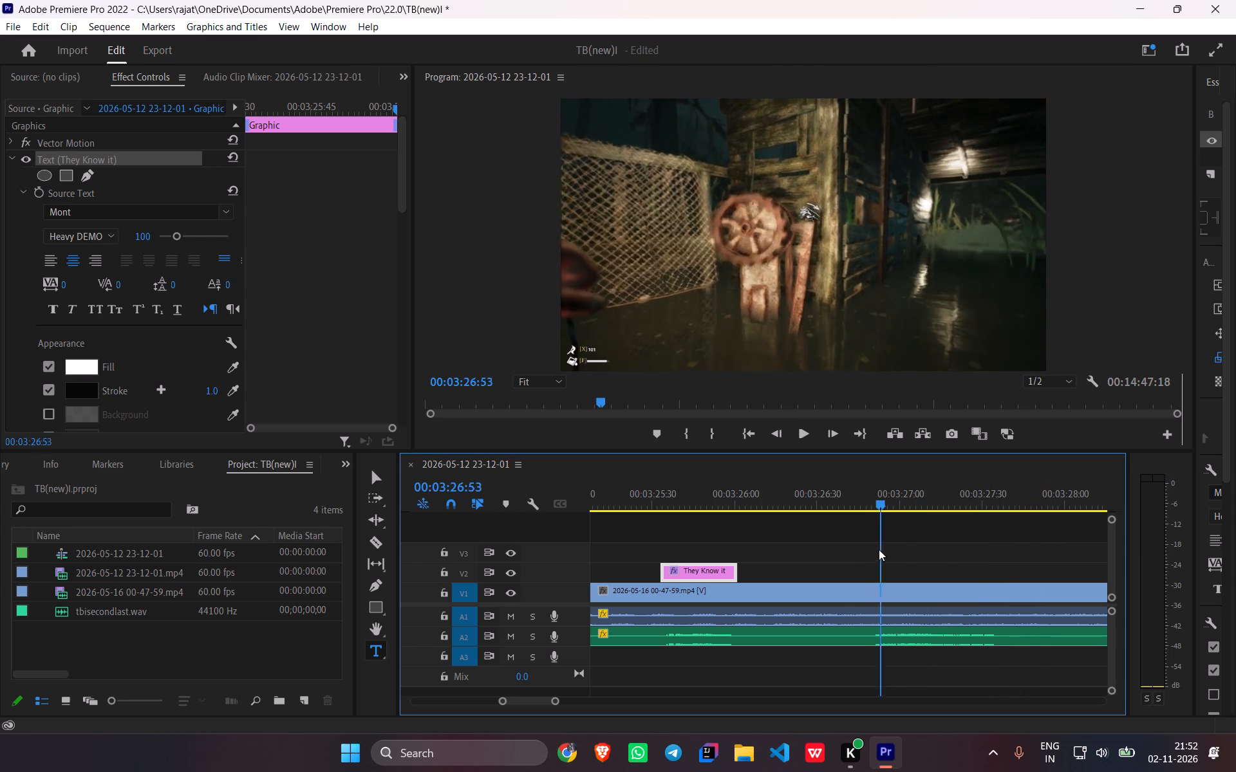
{"action": "left_click_drag", "start_coordinate": [879, 549], "coordinate": [876, 569]}
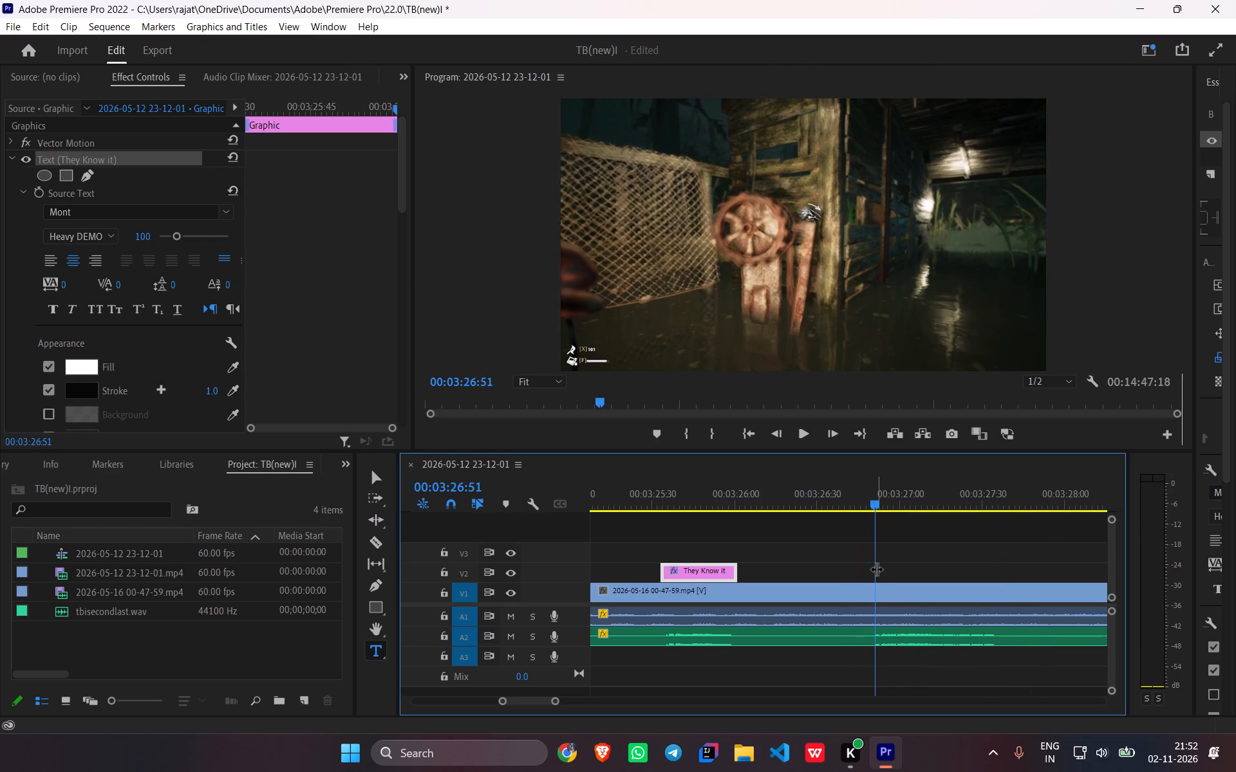
{"action": "key", "text": "ctrl+v"}
{"action": "left_click_drag", "start_coordinate": [950, 574], "coordinate": [980, 578]}
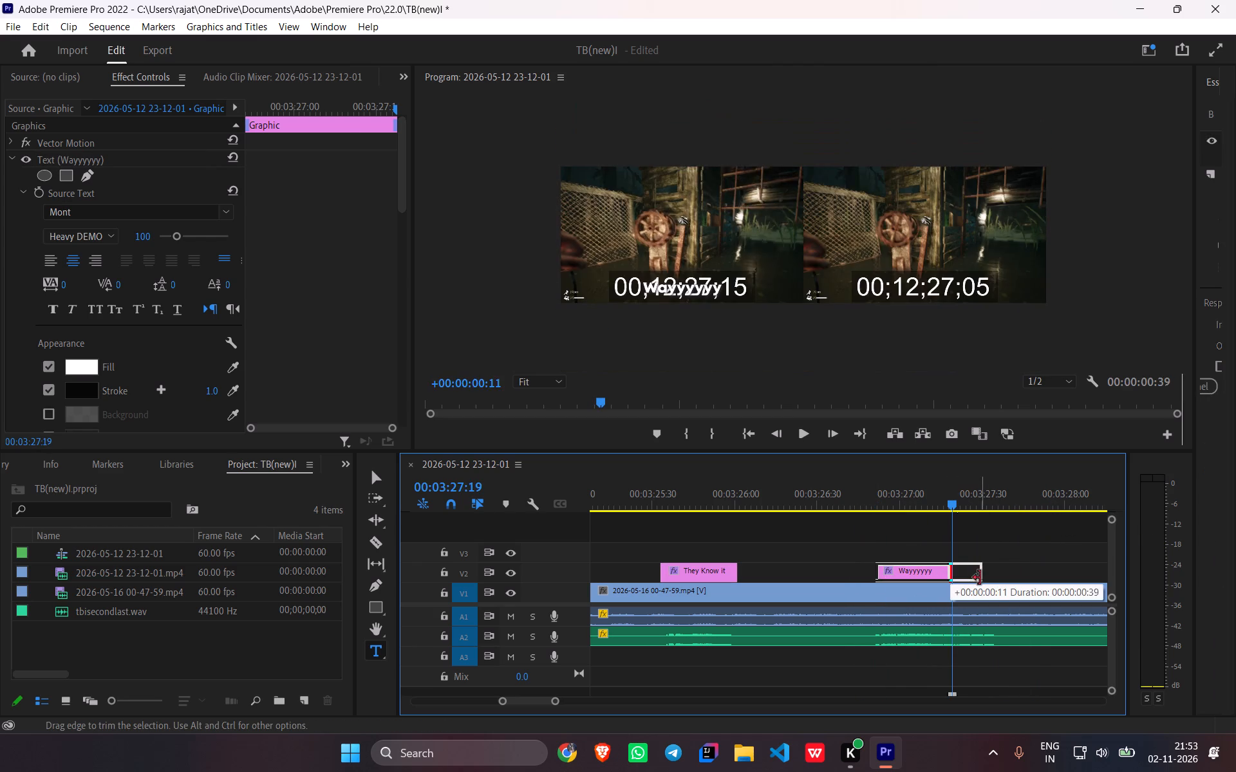
{"action": "left_click_drag", "start_coordinate": [980, 578], "coordinate": [986, 578]}
Set the text of the caption copy at 00:03:26:51 to "We all Know it".
{"action": "double_click", "coordinate": [847, 353]}
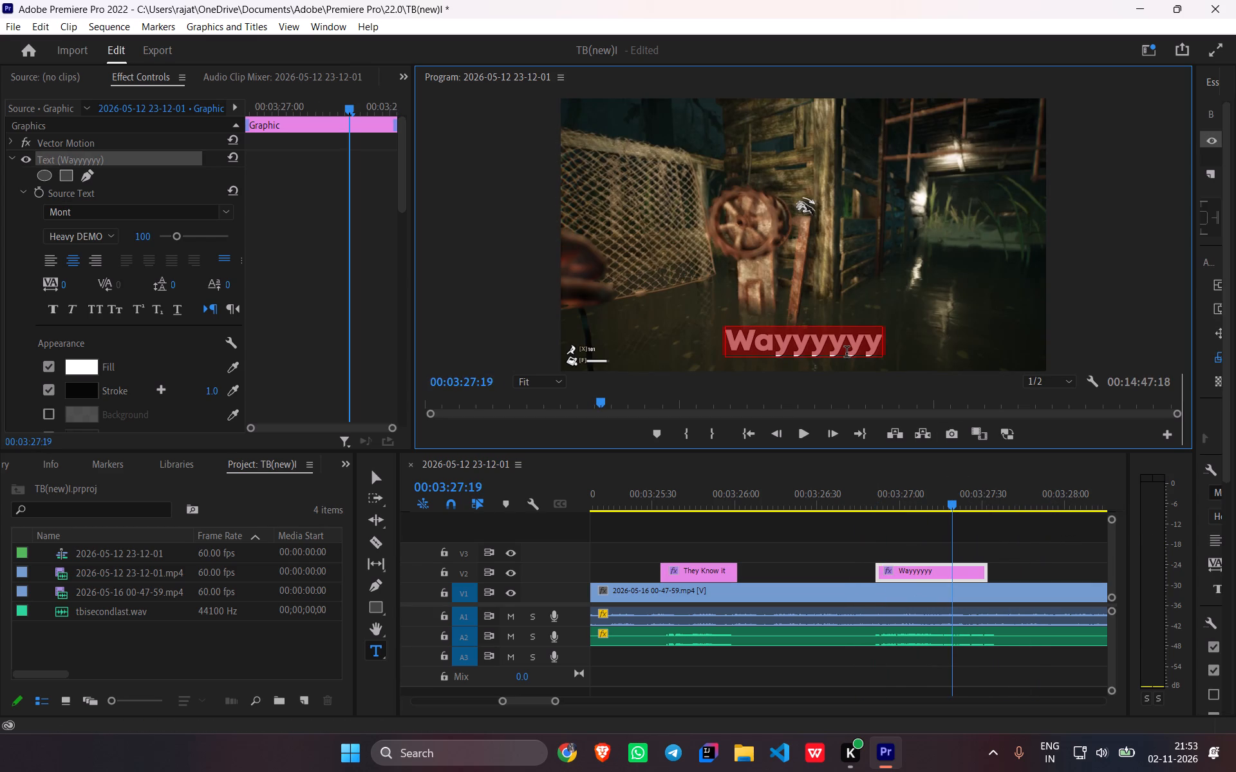
{"action": "type", "text": "We all Know it"}
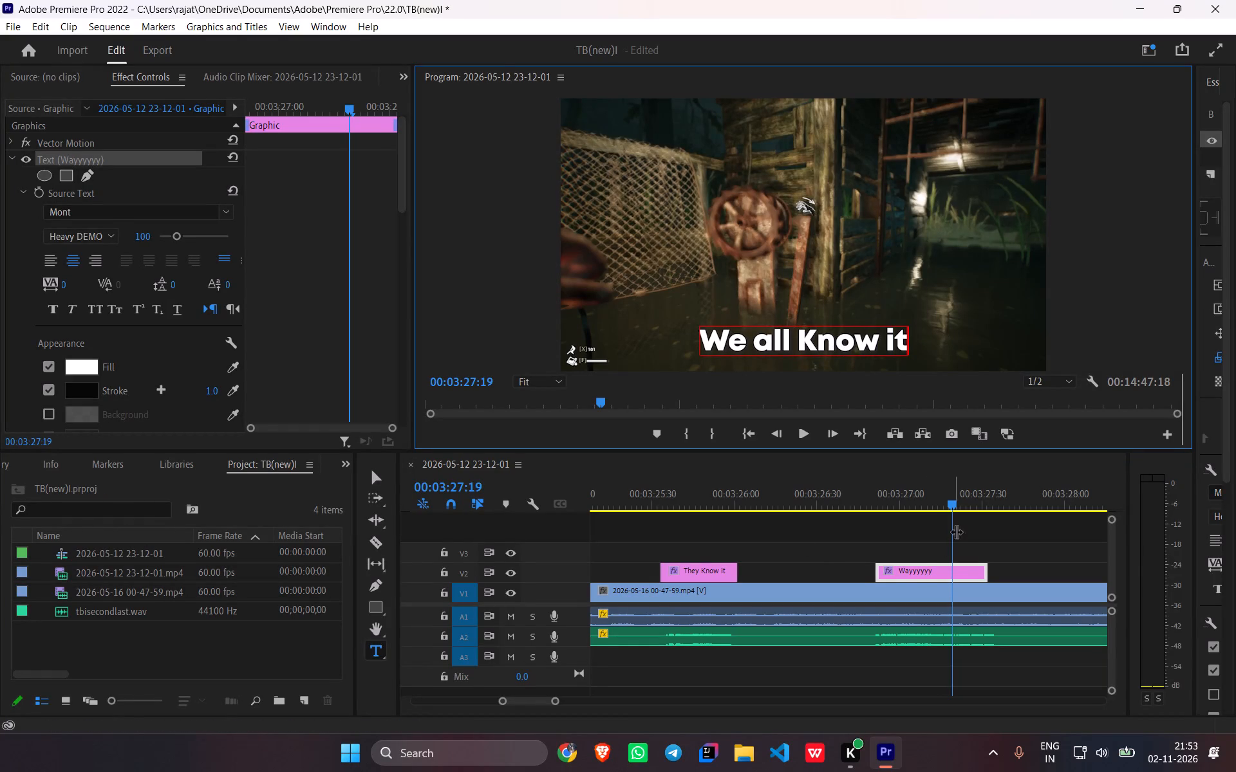
{"action": "left_click_drag", "start_coordinate": [953, 511], "coordinate": [869, 539]}
Play back the "We all Know it" caption and paste a caption copy on V2 at about 00:03:31:24, where the next line starts.
{"action": "left_click_drag", "start_coordinate": [955, 504], "coordinate": [873, 511]}
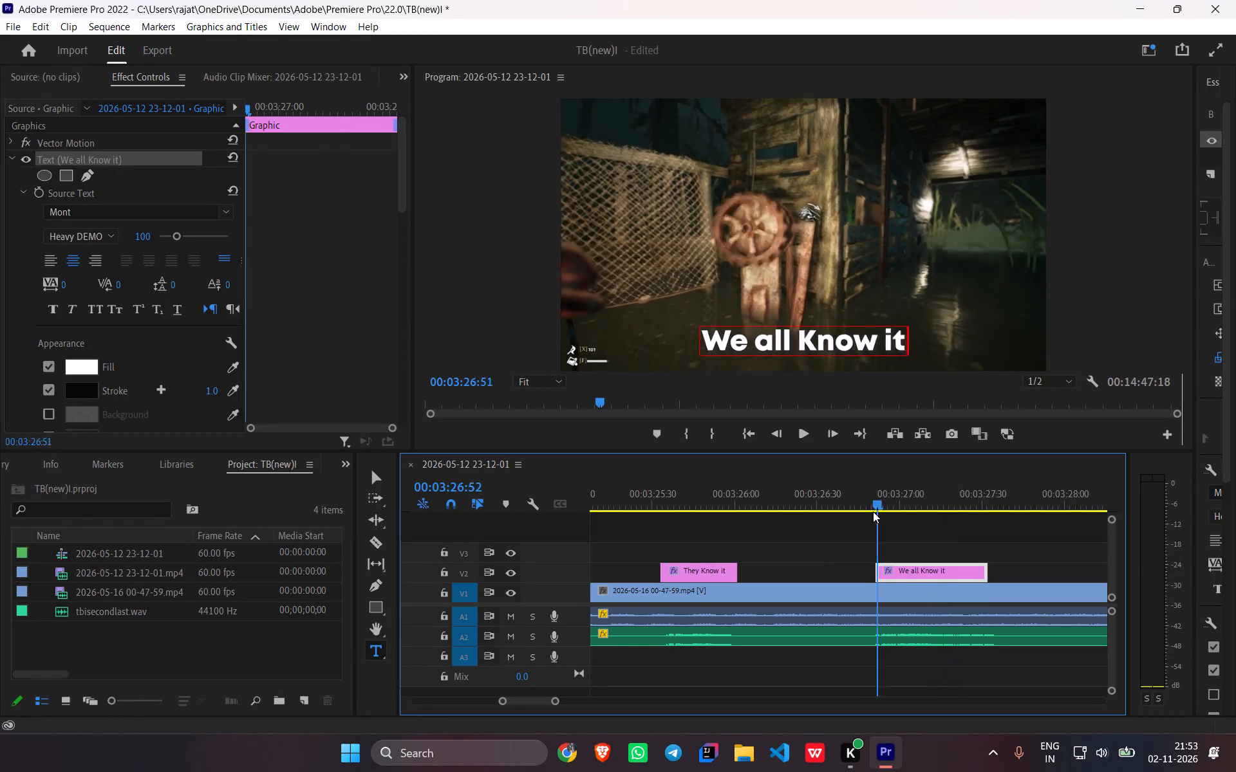
{"action": "left_click_drag", "start_coordinate": [873, 511], "coordinate": [854, 515]}
{"action": "key", "text": "space"}
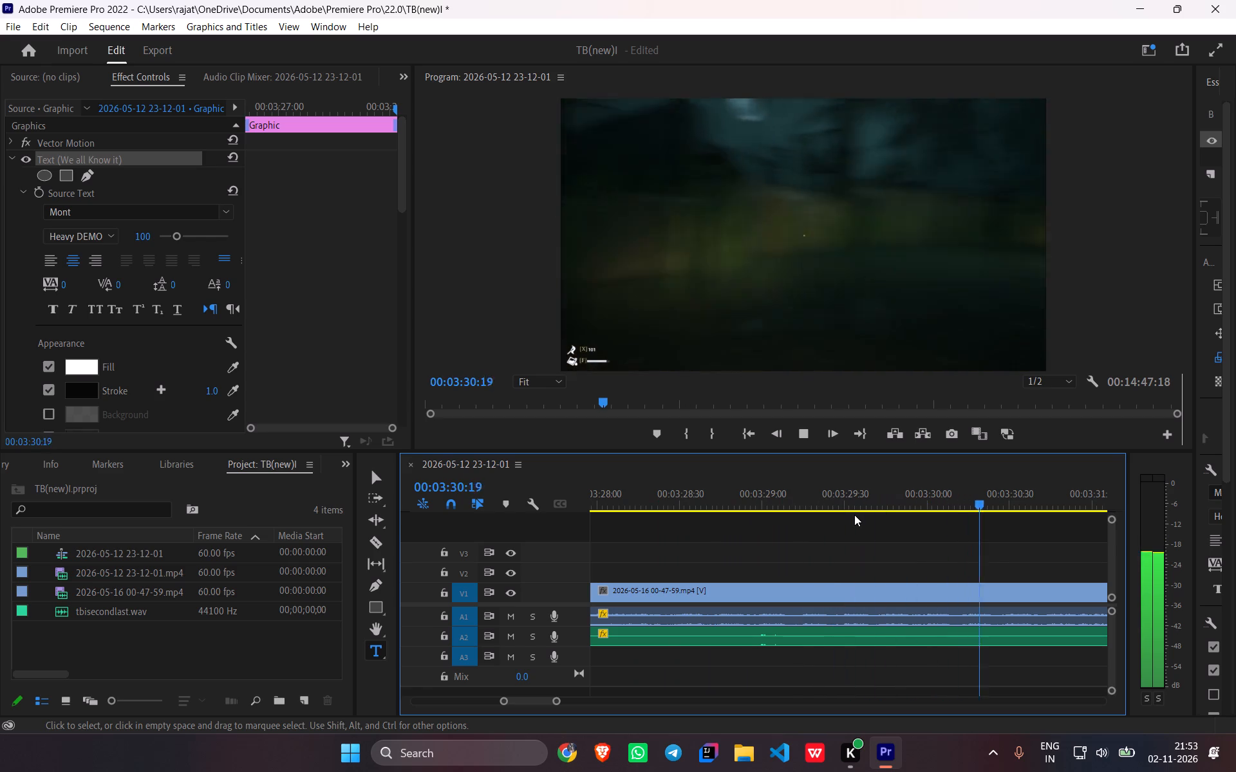
{"action": "key", "text": "space"}
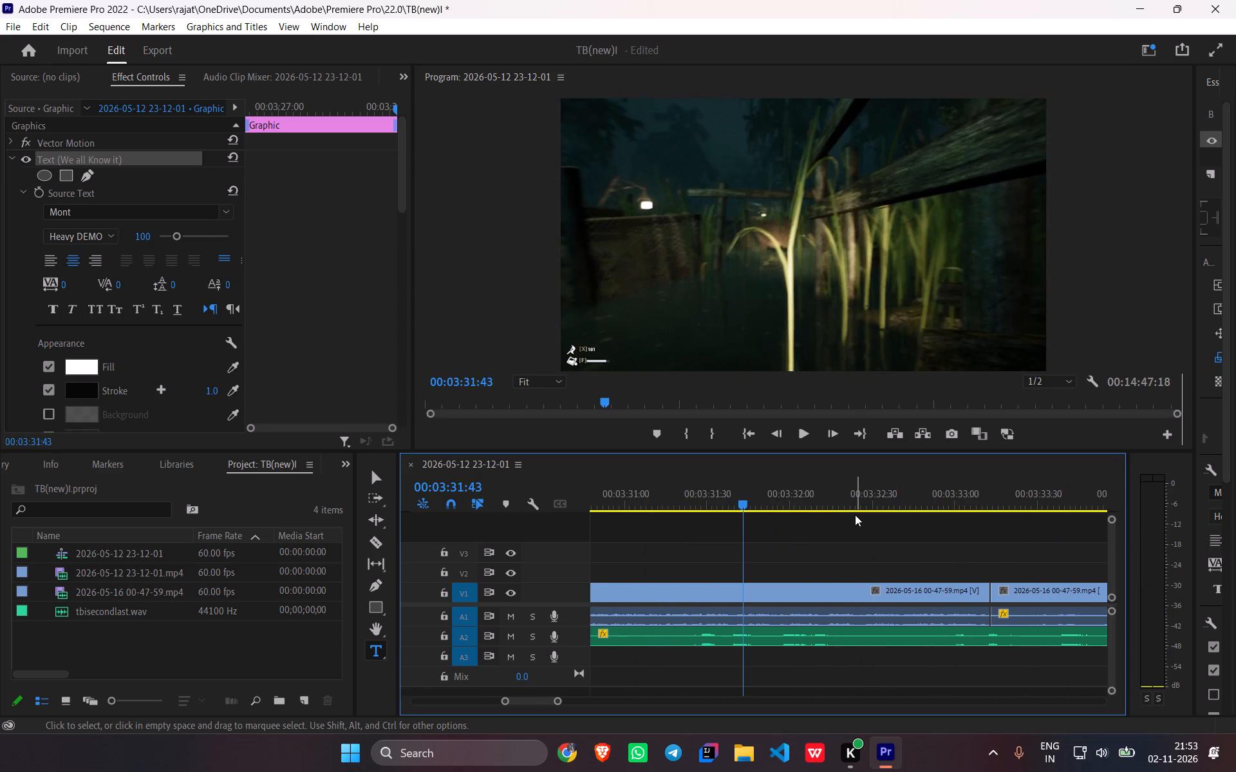
{"action": "key", "text": "space"}
{"action": "key", "text": "space"}
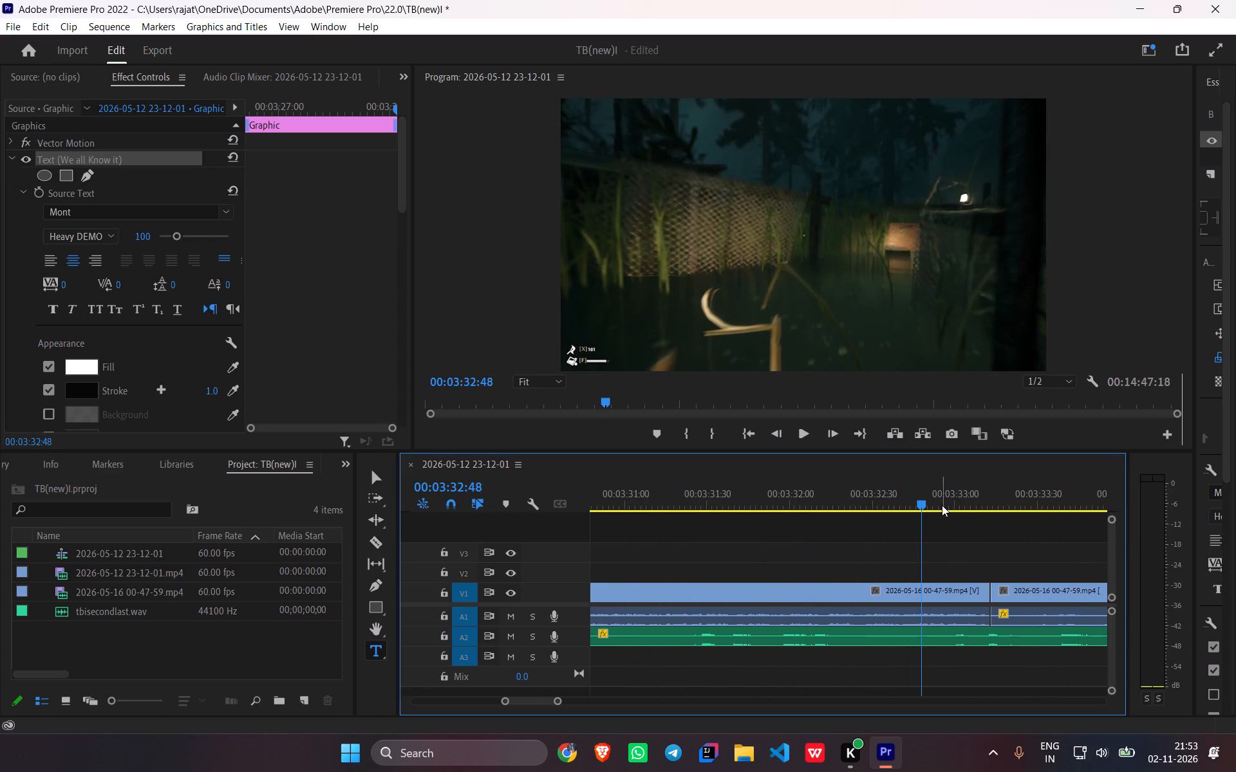
{"action": "left_click_drag", "start_coordinate": [927, 505], "coordinate": [690, 566]}
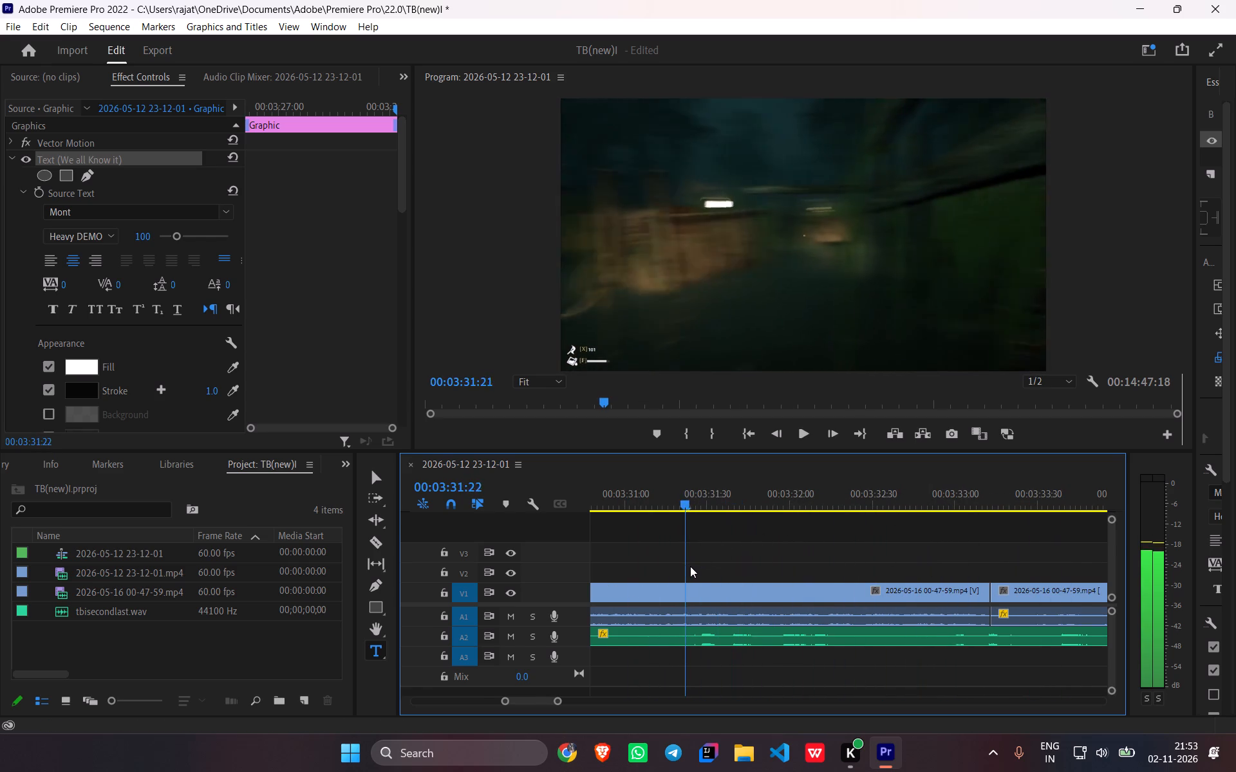
{"action": "left_click_drag", "start_coordinate": [690, 566], "coordinate": [694, 574]}
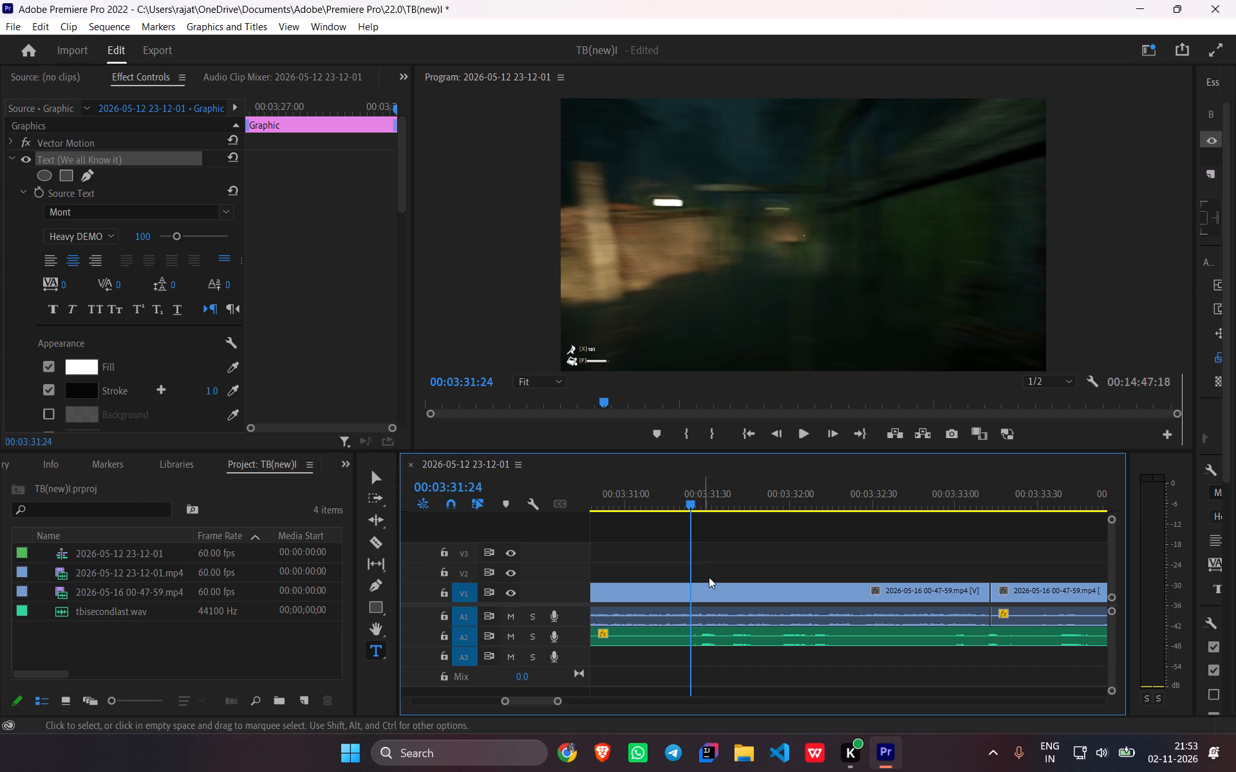
{"action": "key", "text": "ctrl+v"}
Replay the line at 00:03:31:24 and set the text of the caption copy there to "Focus And".
{"action": "left_click_drag", "start_coordinate": [763, 500], "coordinate": [704, 553]}
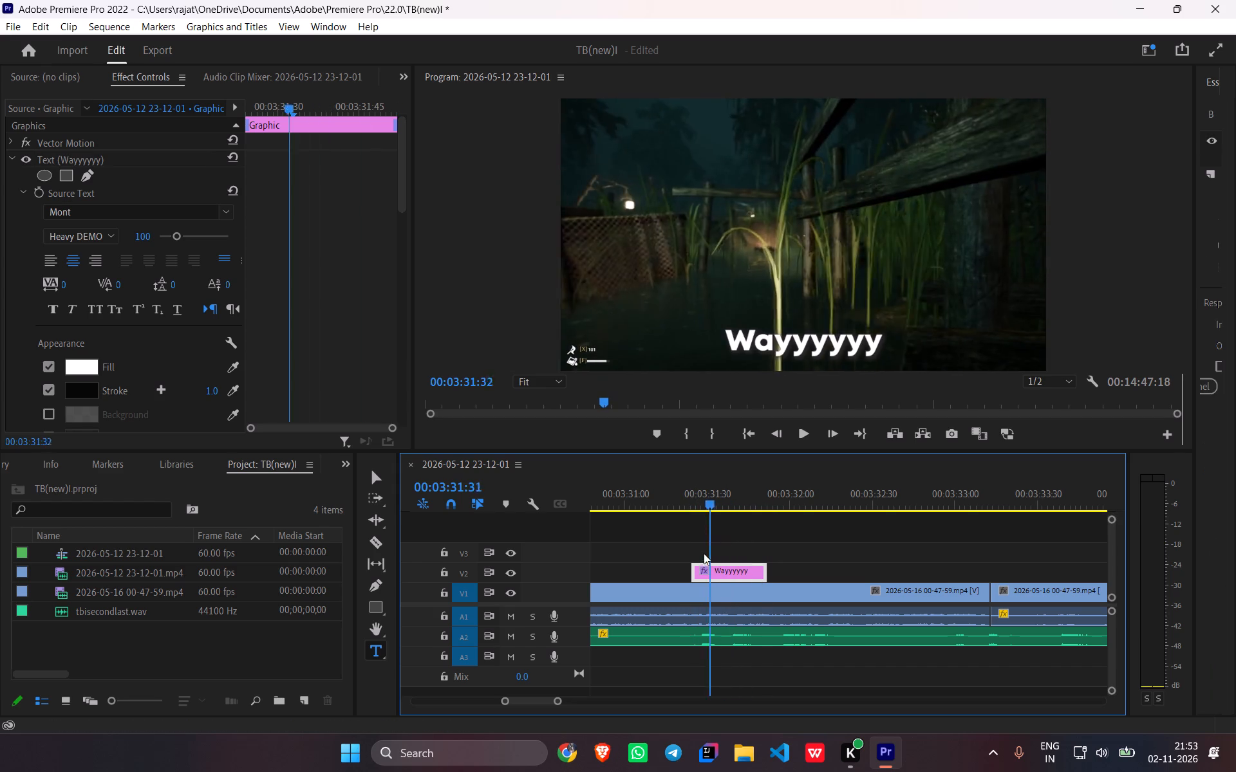
{"action": "left_click_drag", "start_coordinate": [704, 553], "coordinate": [671, 573]}
{"action": "key", "text": "space"}
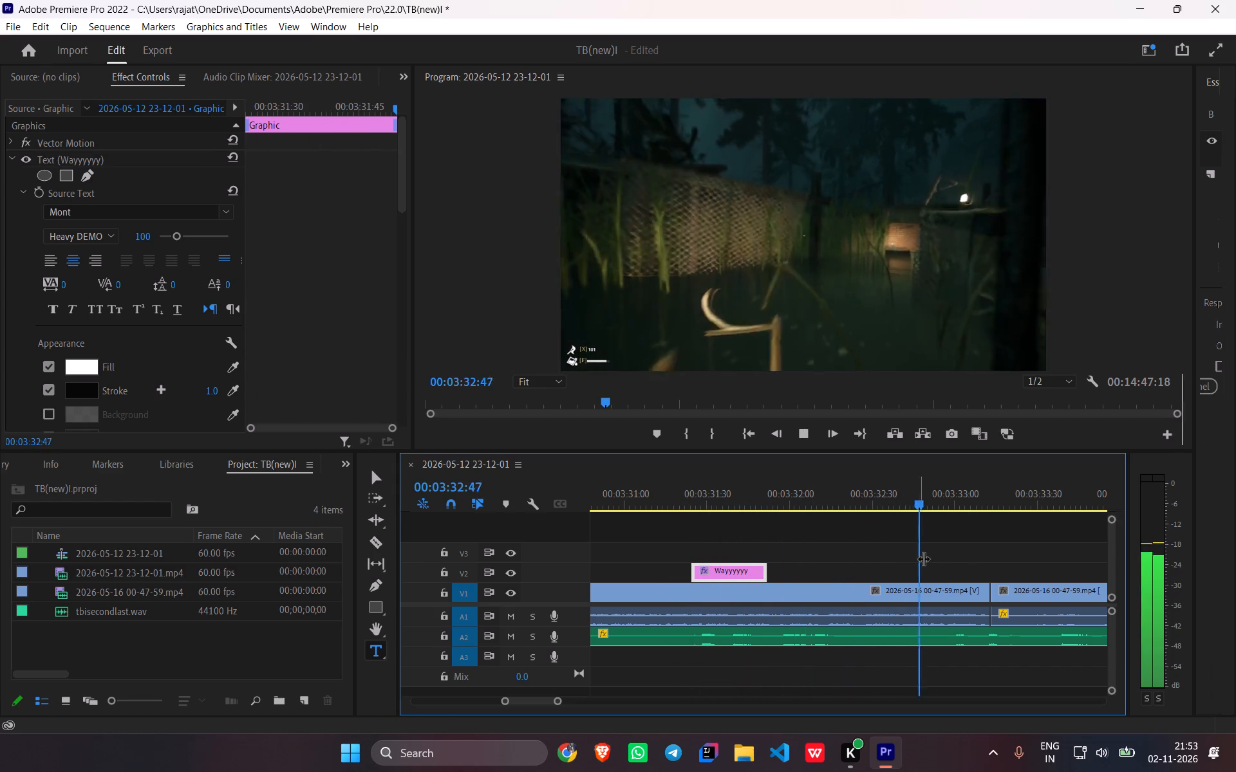
{"action": "key", "text": "space"}
{"action": "left_click_drag", "start_coordinate": [946, 502], "coordinate": [702, 531]}
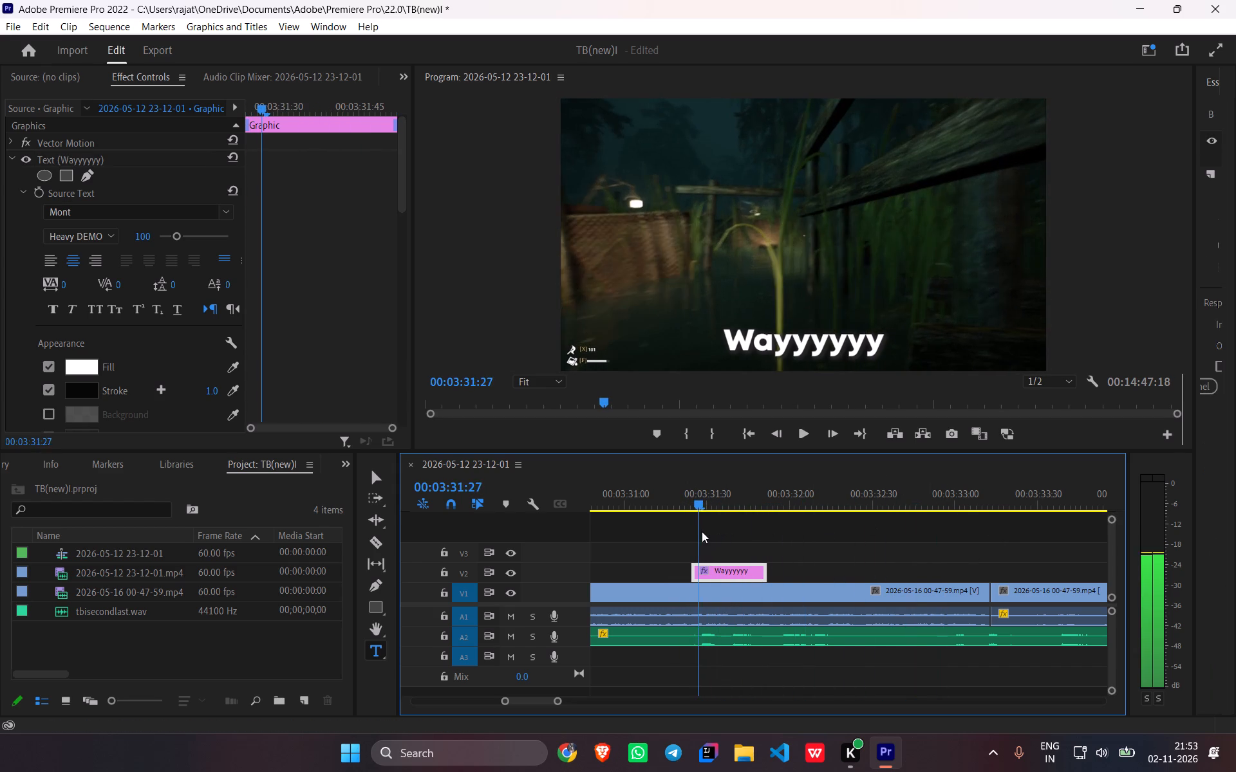
{"action": "left_click_drag", "start_coordinate": [702, 531], "coordinate": [728, 531]}
{"action": "double_click", "coordinate": [819, 348]}
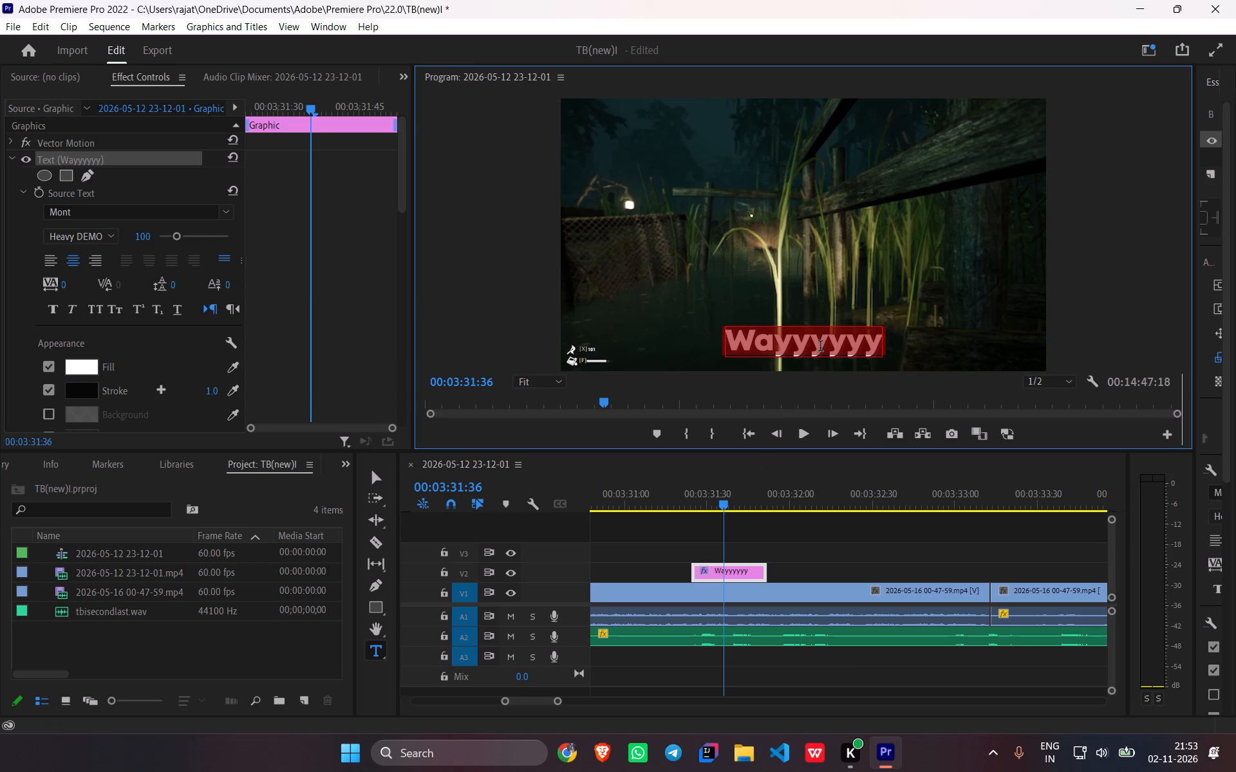
{"action": "type", "text": "Focus And"}
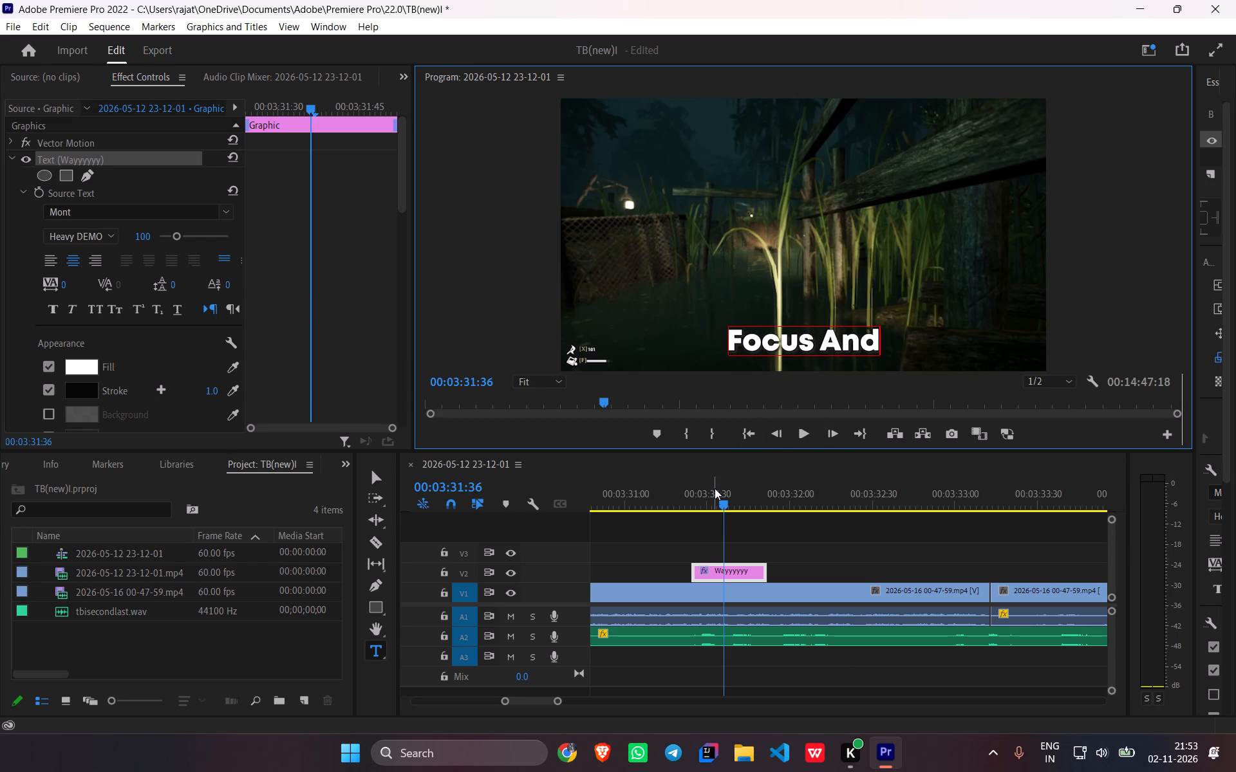
Paste a caption copy on V2 at about 00:03:31:50, over the end of "Focus And", and set its text to "Move".
{"action": "left_click_drag", "start_coordinate": [722, 501], "coordinate": [760, 513]}
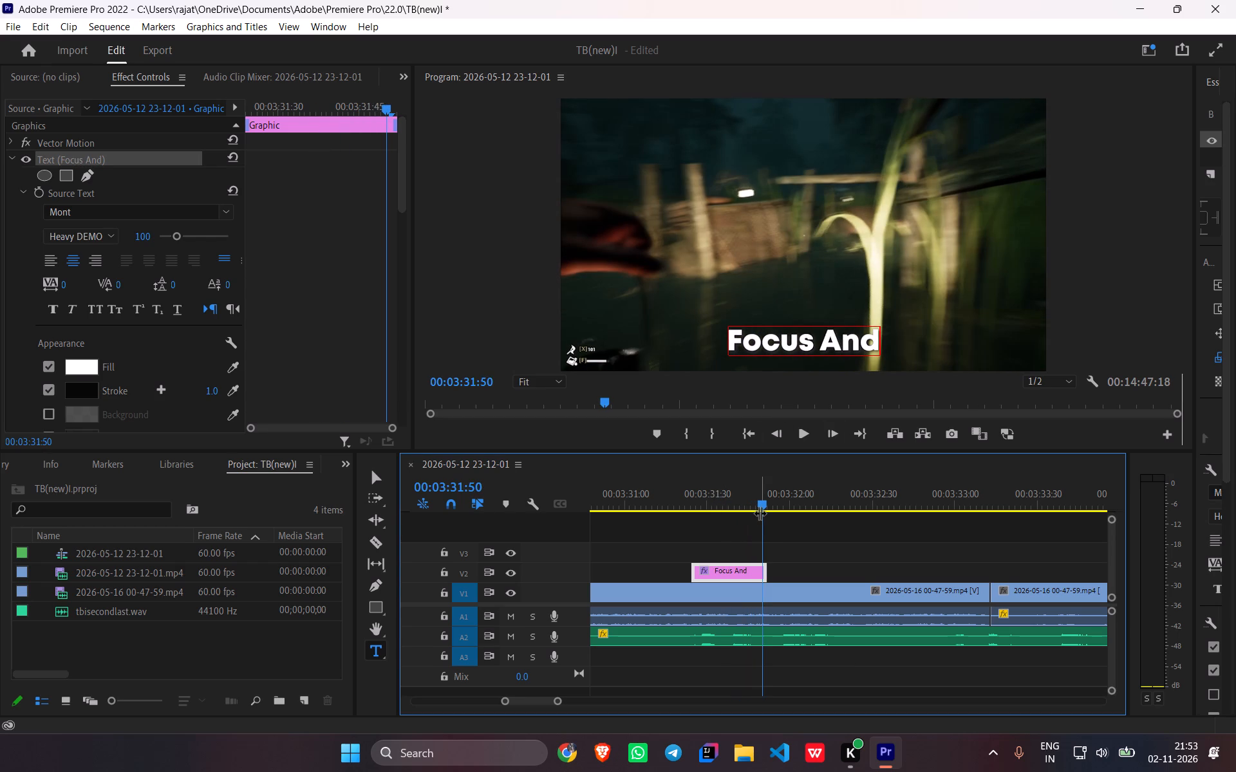
{"action": "key", "text": "ctrl+v"}
{"action": "left_click_drag", "start_coordinate": [838, 503], "coordinate": [811, 504]}
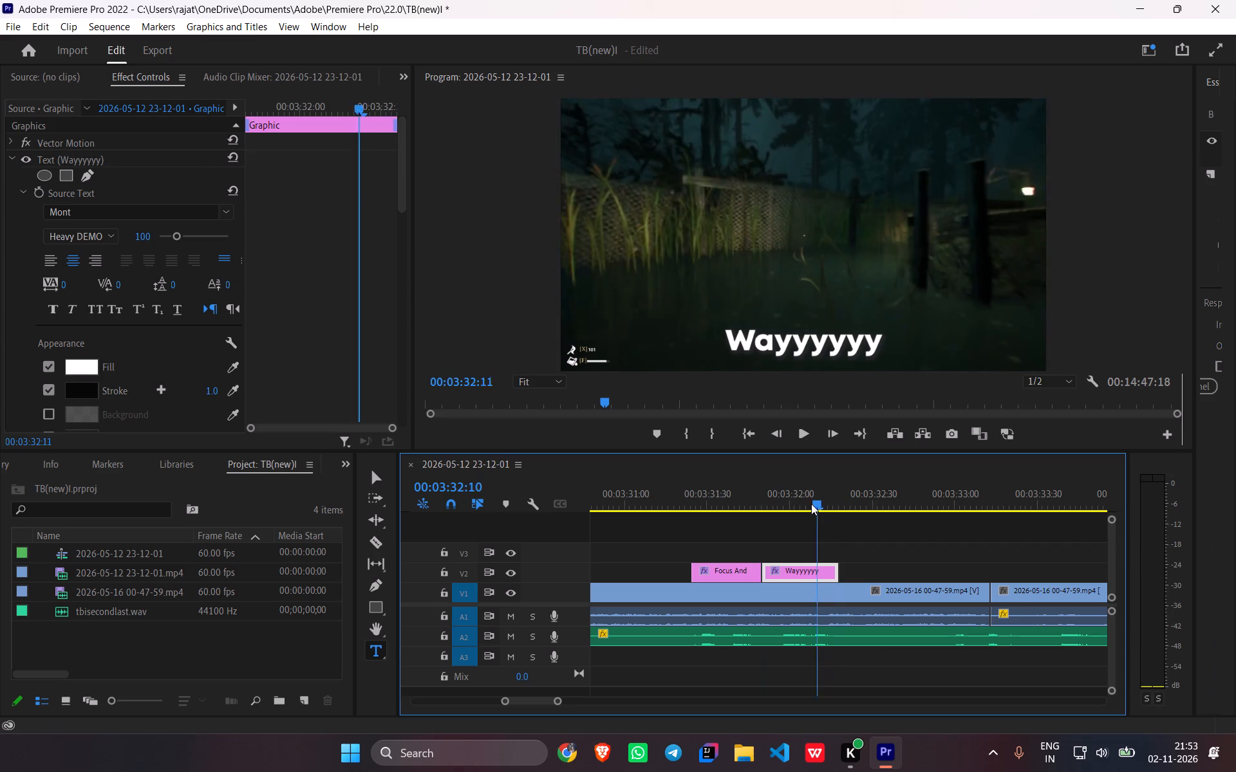
{"action": "left_click_drag", "start_coordinate": [811, 504], "coordinate": [801, 504]}
{"action": "double_click", "coordinate": [824, 339]}
{"action": "type", "text": "MOve"}
{"action": "key", "text": "BackSpace"}
{"action": "key", "text": "BackSpace"}
{"action": "key", "text": "BackSpace"}
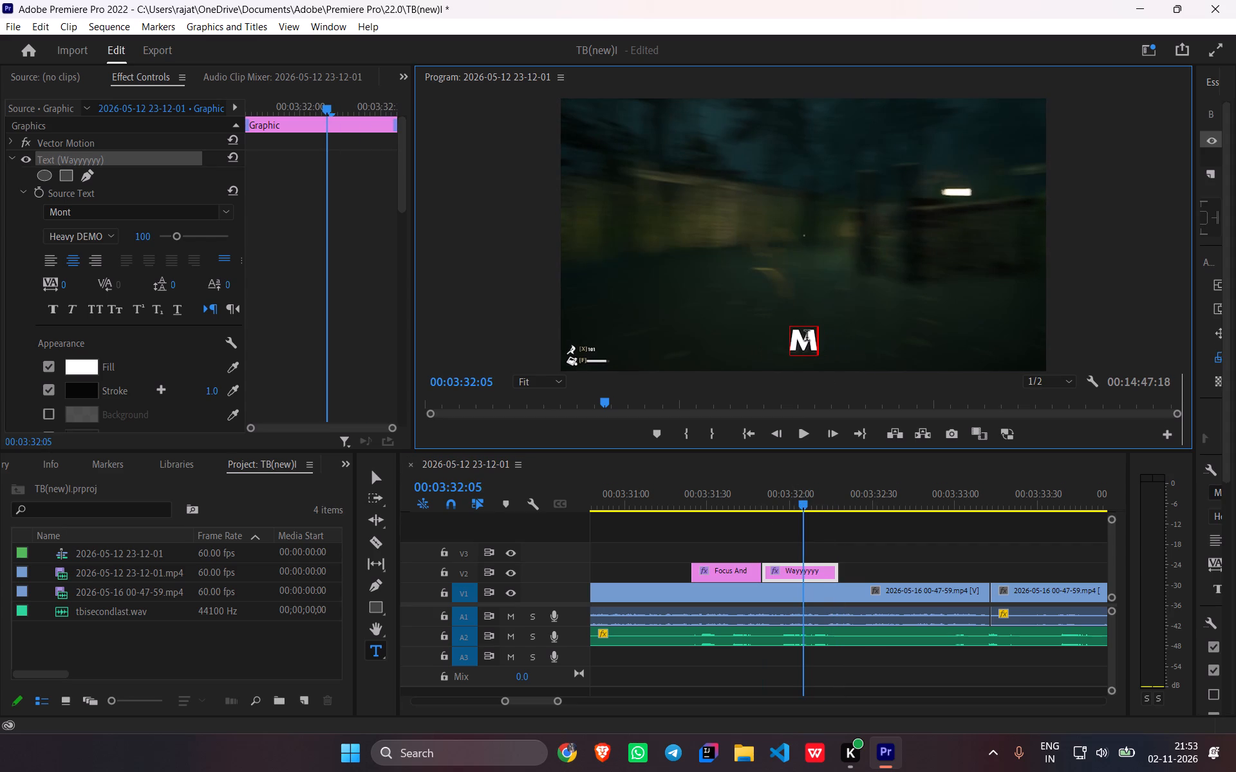
{"action": "type", "text": "ove"}
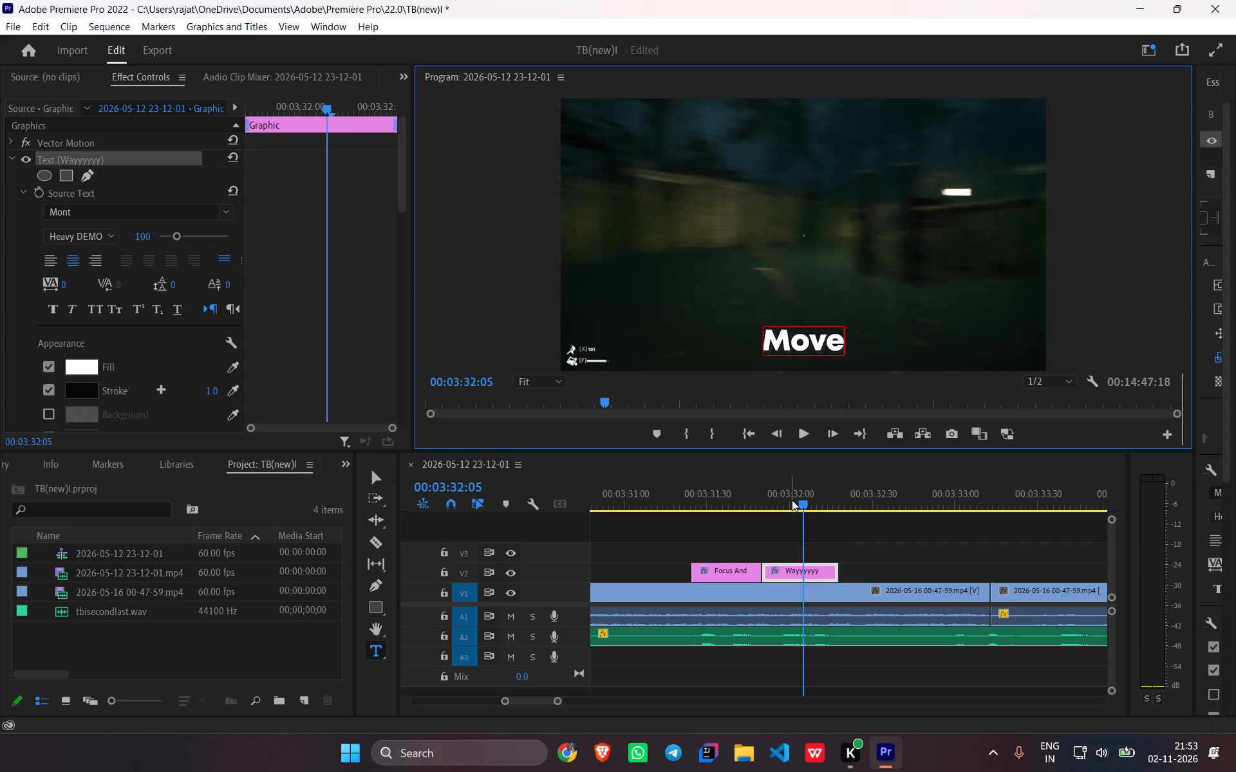
Play on to the next spoken line and paste copies of the "Focus And" and "Move" captions on V2 at about 00:03:32:59.
{"action": "left_click_drag", "start_coordinate": [804, 500], "coordinate": [681, 507]}
{"action": "key", "text": "space"}
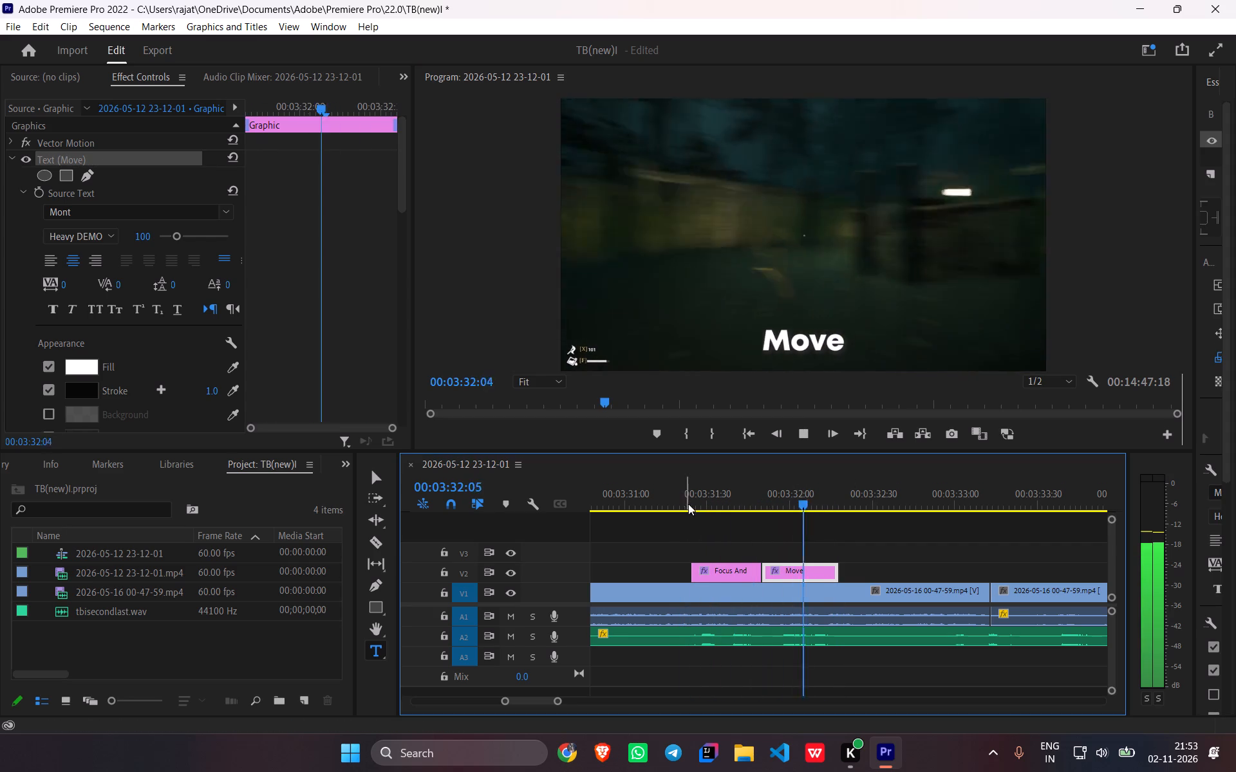
{"action": "key", "text": "space"}
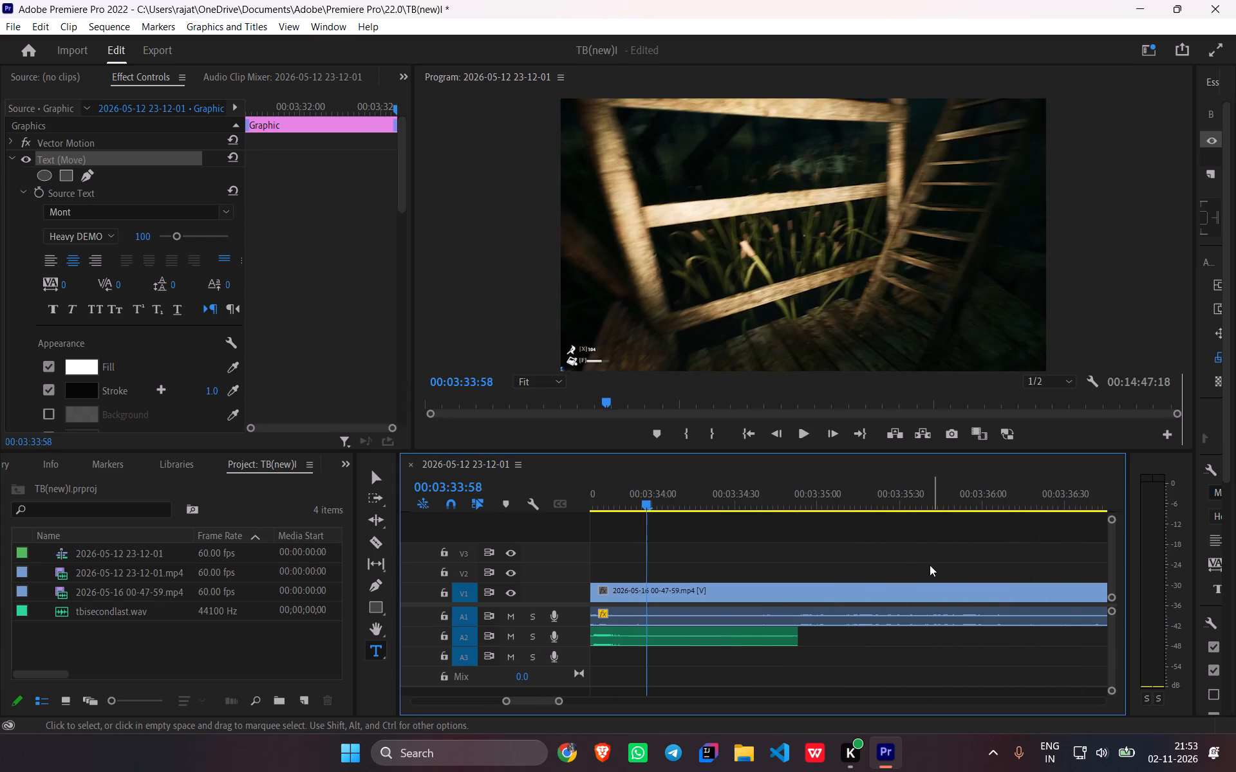
{"action": "scroll", "coordinate": [856, 628], "scroll_direction": "up", "scroll_amount": 12}
{"action": "left_click_drag", "start_coordinate": [935, 502], "coordinate": [778, 560]}
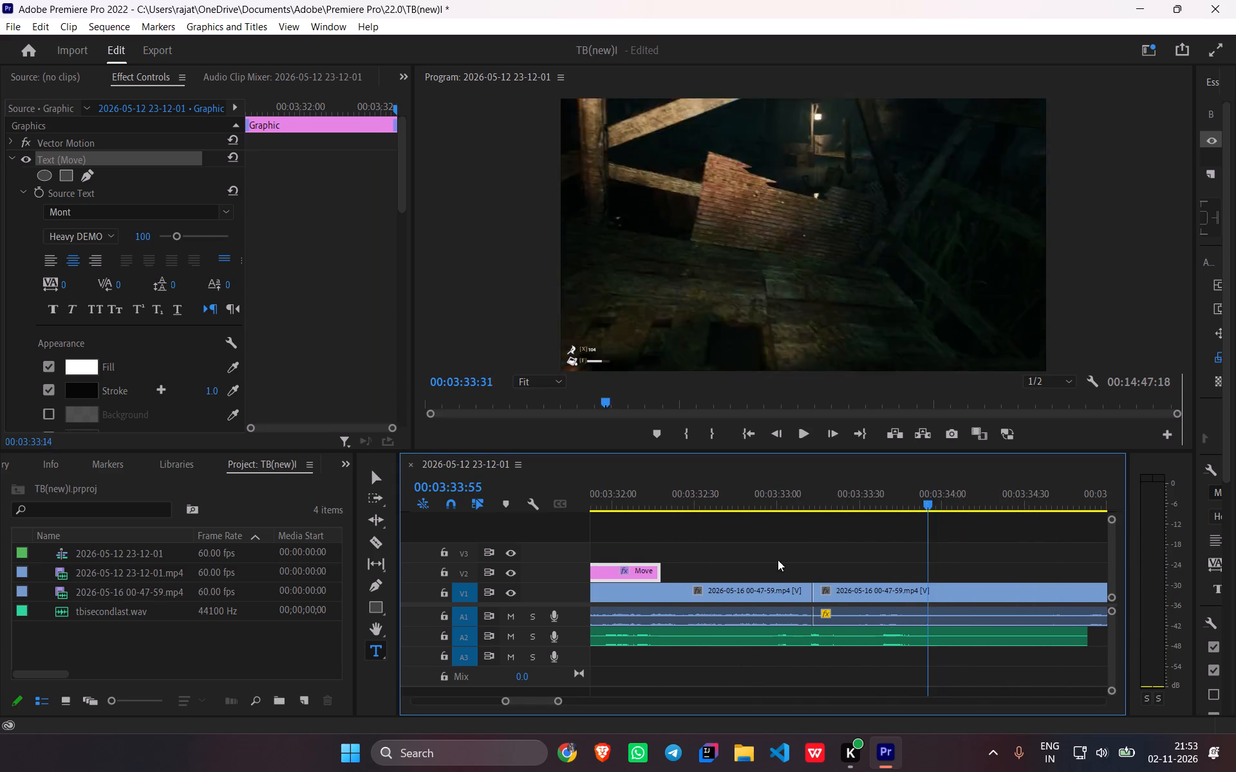
{"action": "left_click_drag", "start_coordinate": [778, 560], "coordinate": [745, 566]}
{"action": "key", "text": "space"}
{"action": "key", "text": "space"}
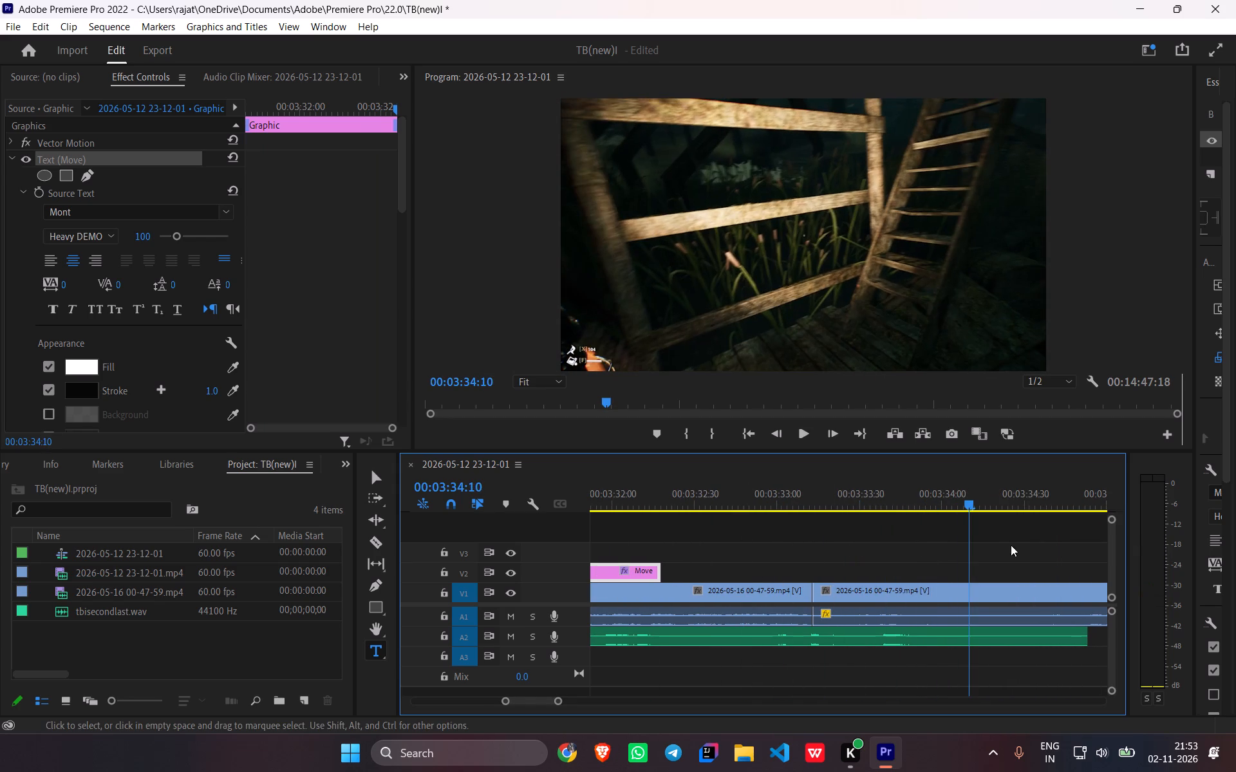
{"action": "left_click_drag", "start_coordinate": [966, 507], "coordinate": [771, 570]}
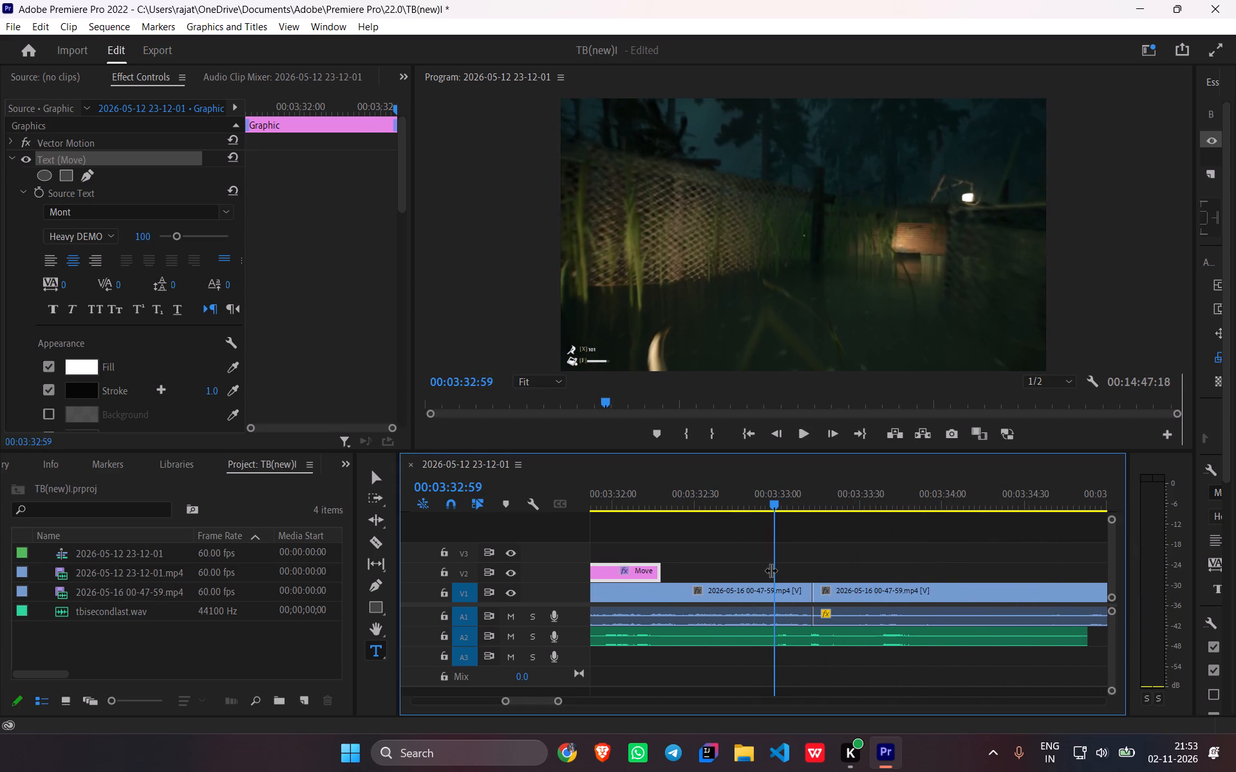
{"action": "scroll", "coordinate": [750, 562], "scroll_direction": "up", "scroll_amount": 4}
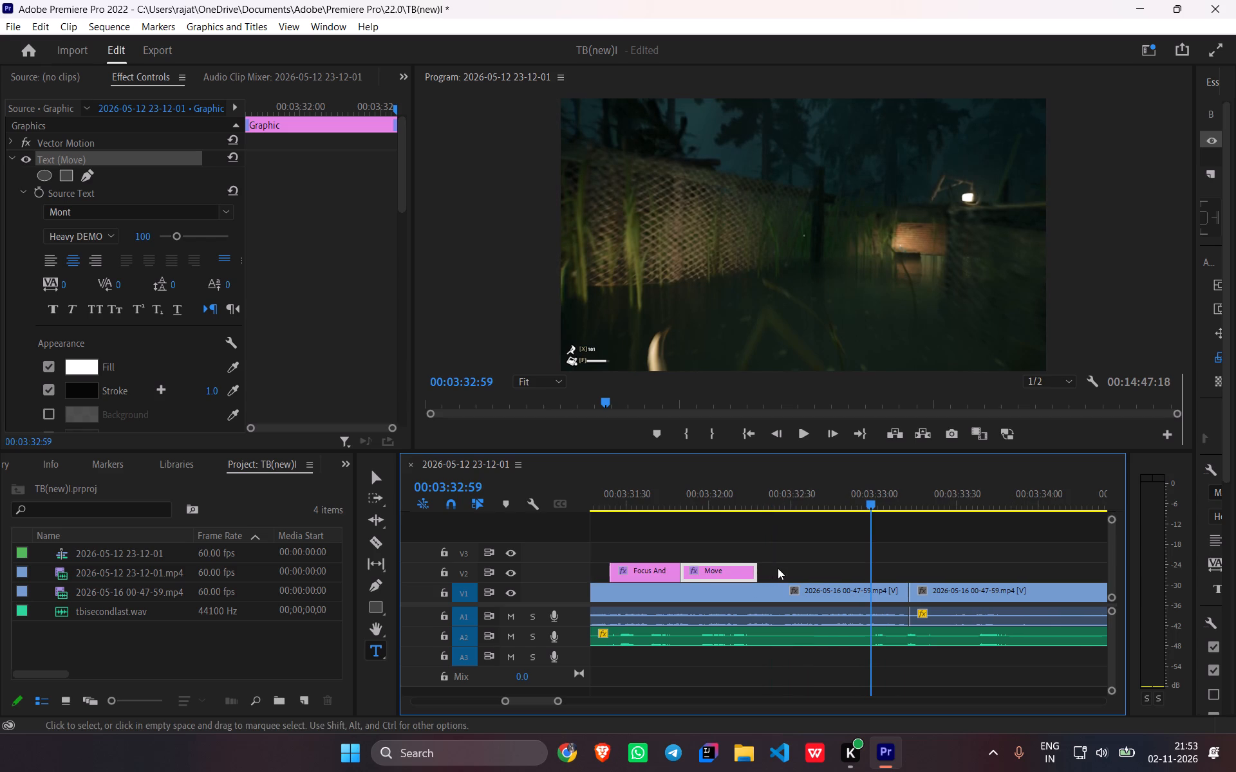
{"action": "left_click_drag", "start_coordinate": [789, 568], "coordinate": [659, 571]}
{"action": "key", "text": "ctrl+c"}
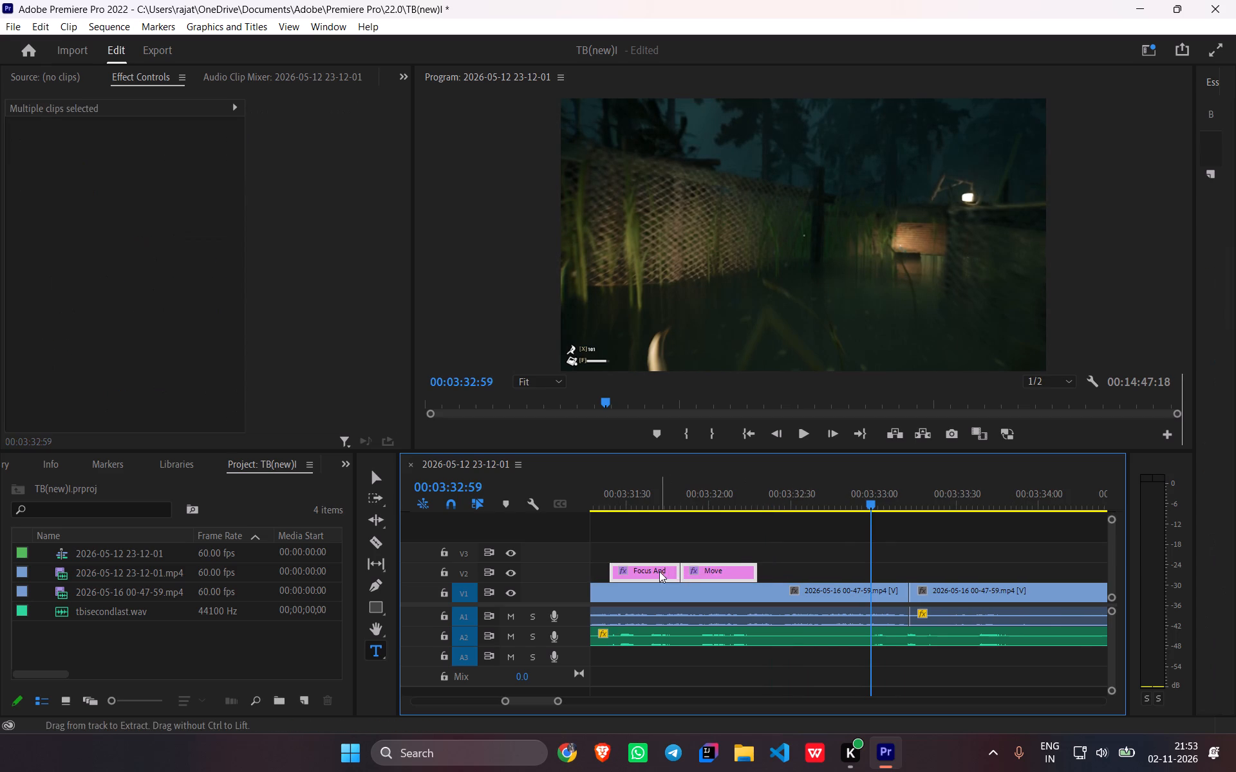
{"action": "key", "text": "ctrl+v"}
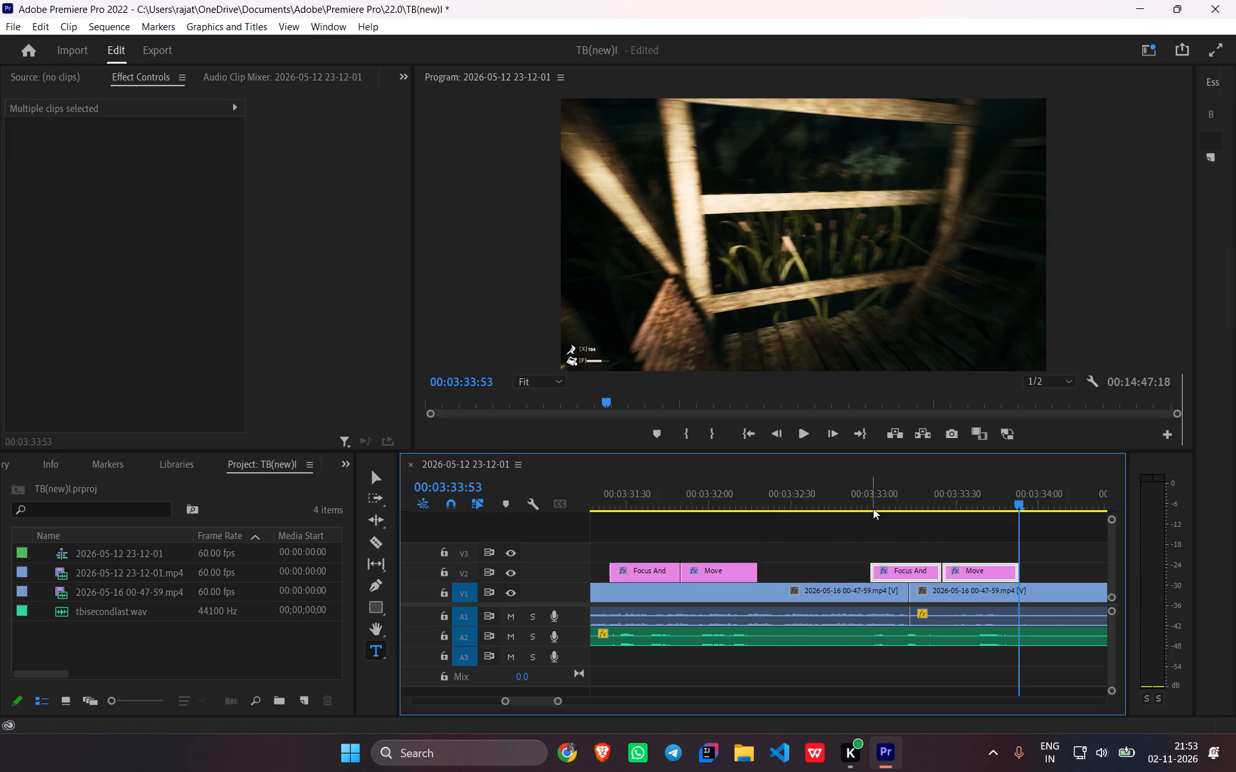
Play back the second "Focus And" and "Move" captions against the voice-over, through the end of the voice-over clip on A2.
{"action": "left_click_drag", "start_coordinate": [1027, 501], "coordinate": [856, 517]}
{"action": "key", "text": "space"}
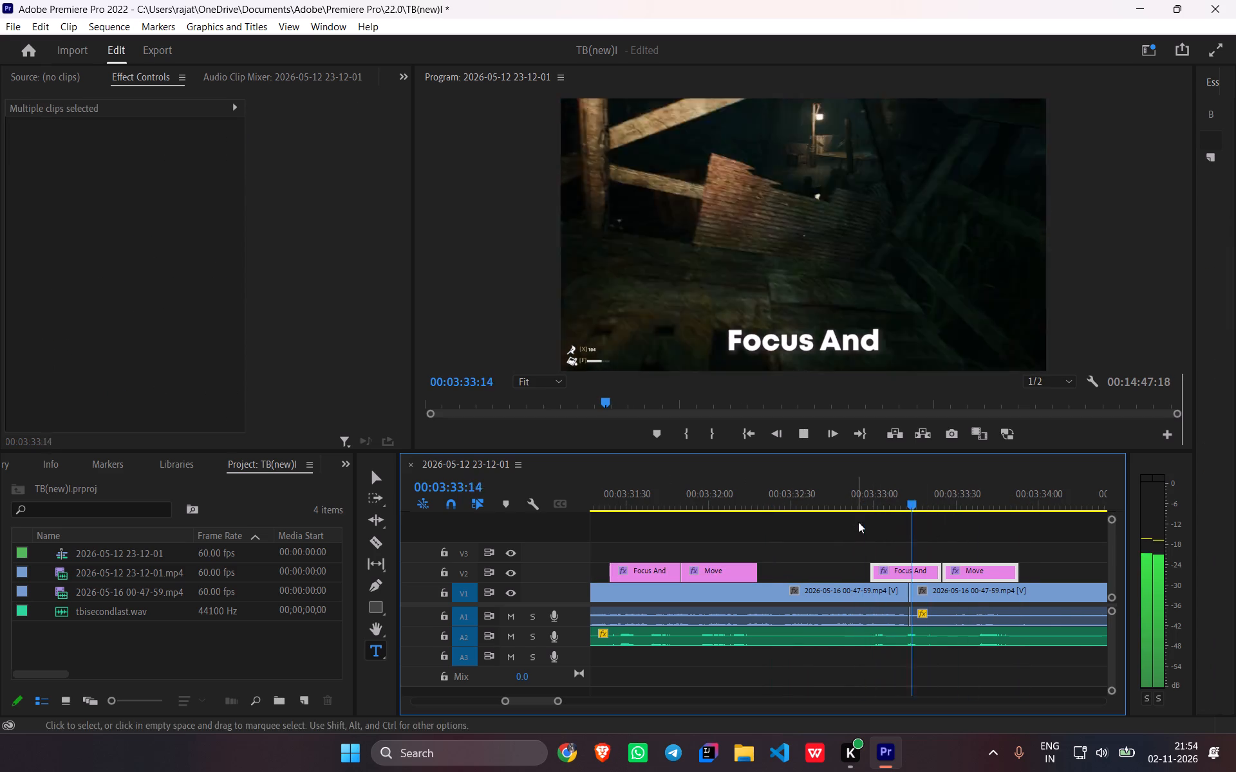
{"action": "scroll", "coordinate": [957, 568], "scroll_direction": "down", "scroll_amount": 7}
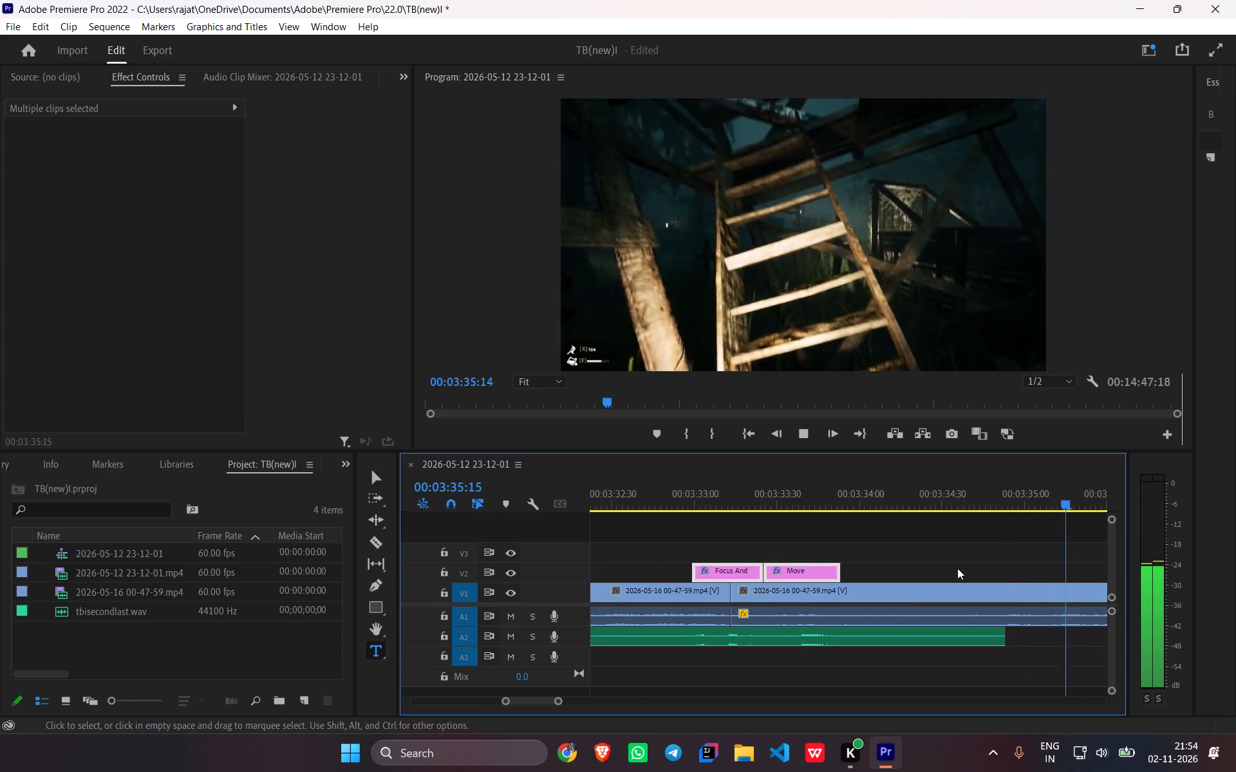
{"action": "scroll", "coordinate": [957, 568], "scroll_direction": "down", "scroll_amount": 3}
{"action": "scroll", "coordinate": [736, 668], "scroll_direction": "down", "scroll_amount": 3}
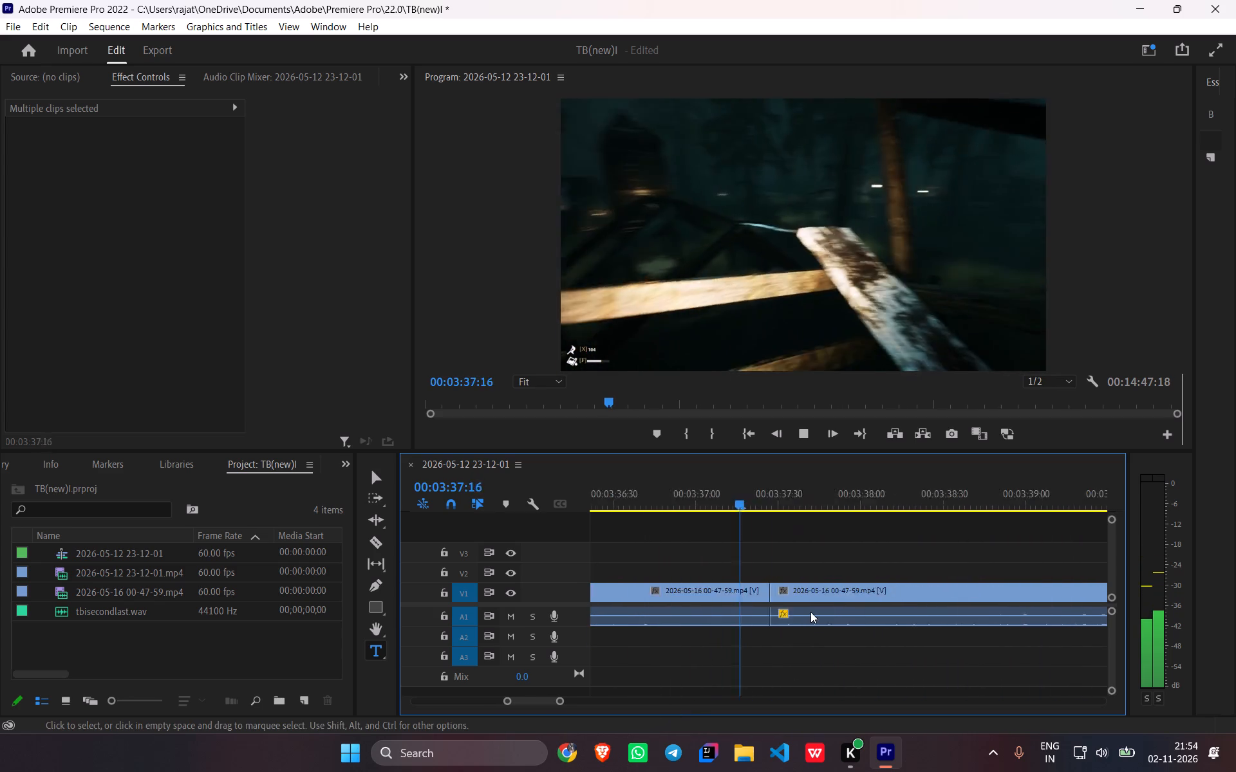
Play on through the footage after the voice-over clip, from about 00:03:37 to 00:03:54, checking for further spoken lines.
{"action": "scroll", "coordinate": [810, 612], "scroll_direction": "down", "scroll_amount": 12}
{"action": "scroll", "coordinate": [751, 635], "scroll_direction": "down", "scroll_amount": 5}
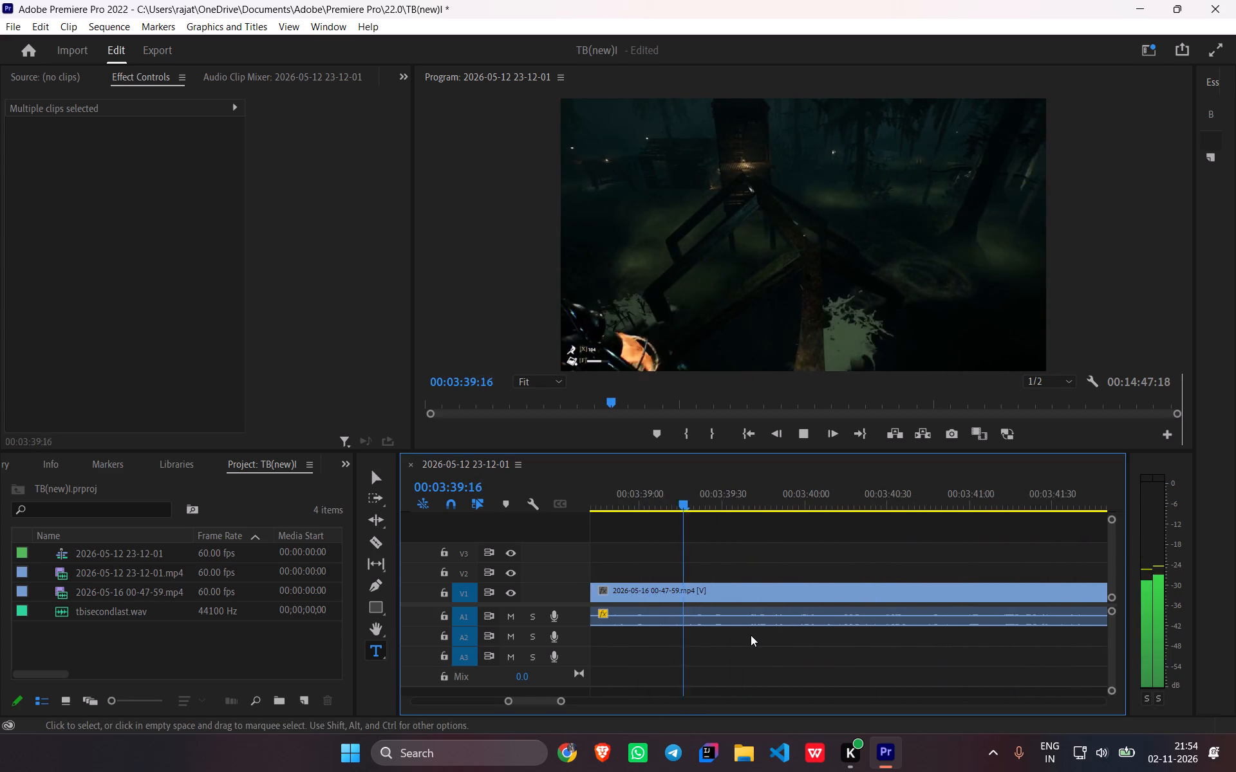
{"action": "scroll", "coordinate": [751, 635], "scroll_direction": "down", "scroll_amount": 16}
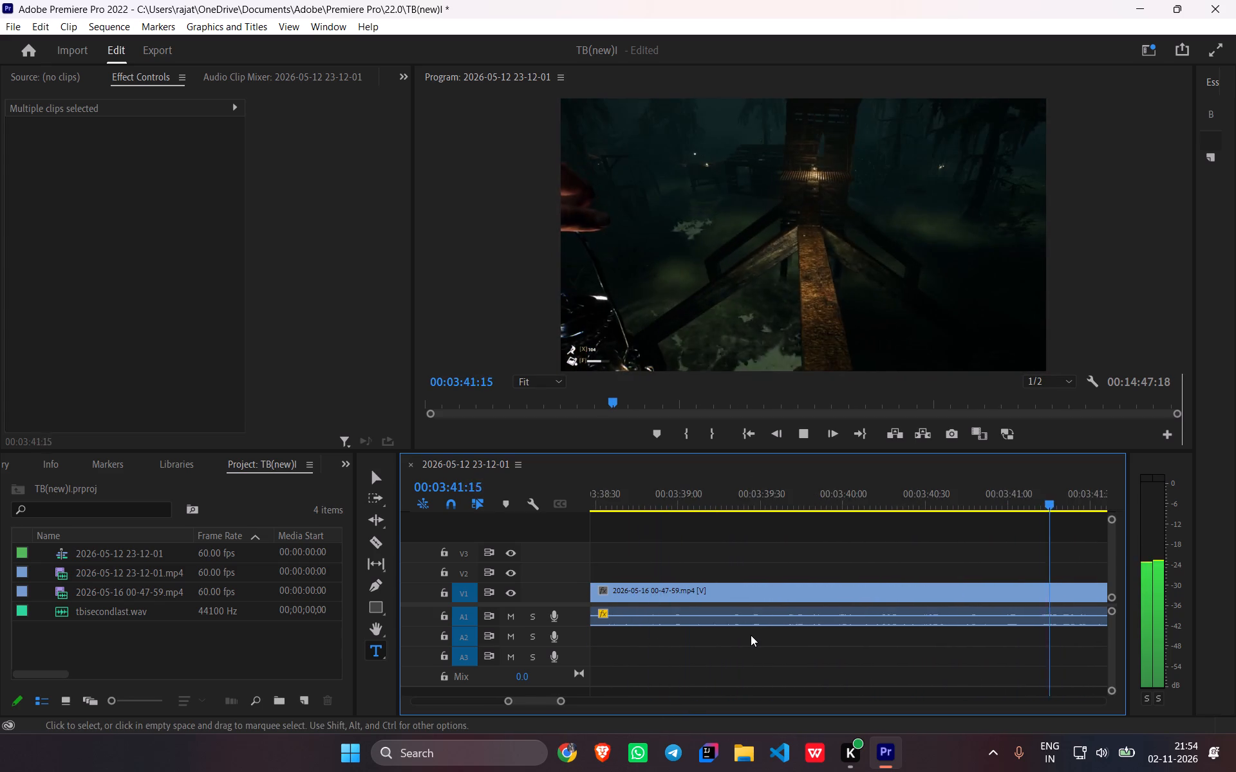
{"action": "scroll", "coordinate": [751, 635], "scroll_direction": "down", "scroll_amount": 5}
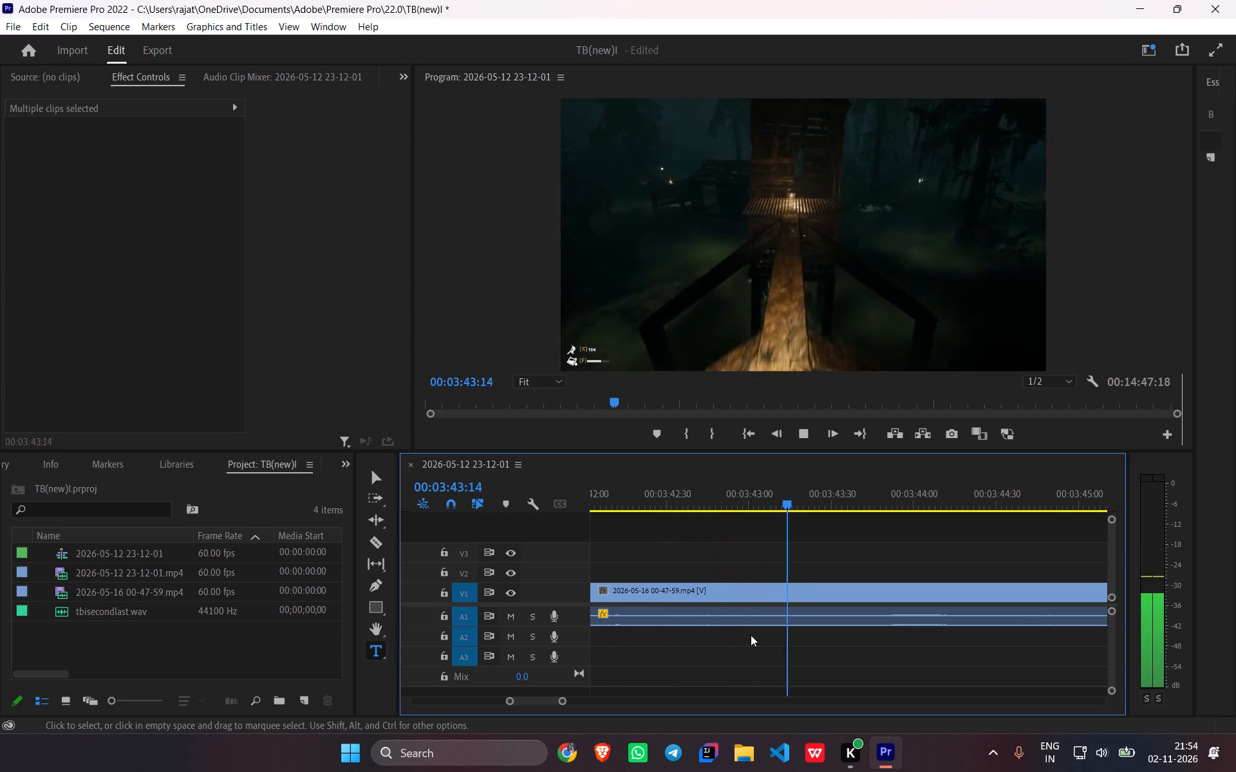
{"action": "scroll", "coordinate": [751, 635], "scroll_direction": "down", "scroll_amount": 13}
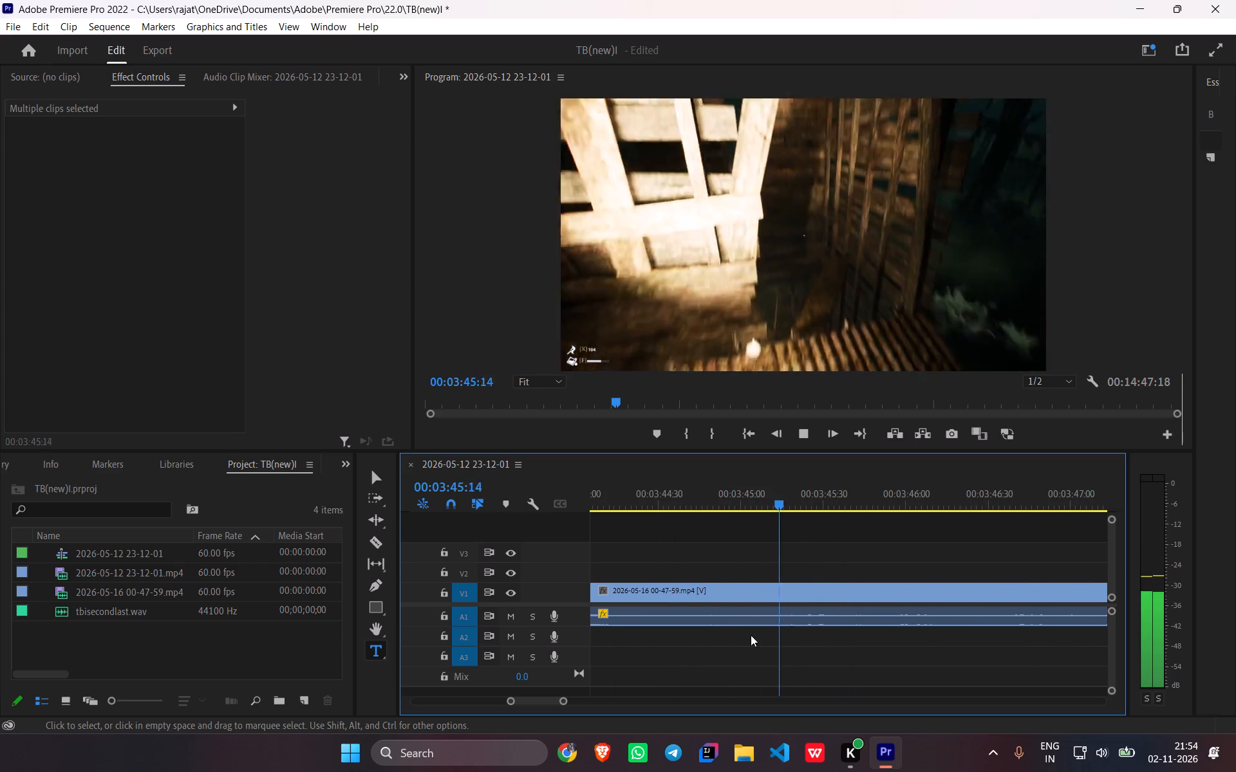
{"action": "scroll", "coordinate": [751, 635], "scroll_direction": "down", "scroll_amount": 20}
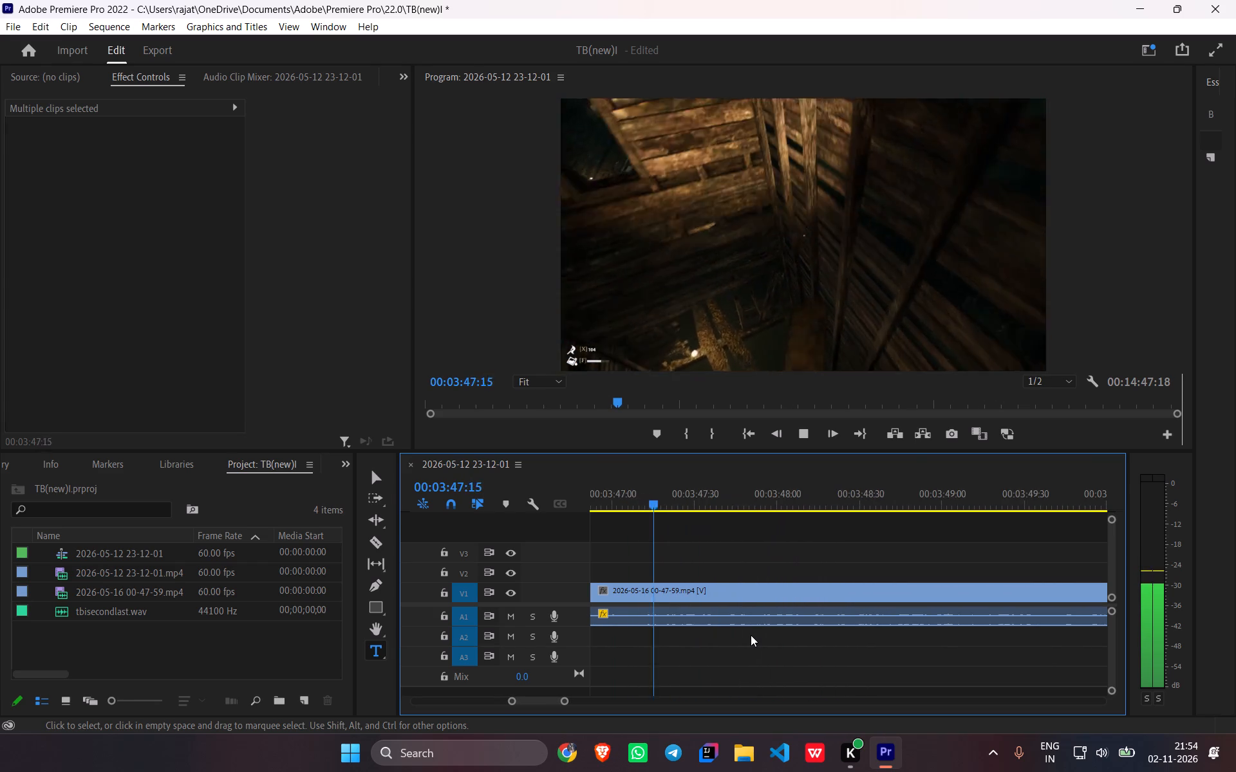
{"action": "scroll", "coordinate": [751, 635], "scroll_direction": "down", "scroll_amount": 11}
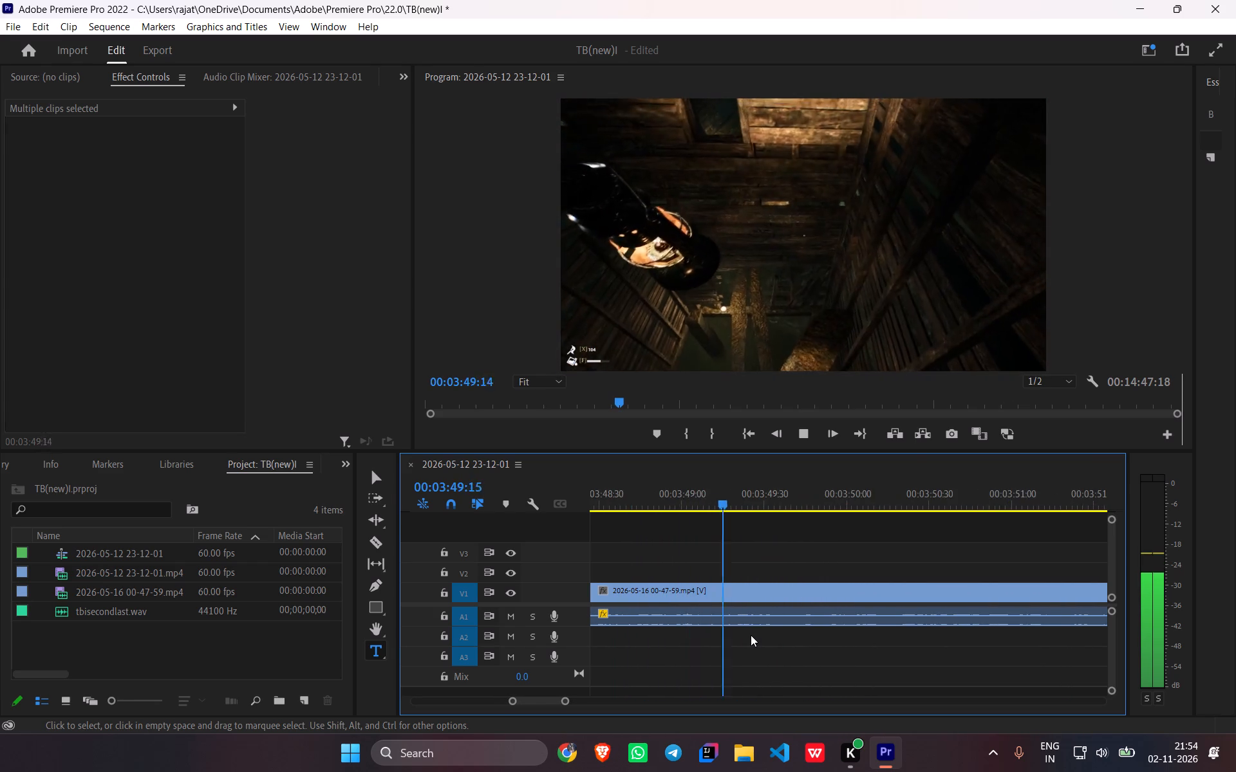
{"action": "scroll", "coordinate": [751, 635], "scroll_direction": "down", "scroll_amount": 10}
{"action": "key", "text": "space"}
{"action": "key", "text": "space"}
{"action": "key", "text": "space"}
{"action": "key", "text": "space"}
{"action": "key", "text": "space"}
{"action": "key", "text": "space"}
{"action": "key", "text": "space"}
{"action": "key", "text": "space"}
{"action": "key", "text": "space"}
{"action": "key", "text": "space"}
{"action": "key", "text": "space"}
{"action": "key", "text": "space"}
{"action": "key", "text": "space"}
{"action": "key", "text": "space"}
{"action": "key", "text": "space"}
{"action": "key", "text": "space"}
{"action": "key", "text": "space"}
{"action": "key", "text": "space"}
{"action": "key", "text": "space"}
{"action": "key", "text": "space"}
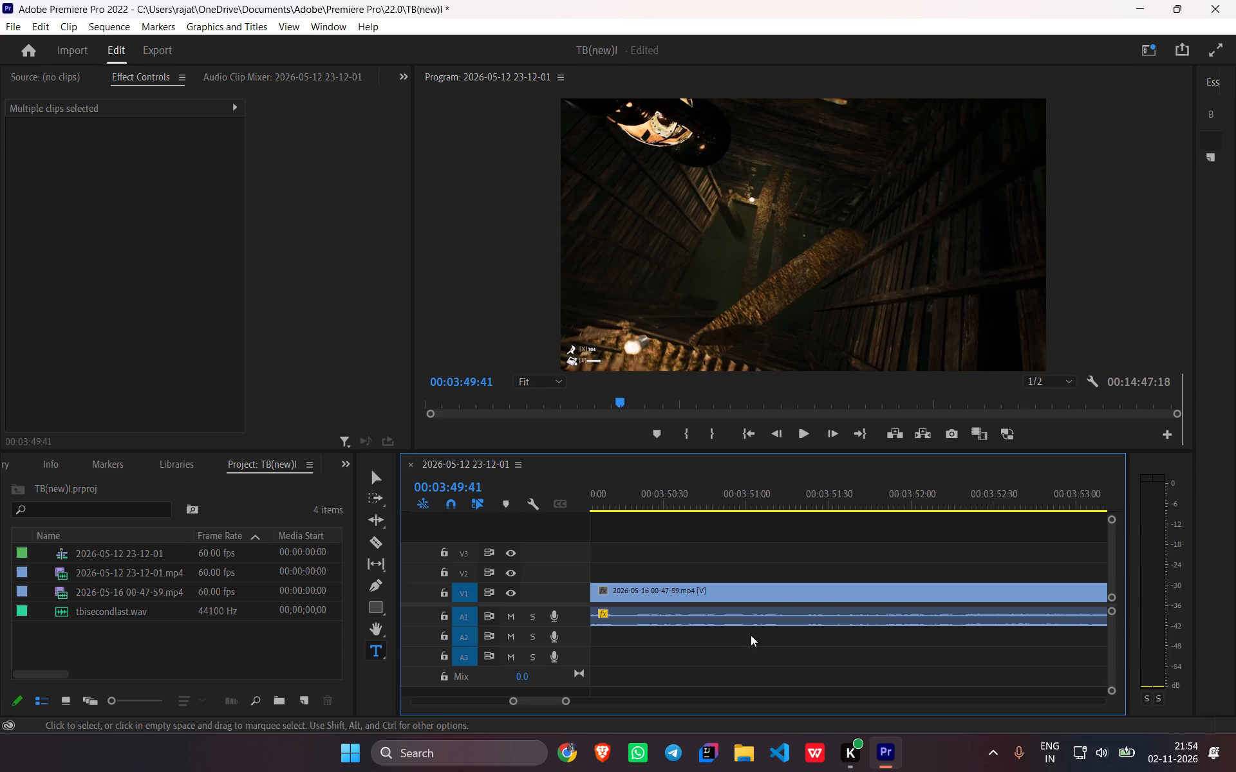
{"action": "key", "text": "space"}
{"action": "scroll", "coordinate": [750, 616], "scroll_direction": "down", "scroll_amount": 2}
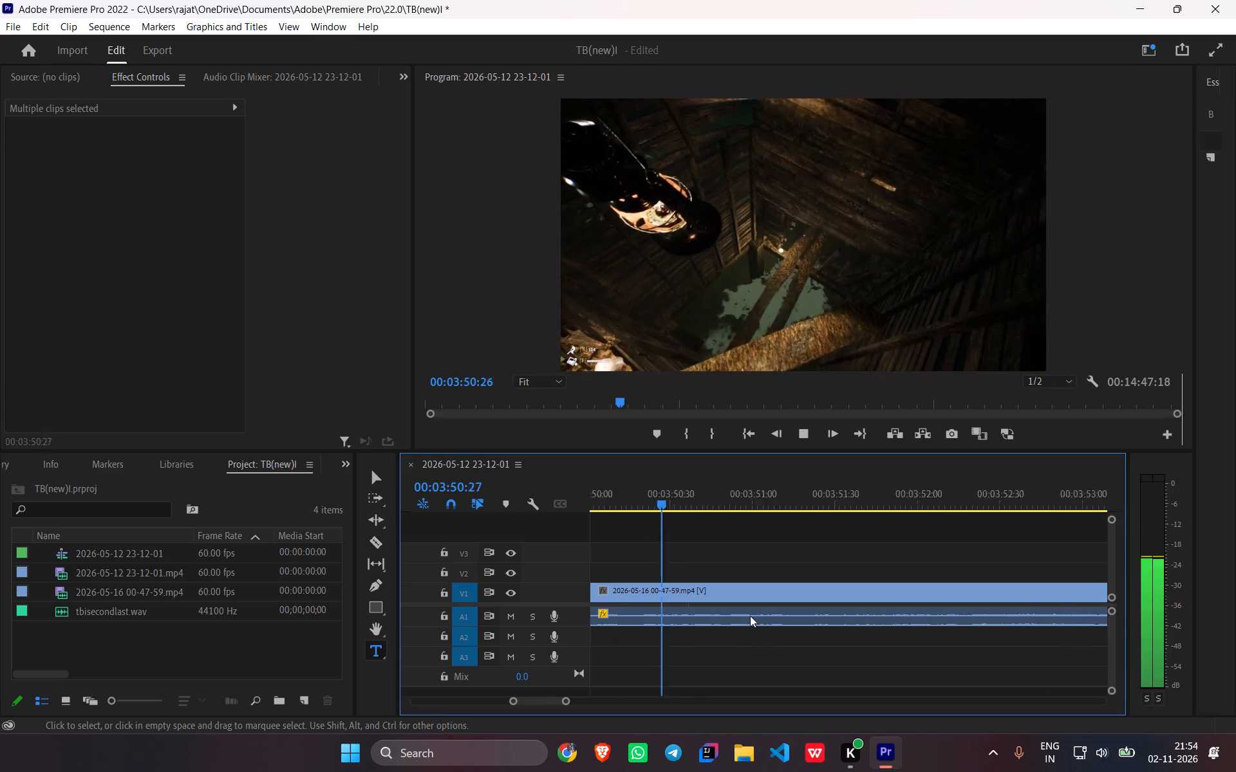
{"action": "scroll", "coordinate": [750, 616], "scroll_direction": "down", "scroll_amount": 10}
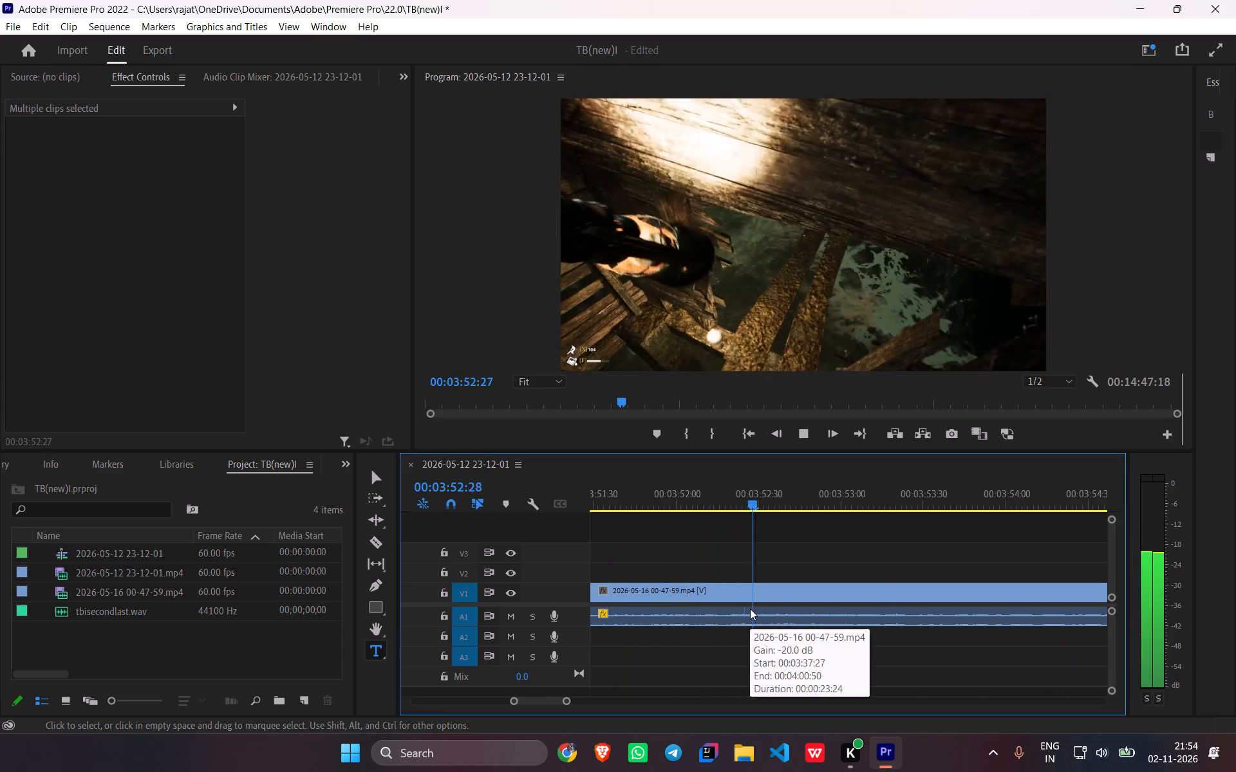
{"action": "scroll", "coordinate": [750, 609], "scroll_direction": "down", "scroll_amount": 3}
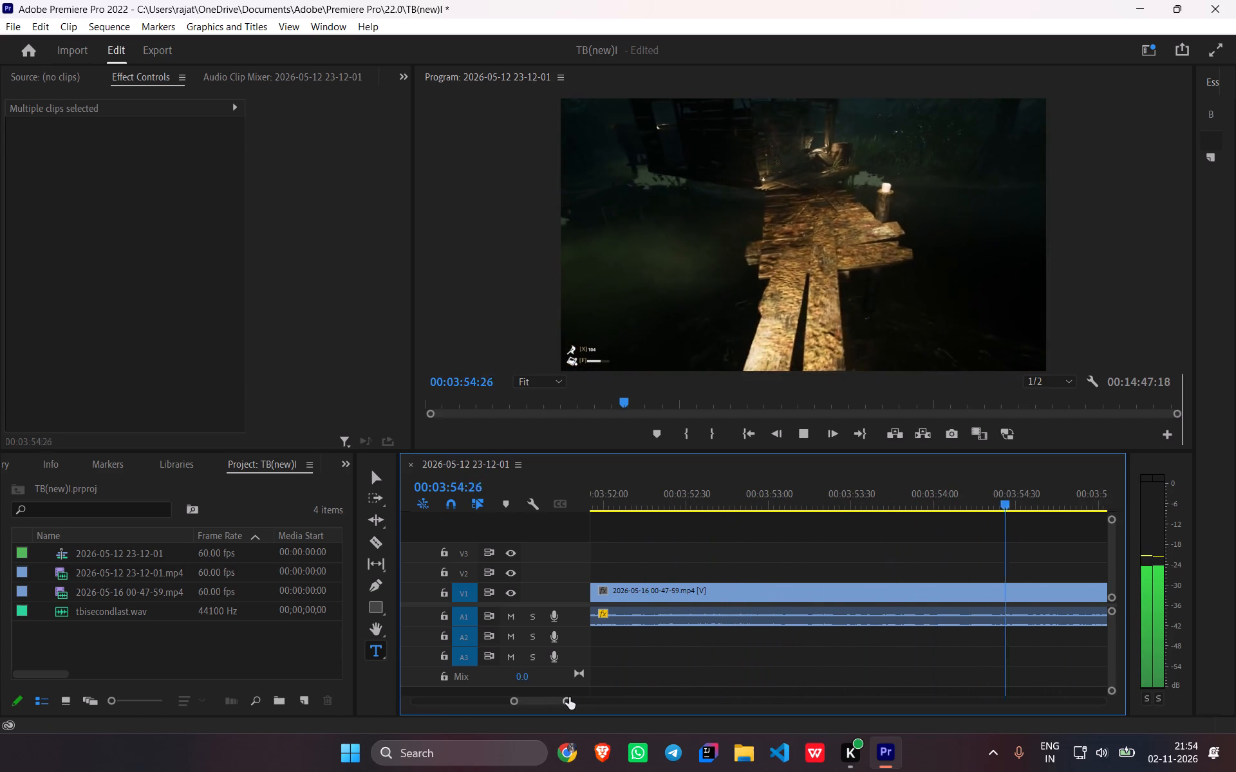
Skip ahead to the next voice-over clip on A2 at about 00:04:14 and listen to its opening line.
{"action": "left_click_drag", "start_coordinate": [569, 697], "coordinate": [657, 700]}
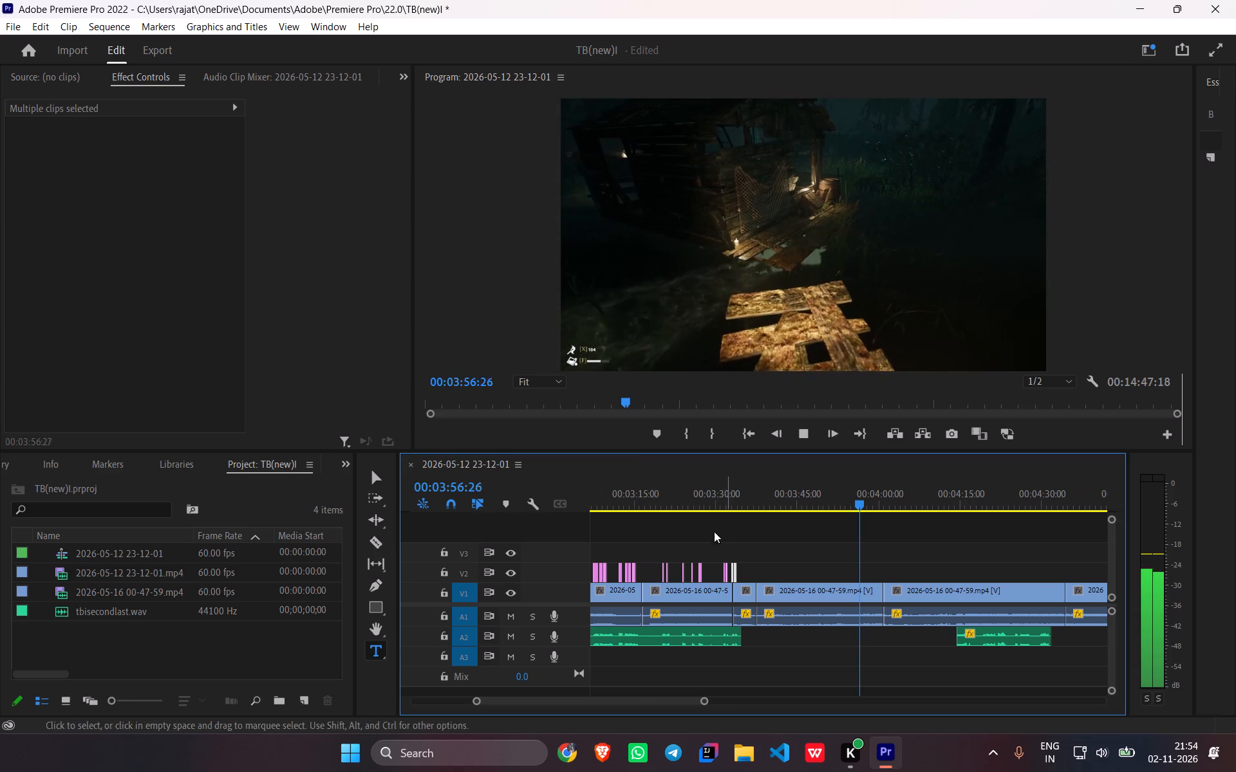
{"action": "left_click_drag", "start_coordinate": [621, 401], "coordinate": [643, 404]}
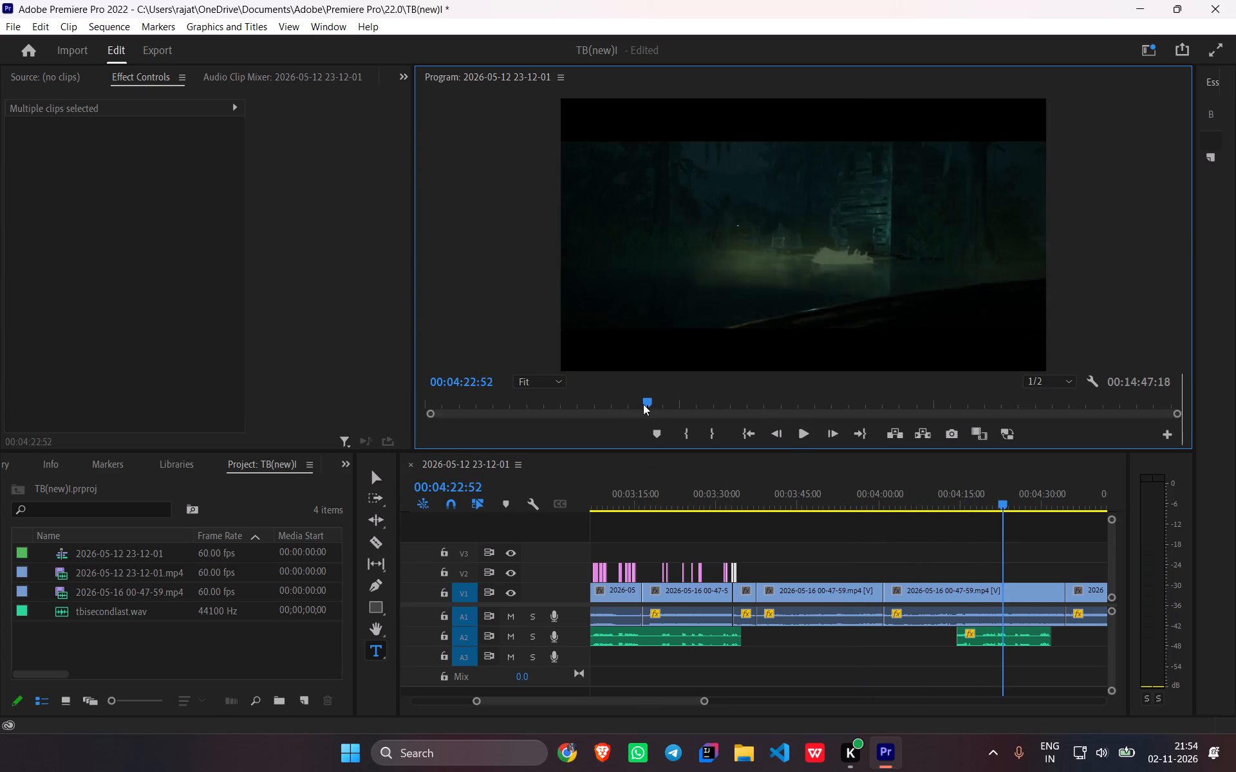
{"action": "left_click_drag", "start_coordinate": [643, 404], "coordinate": [633, 407]}
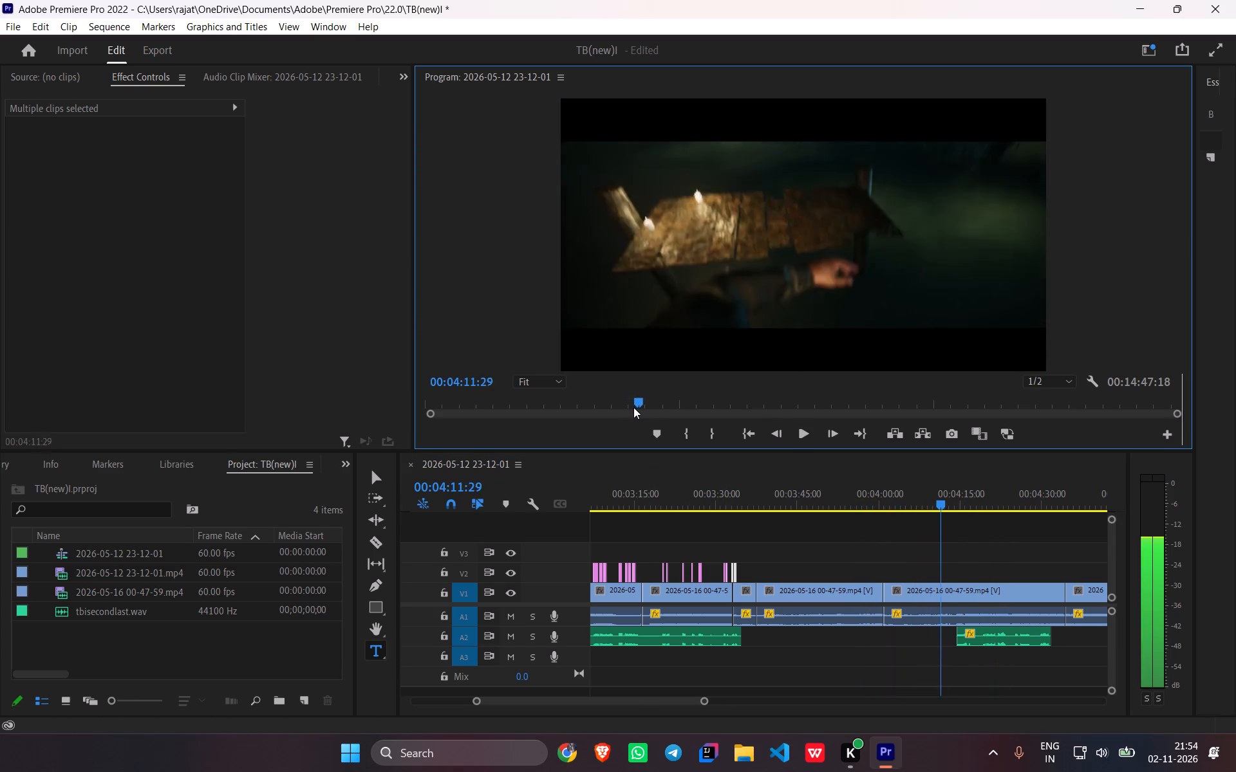
{"action": "left_click_drag", "start_coordinate": [633, 407], "coordinate": [634, 407]}
{"action": "left_click_drag", "start_coordinate": [706, 701], "coordinate": [640, 700]}
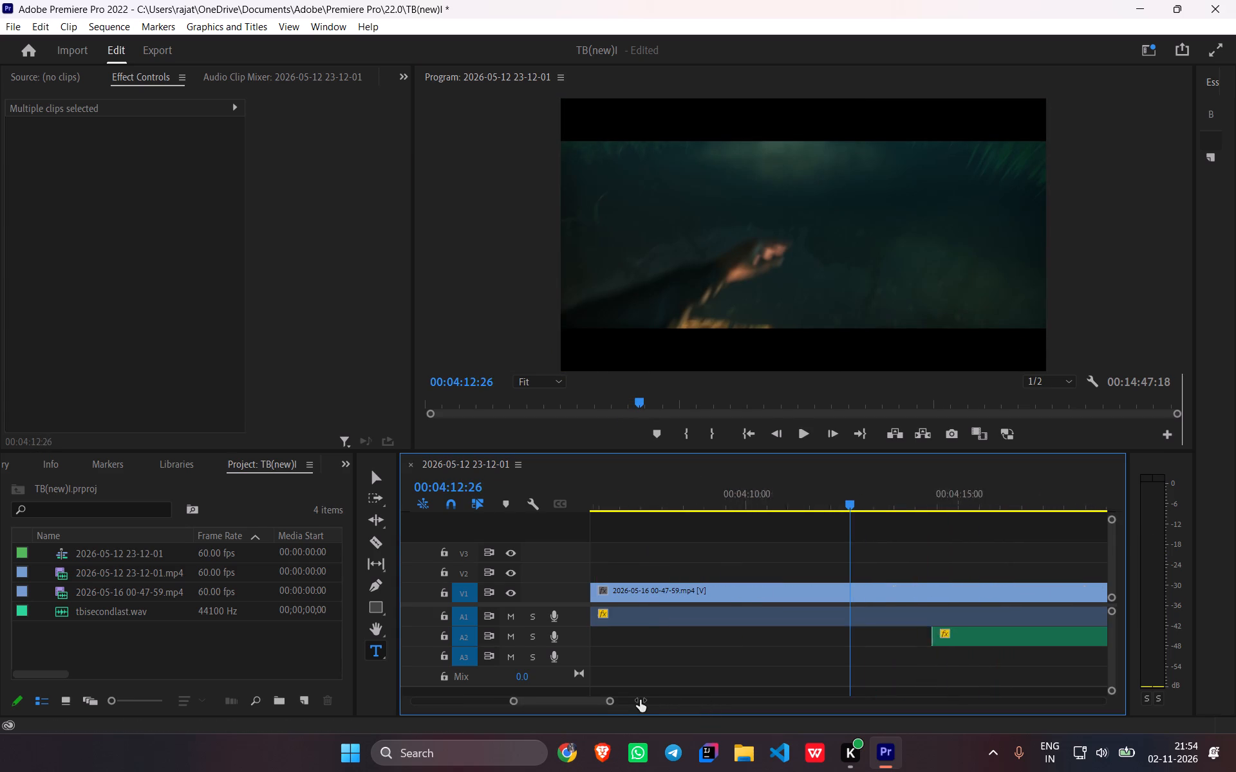
{"action": "left_click_drag", "start_coordinate": [640, 700], "coordinate": [616, 702]}
{"action": "key", "text": "space"}
{"action": "scroll", "coordinate": [763, 637], "scroll_direction": "down", "scroll_amount": 9}
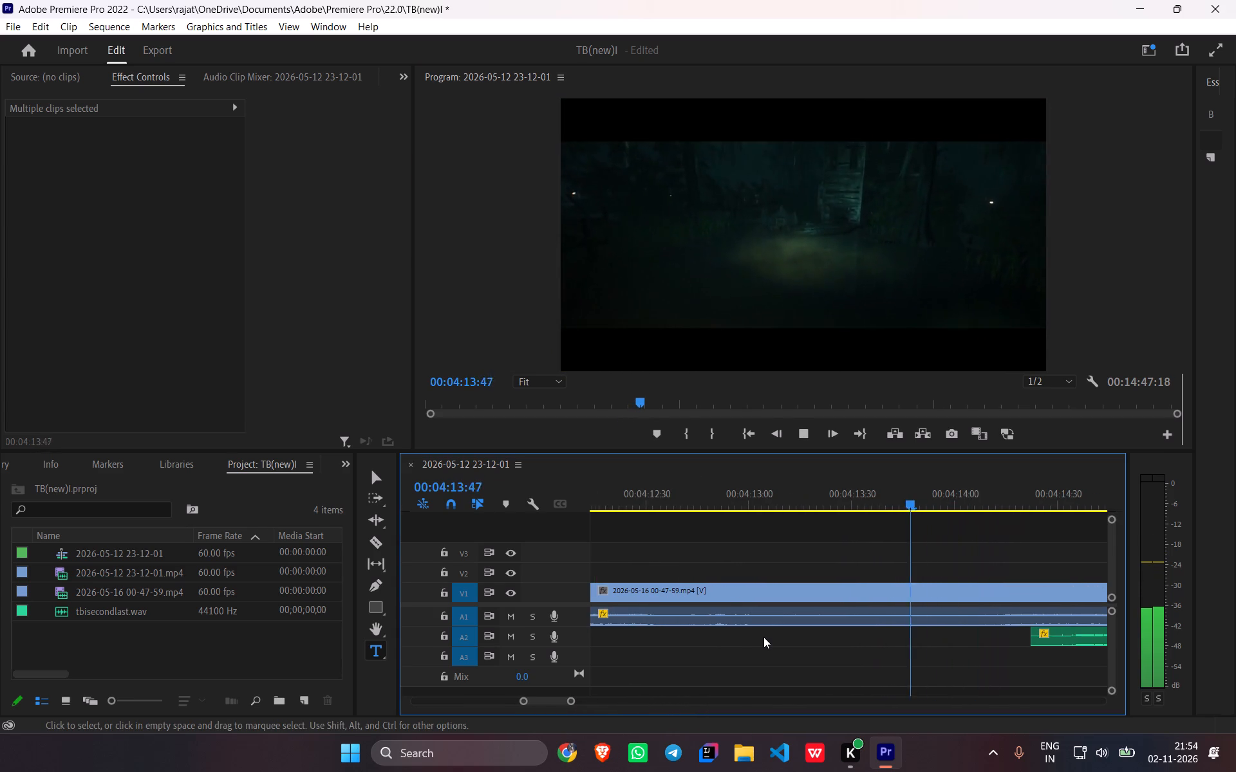
{"action": "scroll", "coordinate": [763, 637], "scroll_direction": "down", "scroll_amount": 13}
{"action": "key", "text": "space"}
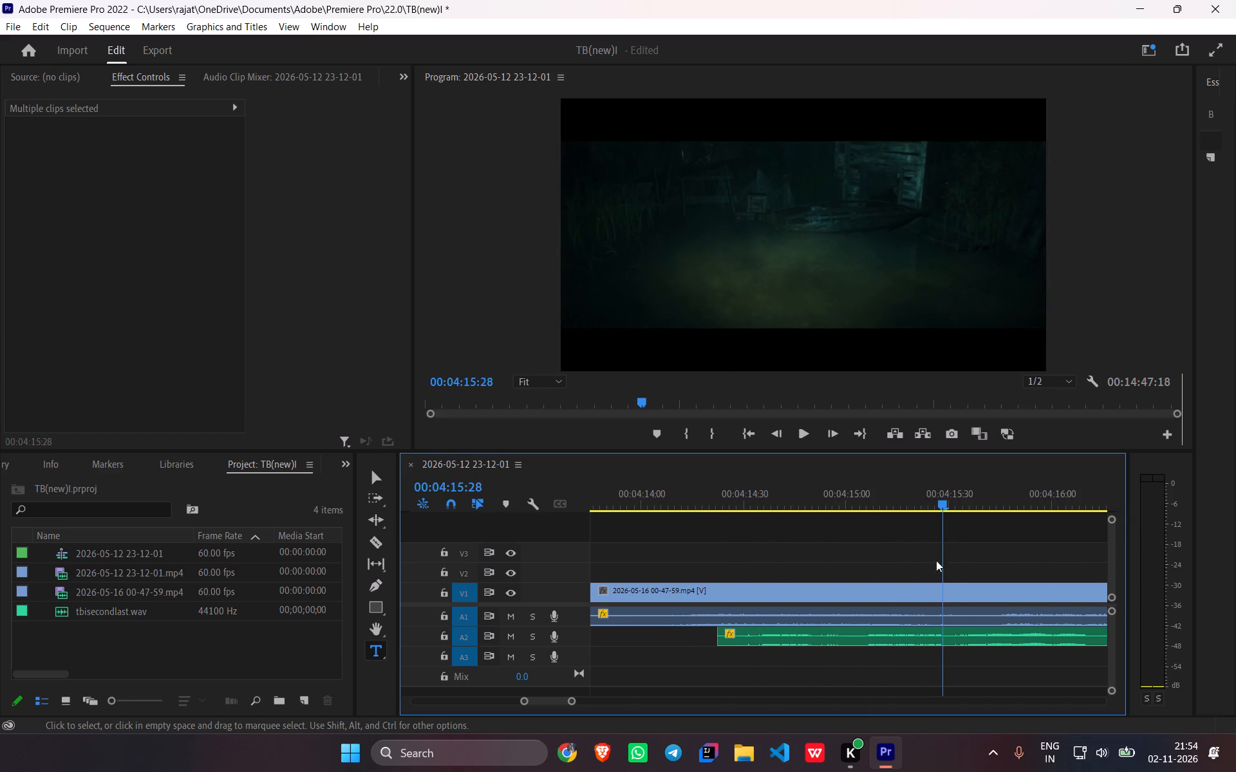
{"action": "left_click_drag", "start_coordinate": [937, 507], "coordinate": [706, 580]}
{"action": "key", "text": "space"}
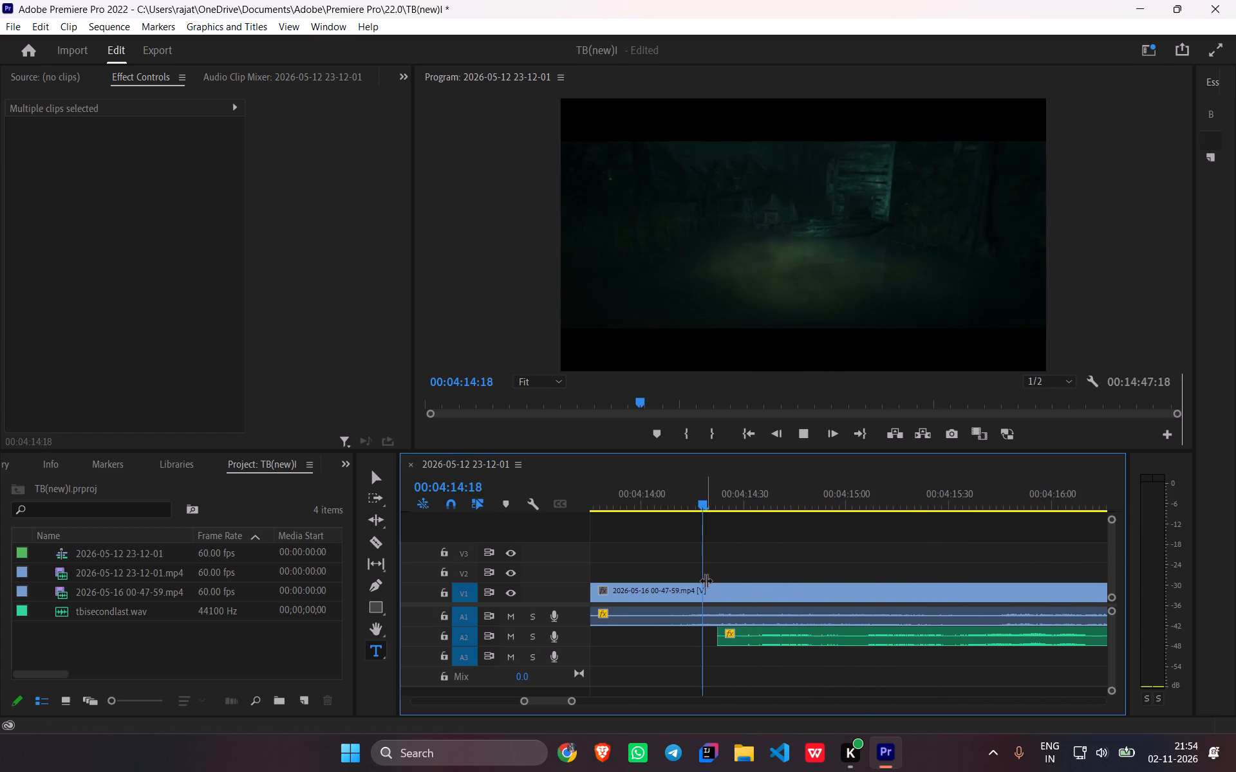
{"action": "key", "text": "space"}
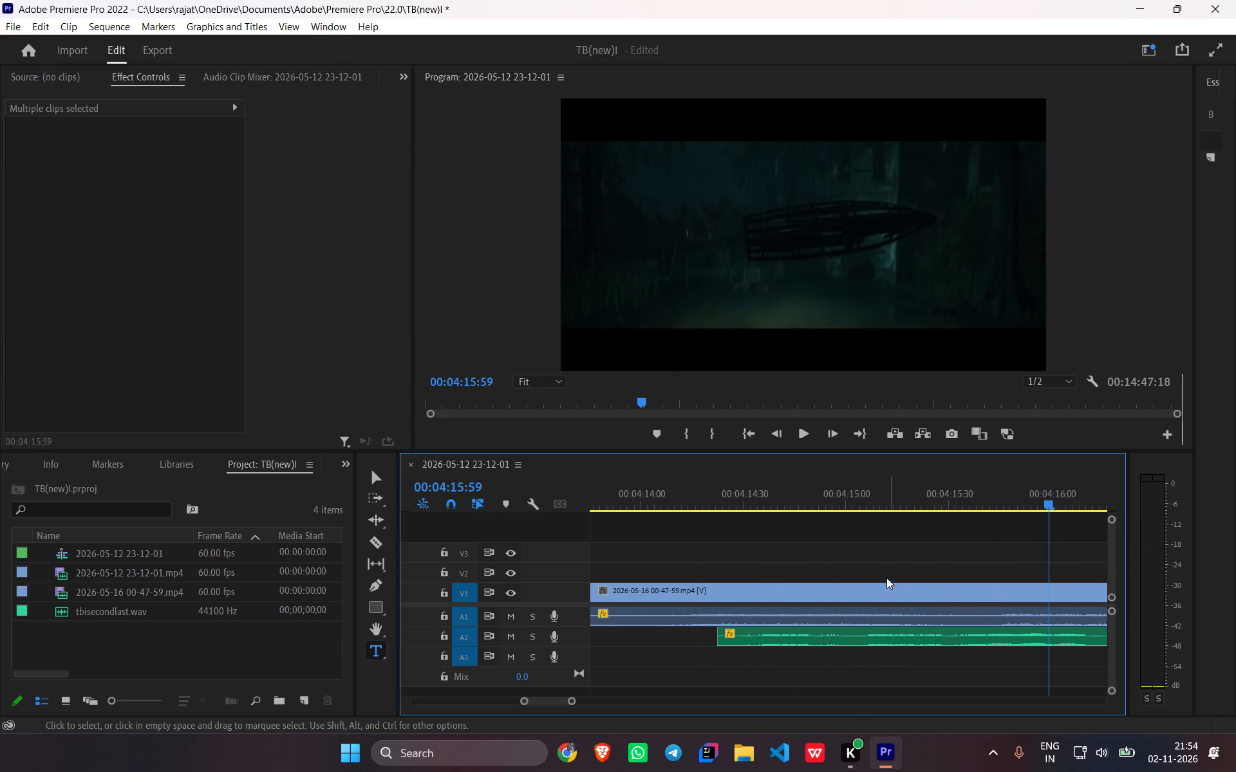
{"action": "key", "text": "space"}
{"action": "key", "text": "space"}
{"action": "scroll", "coordinate": [820, 630], "scroll_direction": "up", "scroll_amount": 2}
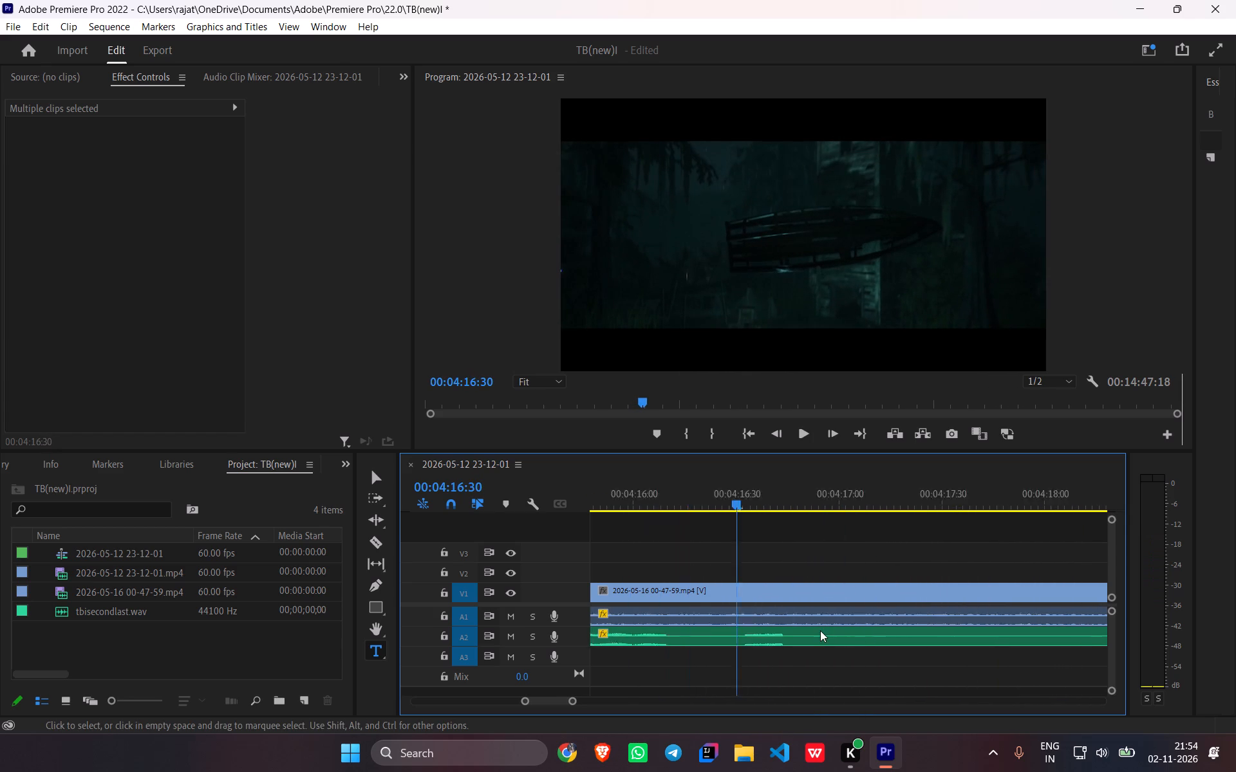
{"action": "scroll", "coordinate": [820, 630], "scroll_direction": "up", "scroll_amount": 9}
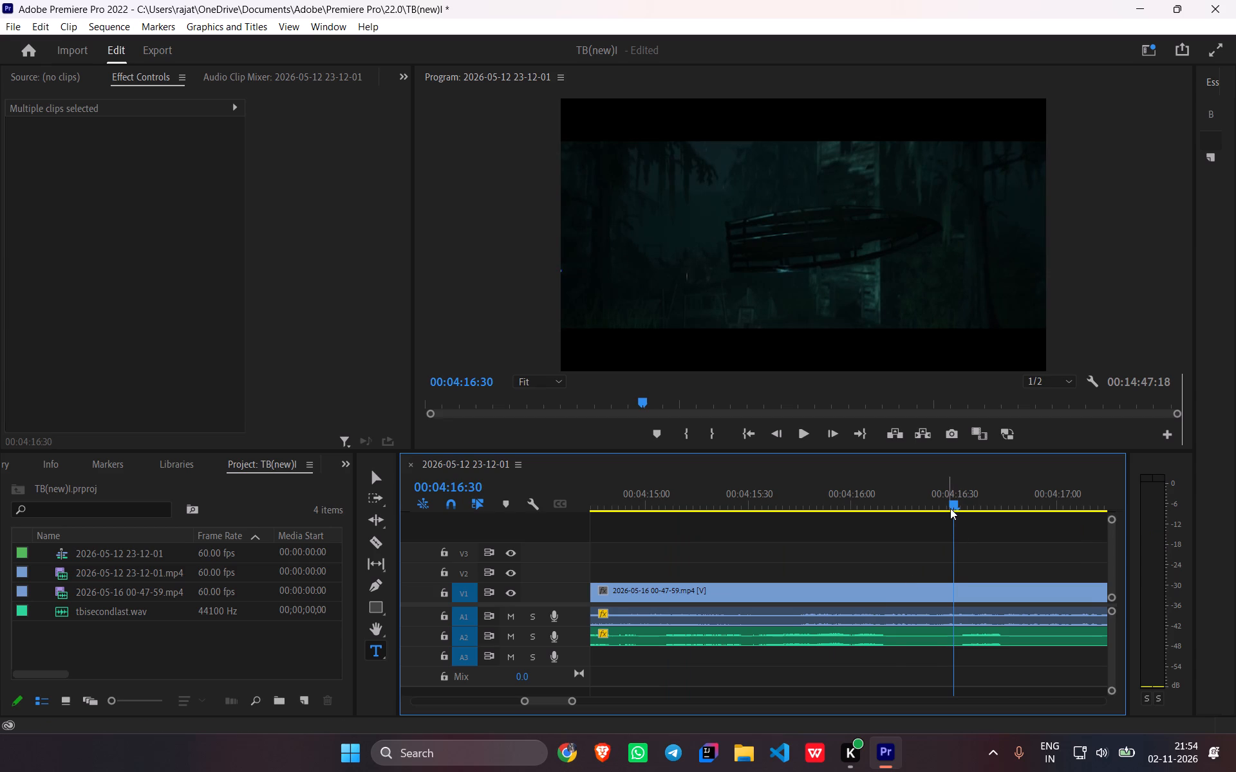
Paste the copied "Focus And" and "Move" captions on V2 at 00:04:14:28, near the start of the voice-over clip.
{"action": "left_click_drag", "start_coordinate": [951, 508], "coordinate": [695, 580]}
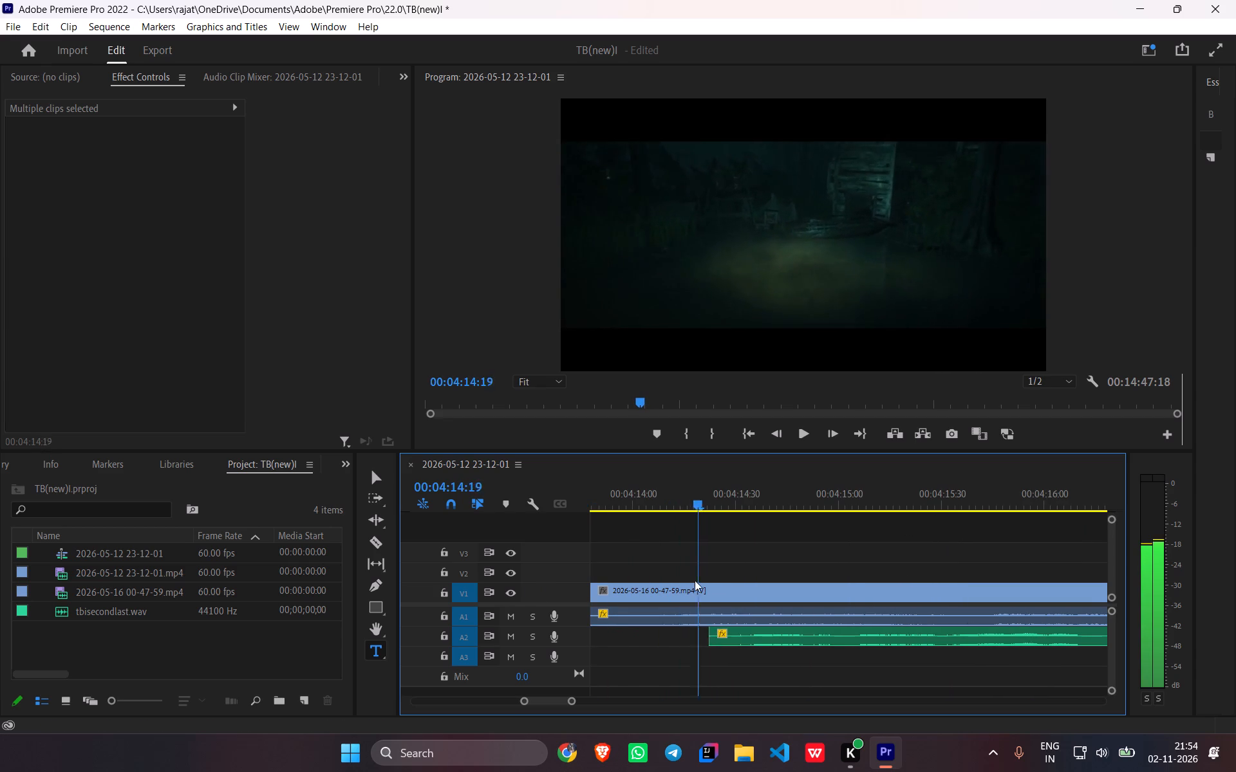
{"action": "left_click_drag", "start_coordinate": [695, 580], "coordinate": [725, 579]}
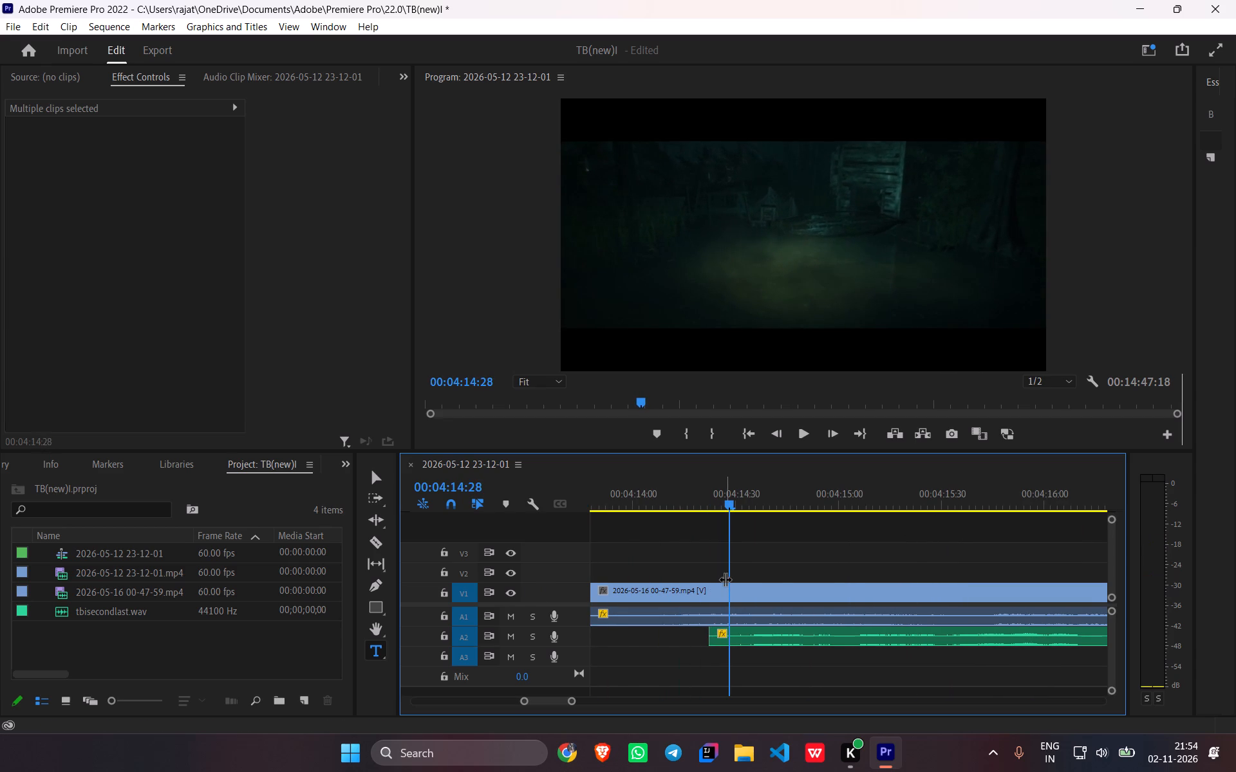
{"action": "key", "text": "ctrl+v"}
{"action": "left_click_drag", "start_coordinate": [917, 514], "coordinate": [808, 543]}
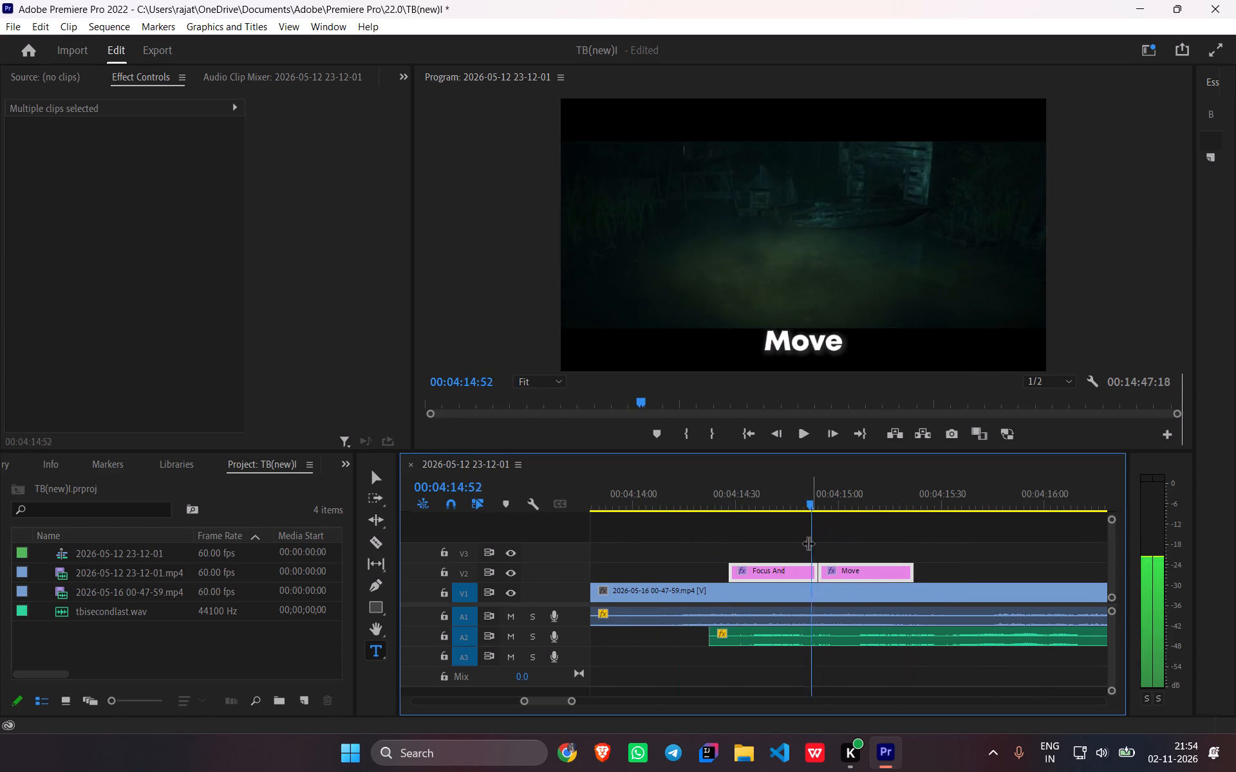
{"action": "left_click_drag", "start_coordinate": [808, 543], "coordinate": [787, 548]}
Delete the newly pasted "Move" caption and copy the remaining "Focus And" caption clip.
{"action": "double_click", "coordinate": [791, 342]}
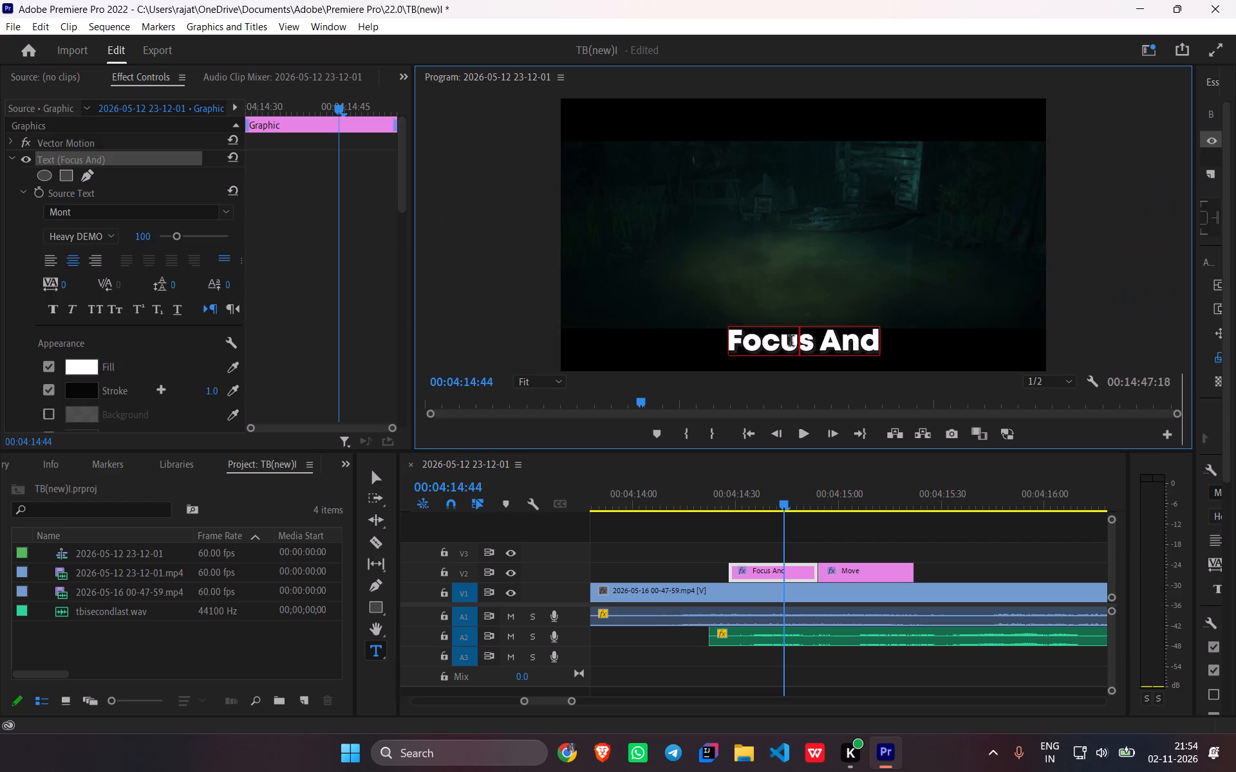
{"action": "left_click", "coordinate": [791, 342]}
{"action": "left_click", "coordinate": [887, 567]}
{"action": "right_click", "coordinate": [887, 567]}
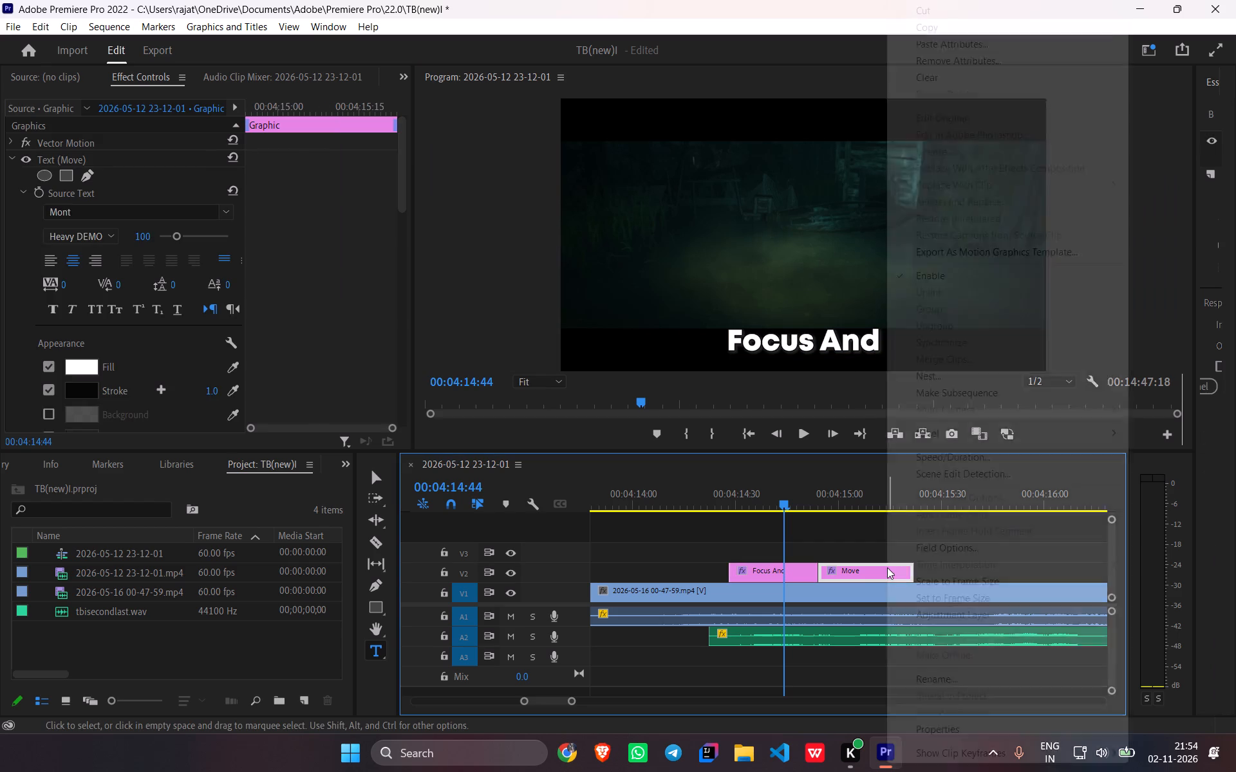
{"action": "left_click", "coordinate": [866, 570]}
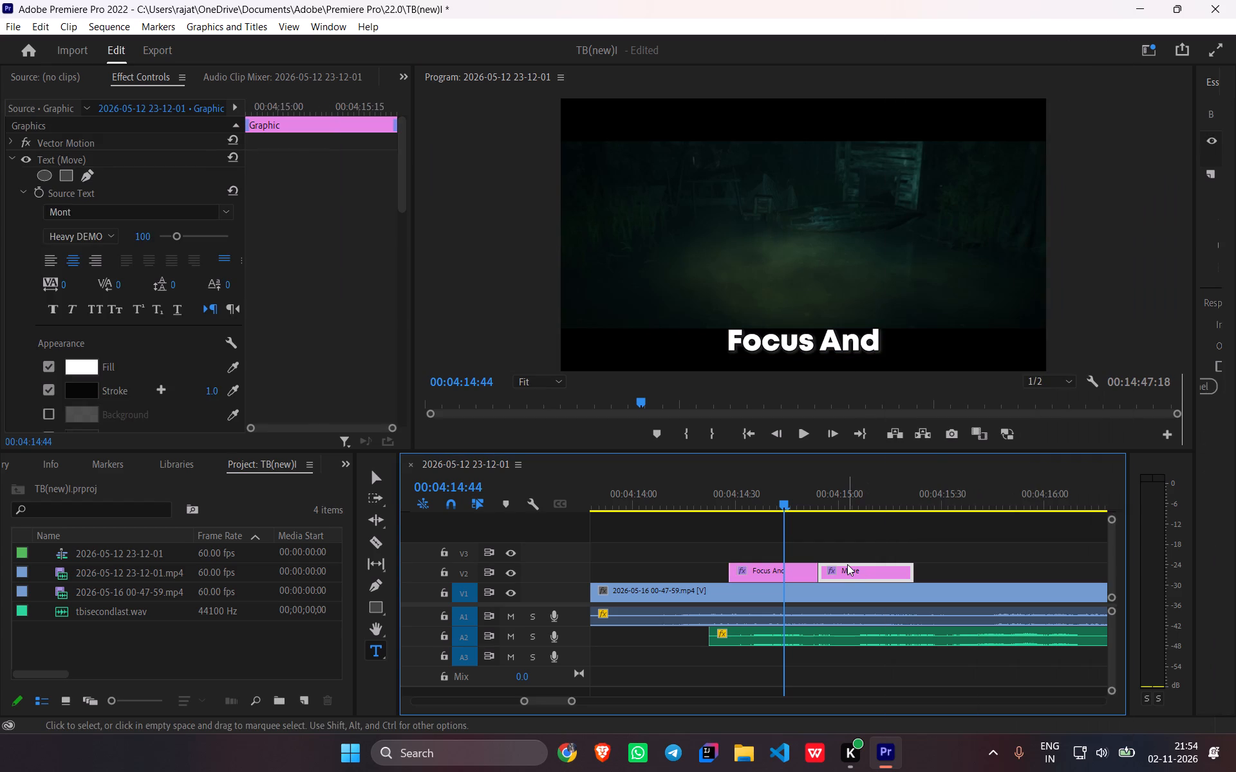
{"action": "key", "text": "BackSpace"}
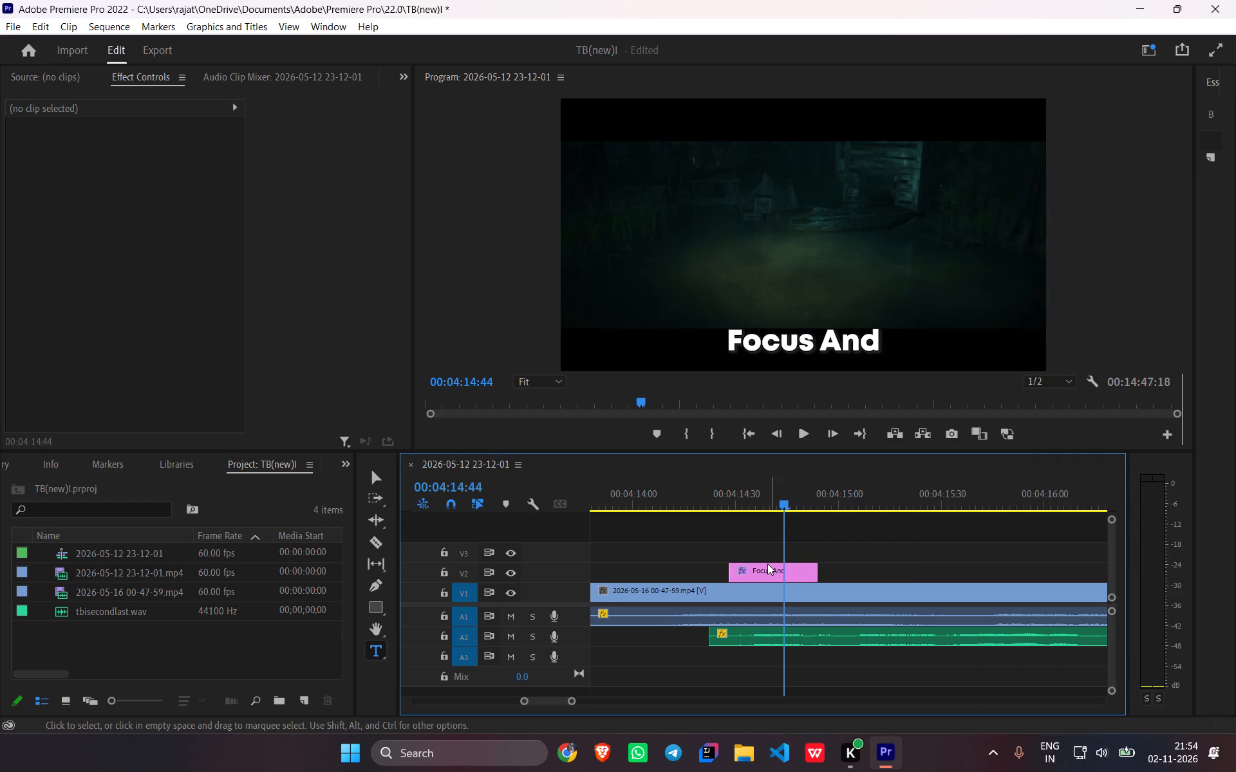
{"action": "right_click", "coordinate": [767, 567]}
{"action": "left_click", "coordinate": [751, 570]}
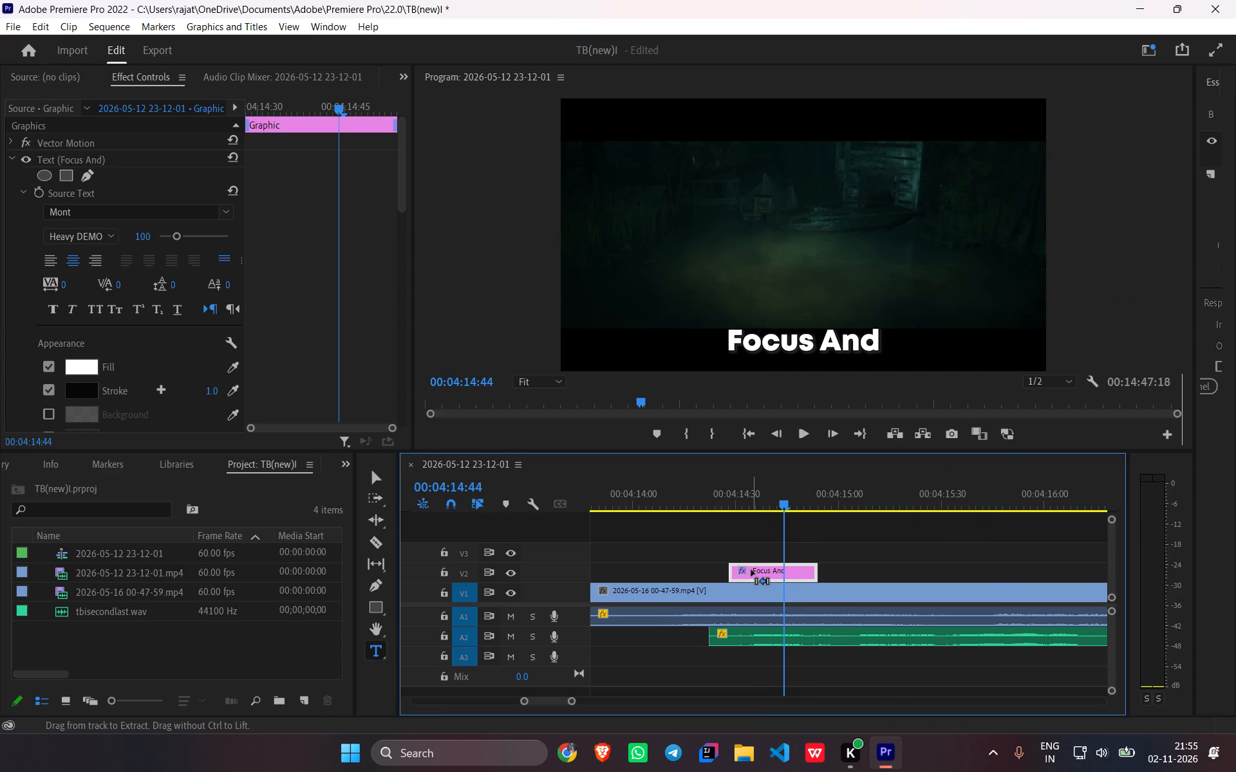
{"action": "key", "text": "ctrl+c"}
Replay the opening line from about 00:04:14:23 and set the text of the caption there to "Then out of".
{"action": "left_click_drag", "start_coordinate": [782, 502], "coordinate": [709, 524]}
{"action": "key", "text": "space"}
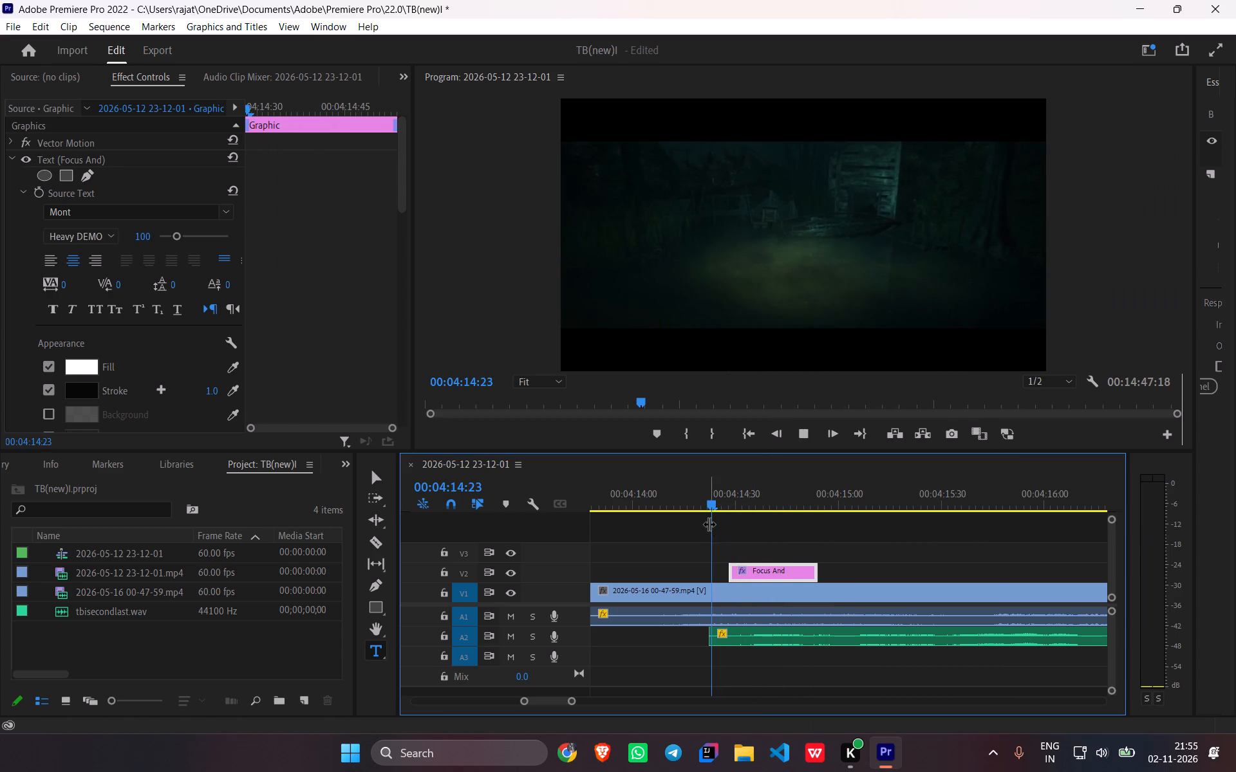
{"action": "key", "text": "space"}
{"action": "left_click_drag", "start_coordinate": [819, 504], "coordinate": [791, 507]}
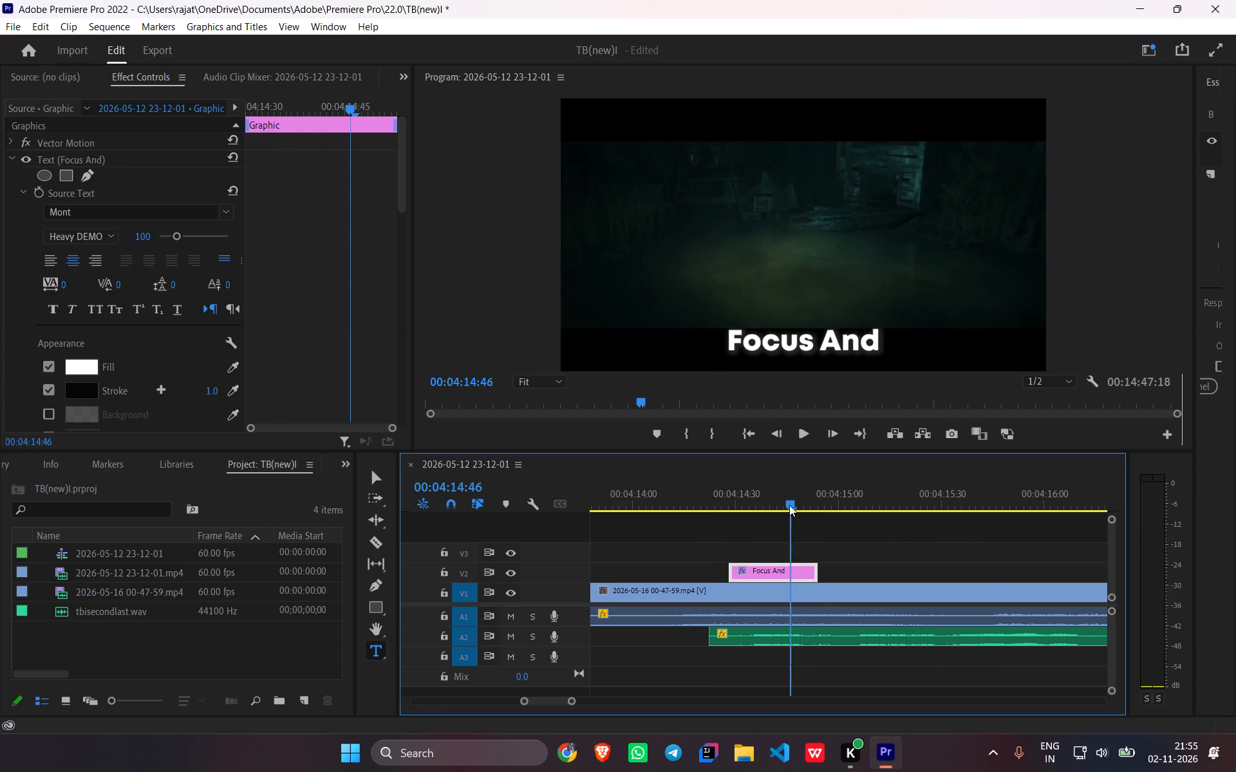
{"action": "double_click", "coordinate": [804, 326]}
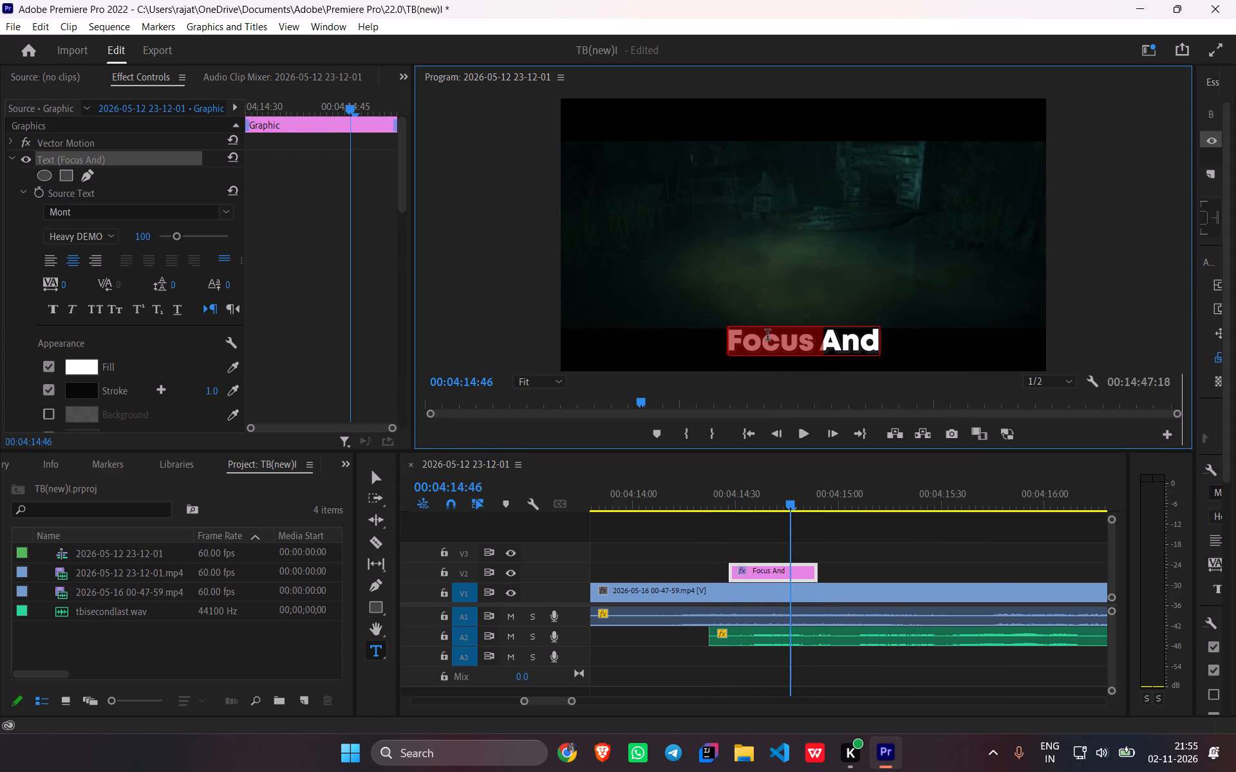
{"action": "type", "text": "Then"}
{"action": "key", "text": "space"}
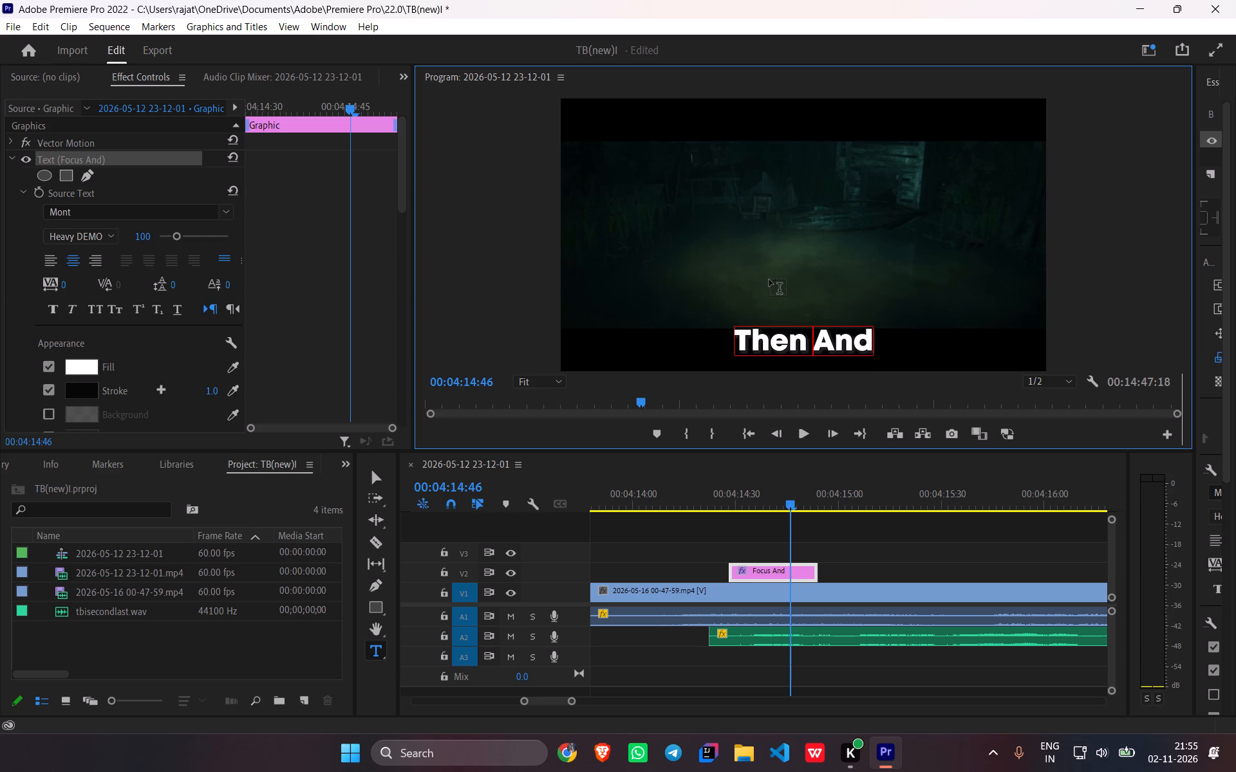
{"action": "double_click", "coordinate": [836, 331]}
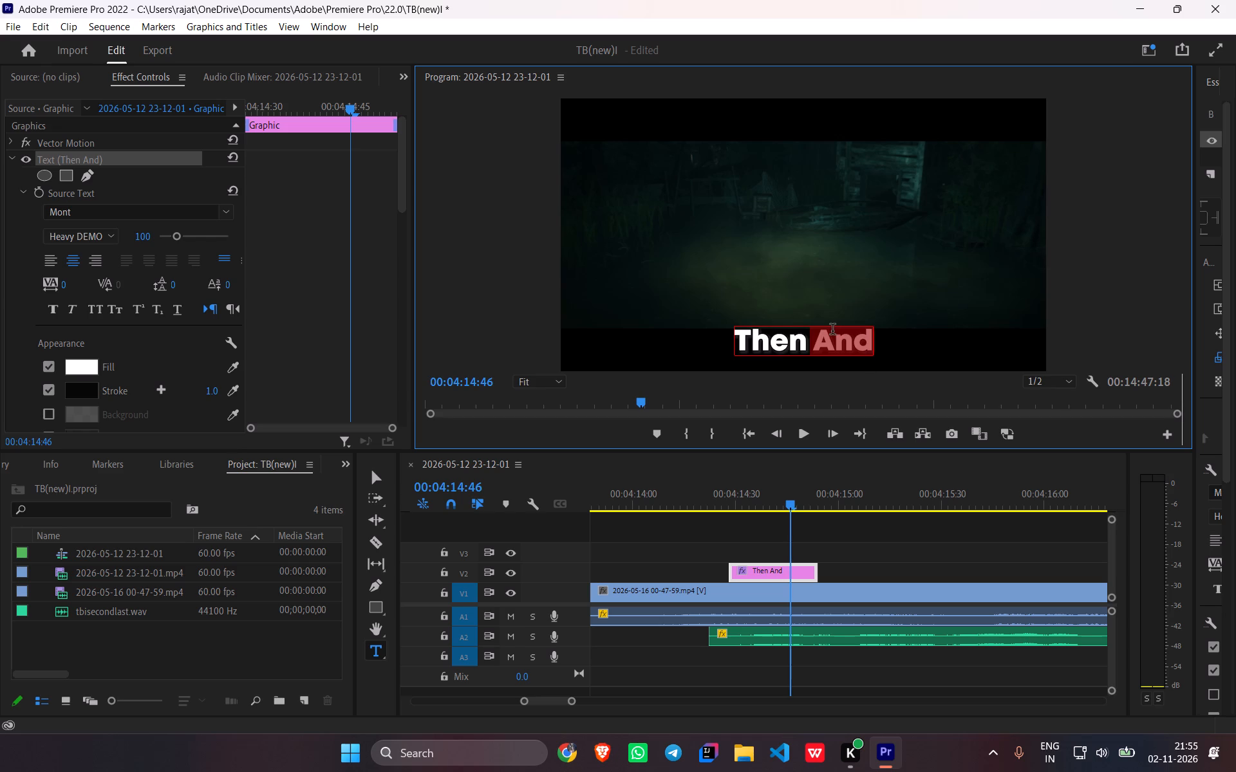
{"action": "type", "text": "out of"}
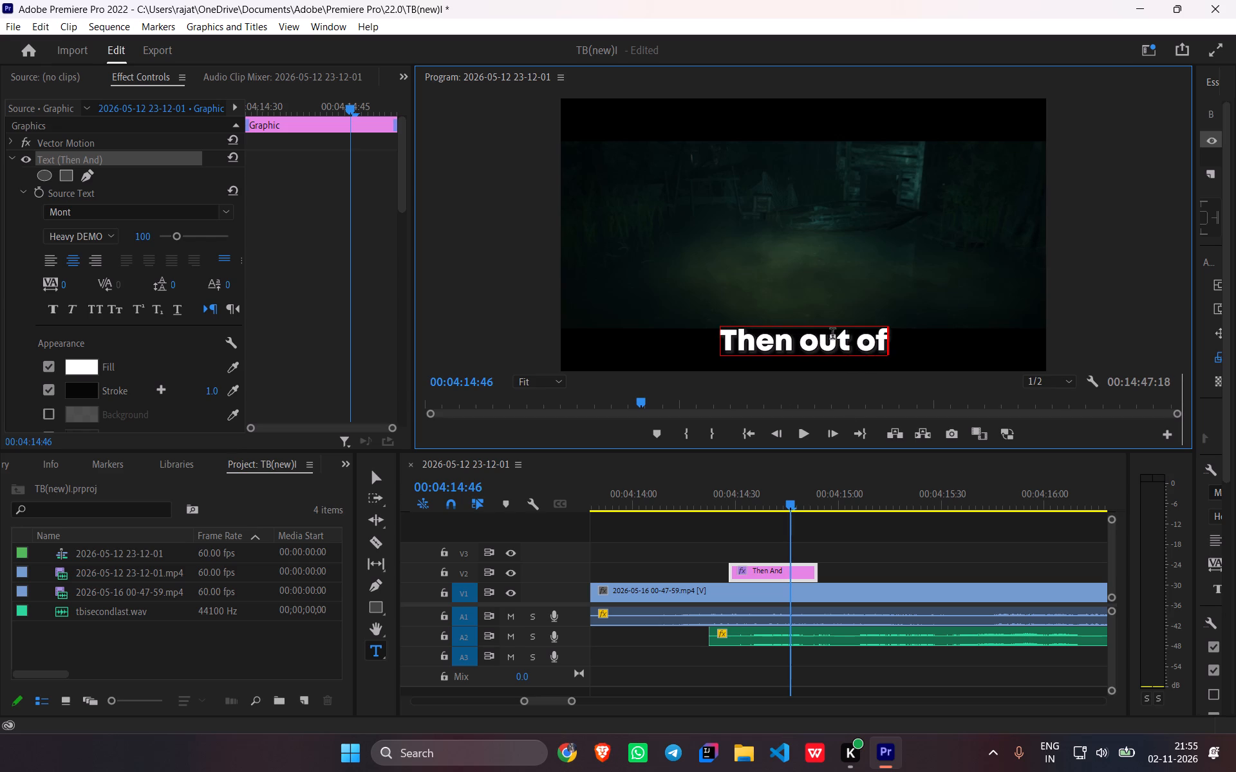
Replay the opening line under the "Then out of" caption and paste the copied "Focus And" caption on V2 at 00:04:15:05.
{"action": "left_click_drag", "start_coordinate": [793, 505], "coordinate": [676, 509]}
{"action": "key", "text": "space"}
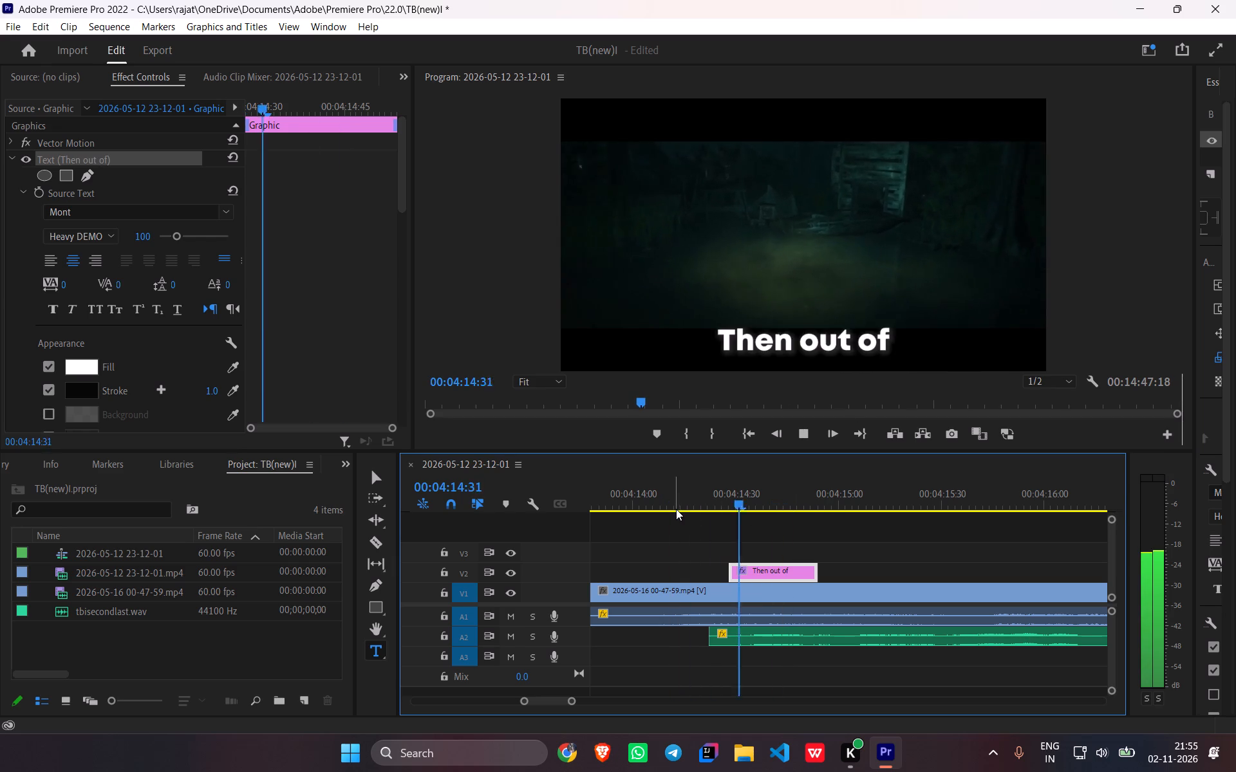
{"action": "key", "text": "space"}
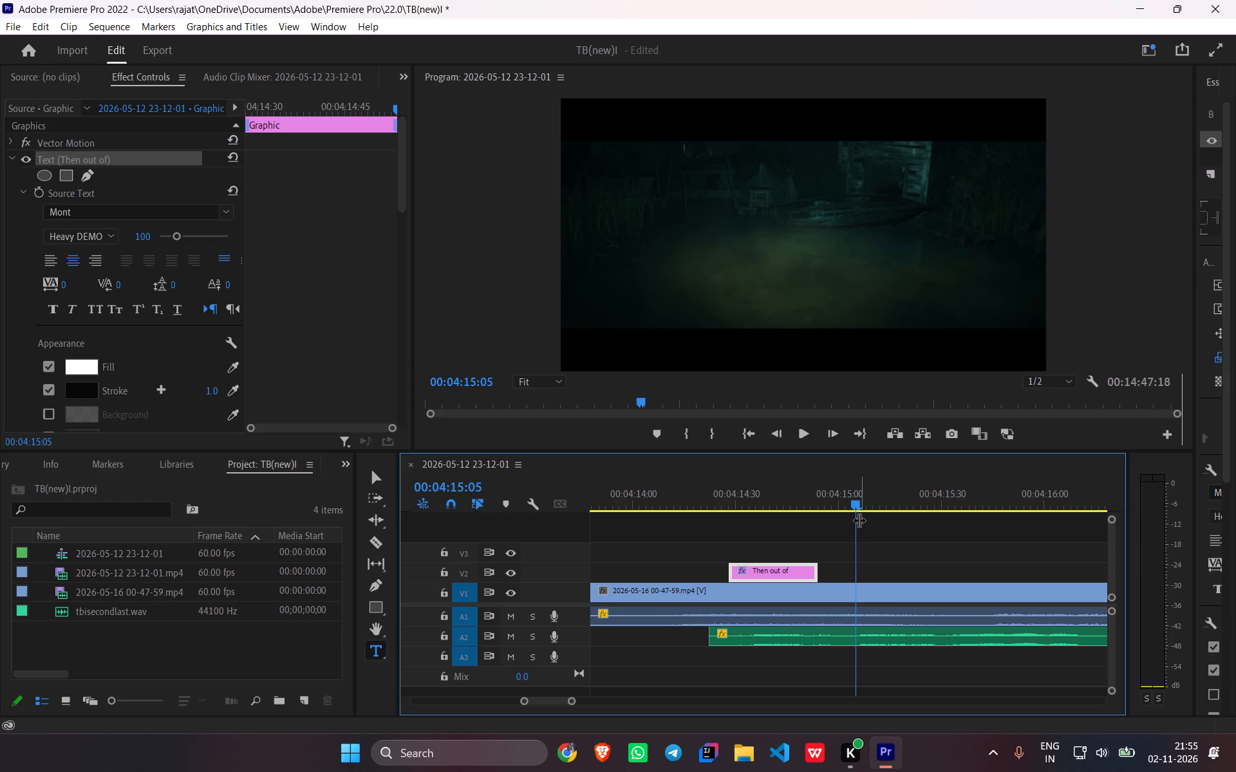
{"action": "key", "text": "ctrl+v"}
Replay the phrase under the newly pasted caption at 00:04:15:05 and set its text to "no where".
{"action": "left_click_drag", "start_coordinate": [946, 501], "coordinate": [854, 540]}
{"action": "key", "text": "space"}
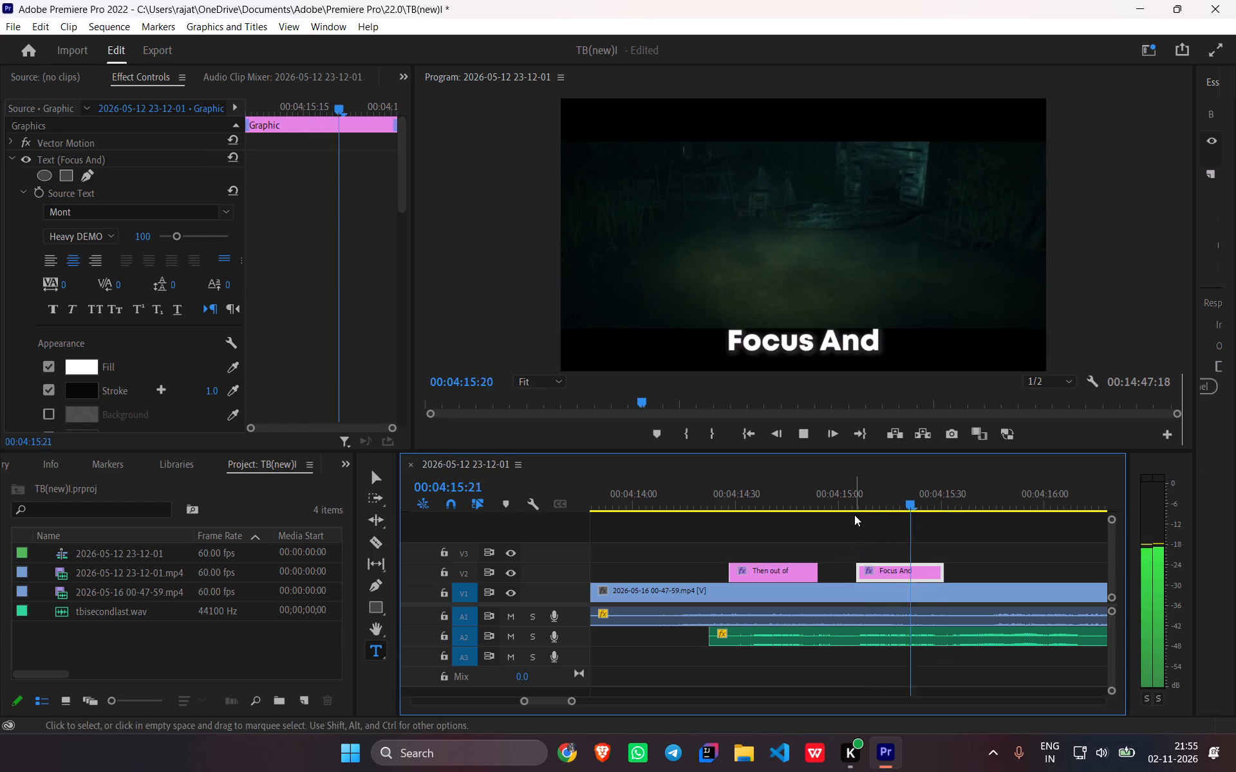
{"action": "key", "text": "space"}
{"action": "left_click_drag", "start_coordinate": [975, 509], "coordinate": [886, 524]}
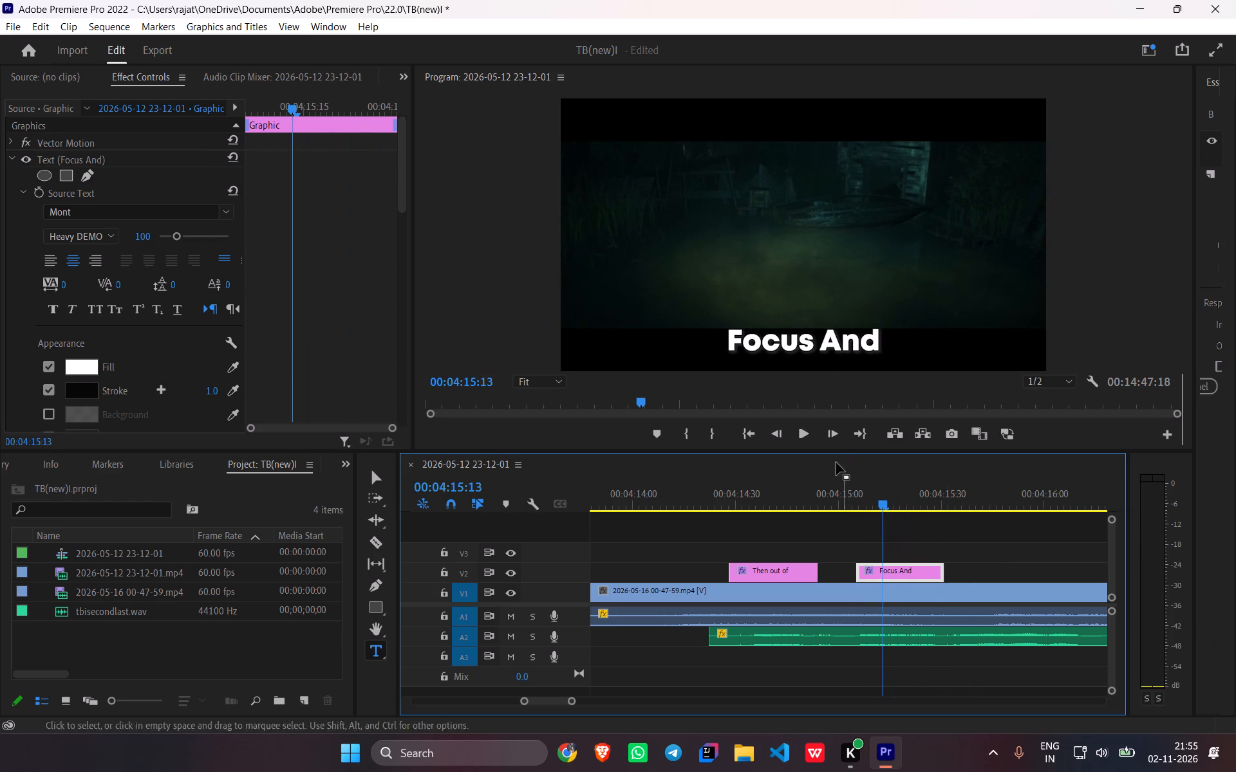
{"action": "triple_click", "coordinate": [763, 342]}
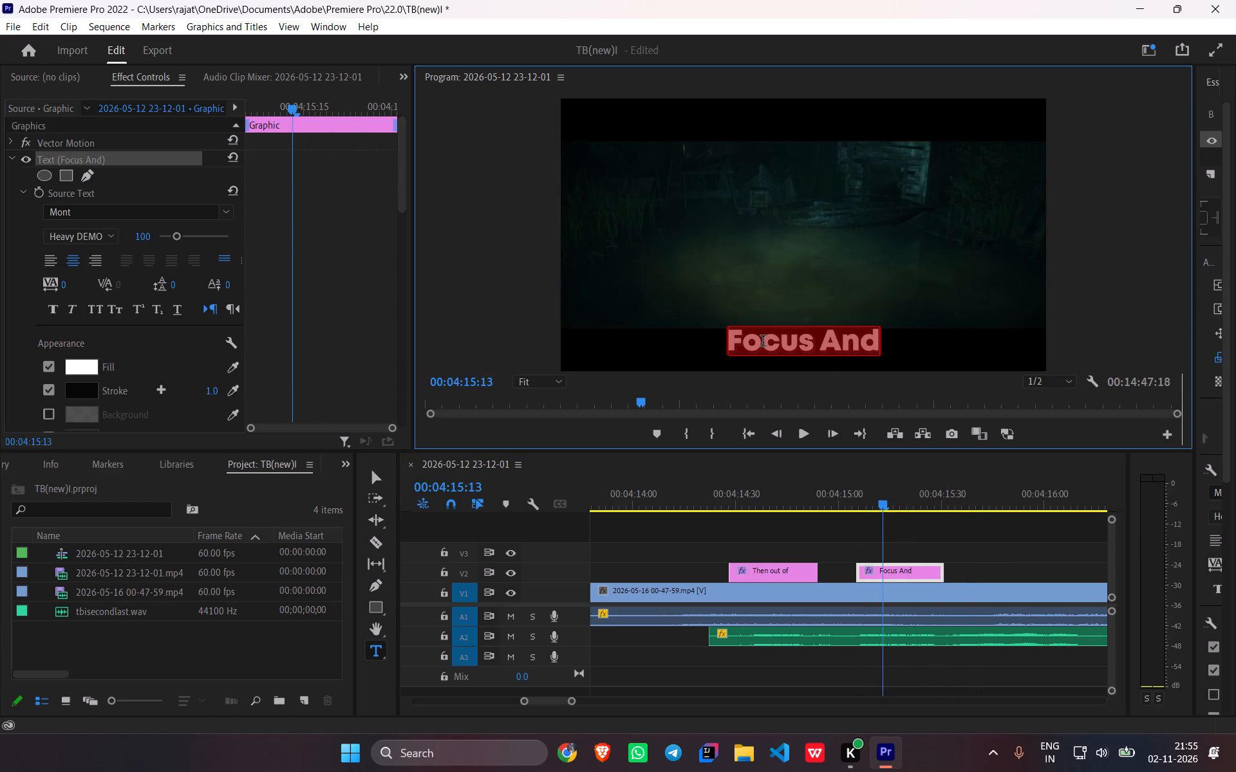
{"action": "type", "text": "Know"}
{"action": "type", "text": "wh"}
{"action": "key", "text": "BackSpace"}
{"action": "key", "text": "BackSpace"}
{"action": "key", "text": "BackSpace"}
{"action": "key", "text": "BackSpace"}
{"action": "key", "text": "BackSpace"}
{"action": "key", "text": "BackSpace"}
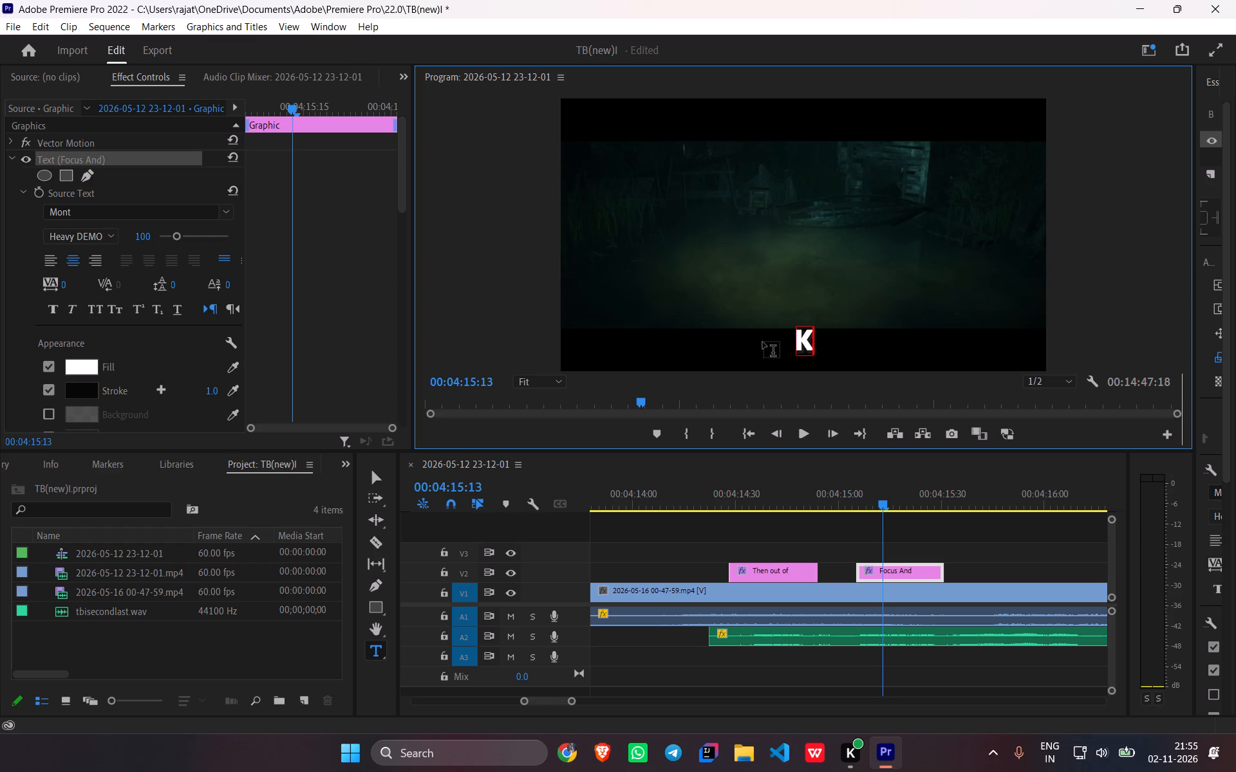
{"action": "type", "text": "no"}
{"action": "key", "text": "space"}
{"action": "type", "text": "where"}
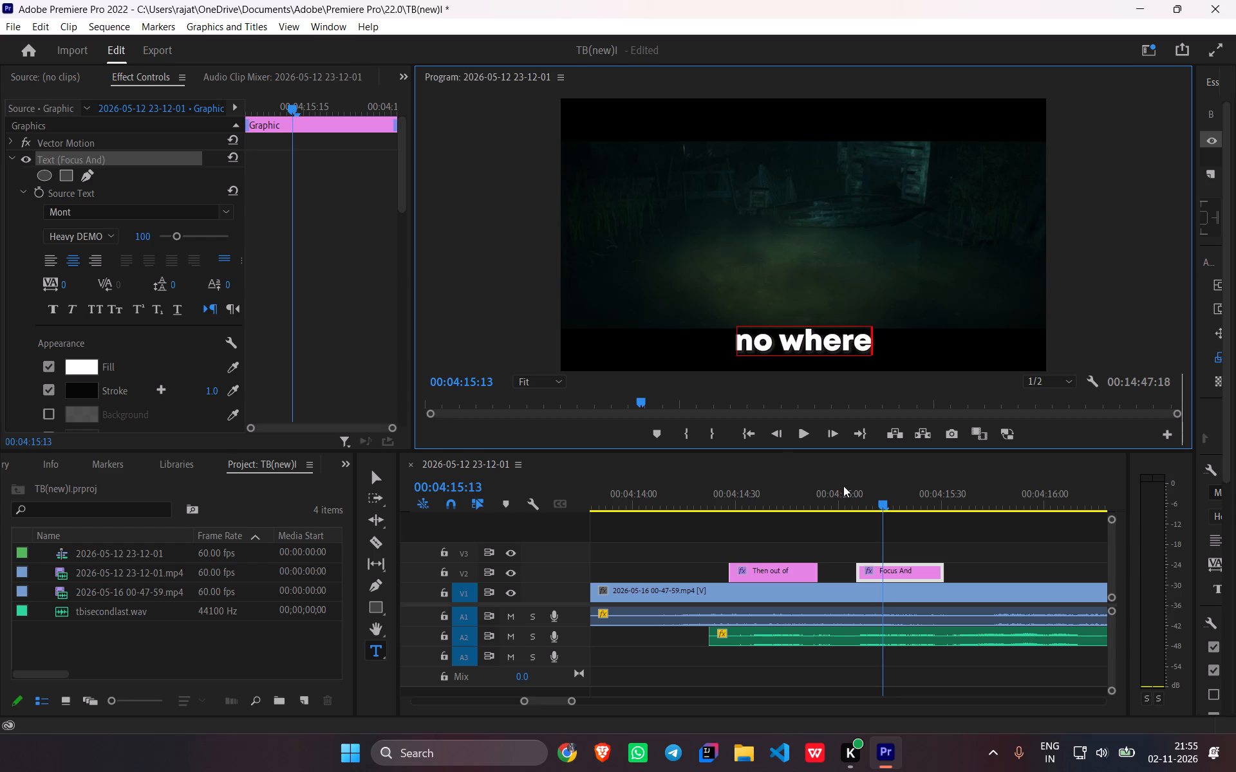
Replay past "no where", paste the copied caption at about 00:04:15:33 on V2, and extend its end to about 00:04:16:07.
{"action": "left_click_drag", "start_coordinate": [878, 497], "coordinate": [841, 518]}
{"action": "key", "text": "space"}
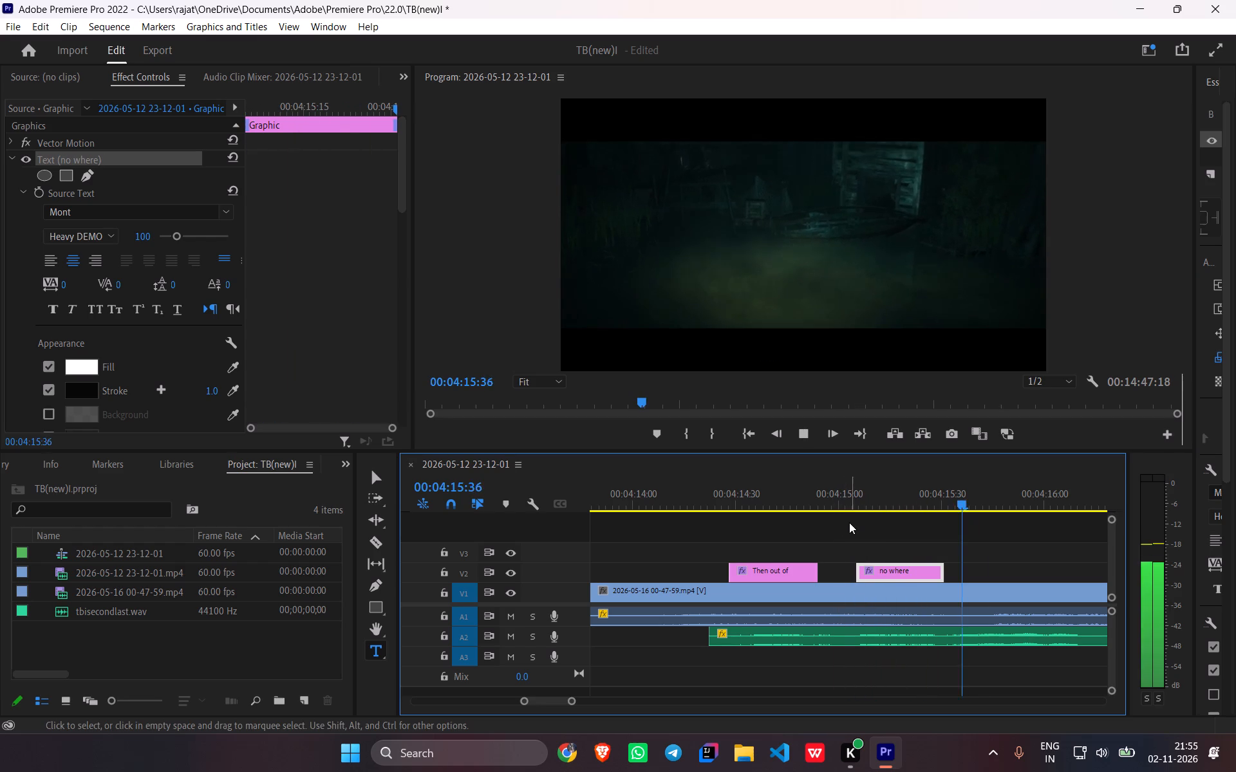
{"action": "key", "text": "space"}
{"action": "key", "text": "space"}
{"action": "key", "text": "space"}
{"action": "left_click_drag", "start_coordinate": [1062, 501], "coordinate": [993, 548]}
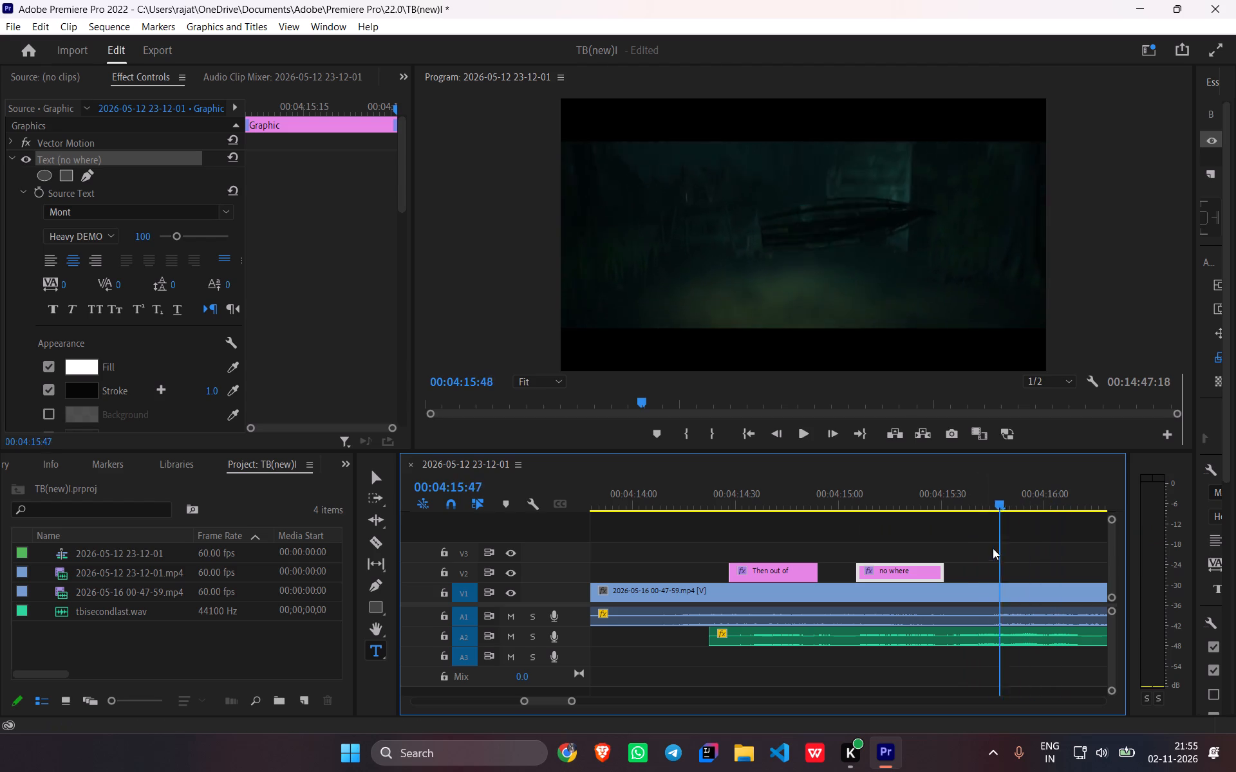
{"action": "left_click_drag", "start_coordinate": [993, 548], "coordinate": [953, 579]}
{"action": "key", "text": "ctrl+v"}
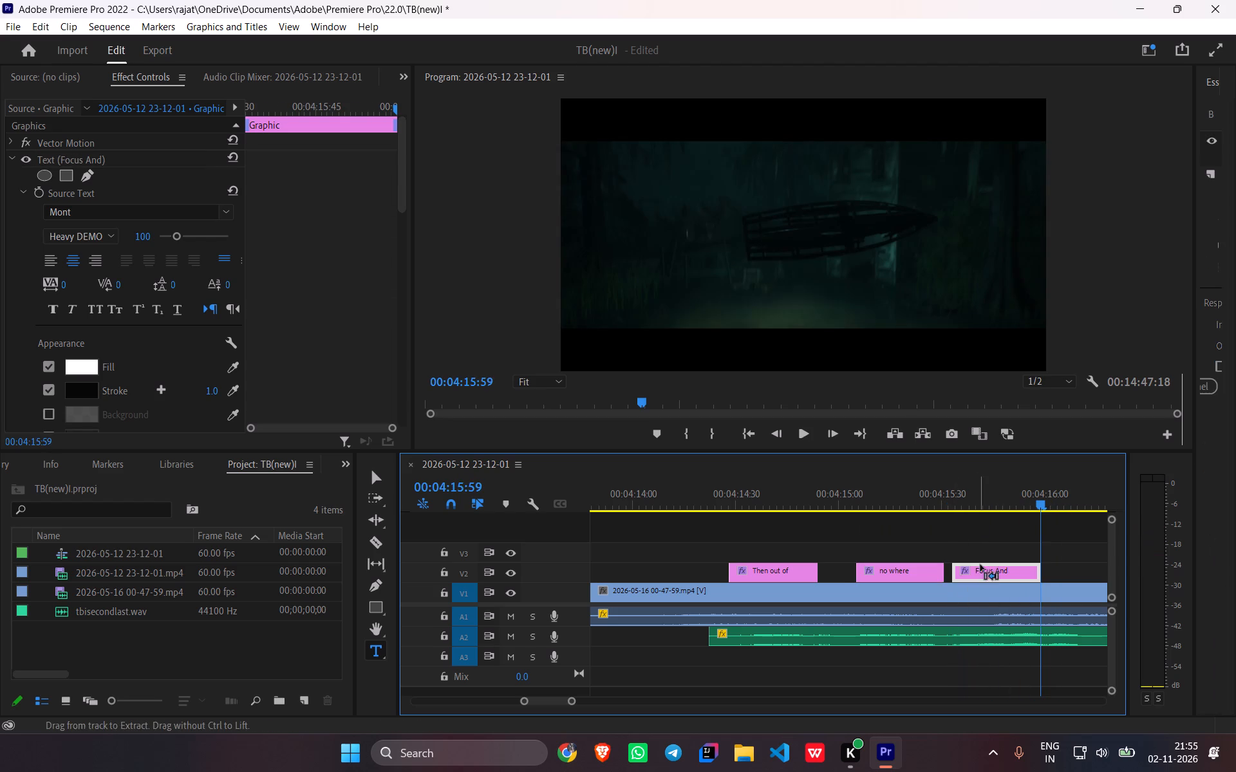
{"action": "scroll", "coordinate": [1015, 565], "scroll_direction": "down", "scroll_amount": 2}
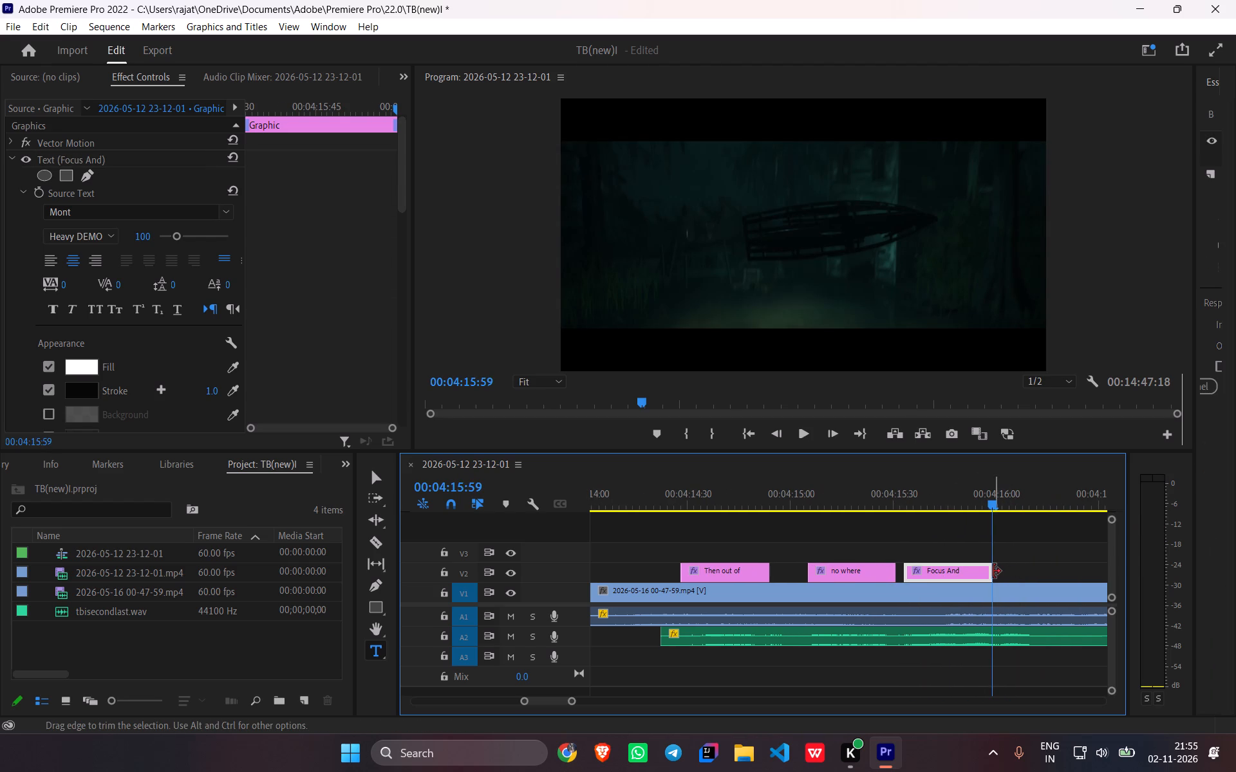
{"action": "left_click_drag", "start_coordinate": [989, 573], "coordinate": [1016, 575]}
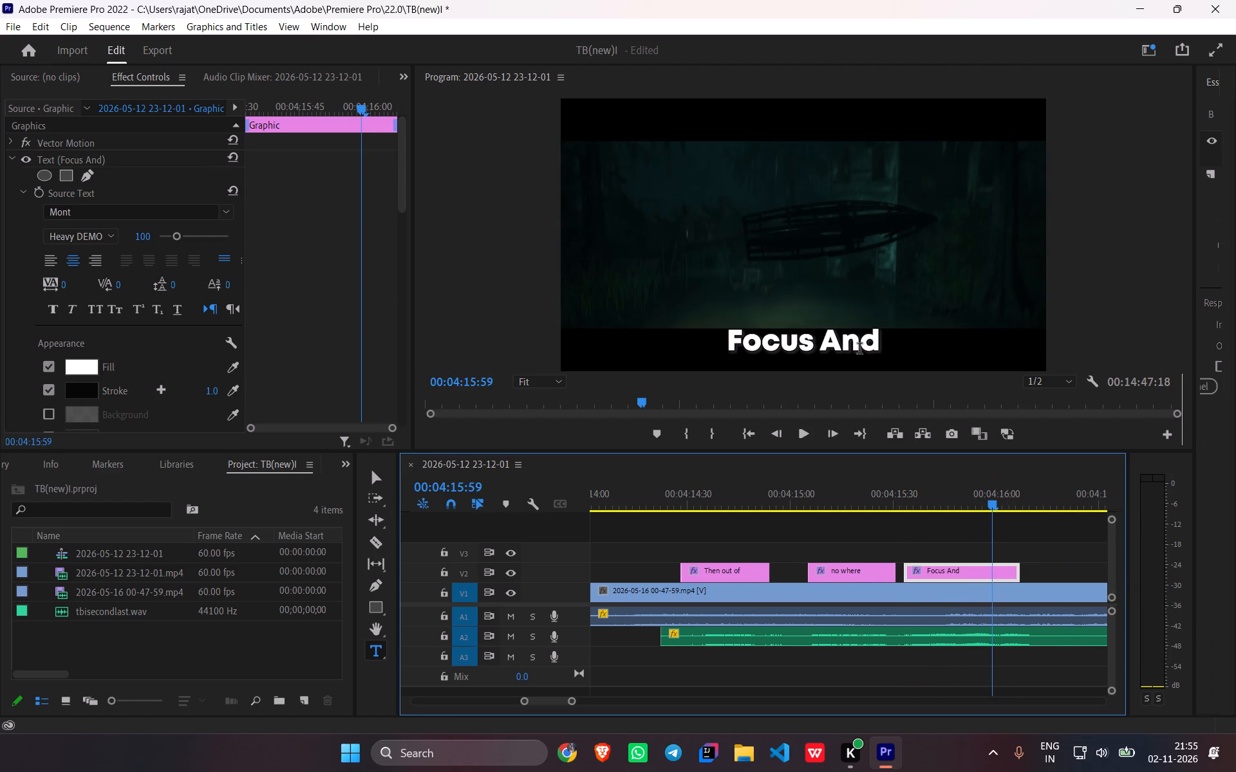
Set the text of the extended "Focus And" caption to "WOAH!!!!!!!!".
{"action": "triple_click", "coordinate": [845, 344]}
{"action": "left_click", "coordinate": [843, 342]}
{"action": "type", "text": "WOI"}
{"action": "key", "text": "shift+BackSpace"}
{"action": "type", "text": "AH"}
{"action": "type", "text": "!!!!!!!!"}
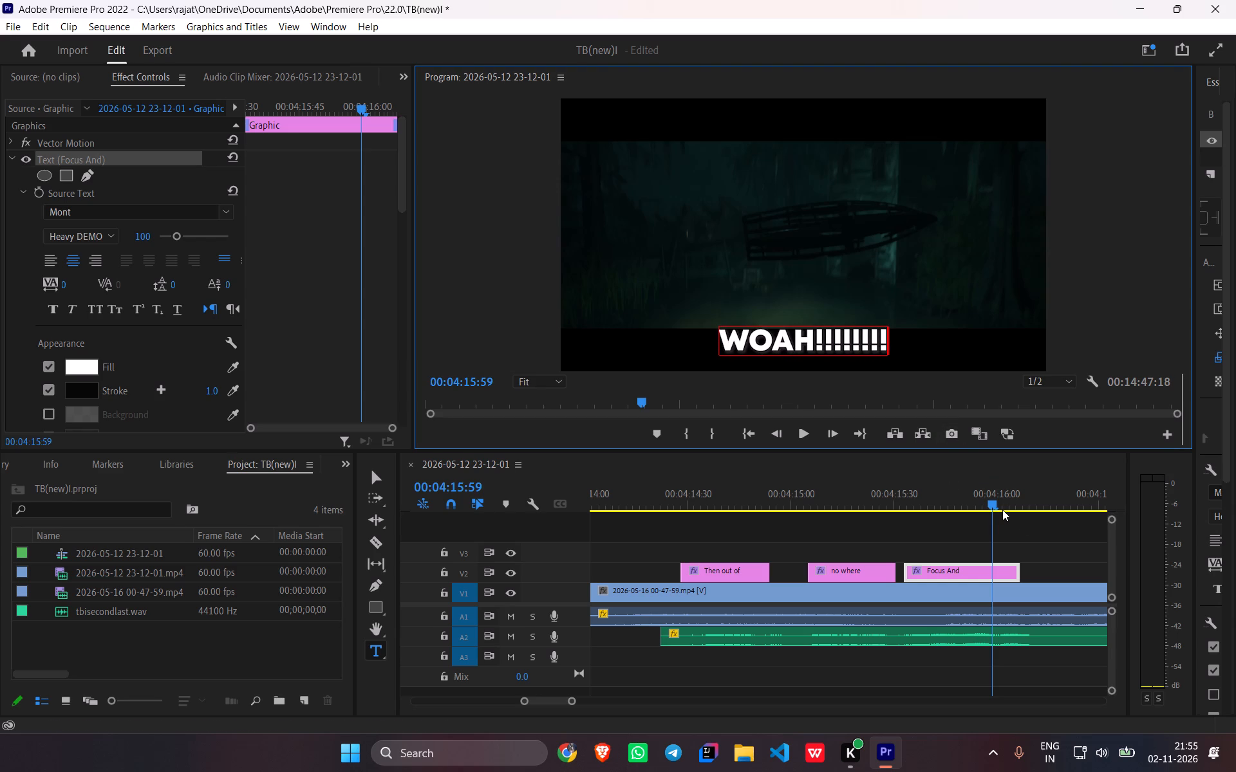
Play past "WOAH", paste the copied caption on V2 at 00:04:16:32, and trim its end to about 00:04:16:46.
{"action": "left_click_drag", "start_coordinate": [993, 501], "coordinate": [879, 526]}
{"action": "key", "text": "space"}
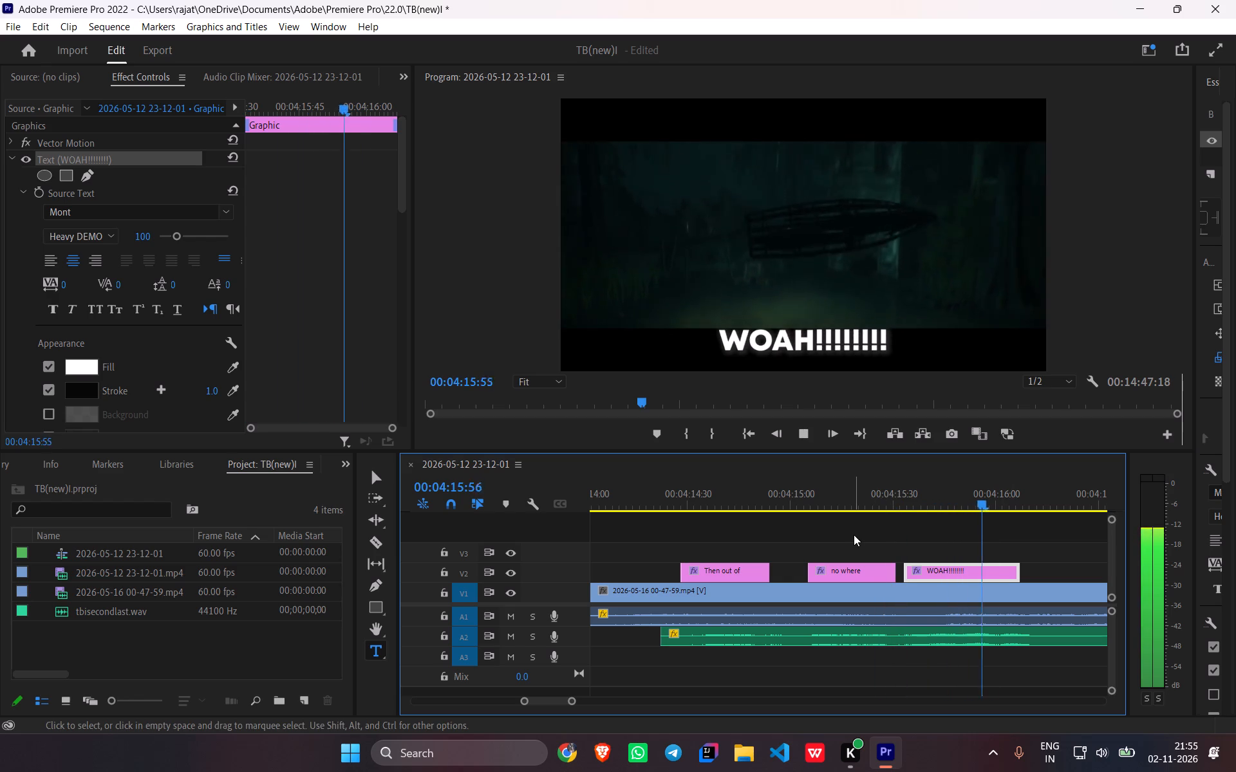
{"action": "key", "text": "space"}
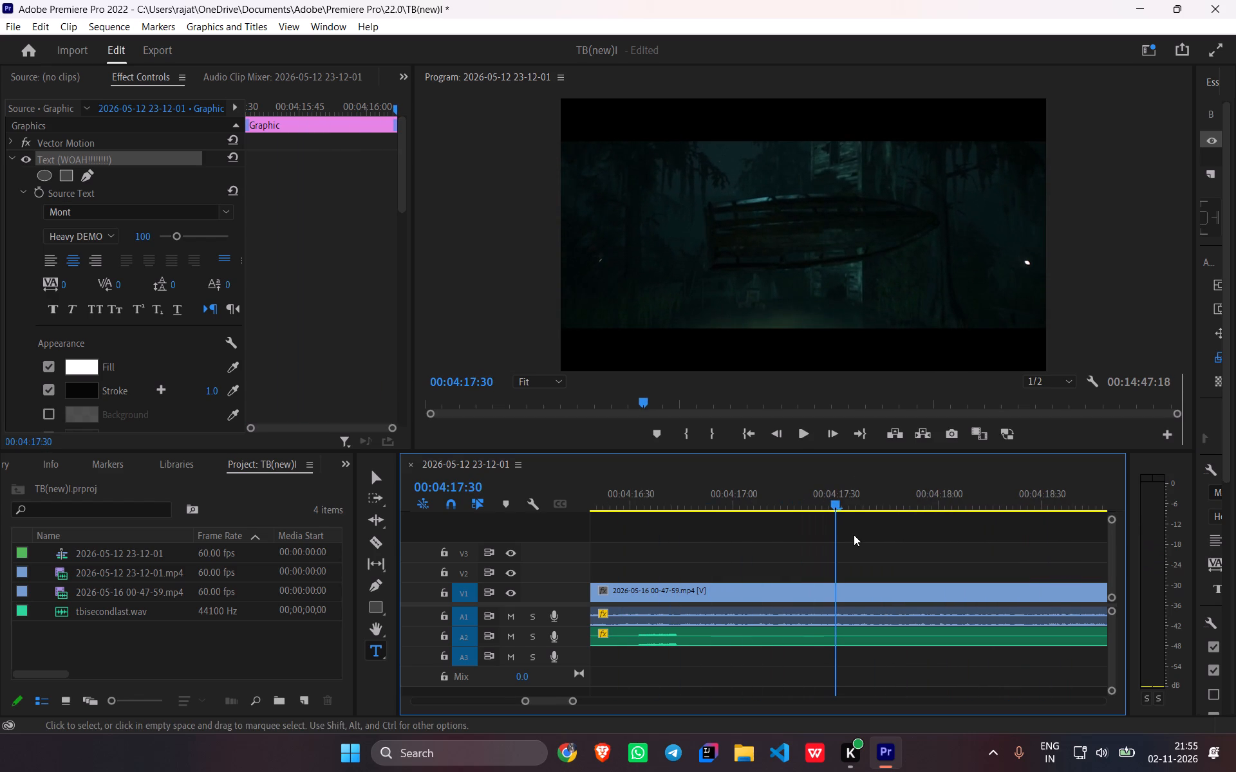
{"action": "left_click_drag", "start_coordinate": [836, 504], "coordinate": [662, 540]}
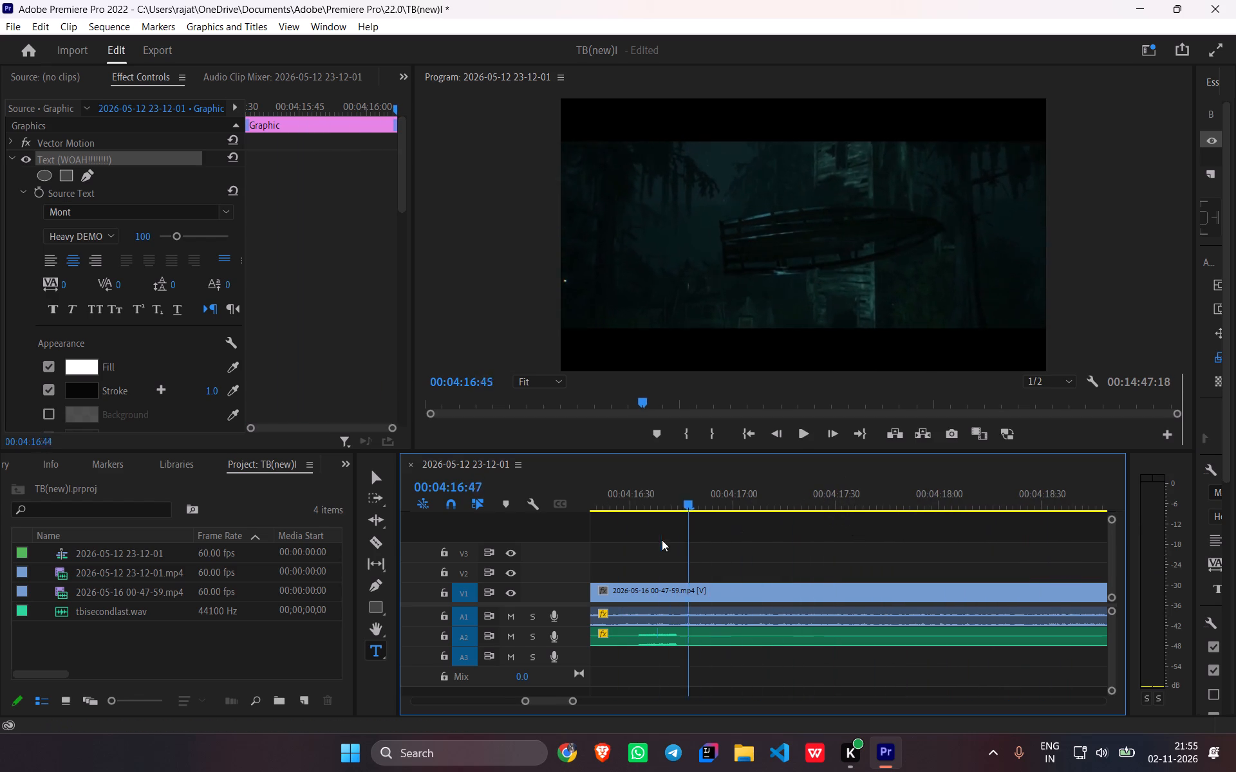
{"action": "left_click_drag", "start_coordinate": [662, 540], "coordinate": [639, 548]}
{"action": "key", "text": "ctrl+v"}
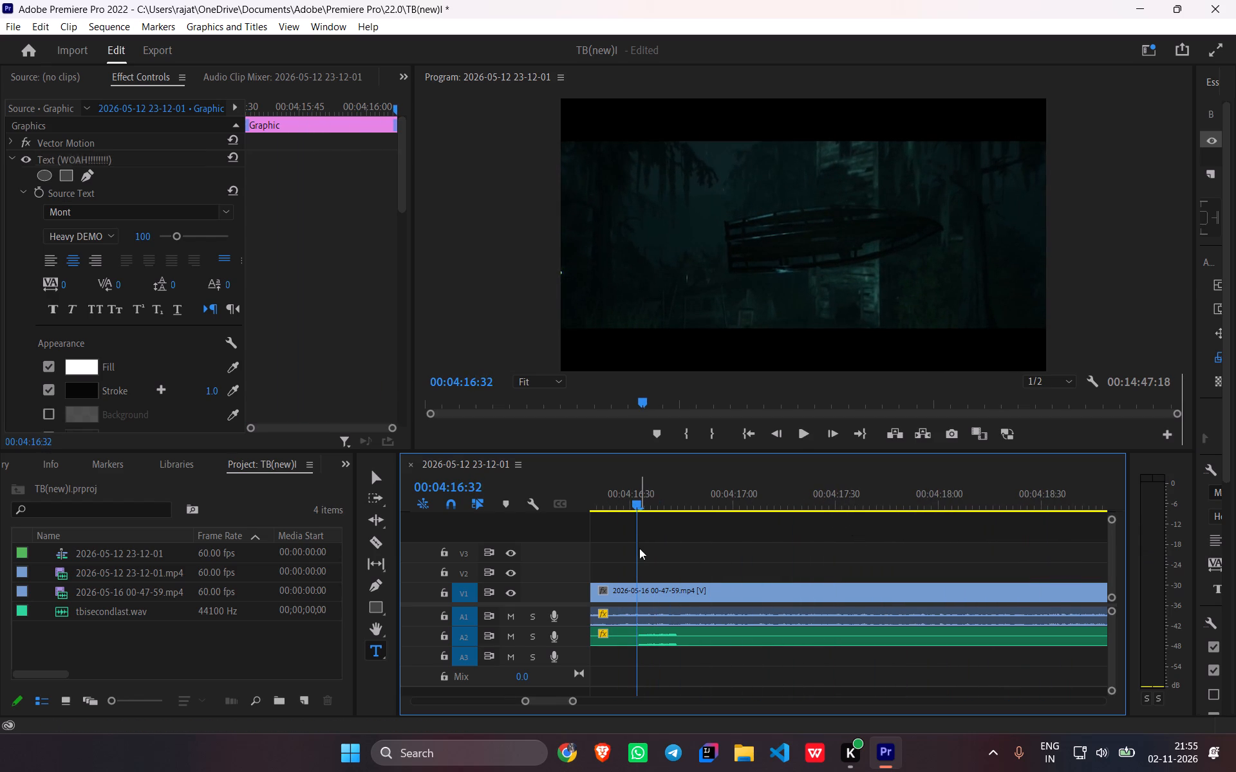
{"action": "left_click_drag", "start_coordinate": [727, 573], "coordinate": [686, 578]}
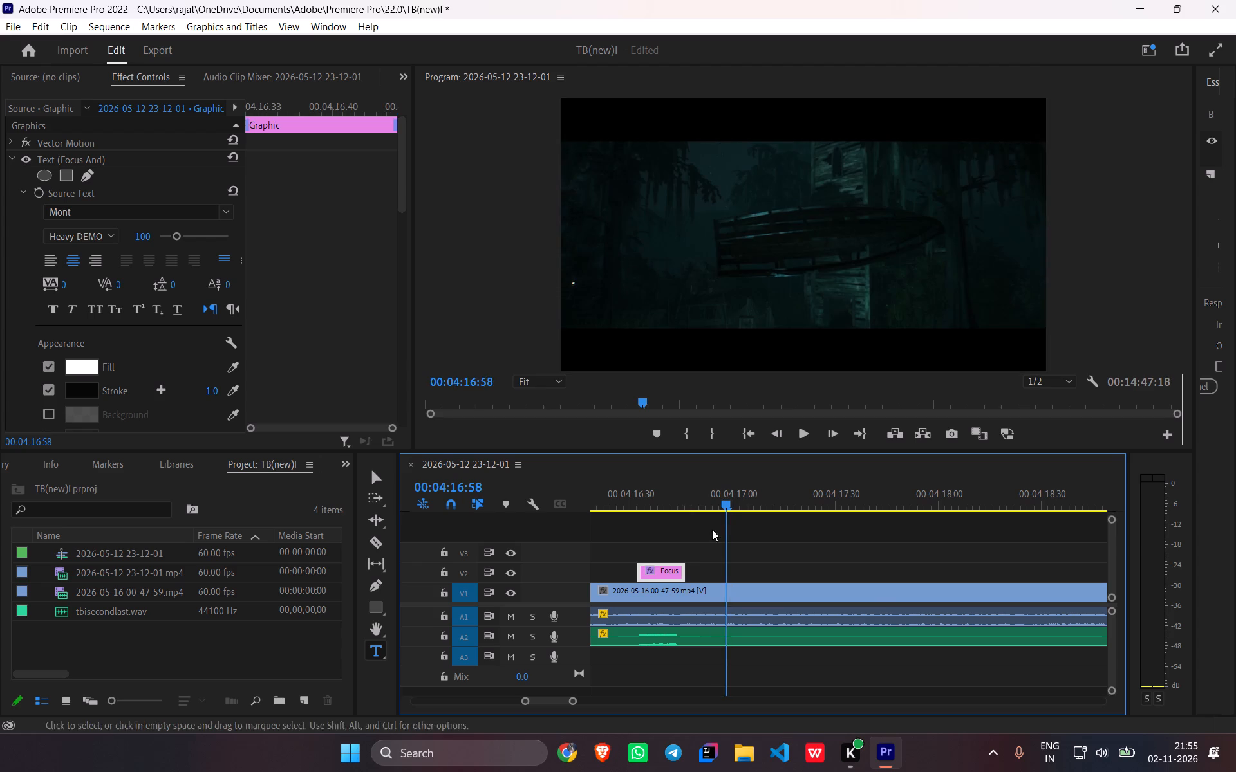
Set the text of the short caption at 00:04:16:32 to "Whattt".
{"action": "left_click_drag", "start_coordinate": [730, 498], "coordinate": [665, 501]}
{"action": "triple_click", "coordinate": [823, 333]}
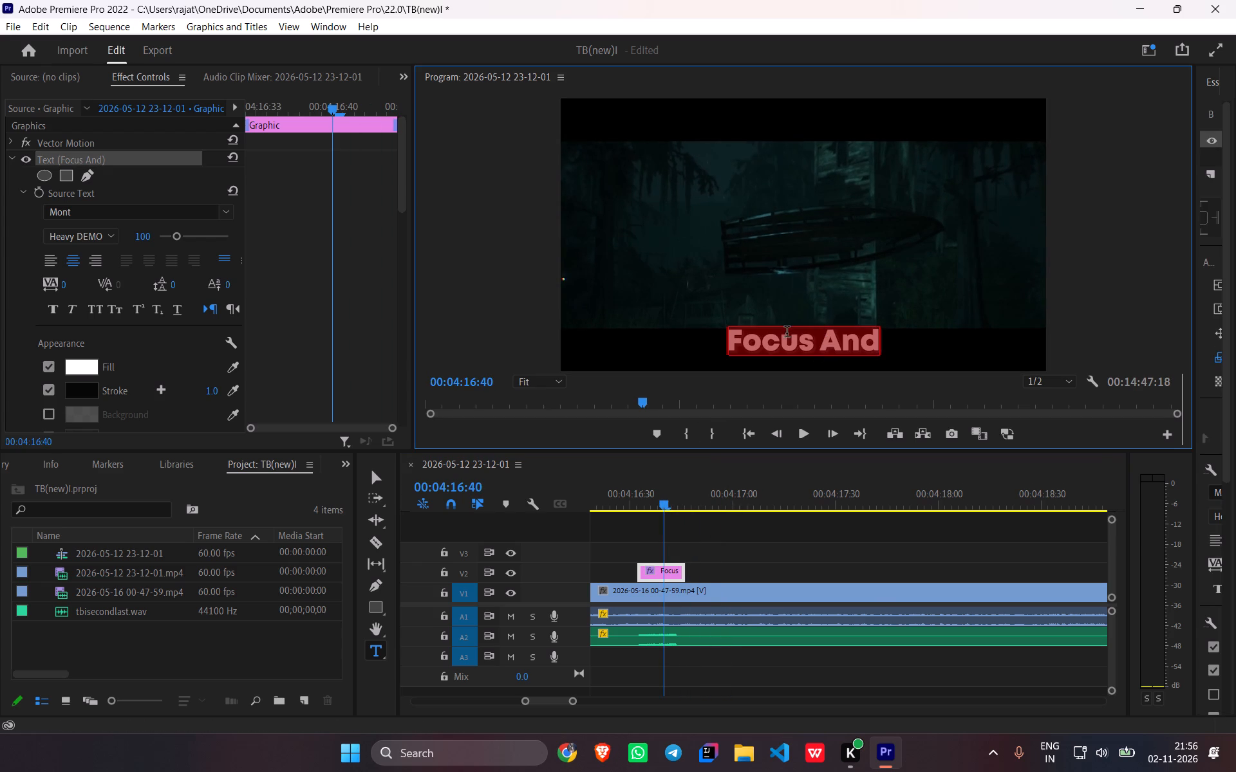
{"action": "type", "text": "What"}
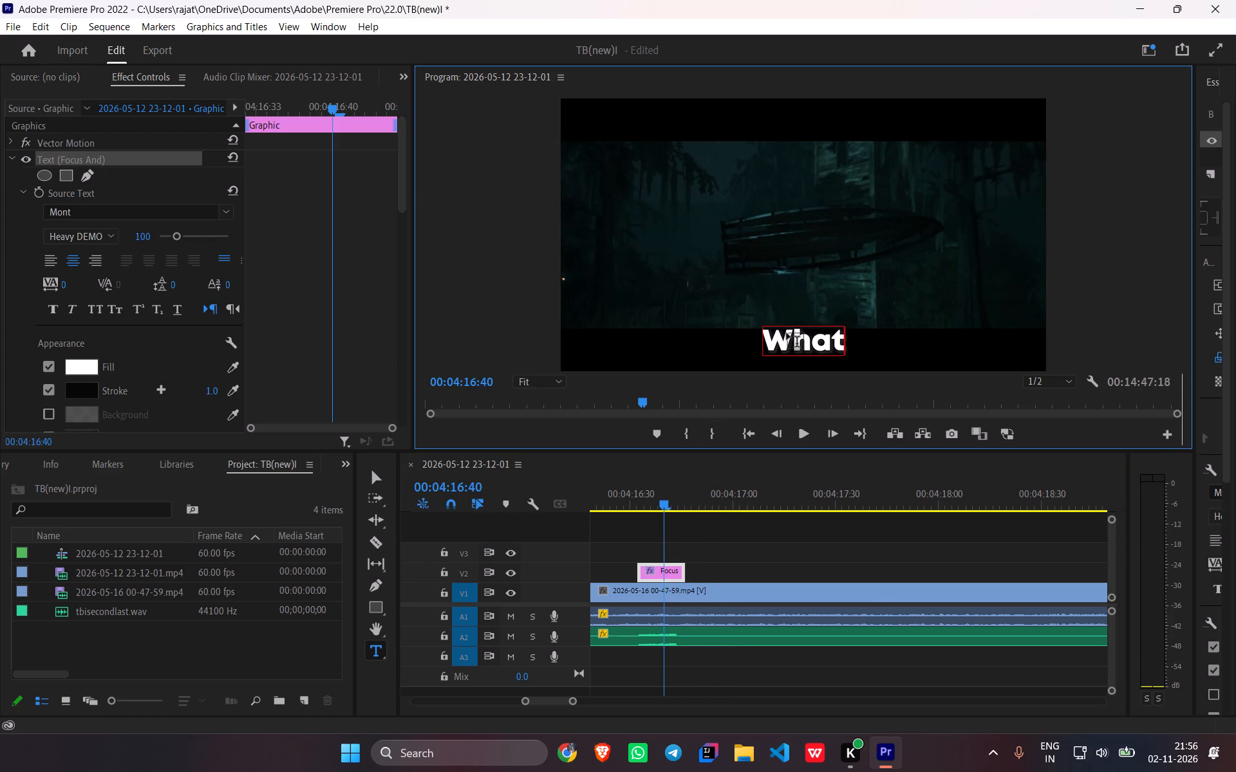
{"action": "type", "text": "tt"}
{"action": "key", "text": "space"}
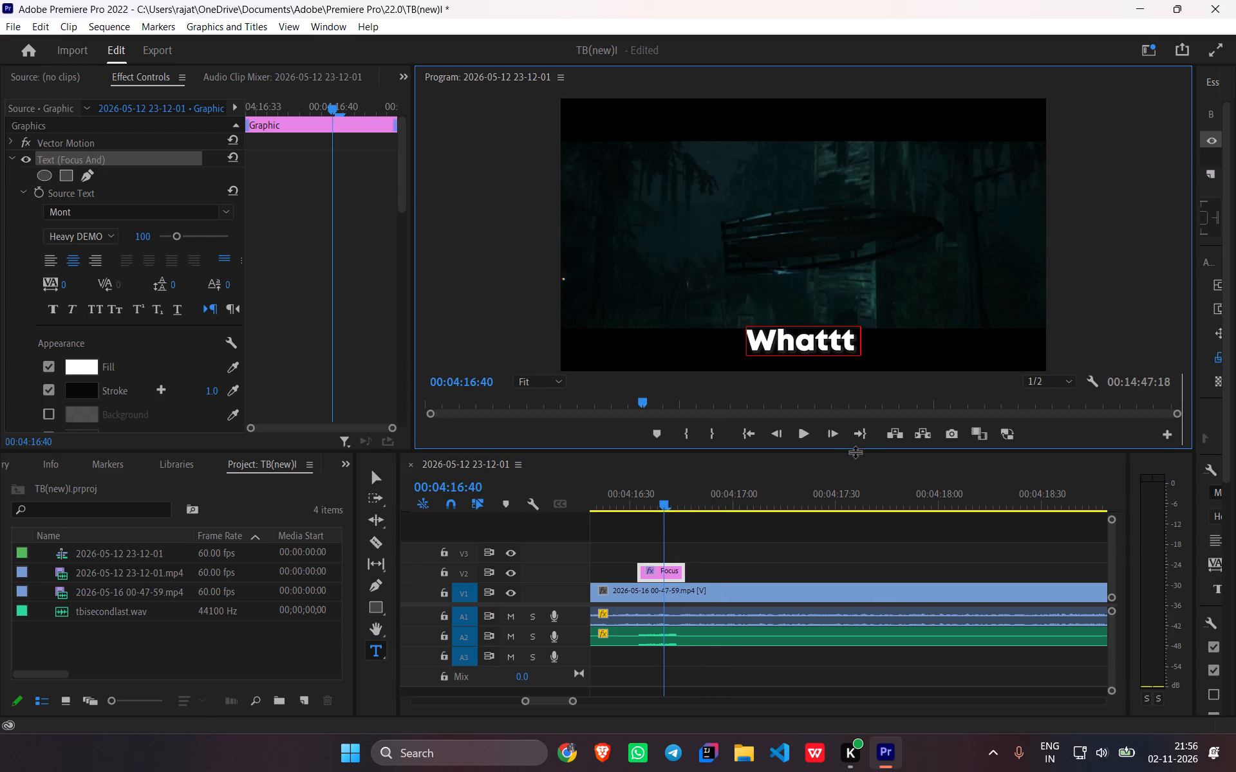
Play on from the "Whattt" caption and listen to the following voice-over lines up to about 00:04:23:26.
{"action": "left_click", "coordinate": [792, 607]}
{"action": "key", "text": "space"}
{"action": "scroll", "coordinate": [816, 592], "scroll_direction": "down", "scroll_amount": 1}
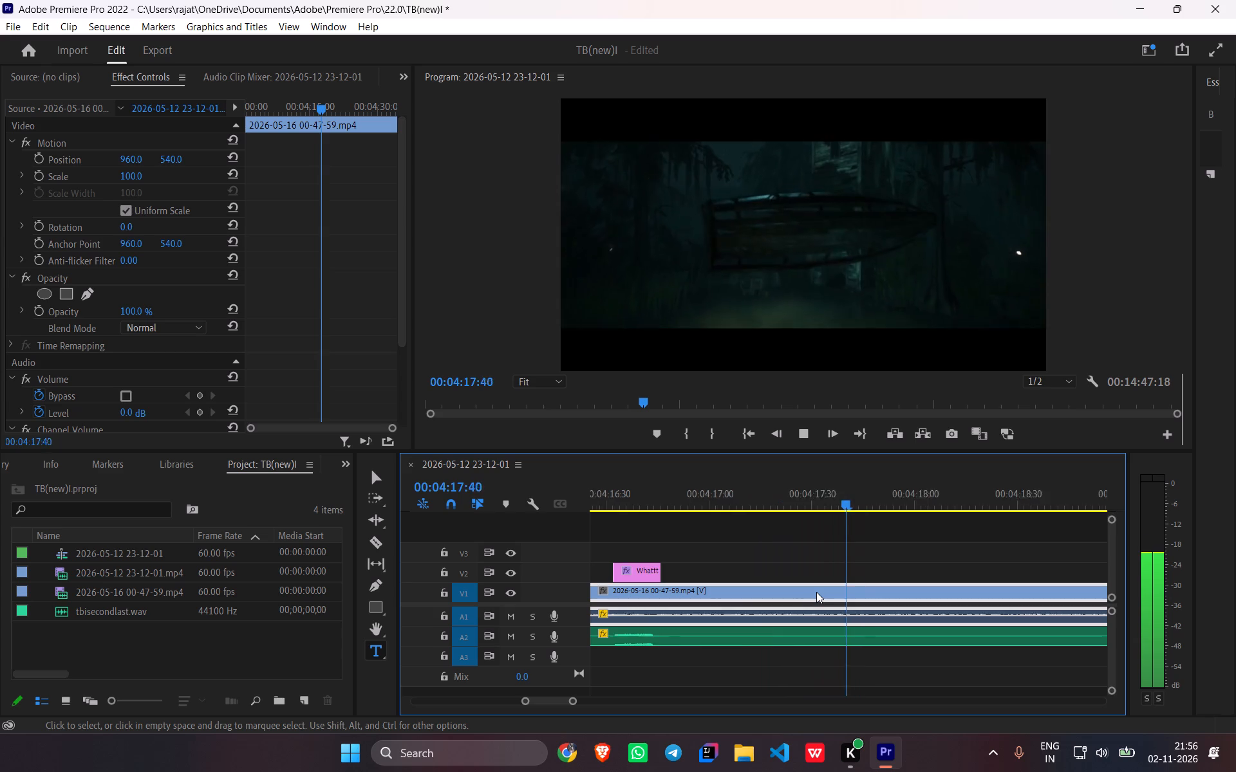
{"action": "scroll", "coordinate": [816, 592], "scroll_direction": "down", "scroll_amount": 8}
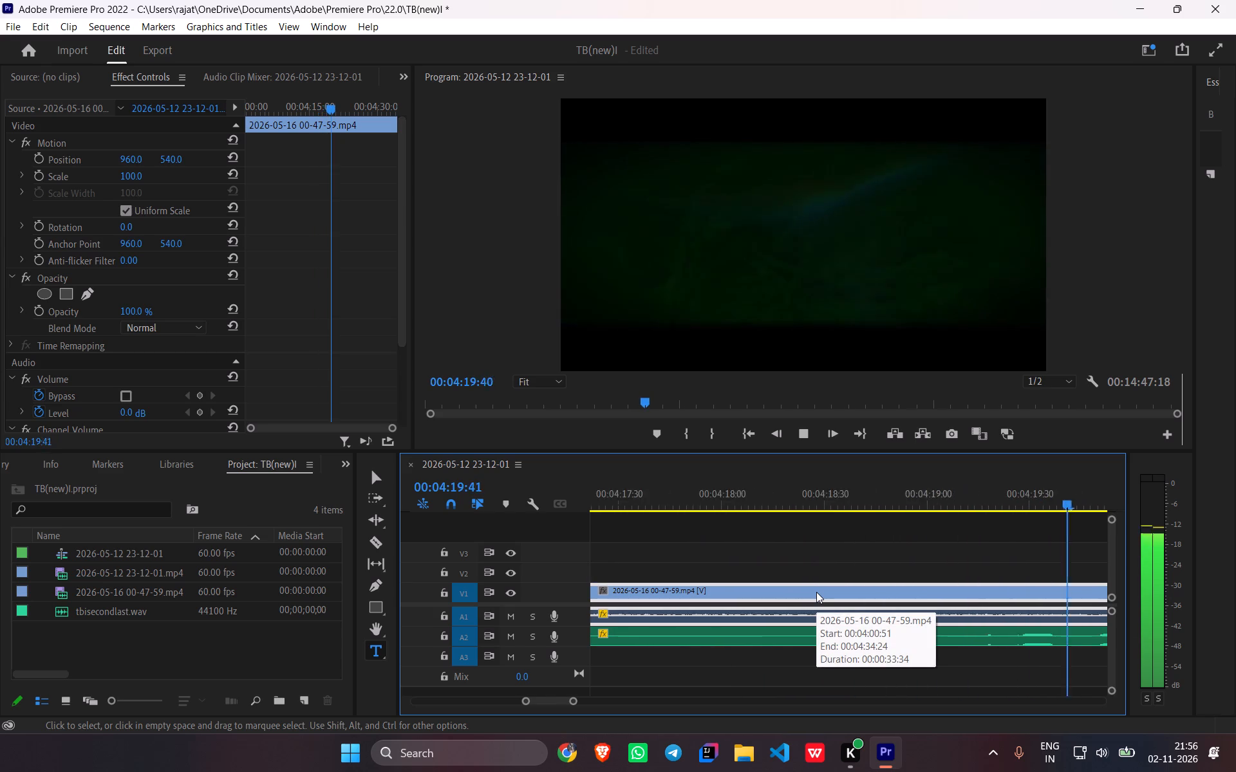
{"action": "scroll", "coordinate": [816, 594], "scroll_direction": "down", "scroll_amount": 2}
{"action": "key", "text": "space"}
{"action": "scroll", "coordinate": [812, 612], "scroll_direction": "up", "scroll_amount": 11}
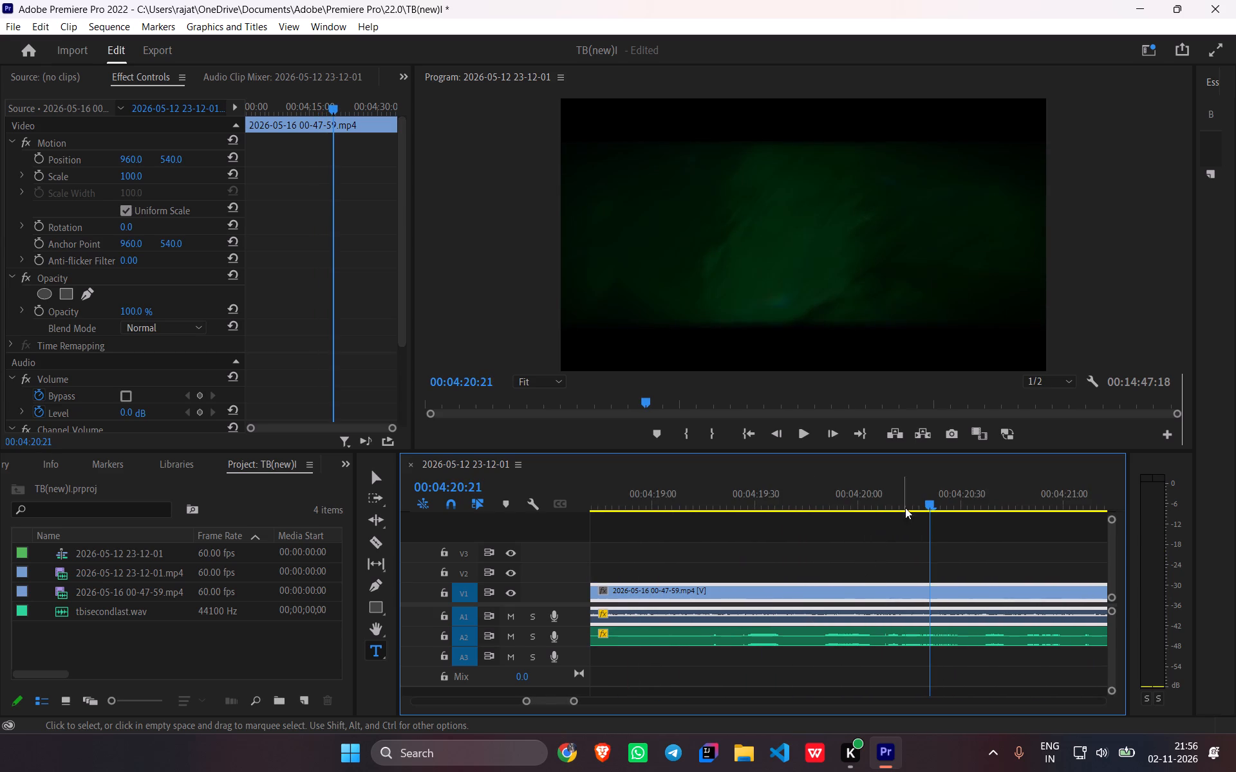
{"action": "left_click_drag", "start_coordinate": [926, 505], "coordinate": [686, 535]}
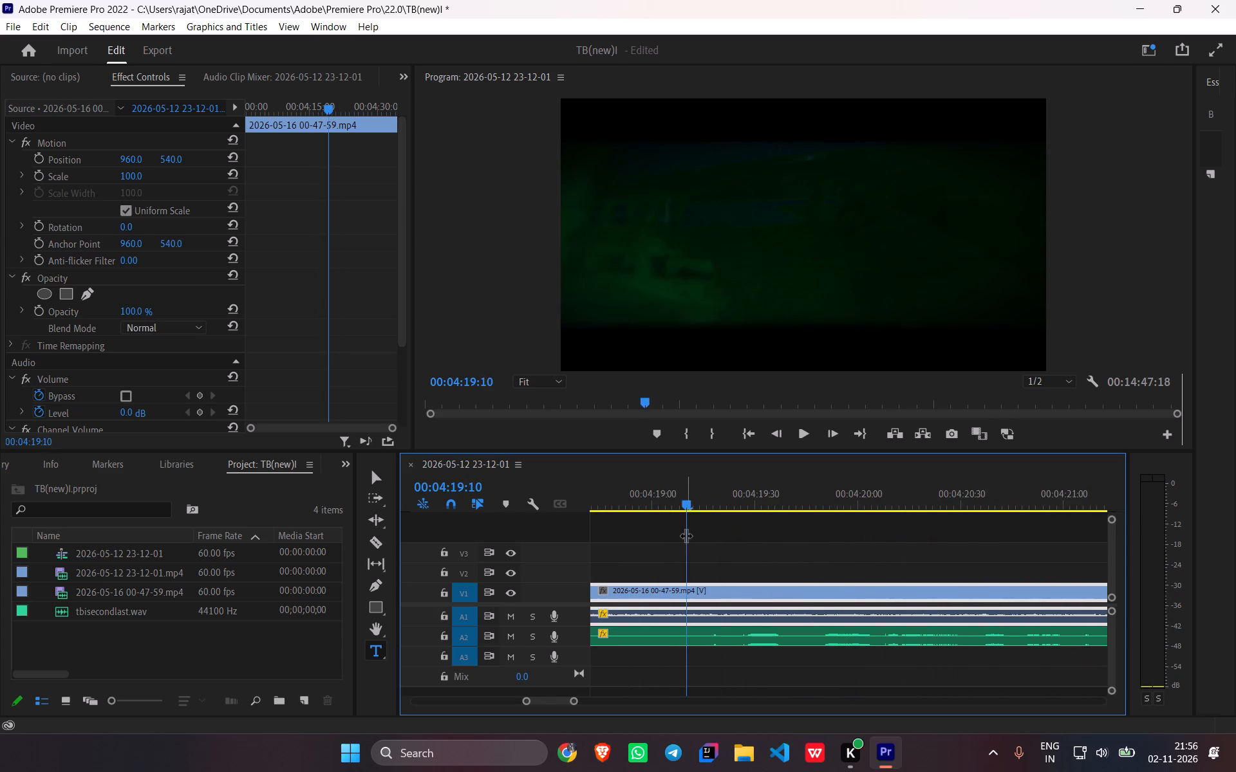
{"action": "key", "text": "space"}
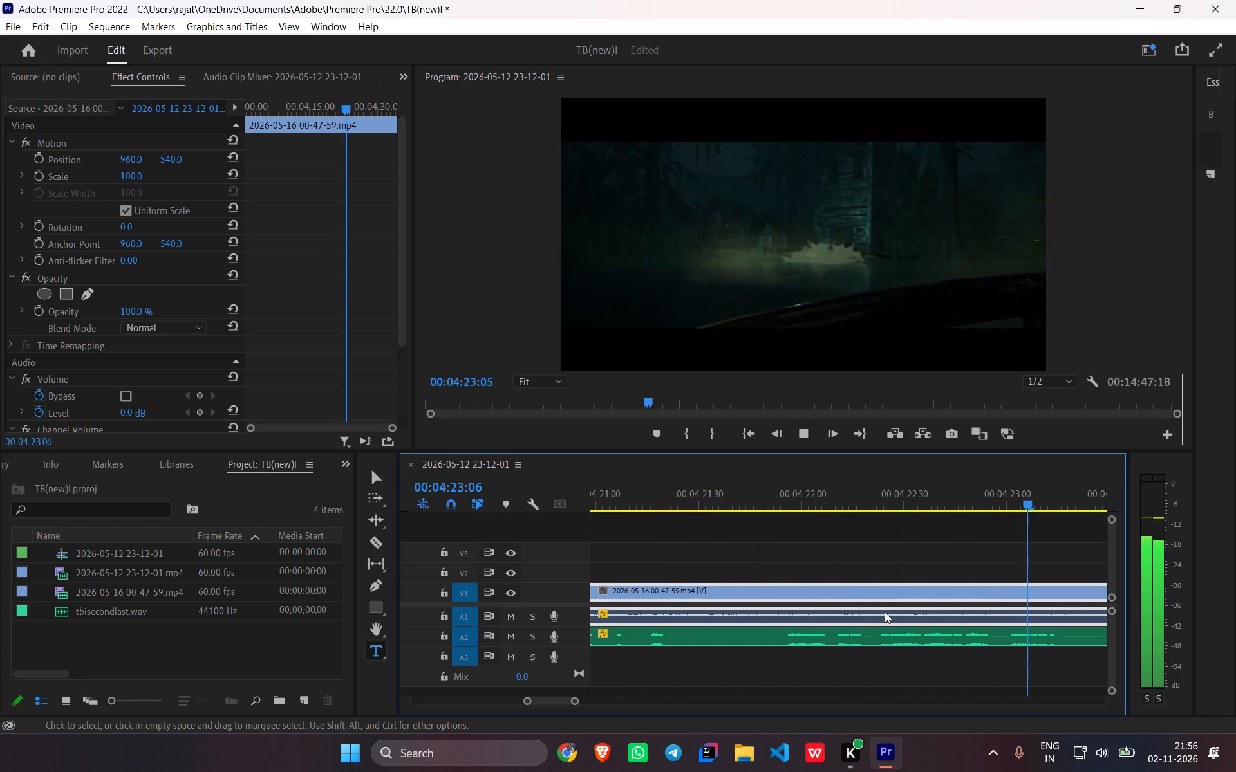
{"action": "key", "text": "space"}
{"action": "key", "text": "space"}
{"action": "key", "text": "space"}
{"action": "scroll", "coordinate": [879, 632], "scroll_direction": "up", "scroll_amount": 12}
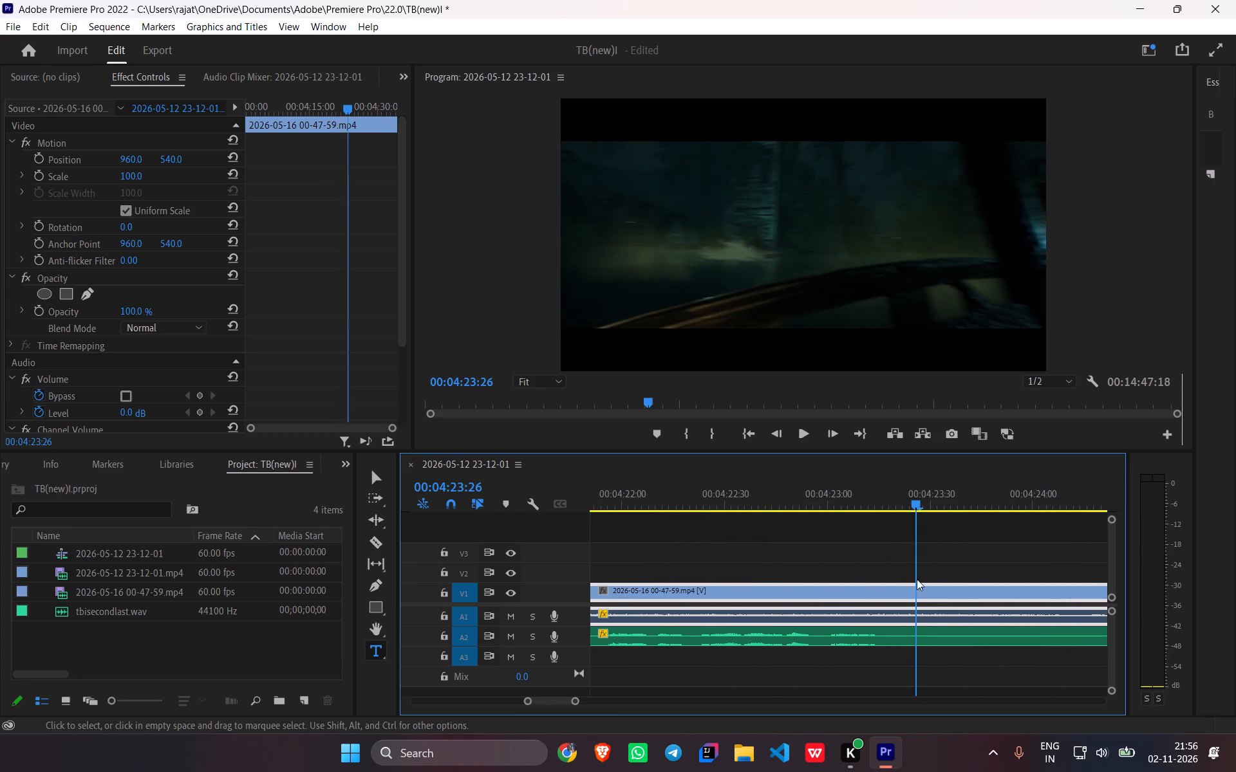
Replay the voice-over between about 00:04:19:40 and 00:04:22:46 to find where the next spoken line begins.
{"action": "left_click_drag", "start_coordinate": [918, 508], "coordinate": [510, 529]}
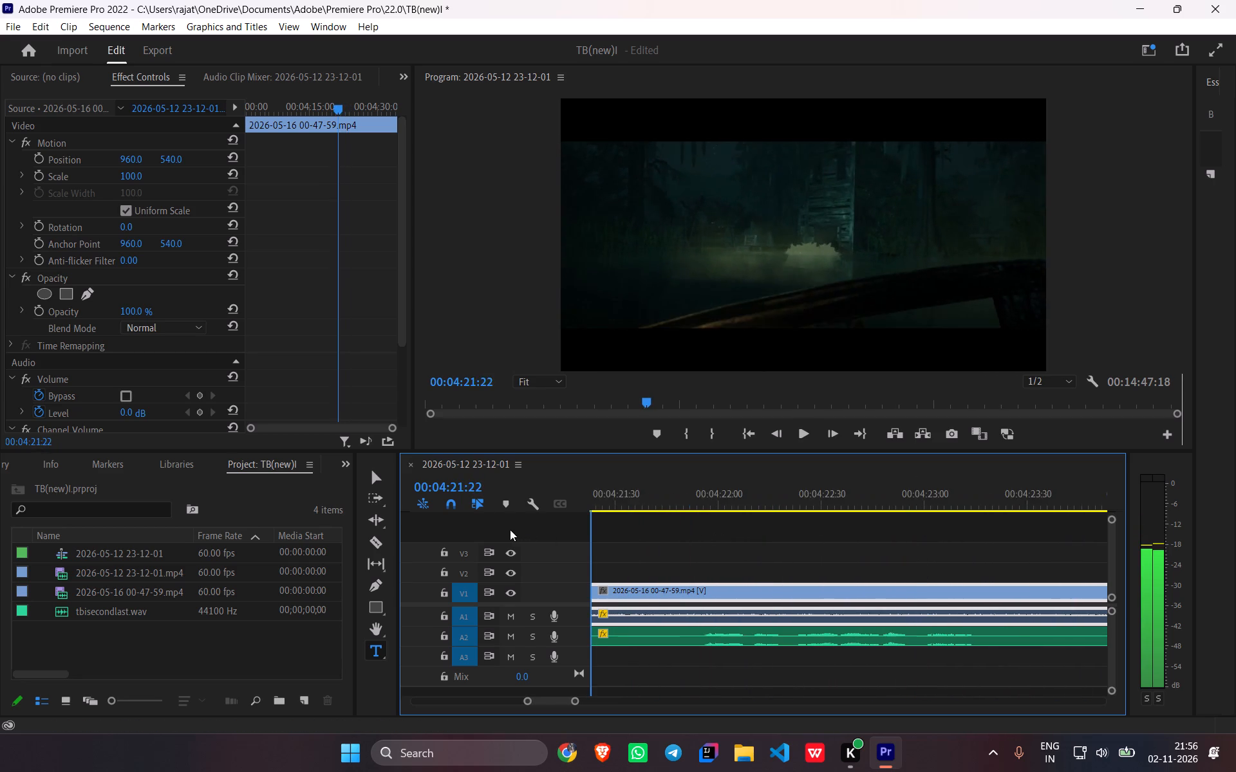
{"action": "left_click_drag", "start_coordinate": [510, 529], "coordinate": [713, 600]}
{"action": "key", "text": "space"}
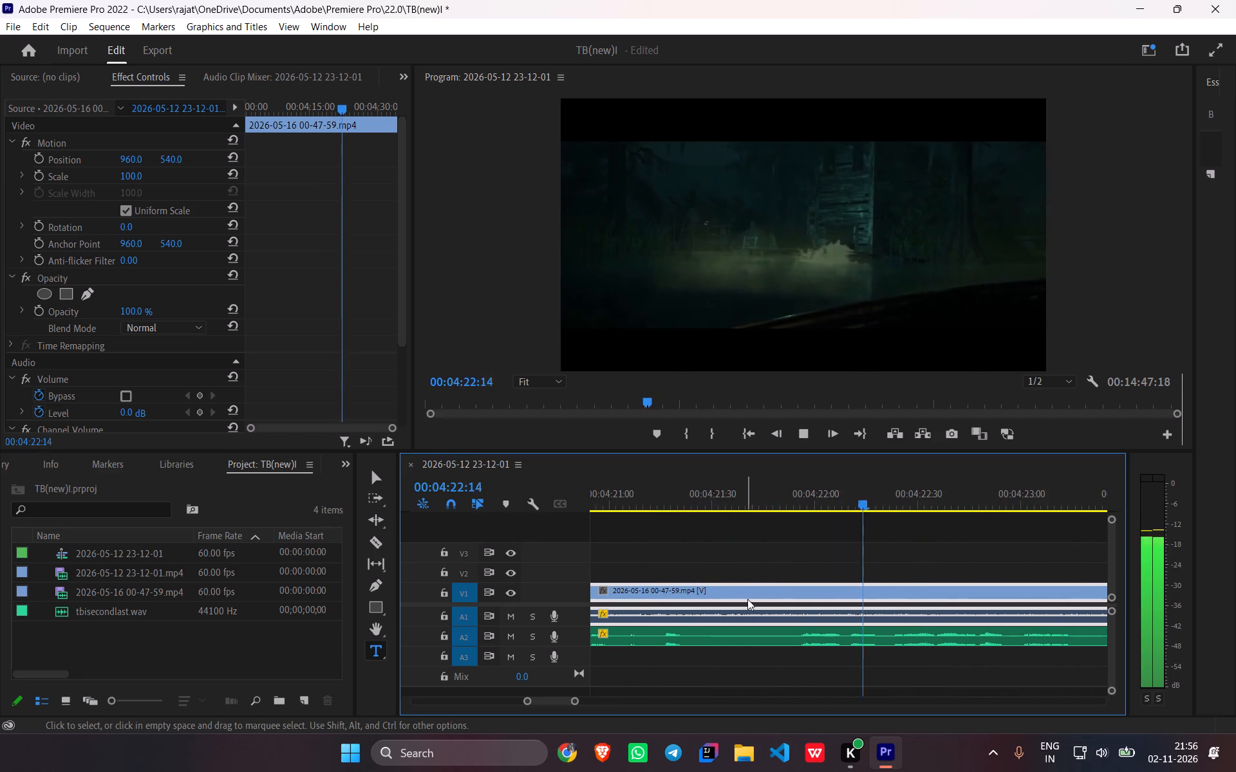
{"action": "key", "text": "space"}
{"action": "scroll", "coordinate": [993, 569], "scroll_direction": "up", "scroll_amount": 5}
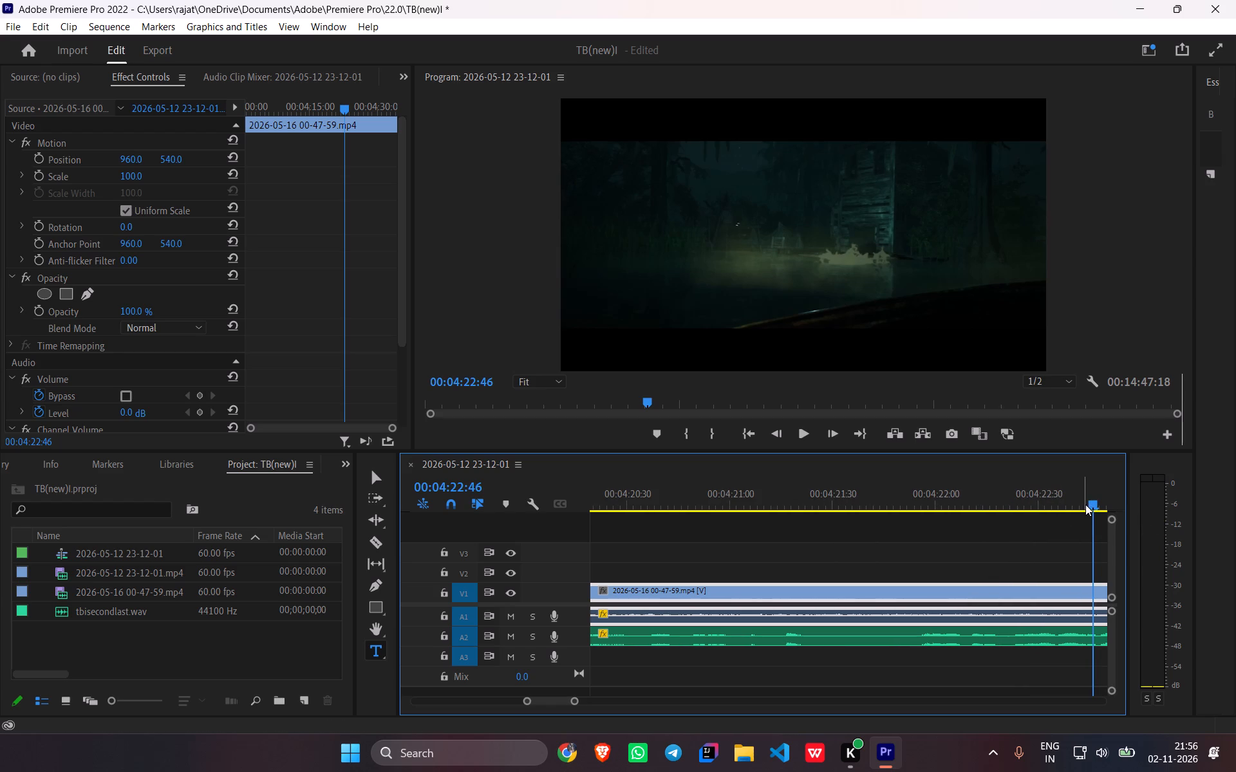
{"action": "left_click_drag", "start_coordinate": [1094, 502], "coordinate": [643, 540]}
{"action": "scroll", "coordinate": [731, 630], "scroll_direction": "up", "scroll_amount": 12}
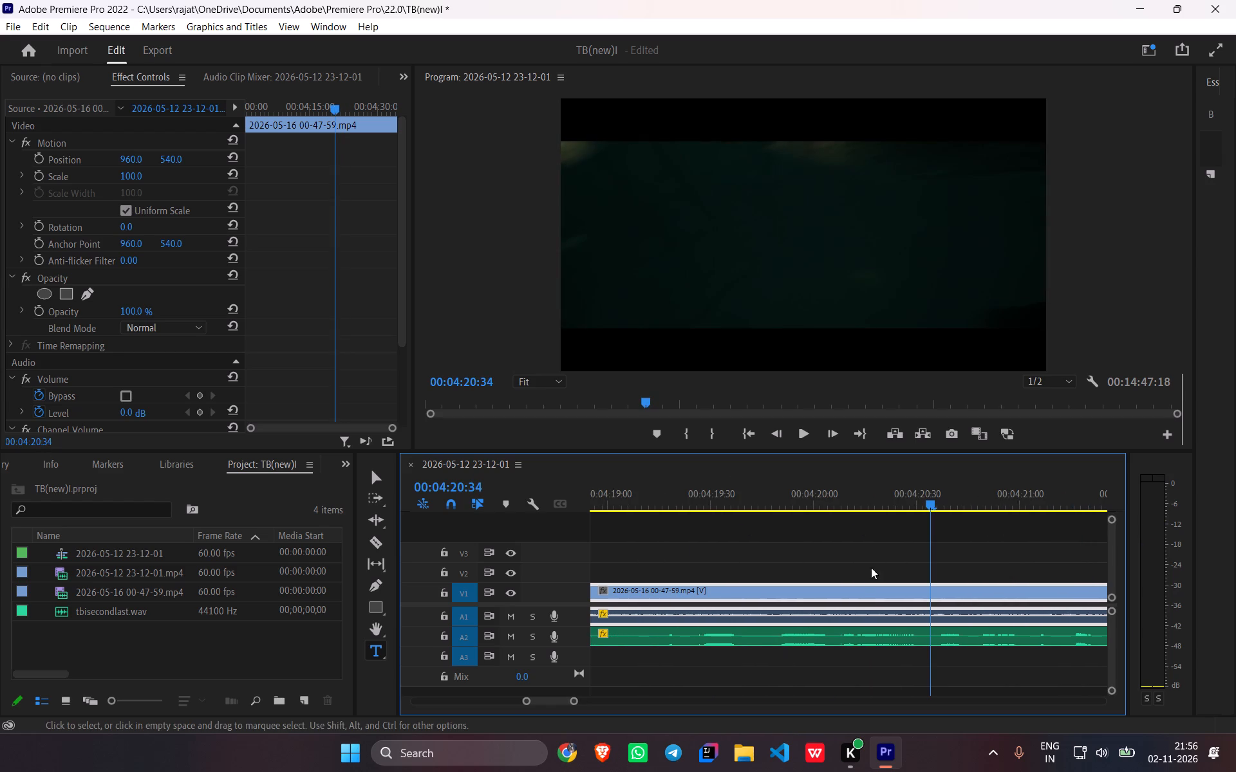
{"action": "left_click_drag", "start_coordinate": [945, 501], "coordinate": [749, 519]}
{"action": "key", "text": "space"}
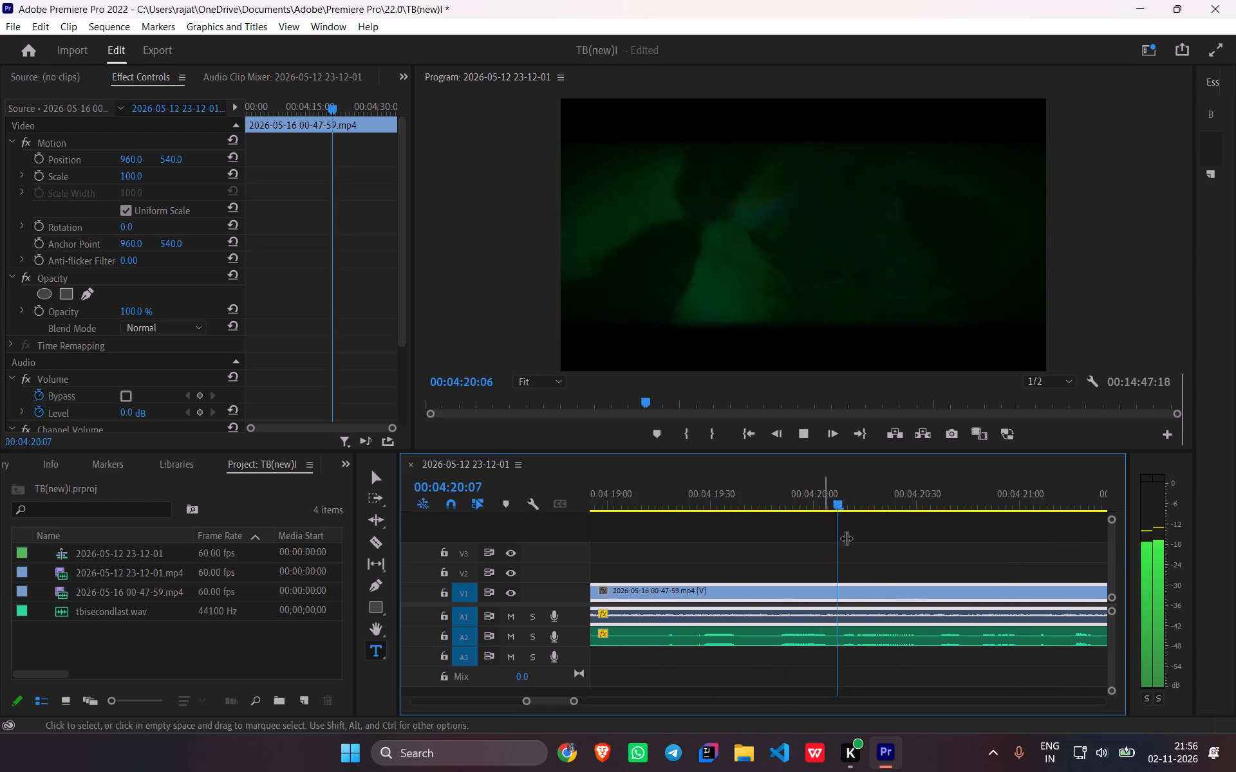
{"action": "key", "text": "space"}
{"action": "scroll", "coordinate": [761, 722], "scroll_direction": "up", "scroll_amount": 6}
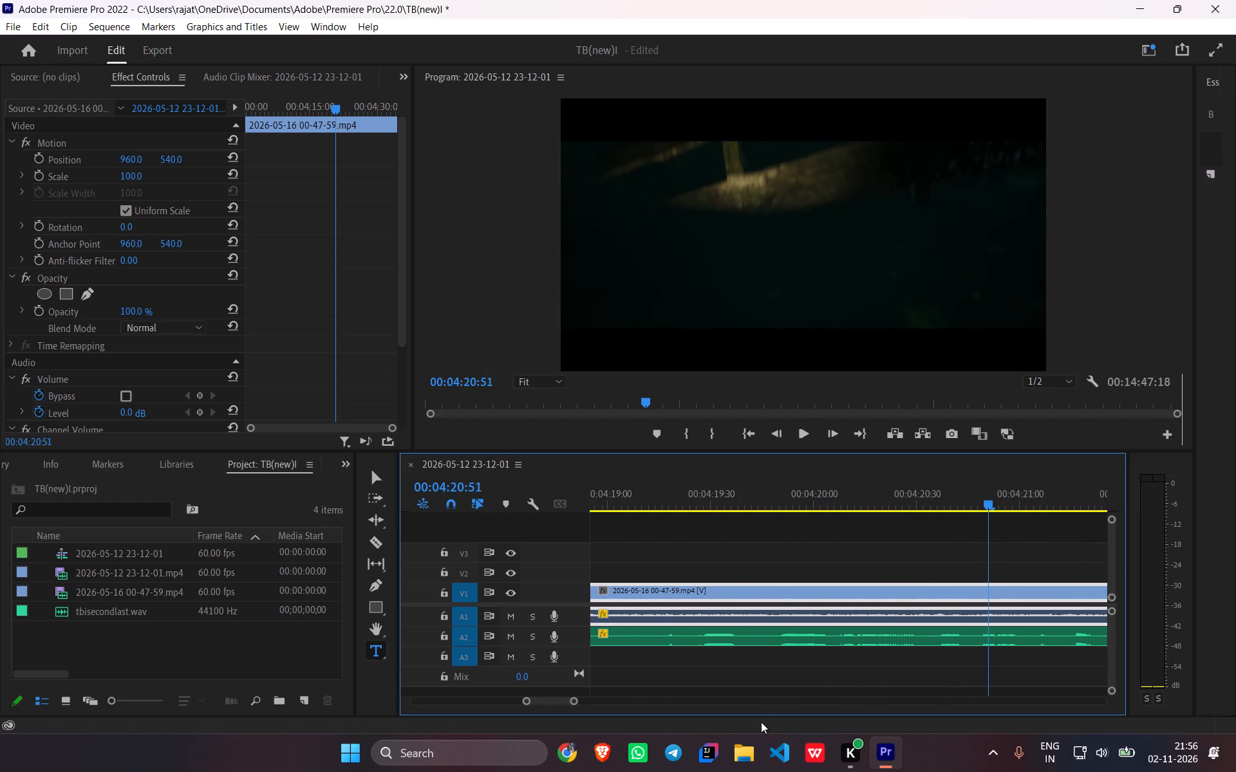
Cut the A2 voice-over at about 00:04:19:08 and 00:04:19:45 and delete the piece between the cuts.
{"action": "scroll", "coordinate": [879, 643], "scroll_direction": "up", "scroll_amount": 4}
{"action": "left_click_drag", "start_coordinate": [1083, 506], "coordinate": [976, 532]}
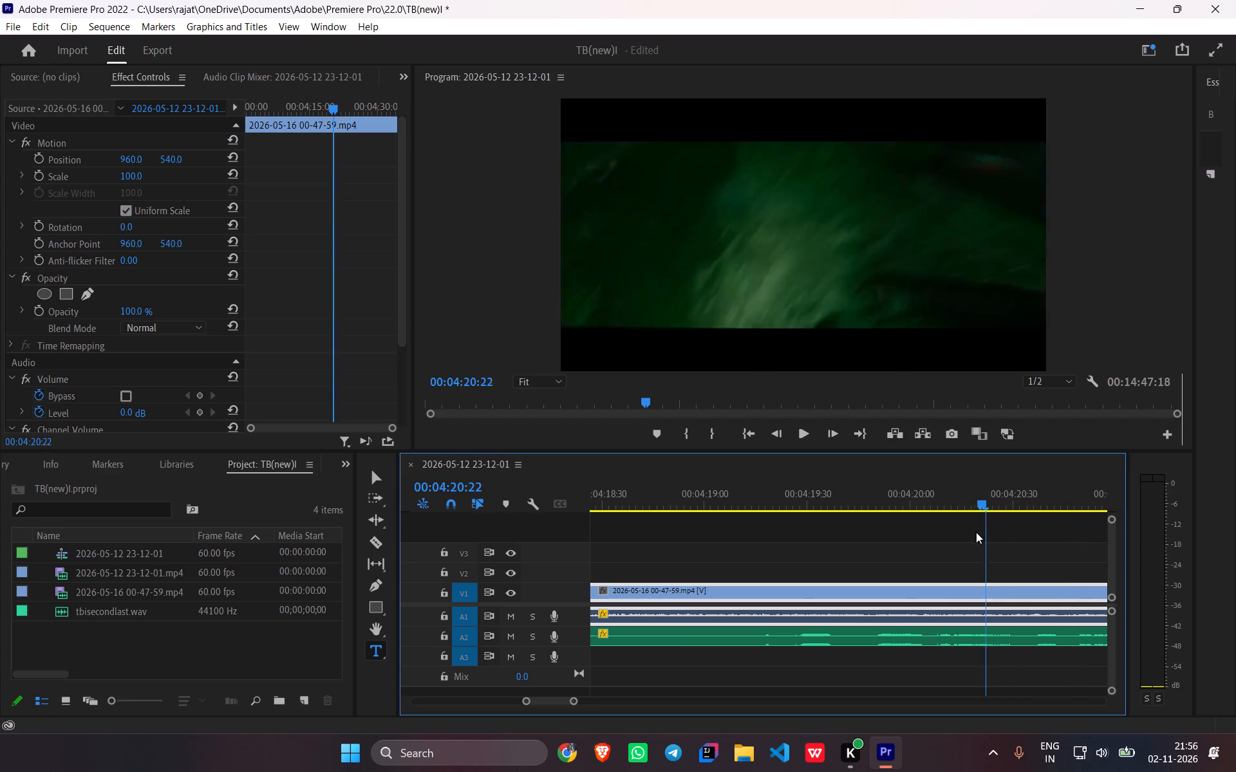
{"action": "left_click_drag", "start_coordinate": [976, 532], "coordinate": [917, 544]}
{"action": "scroll", "coordinate": [704, 681], "scroll_direction": "up", "scroll_amount": 6}
{"action": "scroll", "coordinate": [834, 630], "scroll_direction": "down", "scroll_amount": 2}
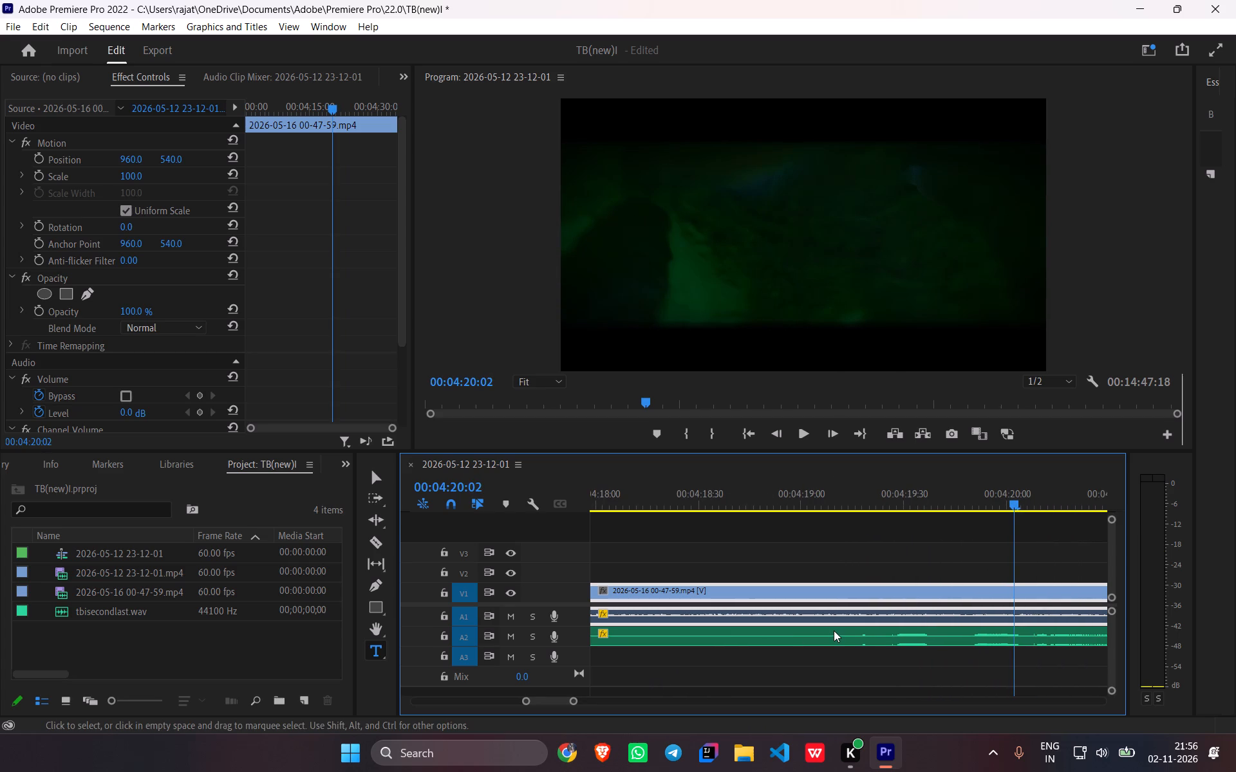
{"action": "key", "text": "c"}
{"action": "left_click", "coordinate": [955, 644]}
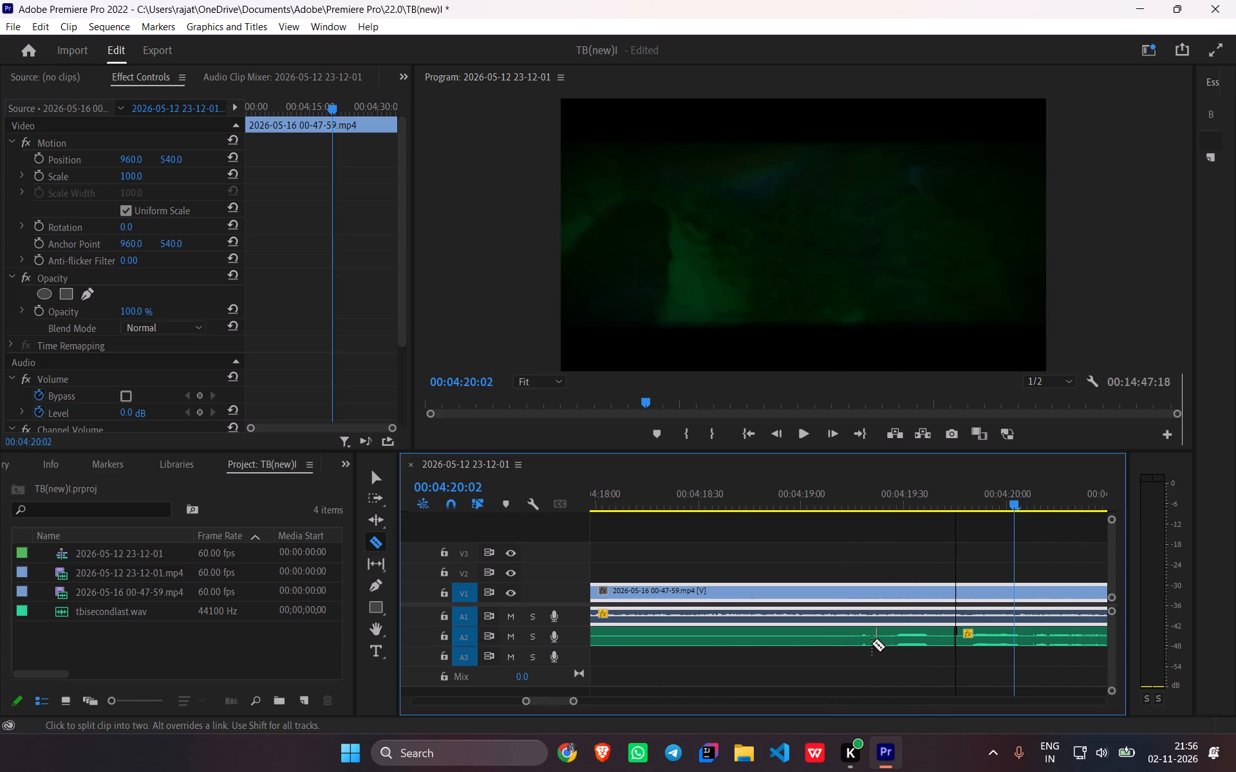
{"action": "left_click", "coordinate": [829, 644]}
{"action": "key", "text": "v"}
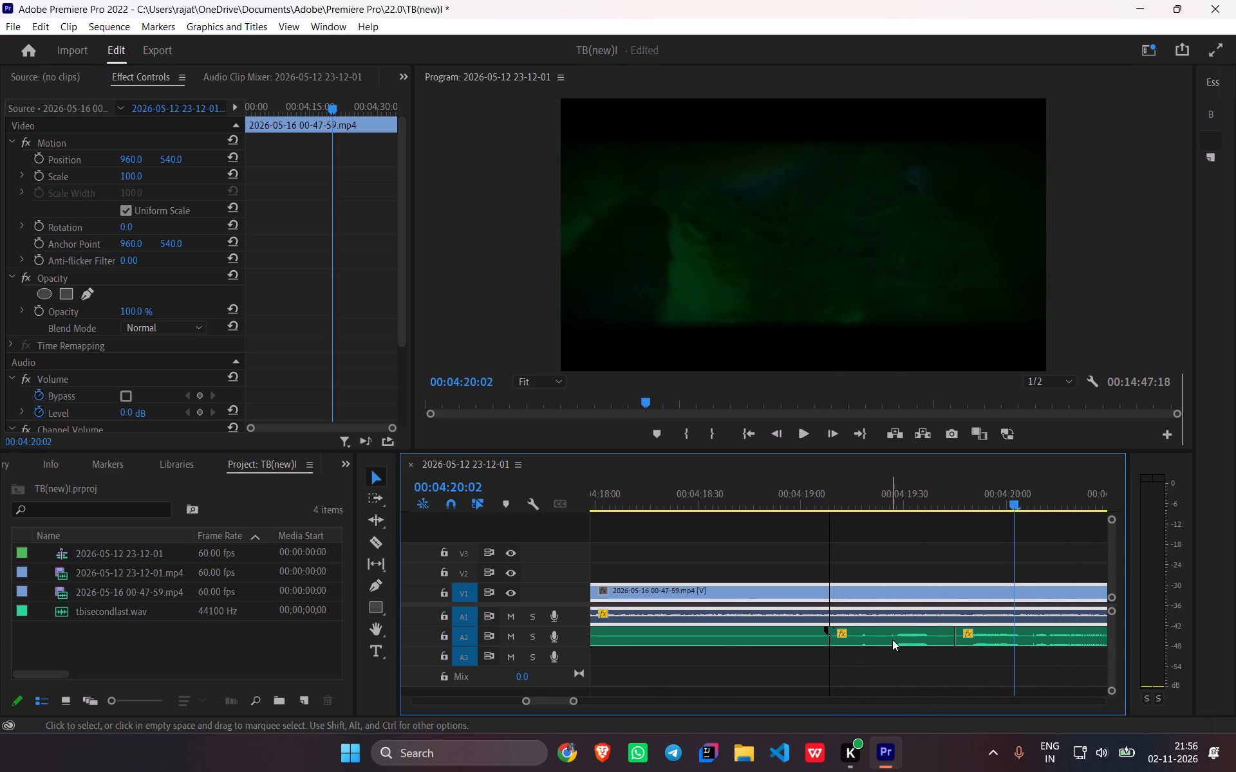
{"action": "left_click", "coordinate": [894, 637]}
{"action": "key", "text": "BackSpace"}
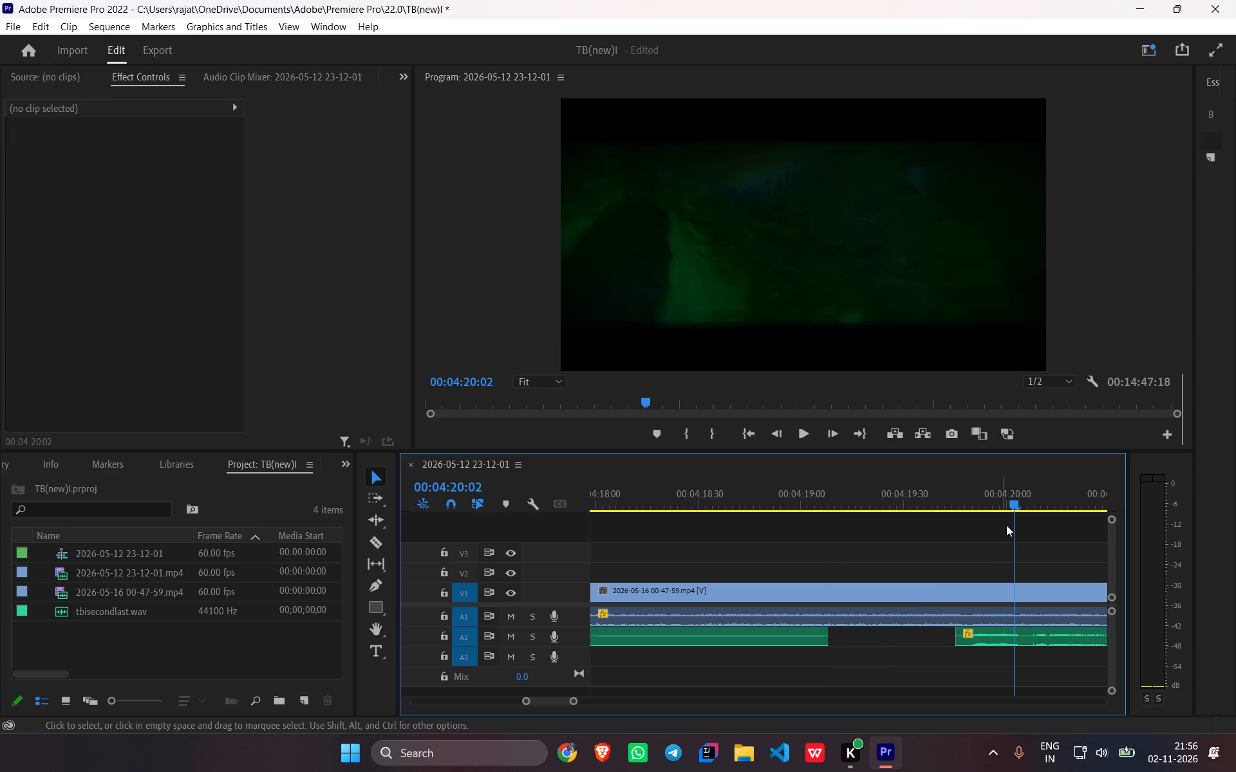
Play across the gap, cut the A2 voice-over at 00:04:20:09, and delete the short piece before the cut.
{"action": "left_click_drag", "start_coordinate": [1015, 508], "coordinate": [911, 533]}
{"action": "key", "text": "space"}
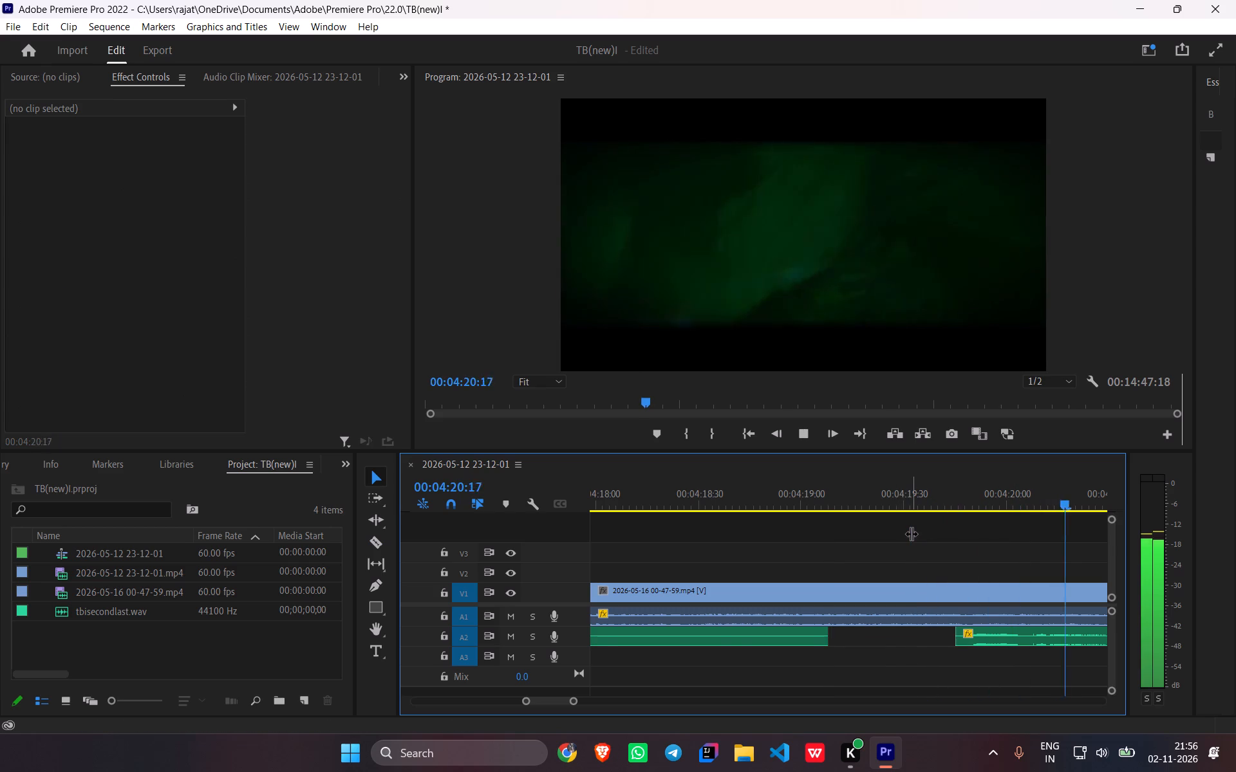
{"action": "key", "text": "space"}
{"action": "scroll", "coordinate": [922, 634], "scroll_direction": "up", "scroll_amount": 5}
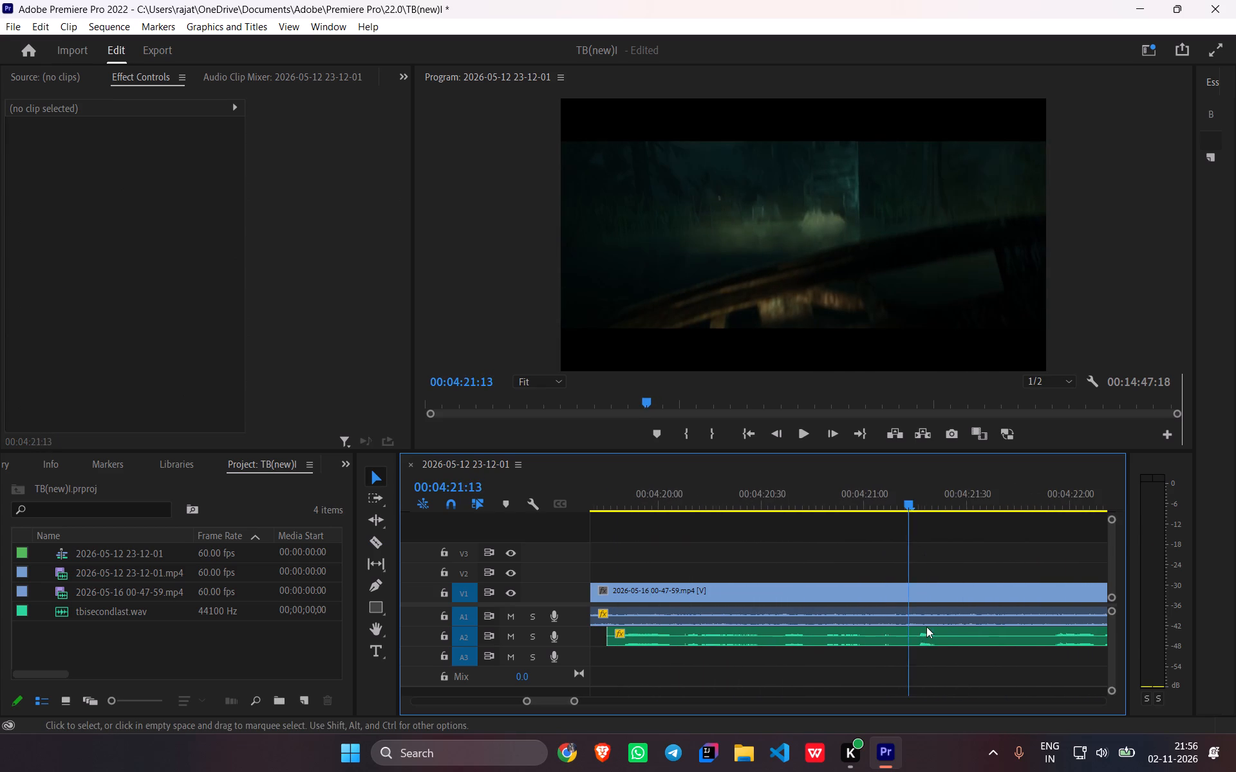
{"action": "scroll", "coordinate": [926, 627], "scroll_direction": "up", "scroll_amount": 2}
{"action": "left_click_drag", "start_coordinate": [960, 494], "coordinate": [738, 629]}
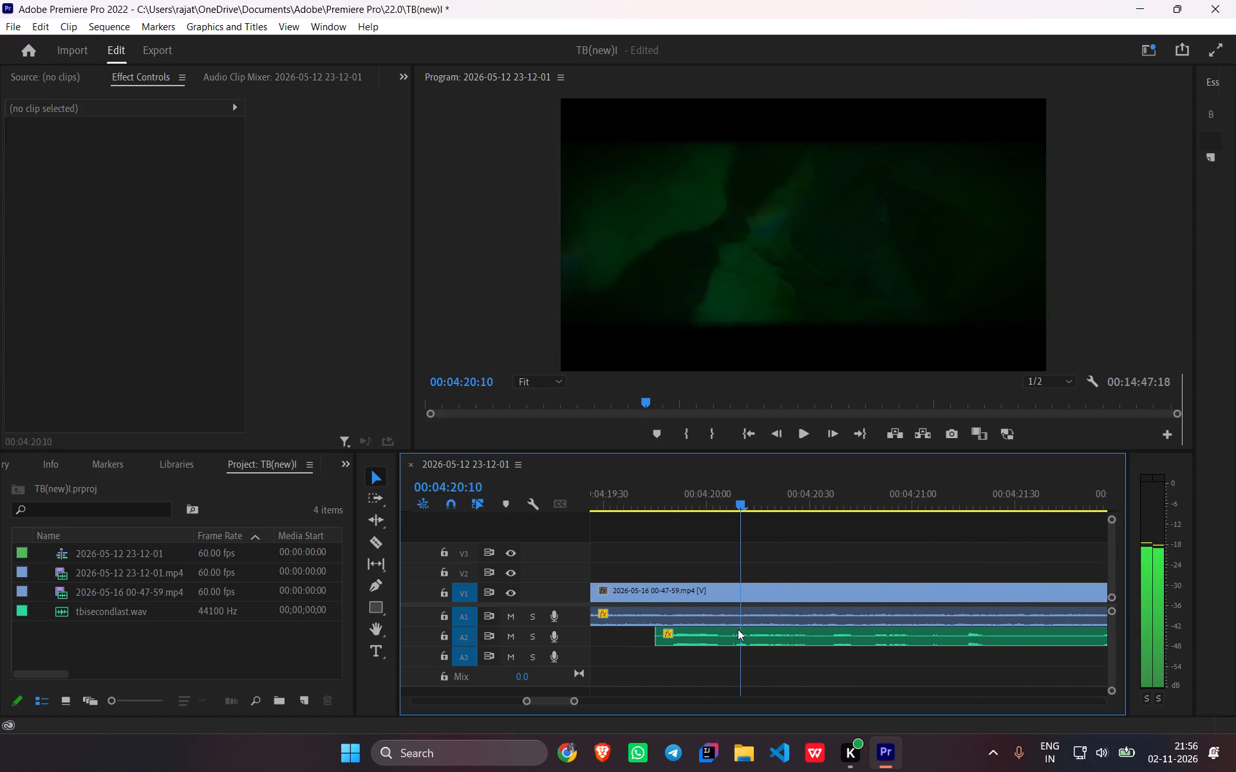
{"action": "left_click_drag", "start_coordinate": [738, 629], "coordinate": [737, 630]}
{"action": "key", "text": "c"}
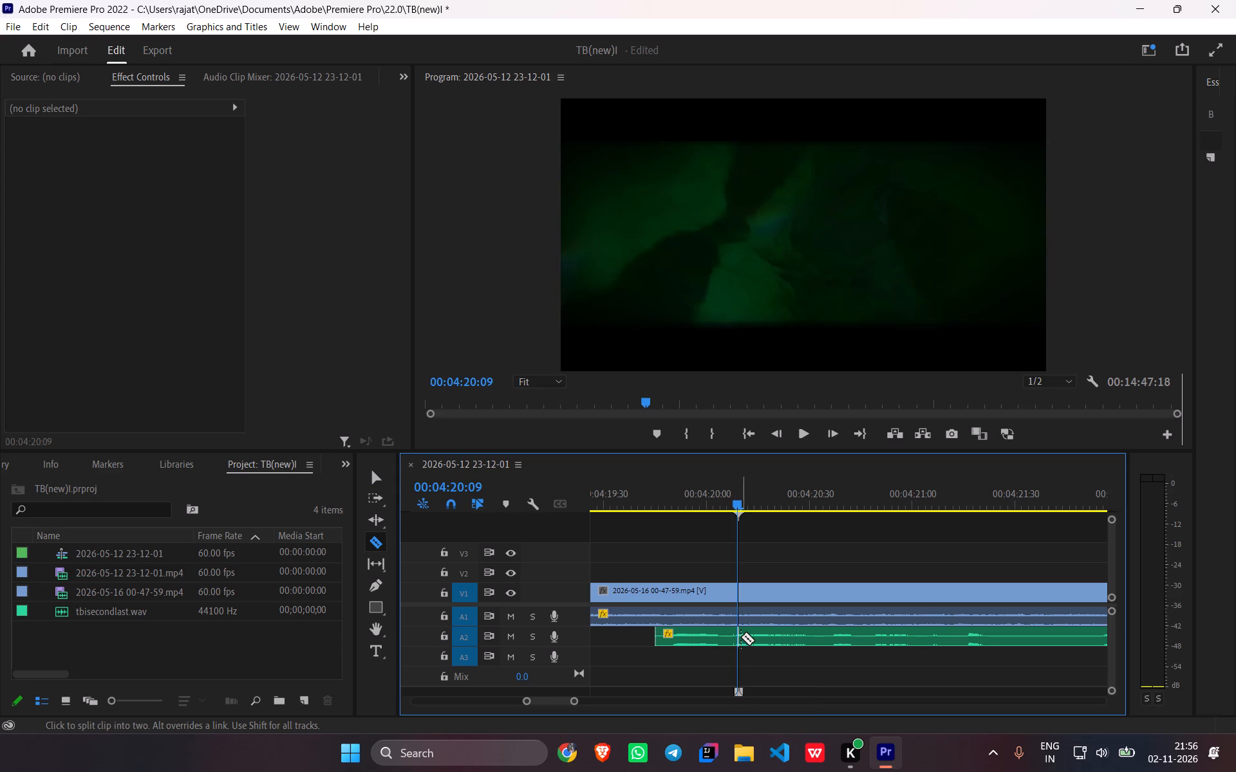
{"action": "left_click", "coordinate": [741, 637]}
{"action": "key", "text": "v"}
{"action": "left_click", "coordinate": [709, 642]}
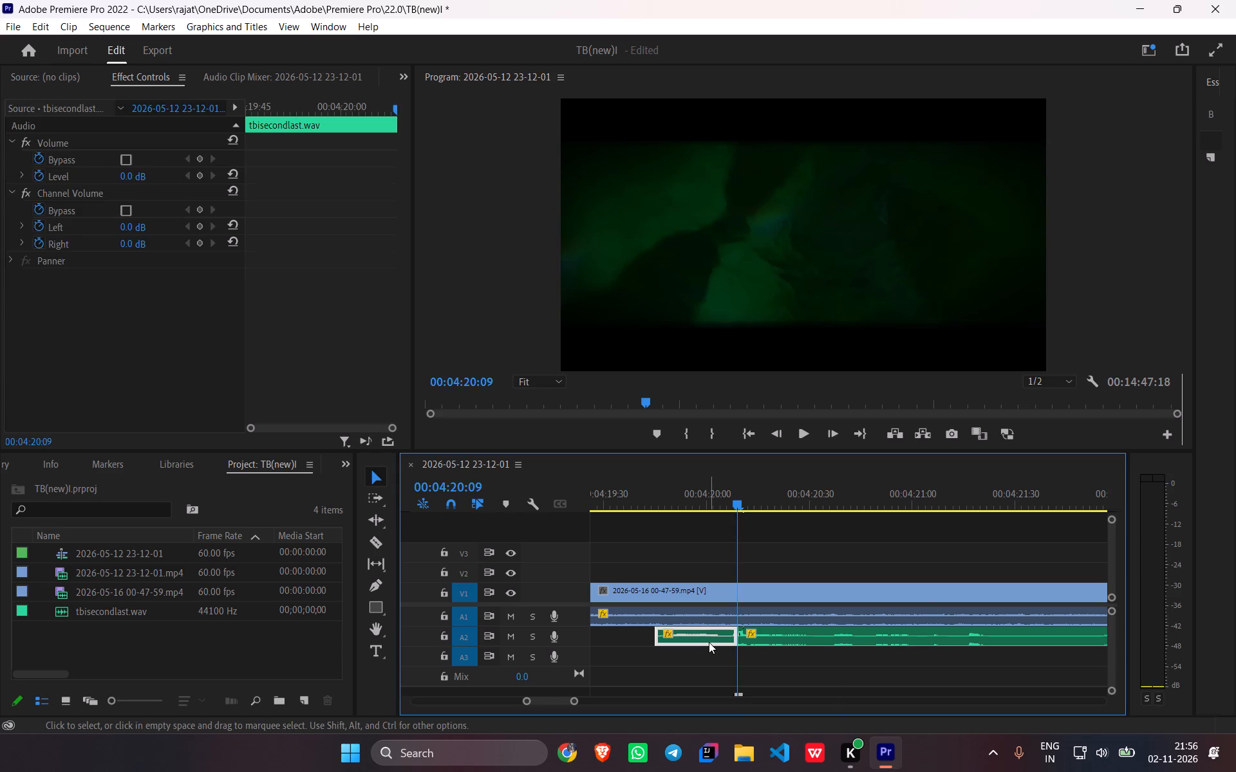
{"action": "key", "text": "BackSpace"}
Listen on, cut the A2 voice-over at 00:04:20:32, and delete the short piece before the cut.
{"action": "key", "text": "space"}
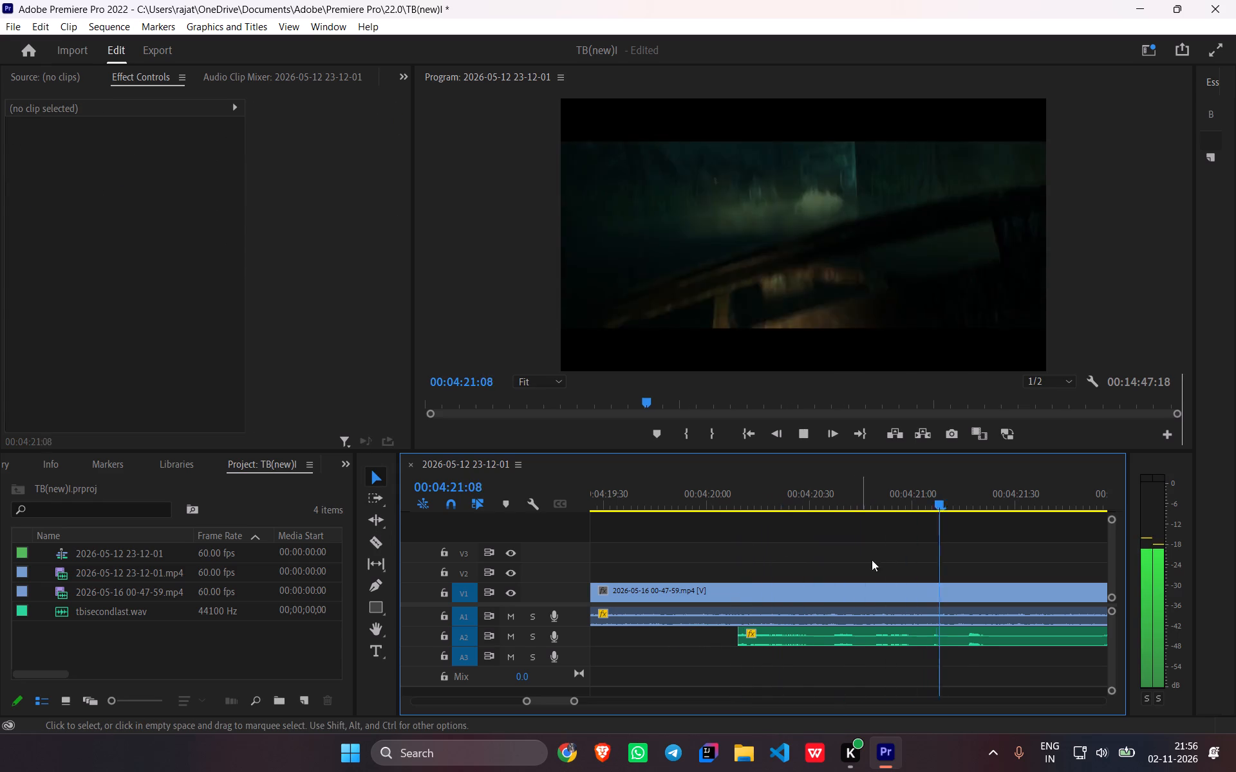
{"action": "key", "text": "space"}
{"action": "key", "text": "space"}
{"action": "key", "text": "space"}
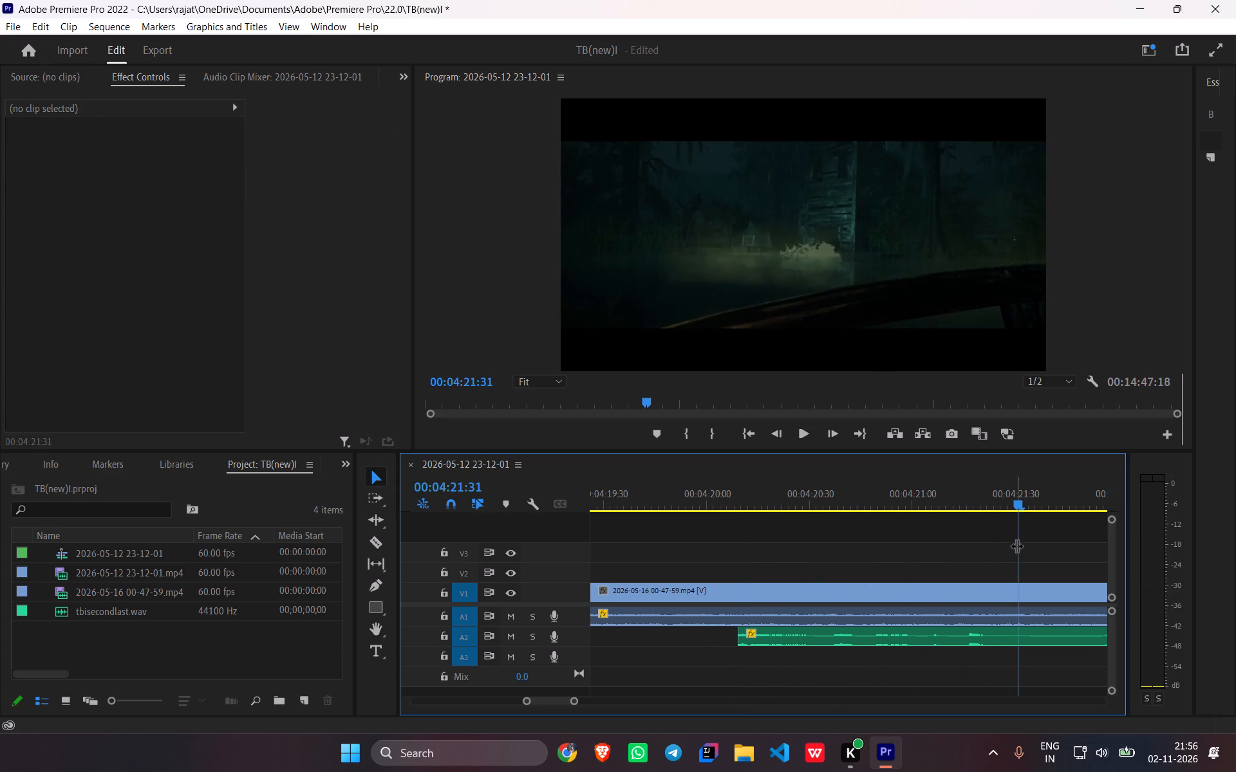
{"action": "left_click_drag", "start_coordinate": [1018, 503], "coordinate": [817, 558]}
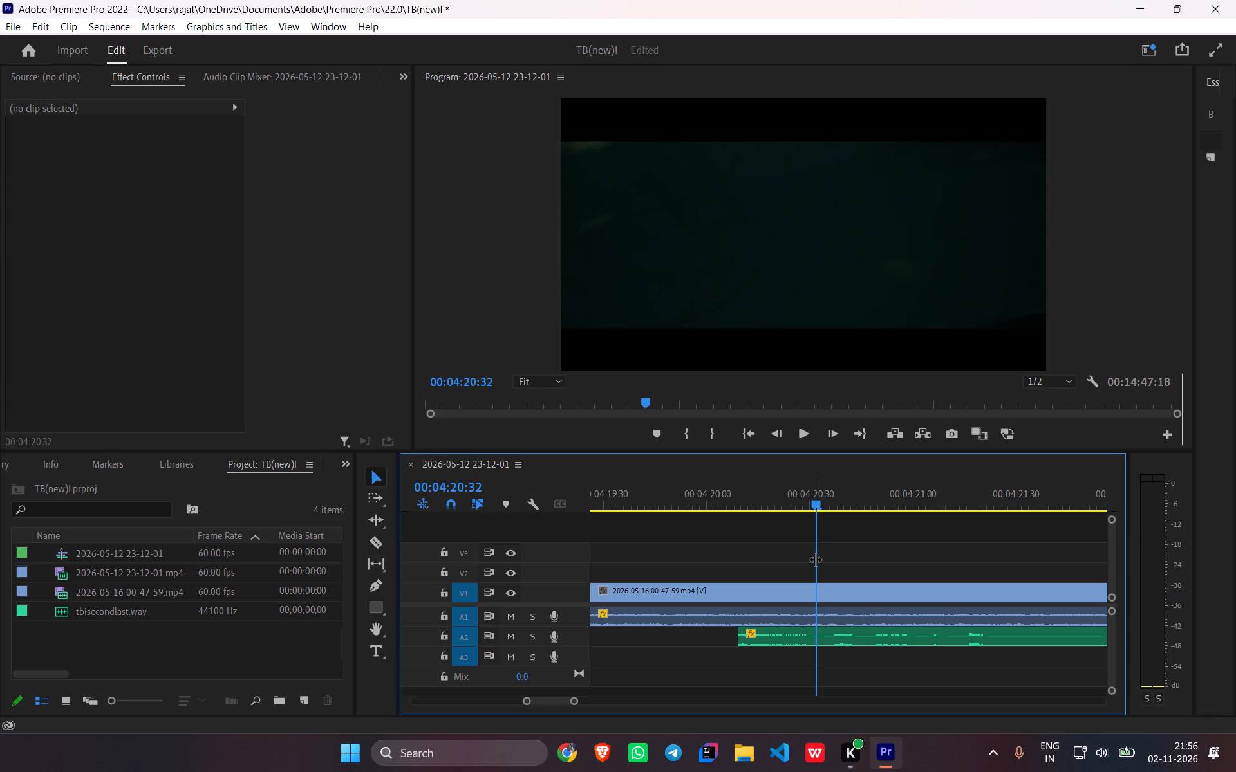
{"action": "key", "text": "c"}
{"action": "left_click", "coordinate": [816, 639]}
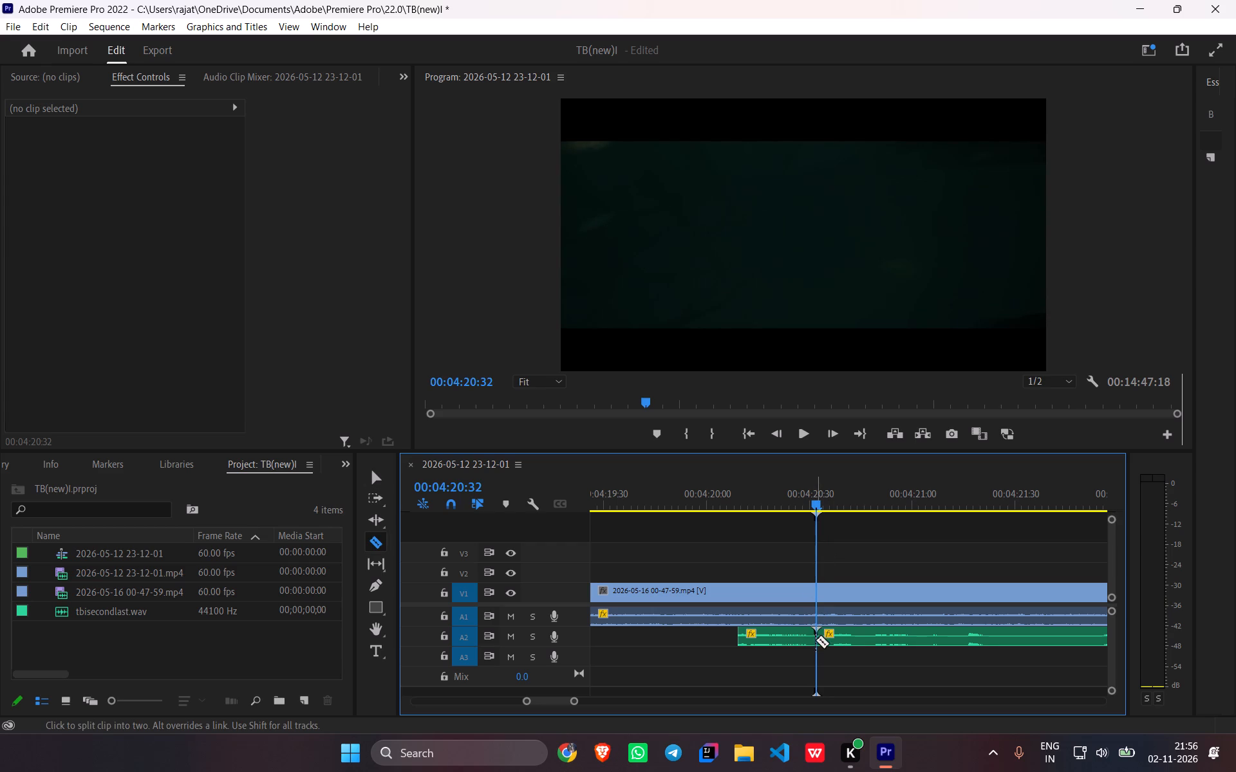
{"action": "key", "text": "v"}
{"action": "left_click", "coordinate": [781, 638]}
{"action": "key", "text": "BackSpace"}
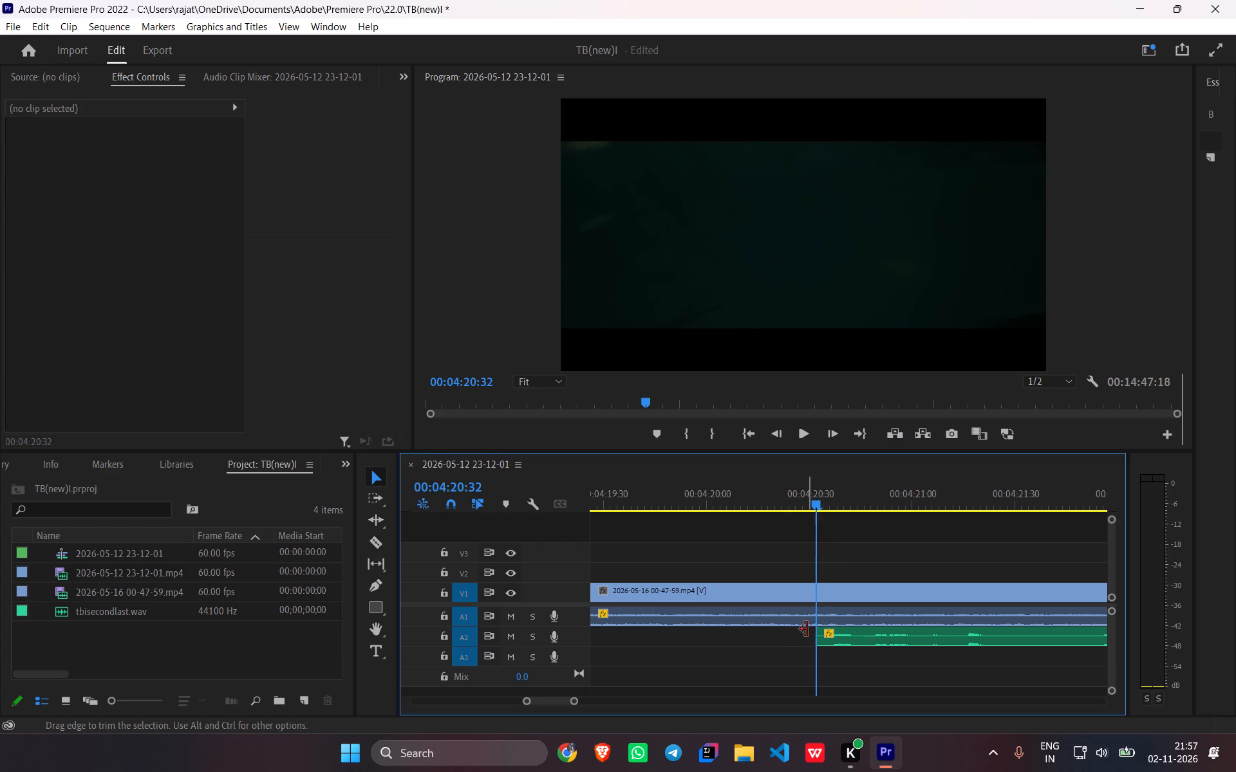
Replay the trimmed voice-over from before its start at 00:04:20:32 and listen to the lines up to about 00:04:23.
{"action": "key", "text": "space"}
{"action": "key", "text": "space"}
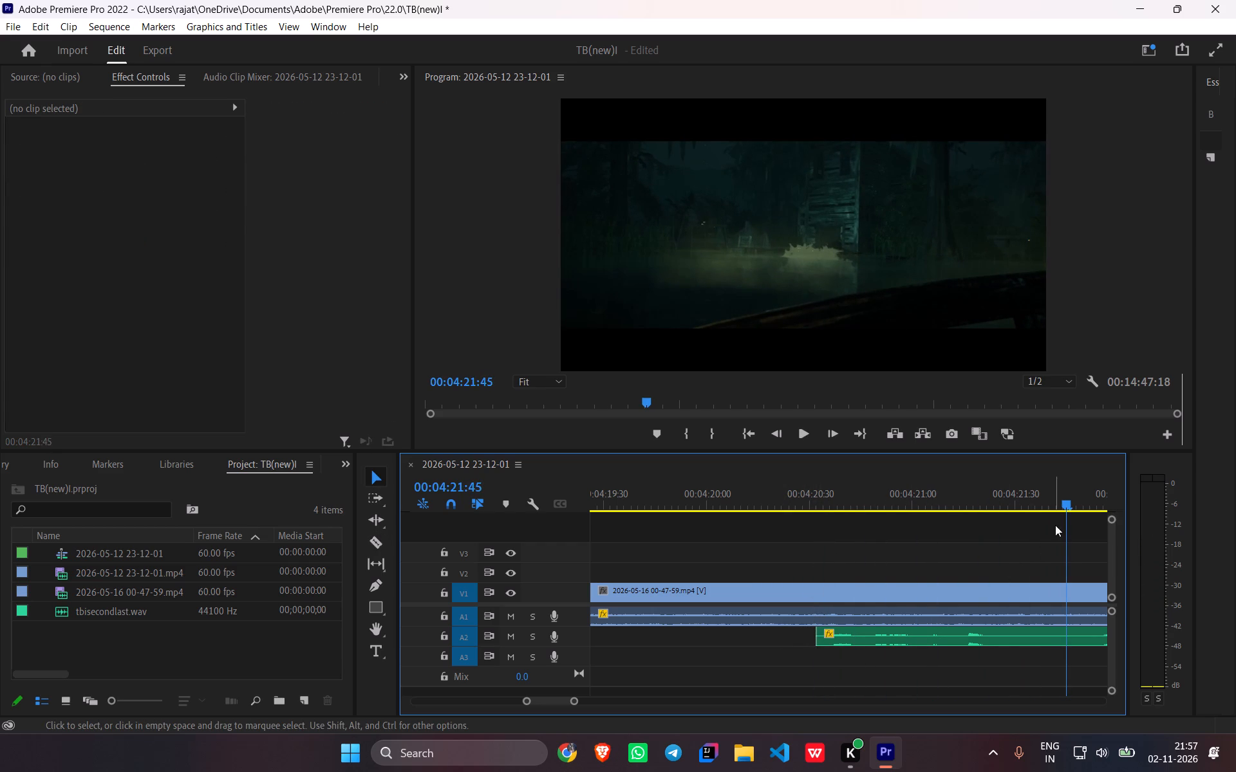
{"action": "left_click_drag", "start_coordinate": [1067, 501], "coordinate": [744, 540]}
{"action": "key", "text": "space"}
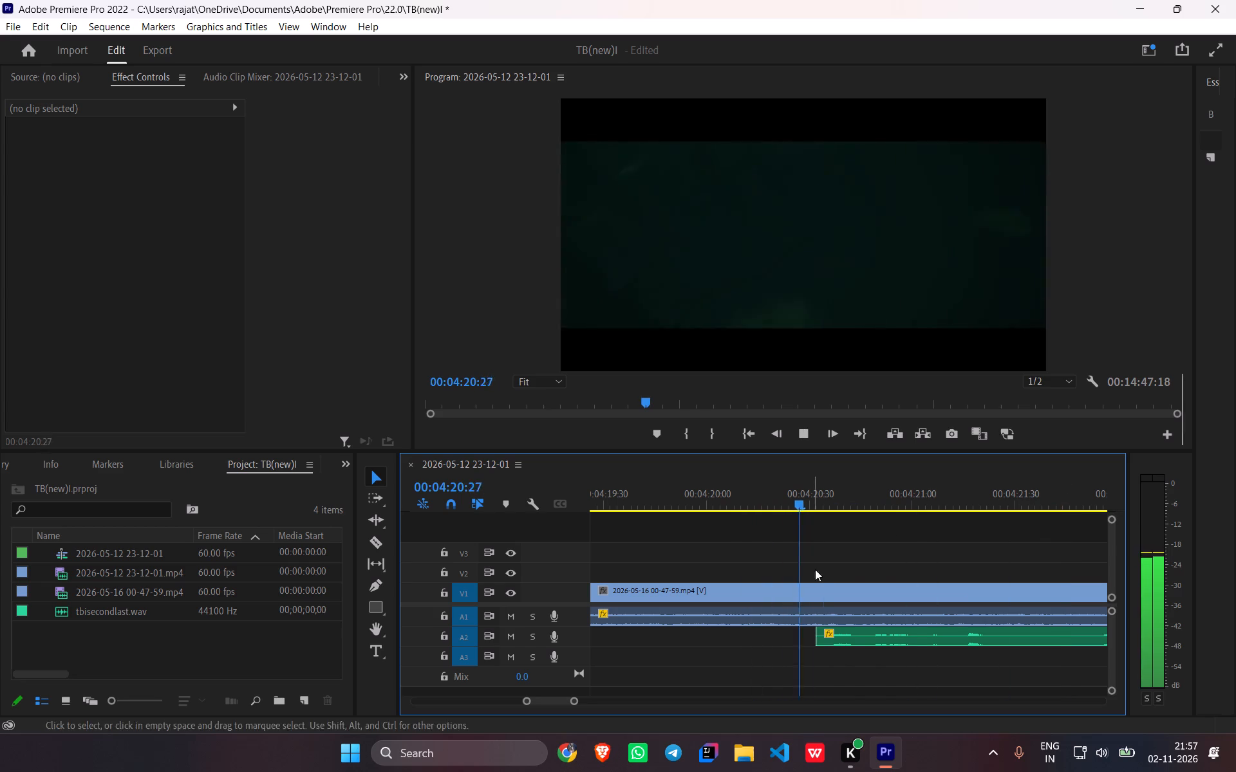
{"action": "scroll", "coordinate": [825, 581], "scroll_direction": "down", "scroll_amount": 8}
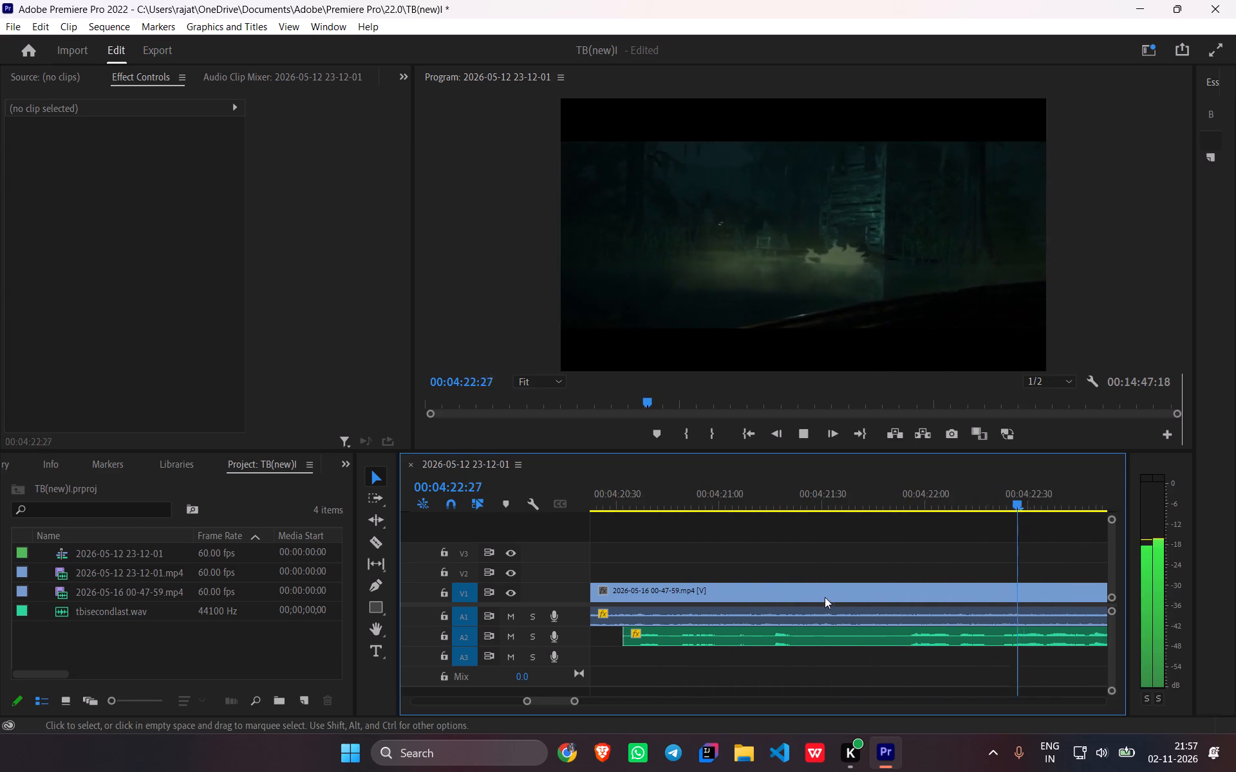
{"action": "scroll", "coordinate": [827, 621], "scroll_direction": "down", "scroll_amount": 10}
{"action": "key", "text": "space"}
Paste the copied caption on V2 at 00:04:20:33 and set its text to "AN actual".
{"action": "left_click_drag", "start_coordinate": [958, 503], "coordinate": [887, 513]}
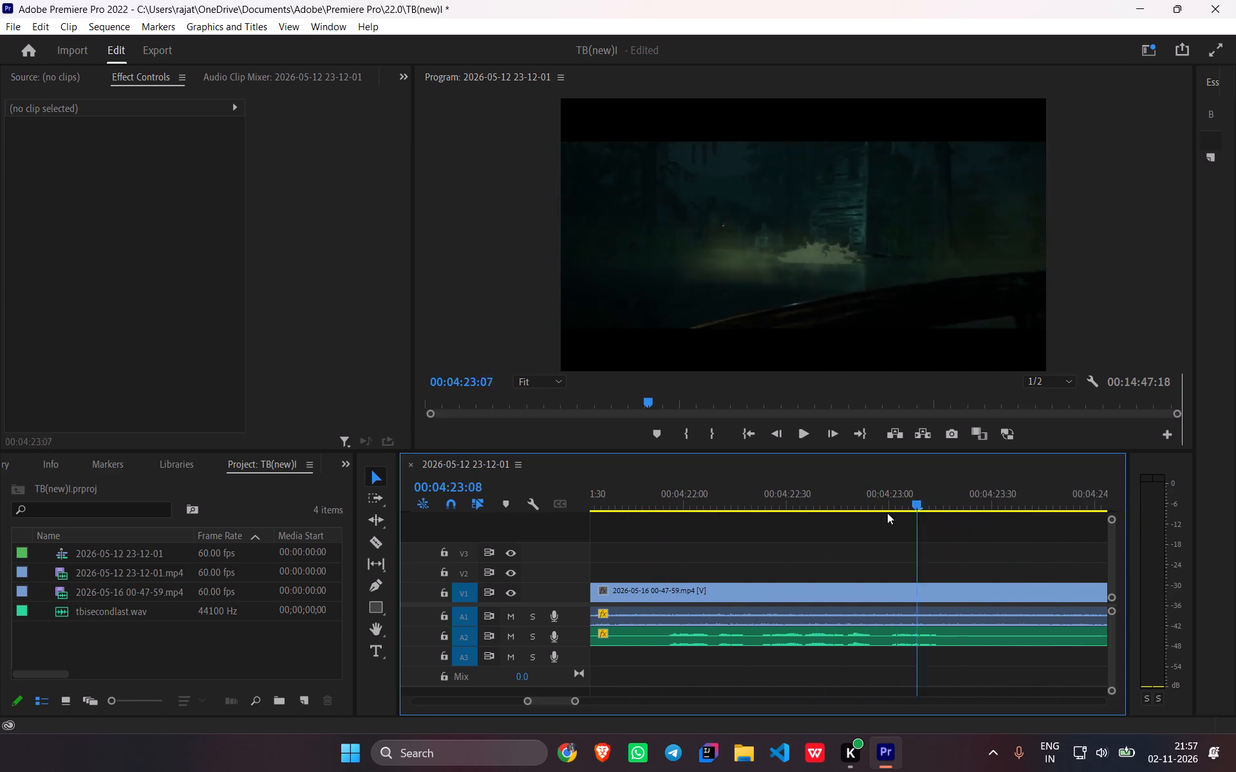
{"action": "left_click_drag", "start_coordinate": [887, 513], "coordinate": [588, 533]}
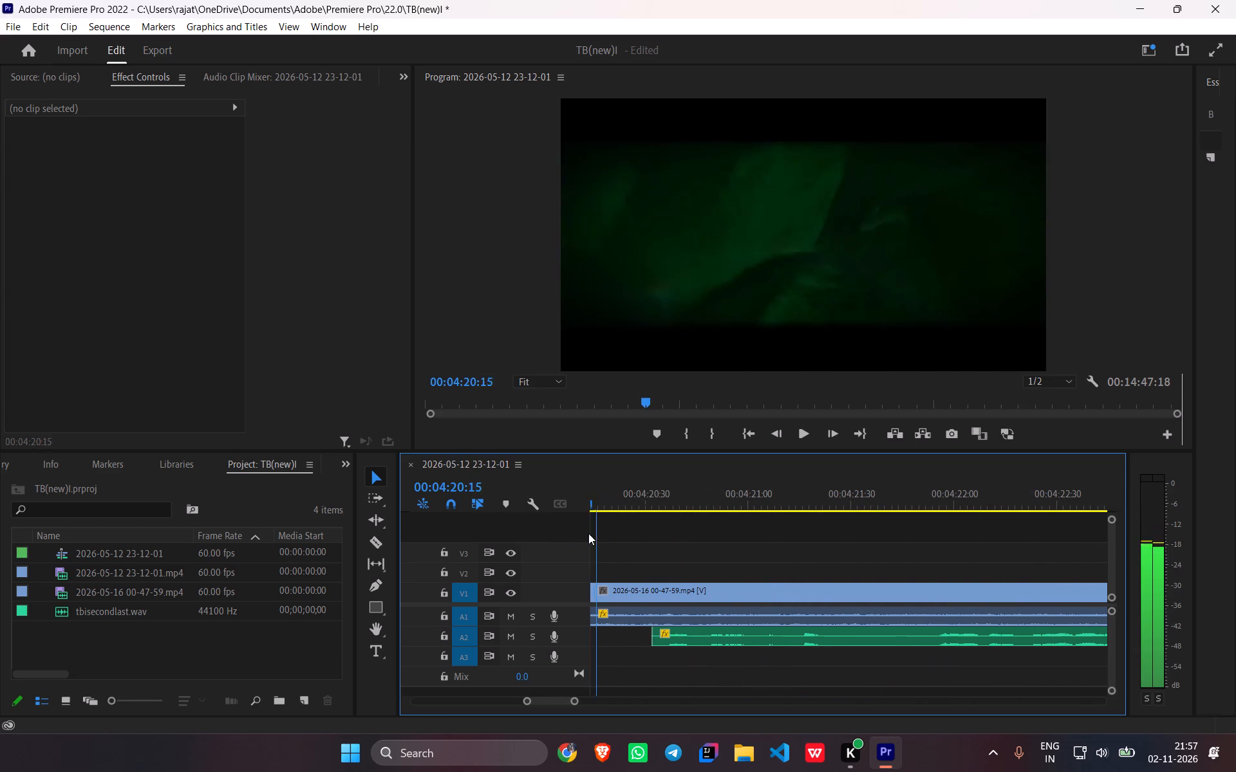
{"action": "left_click_drag", "start_coordinate": [588, 533], "coordinate": [653, 565]}
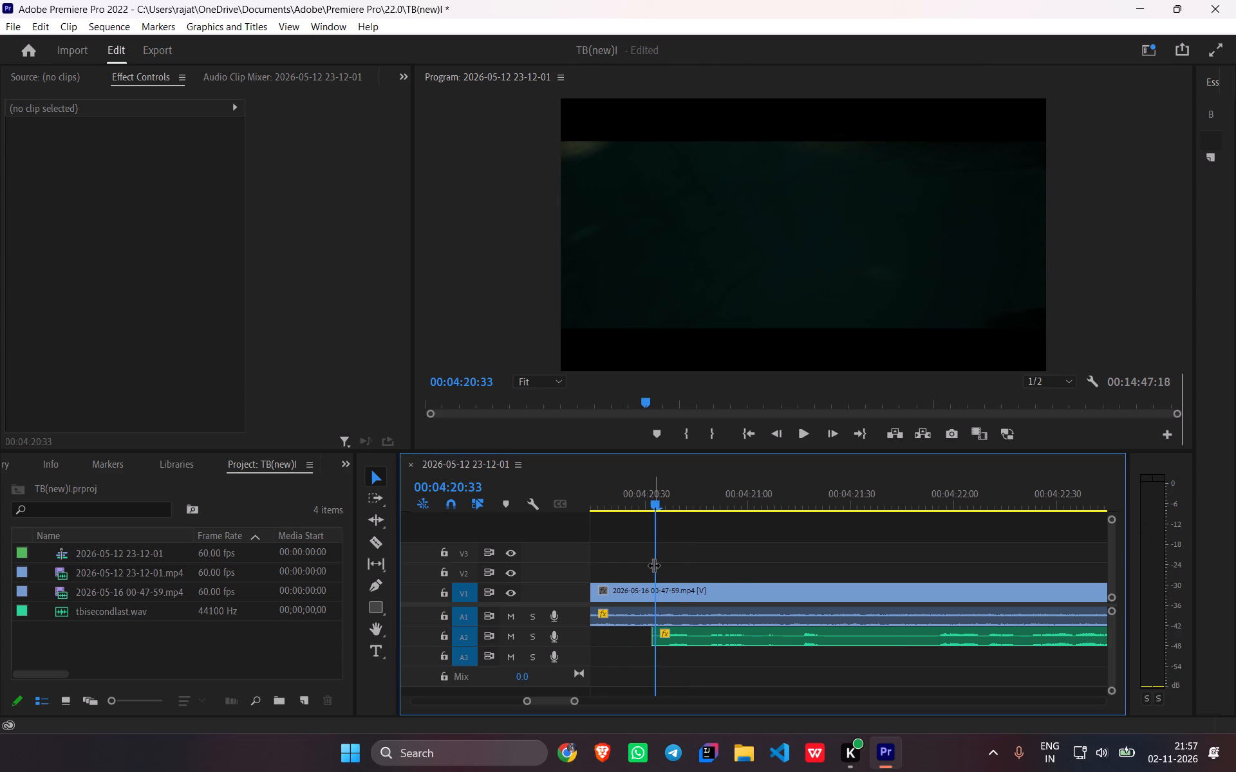
{"action": "key", "text": "ctrl+v"}
{"action": "left_click_drag", "start_coordinate": [743, 502], "coordinate": [716, 508]}
{"action": "triple_click", "coordinate": [798, 344]}
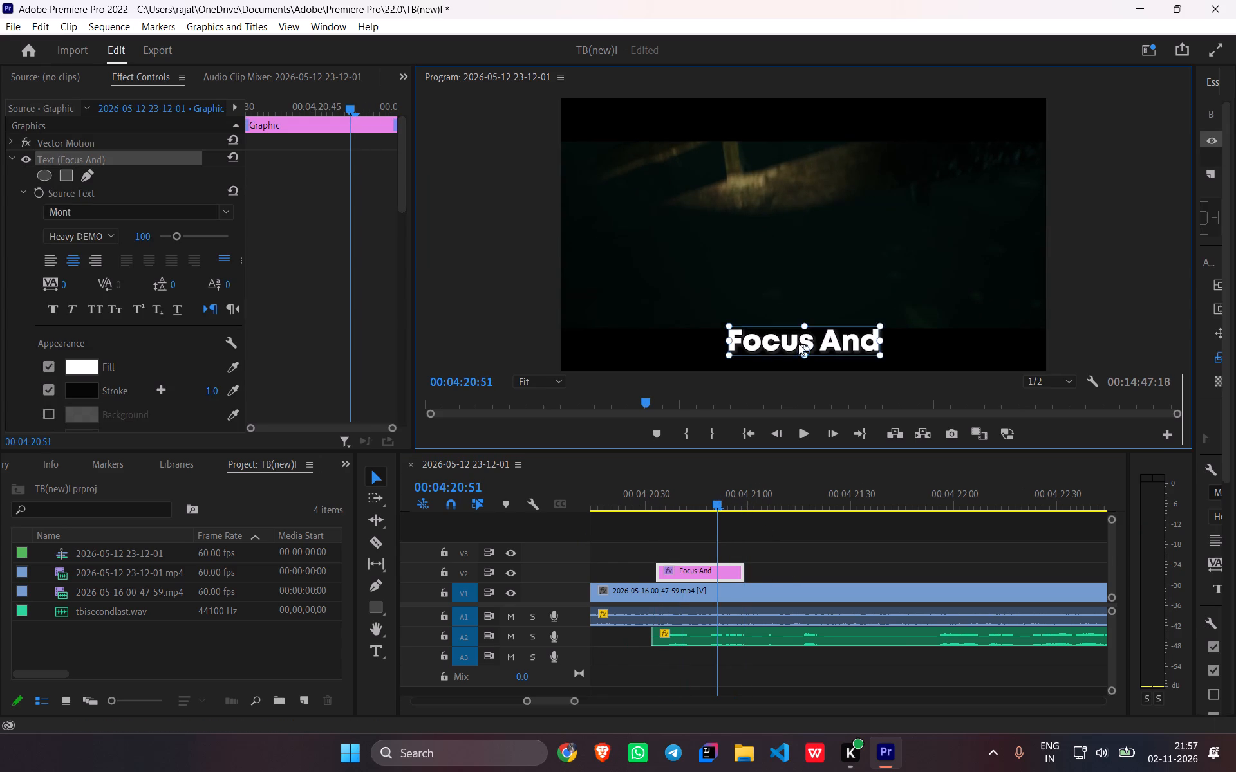
{"action": "type", "text": "AN"}
{"action": "key", "text": "space"}
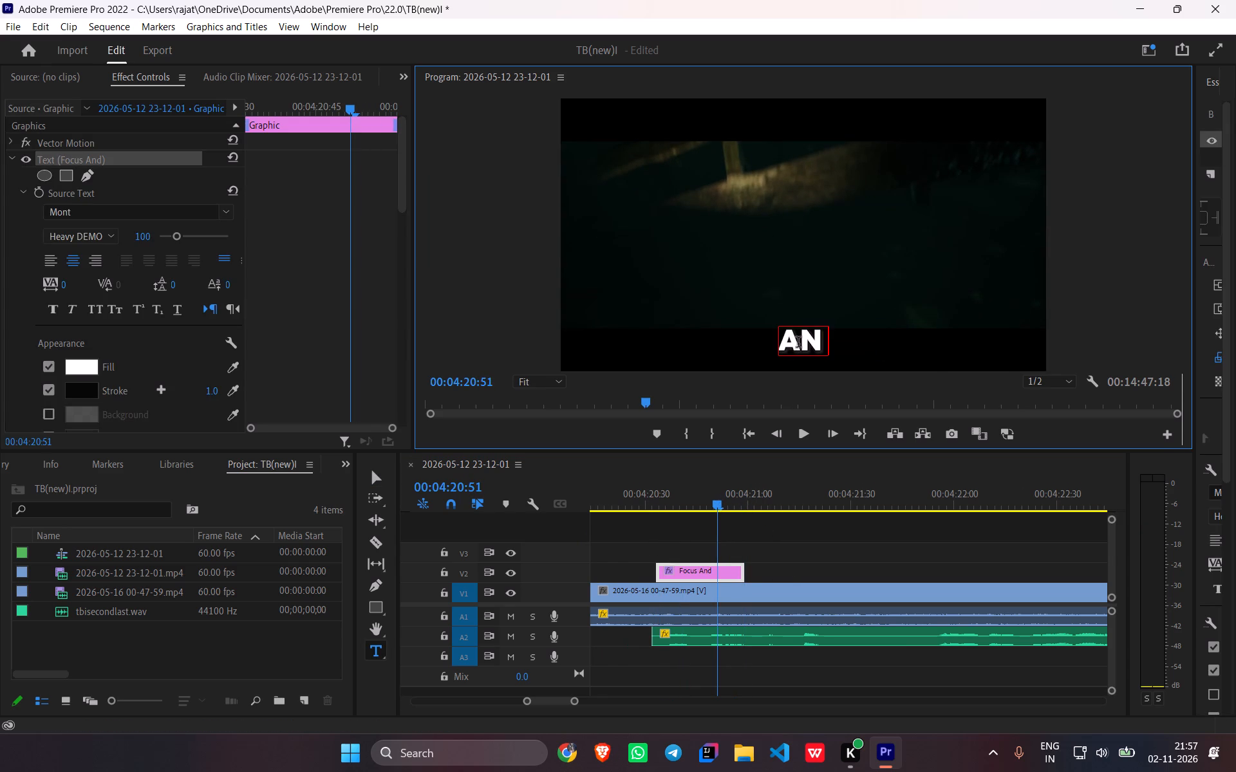
{"action": "type", "text": "actual"}
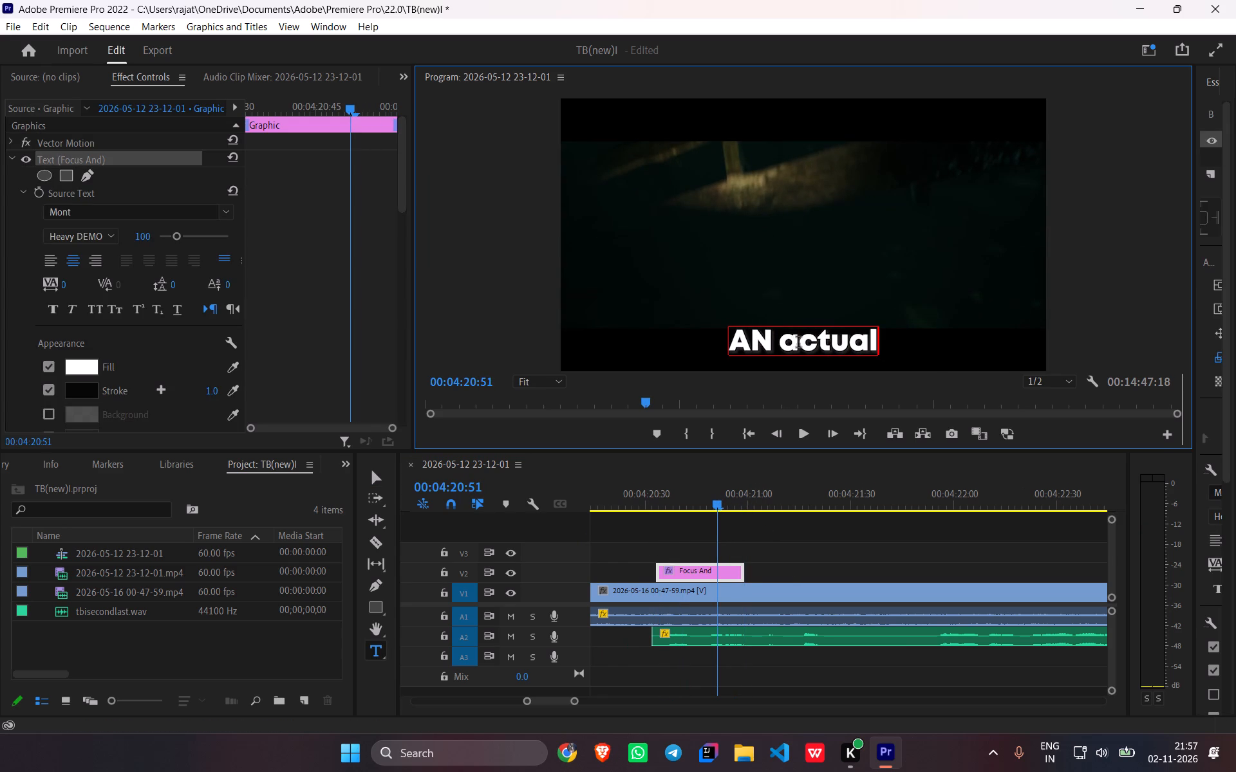
Play past "AN actual", paste the copied caption on V2 at about 00:04:21:03, and set its text to "Boat".
{"action": "left_click_drag", "start_coordinate": [719, 504], "coordinate": [648, 521]}
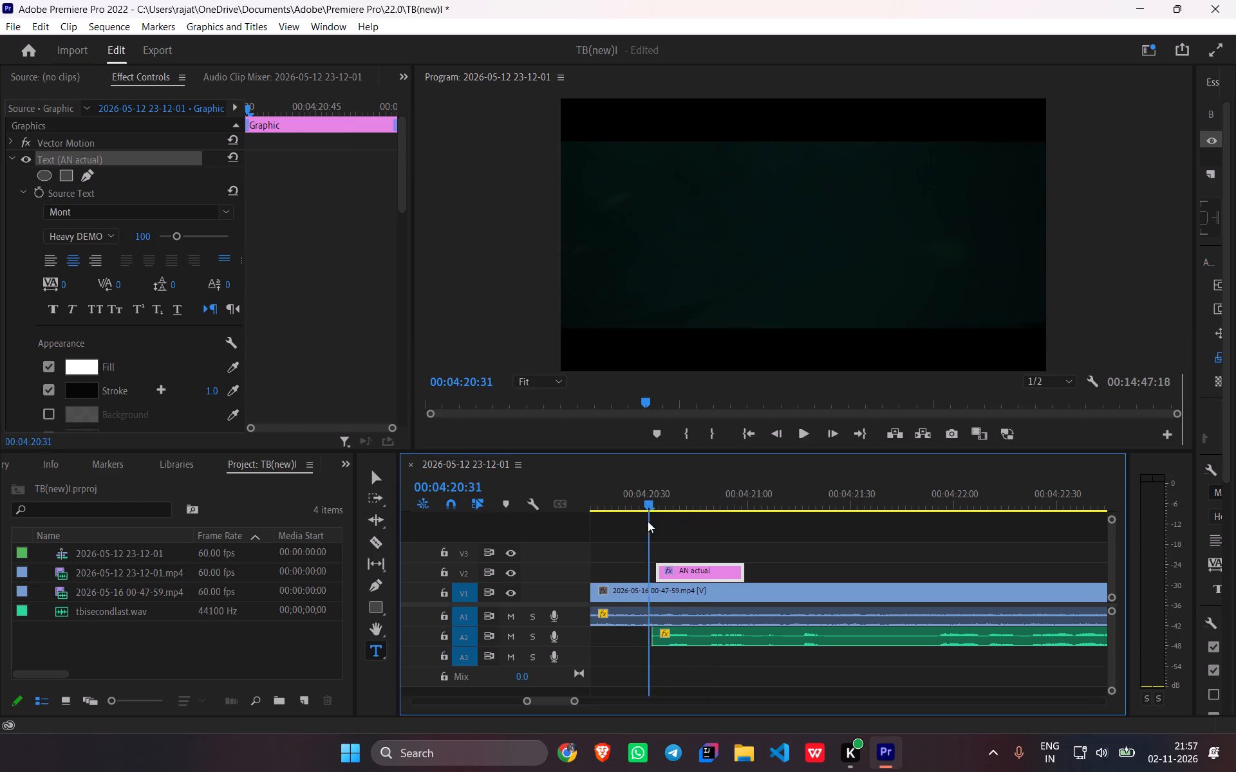
{"action": "left_click_drag", "start_coordinate": [648, 521], "coordinate": [647, 521]}
{"action": "key", "text": "space"}
{"action": "key", "text": "space"}
{"action": "left_click_drag", "start_coordinate": [776, 499], "coordinate": [762, 520]}
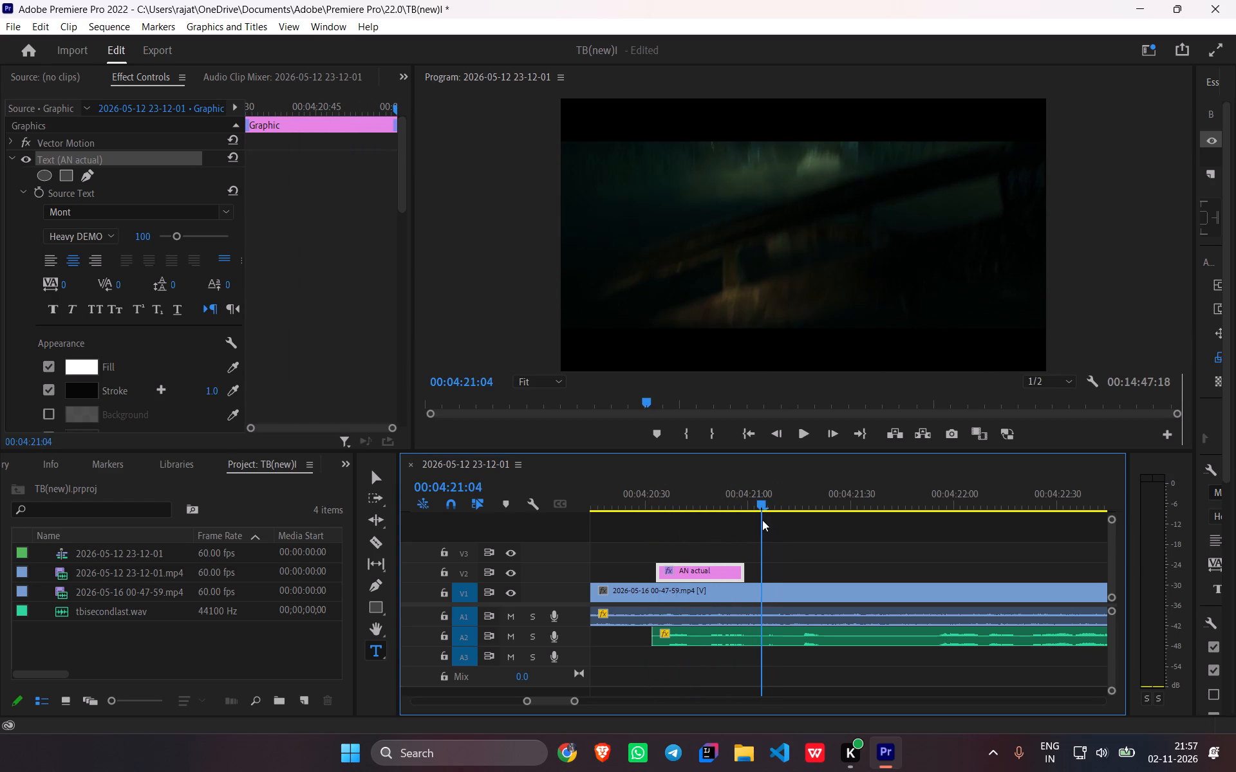
{"action": "left_click_drag", "start_coordinate": [762, 520], "coordinate": [758, 528]}
{"action": "key", "text": "ctrl+v"}
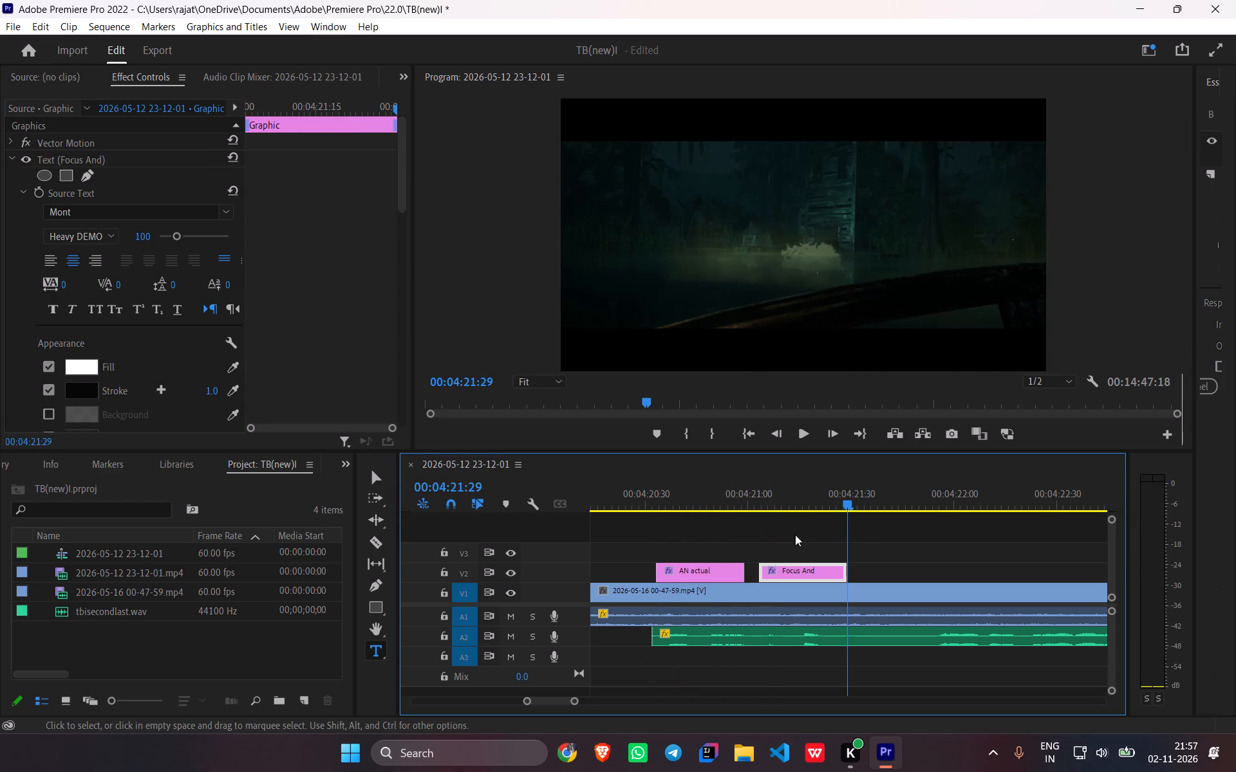
{"action": "left_click_drag", "start_coordinate": [848, 494], "coordinate": [792, 502]}
{"action": "triple_click", "coordinate": [818, 336]}
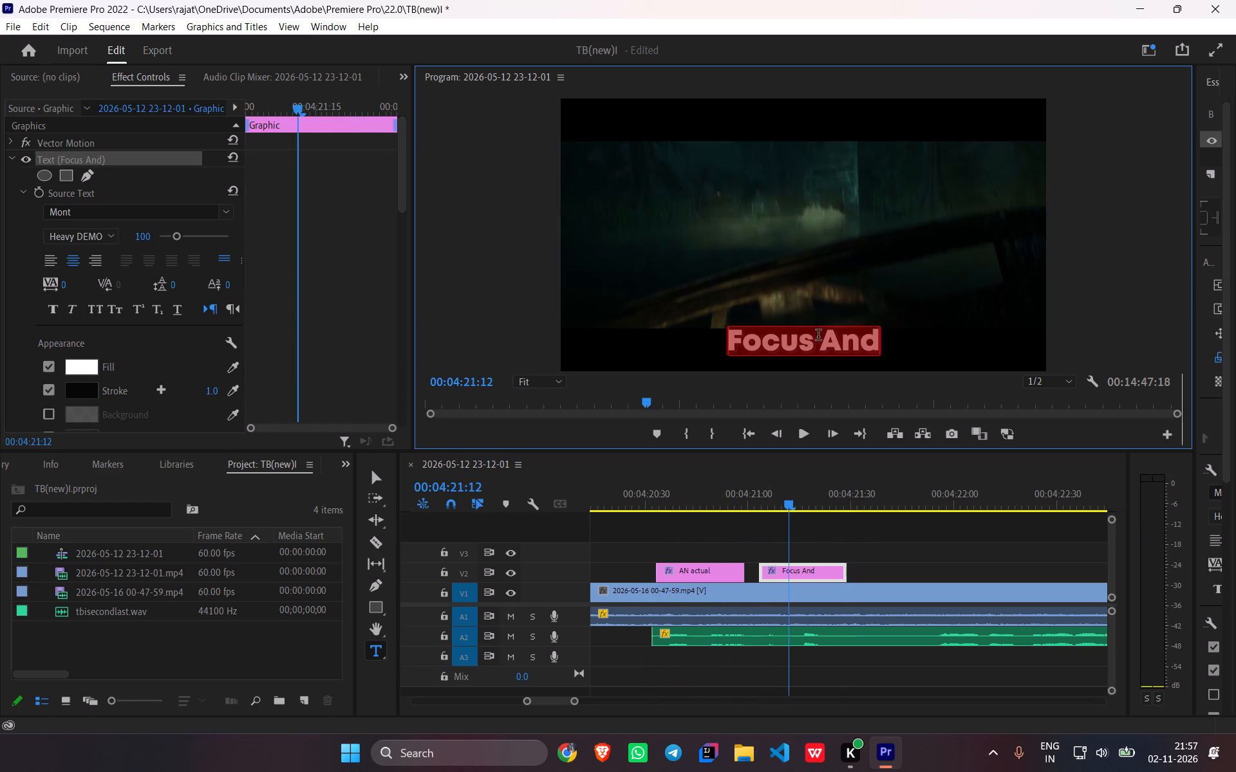
{"action": "type", "text": "Boat"}
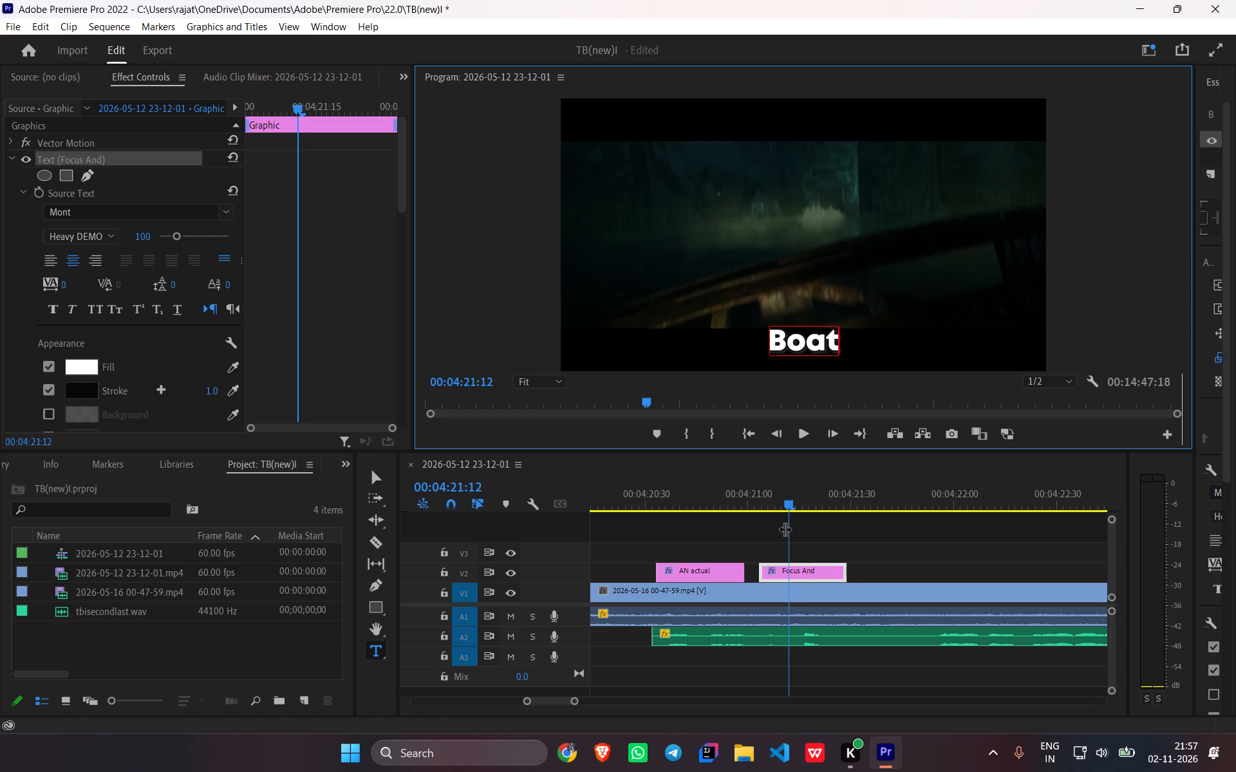
Play past "Boat", paste the copied caption on V2 at about 00:04:21:54, and set its text to "Just got Launched at me".
{"action": "left_click_drag", "start_coordinate": [792, 511], "coordinate": [718, 519]}
{"action": "key", "text": "space"}
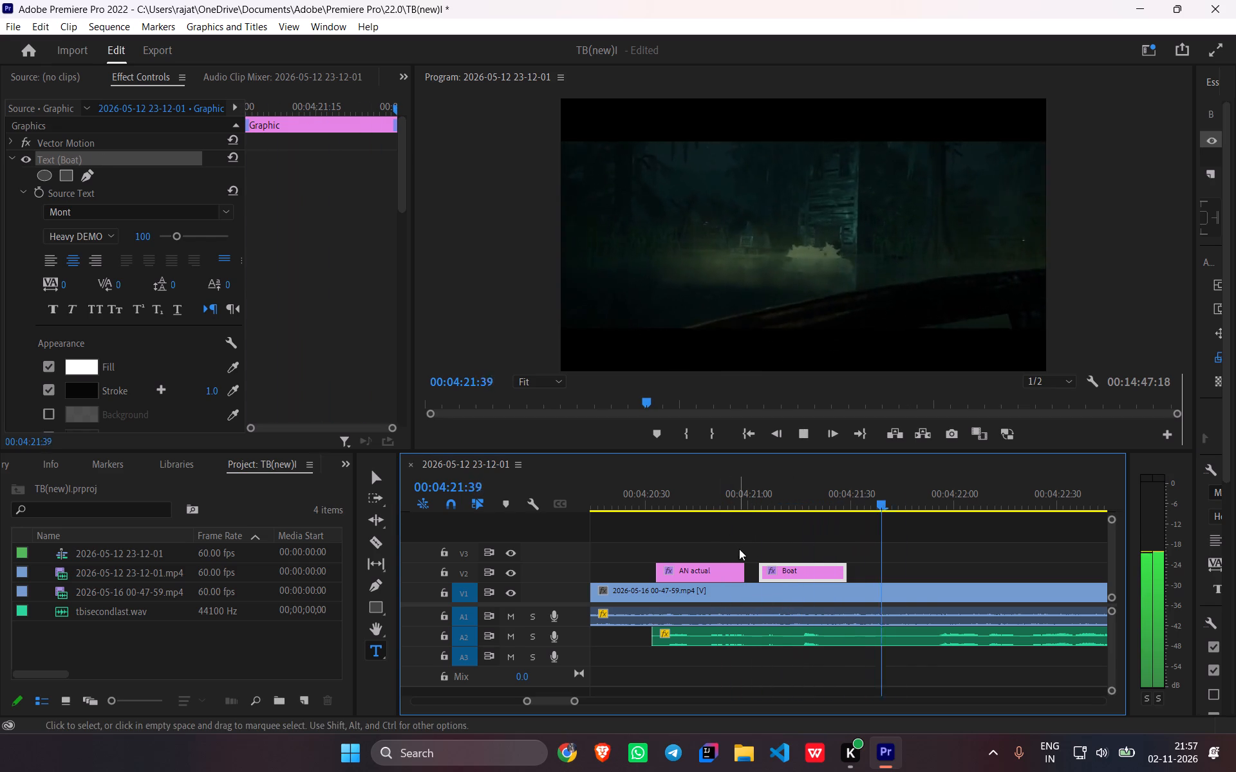
{"action": "key", "text": "space"}
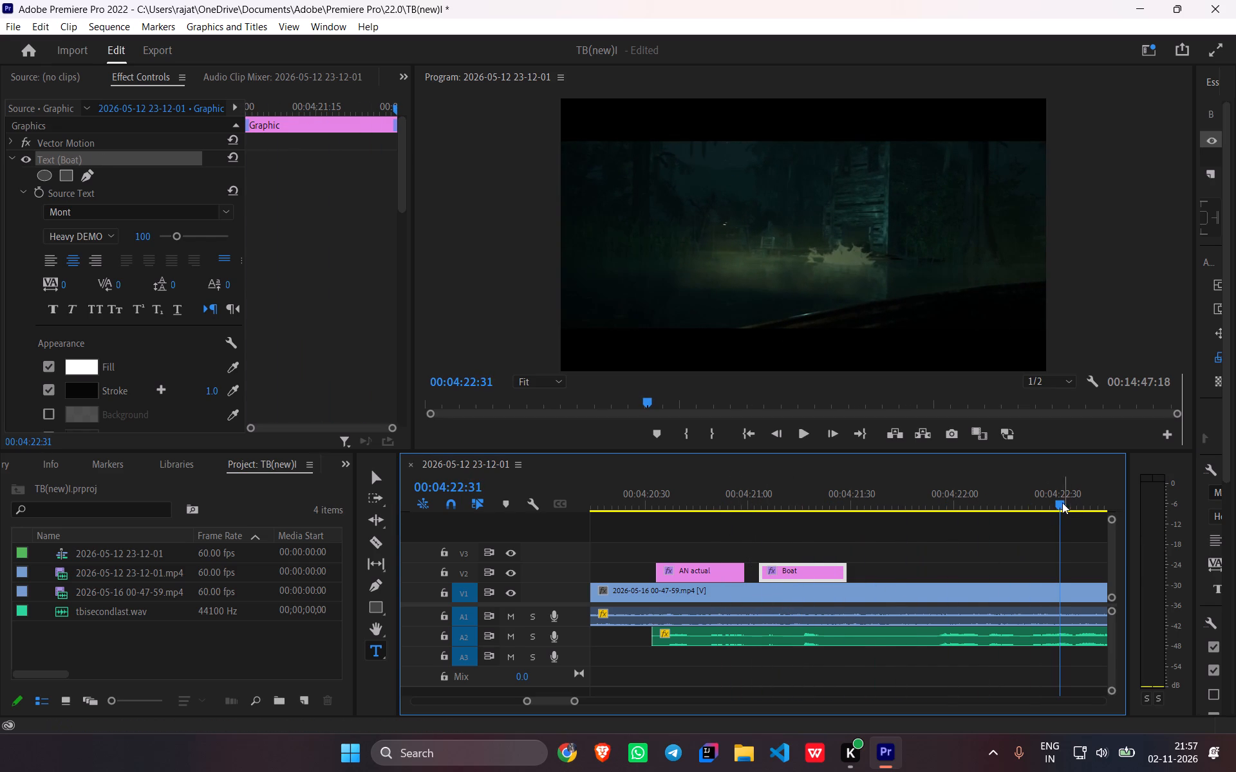
{"action": "left_click_drag", "start_coordinate": [1058, 502], "coordinate": [930, 547]}
{"action": "key", "text": "ctrl+v"}
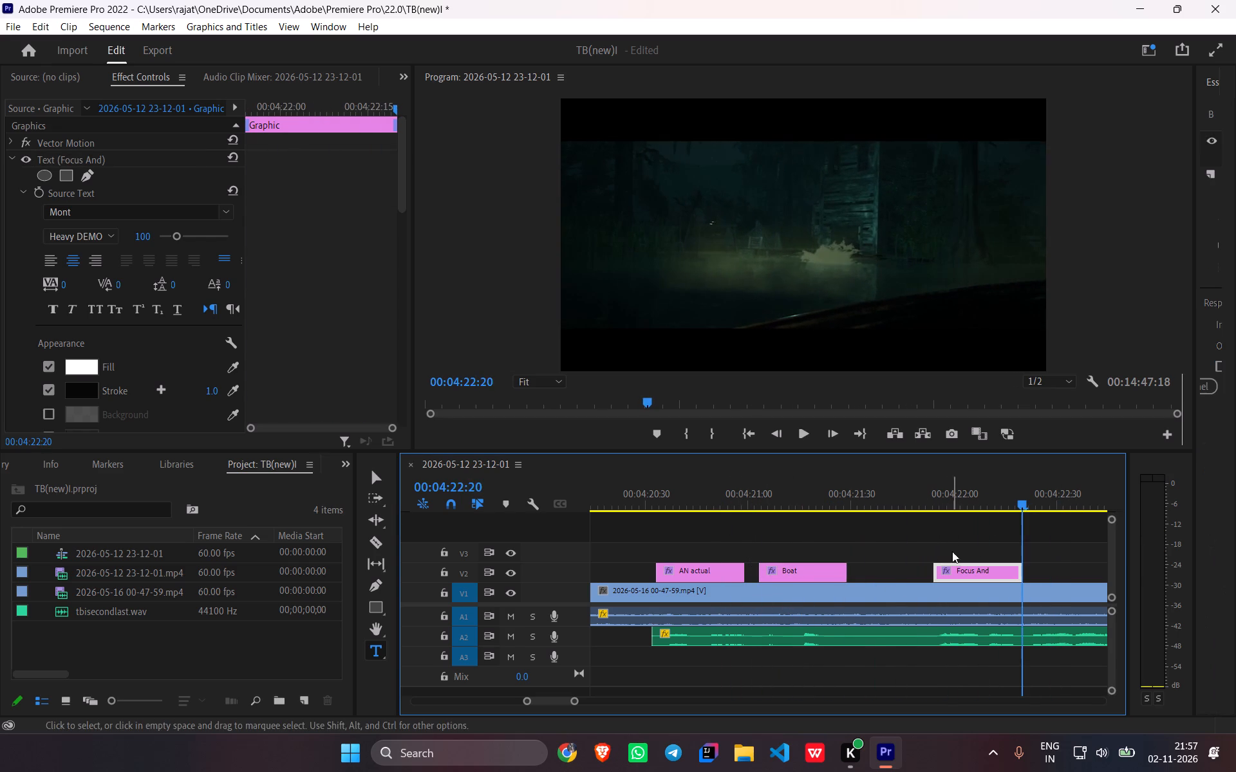
{"action": "left_click_drag", "start_coordinate": [1015, 499], "coordinate": [991, 505]}
{"action": "triple_click", "coordinate": [818, 344]}
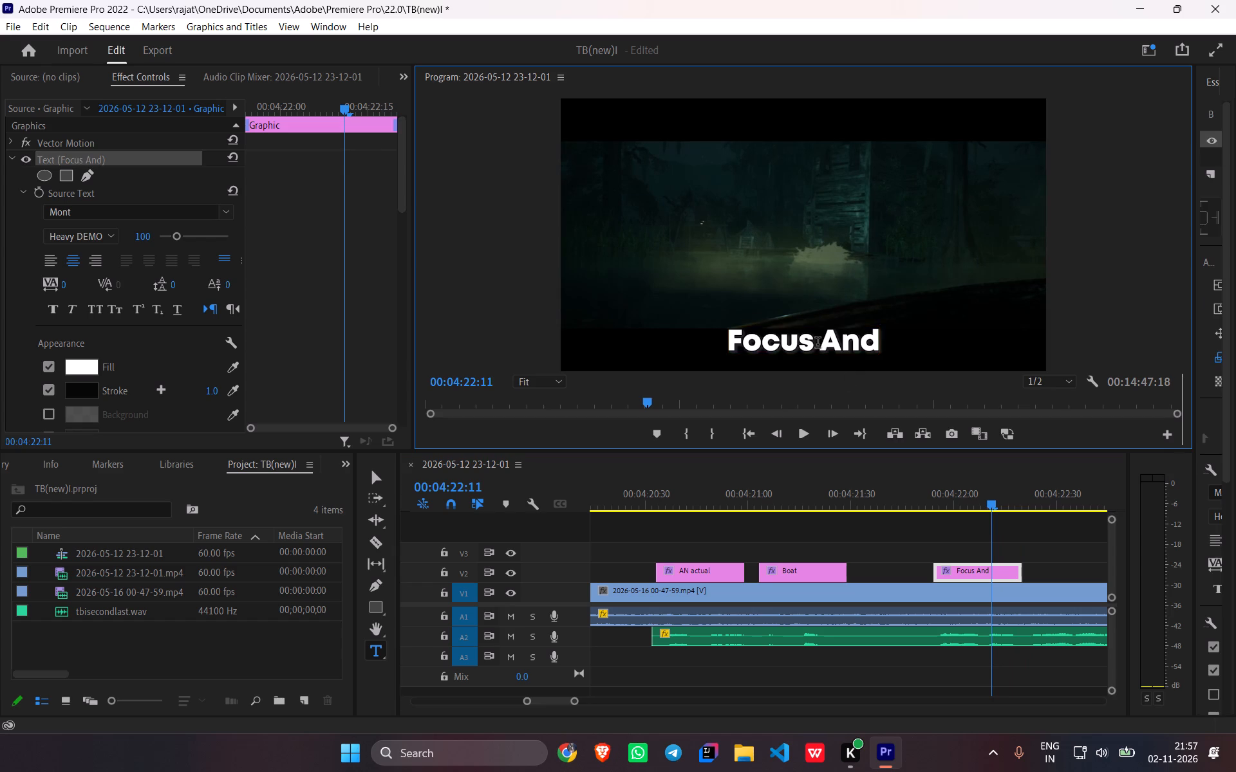
{"action": "type", "text": "Just"}
{"action": "key", "text": "space"}
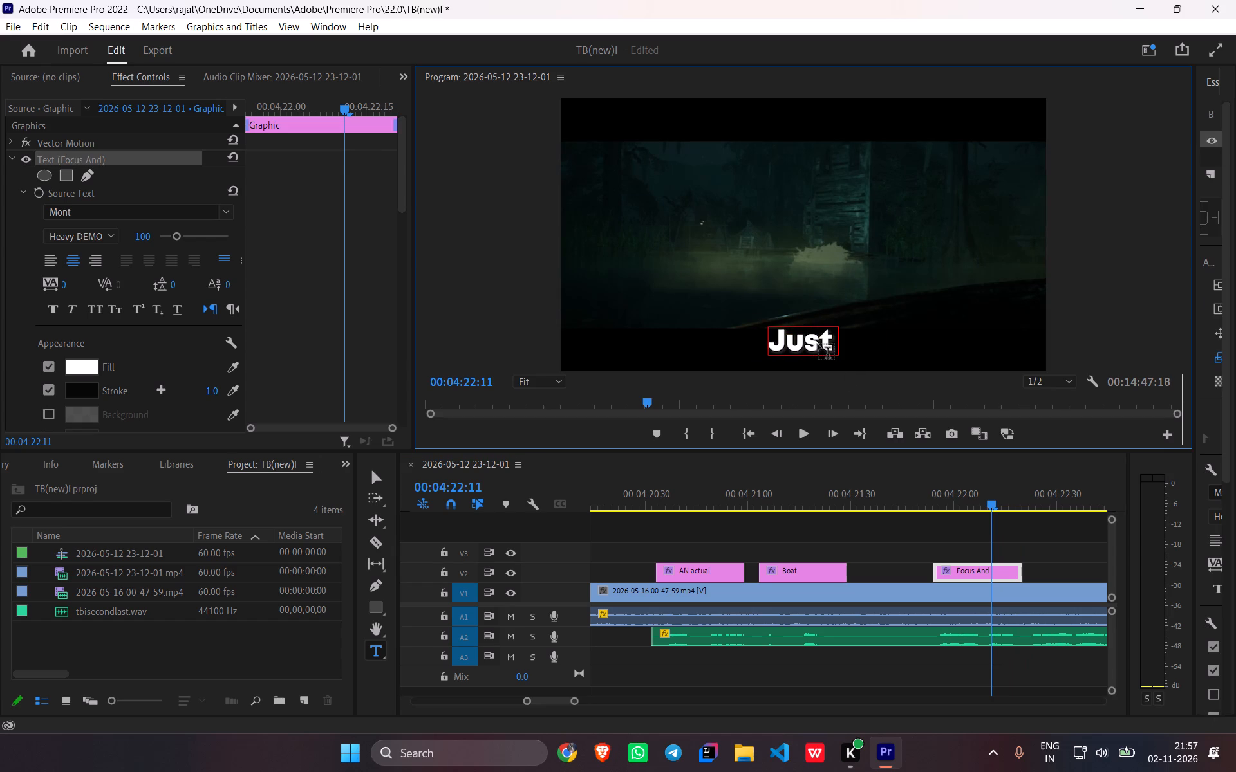
{"action": "type", "text": "got"}
{"action": "key", "text": "space"}
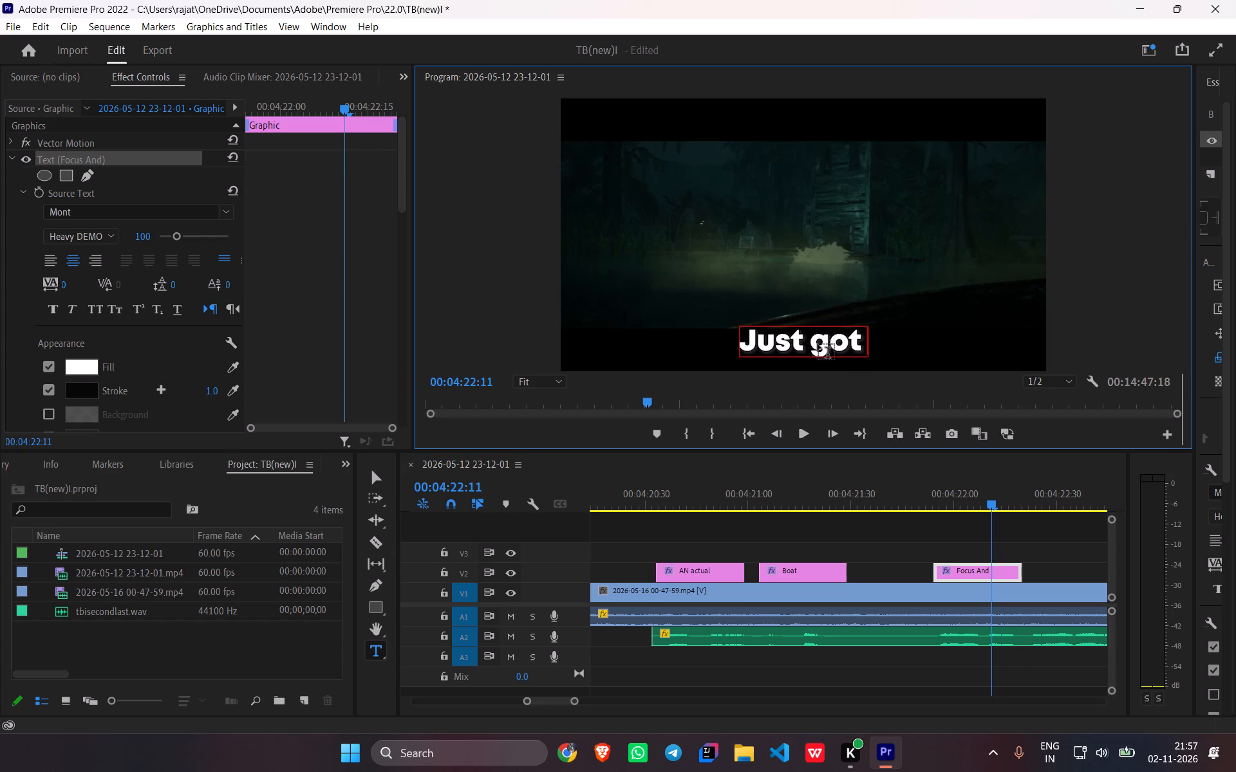
{"action": "type", "text": "Launched"}
{"action": "key", "text": "space"}
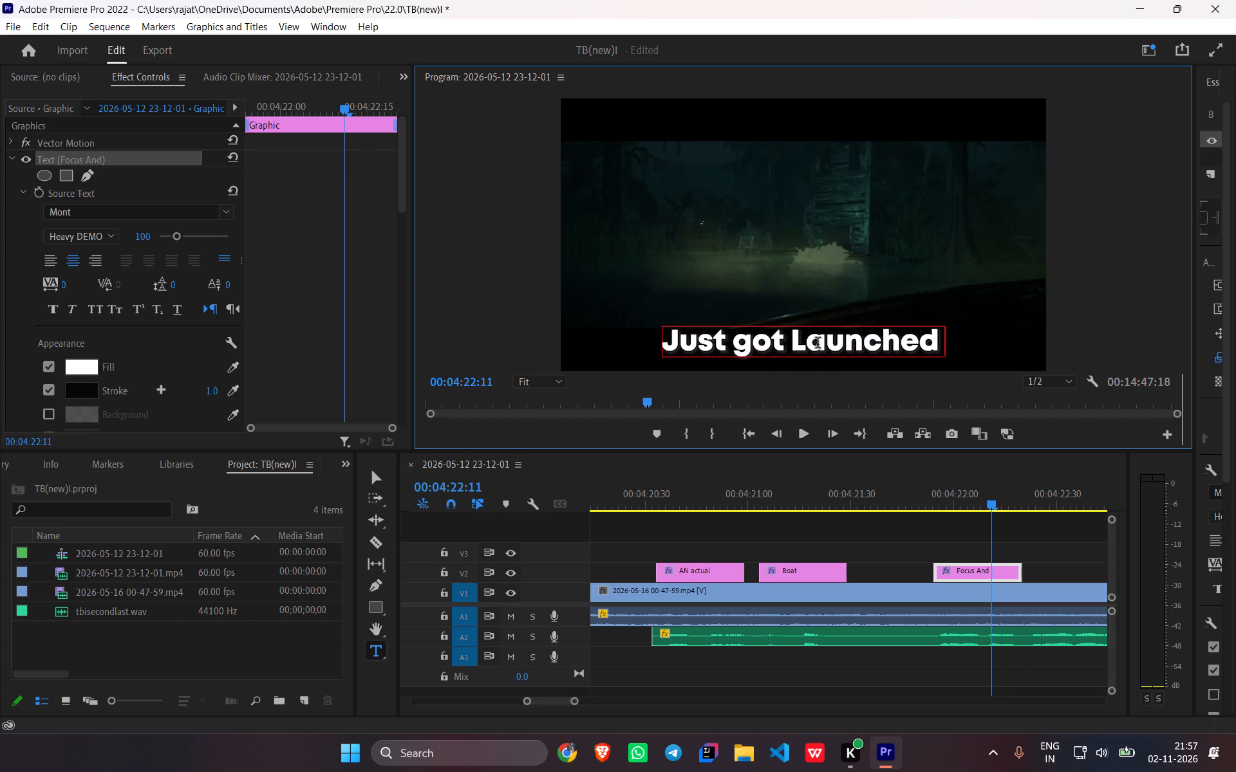
{"action": "type", "text": "at me"}
Extend the end of the "Just got Launched at me" caption on V2 to about 00:04:23:12.
{"action": "scroll", "coordinate": [870, 370], "scroll_direction": "down", "scroll_amount": 5}
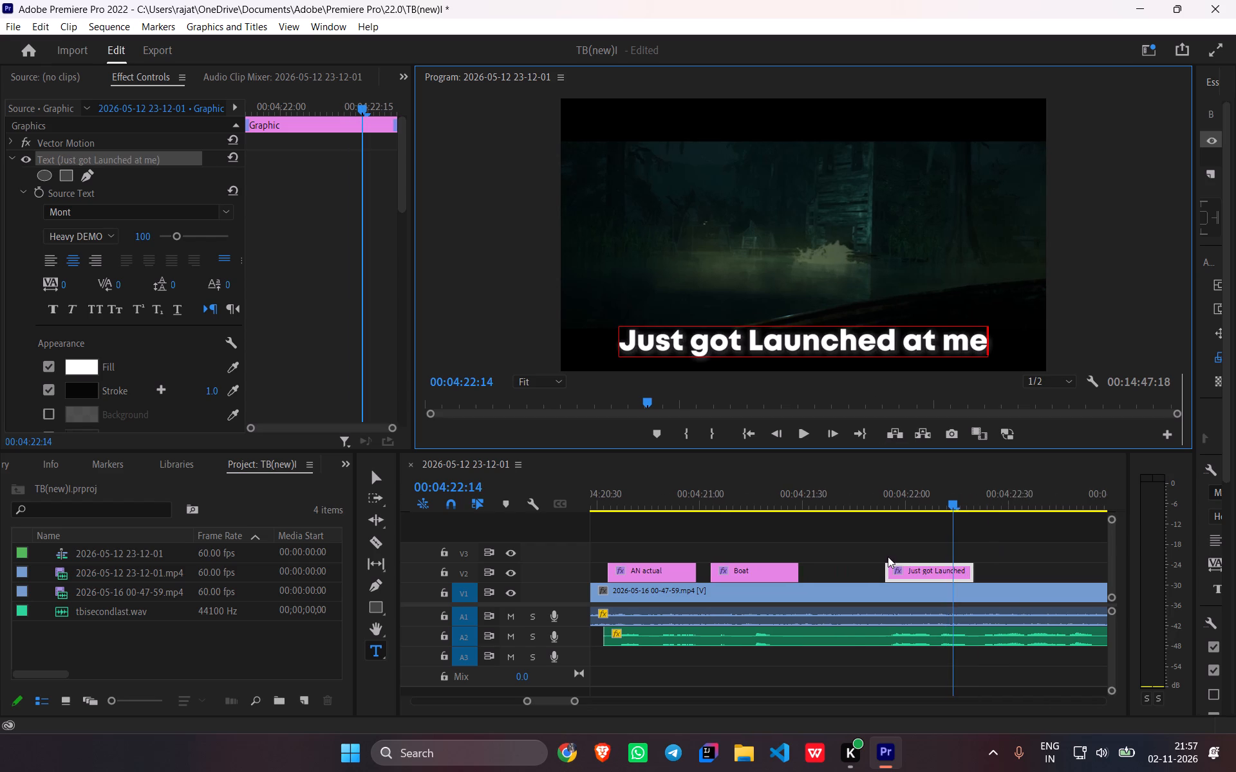
{"action": "scroll", "coordinate": [888, 556], "scroll_direction": "down", "scroll_amount": 4}
{"action": "left_click_drag", "start_coordinate": [874, 574], "coordinate": [944, 589]}
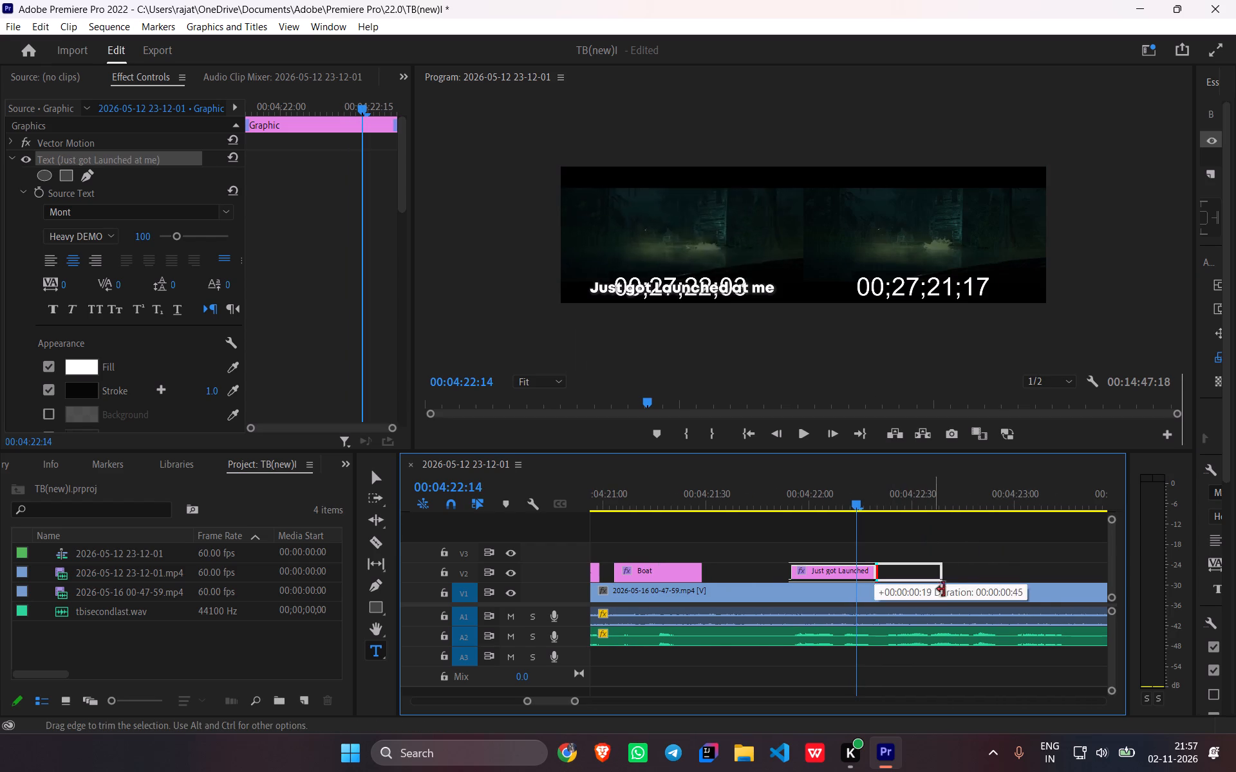
{"action": "left_click_drag", "start_coordinate": [944, 589], "coordinate": [1057, 611]}
Play on past "Just got Launched at me", paste the copied caption on V2 at about 00:04:25:12, and set its text to "ugh...".
{"action": "left_click_drag", "start_coordinate": [854, 499], "coordinate": [756, 507]}
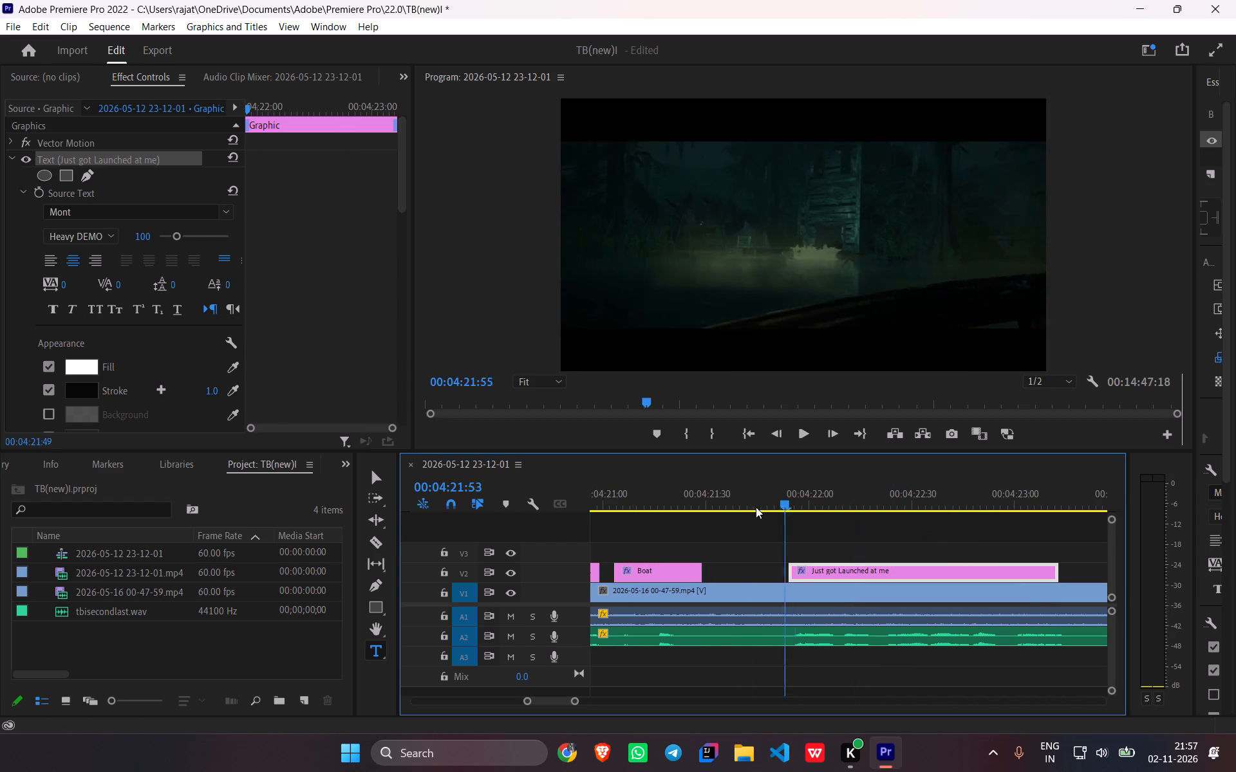
{"action": "left_click_drag", "start_coordinate": [756, 507], "coordinate": [731, 510]}
{"action": "key", "text": "space"}
{"action": "scroll", "coordinate": [762, 524], "scroll_direction": "down", "scroll_amount": 8}
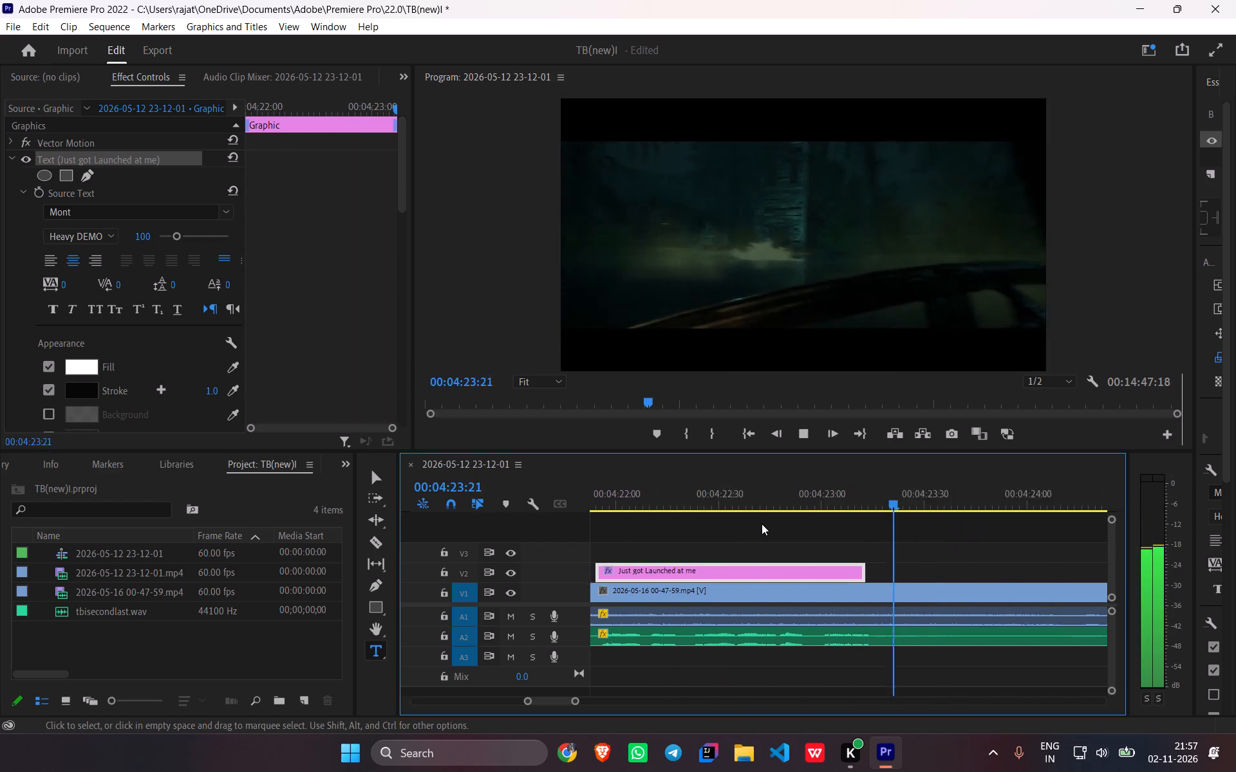
{"action": "scroll", "coordinate": [762, 524], "scroll_direction": "down", "scroll_amount": 20}
{"action": "scroll", "coordinate": [762, 524], "scroll_direction": "down", "scroll_amount": 1}
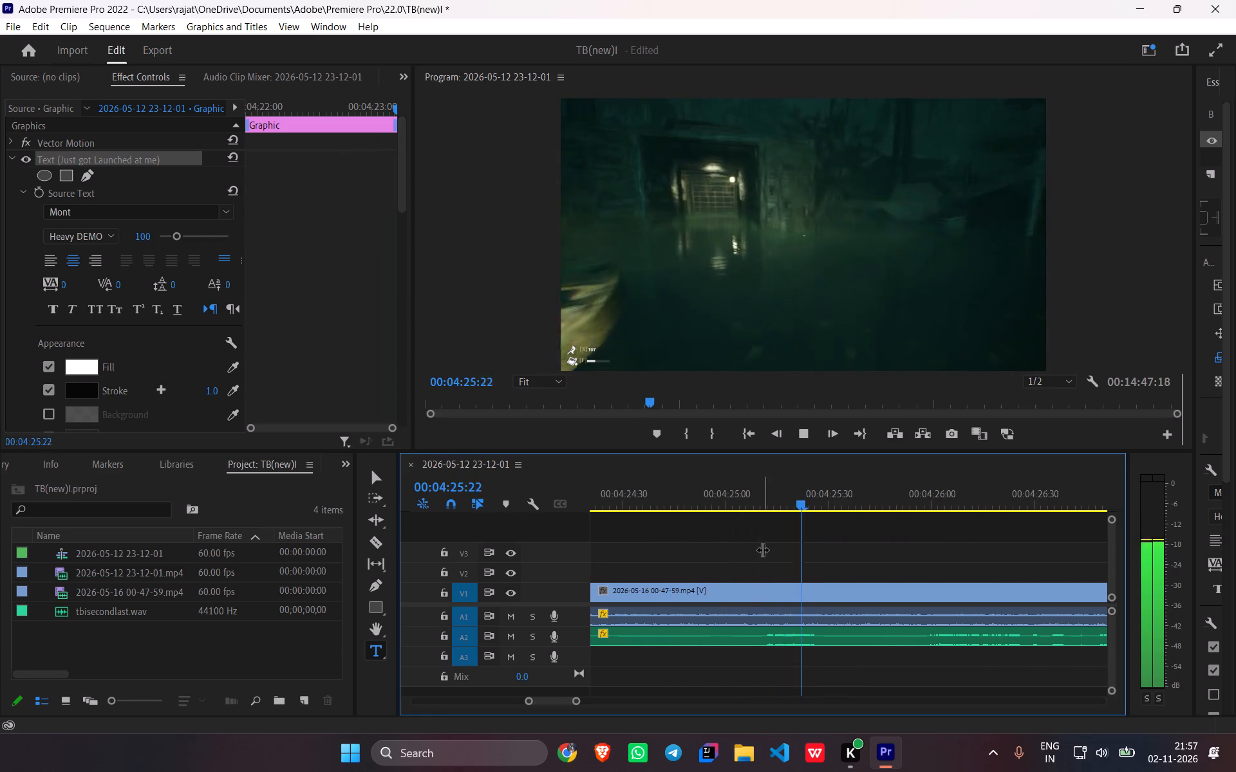
{"action": "key", "text": "space"}
{"action": "key", "text": "space"}
{"action": "key", "text": "space"}
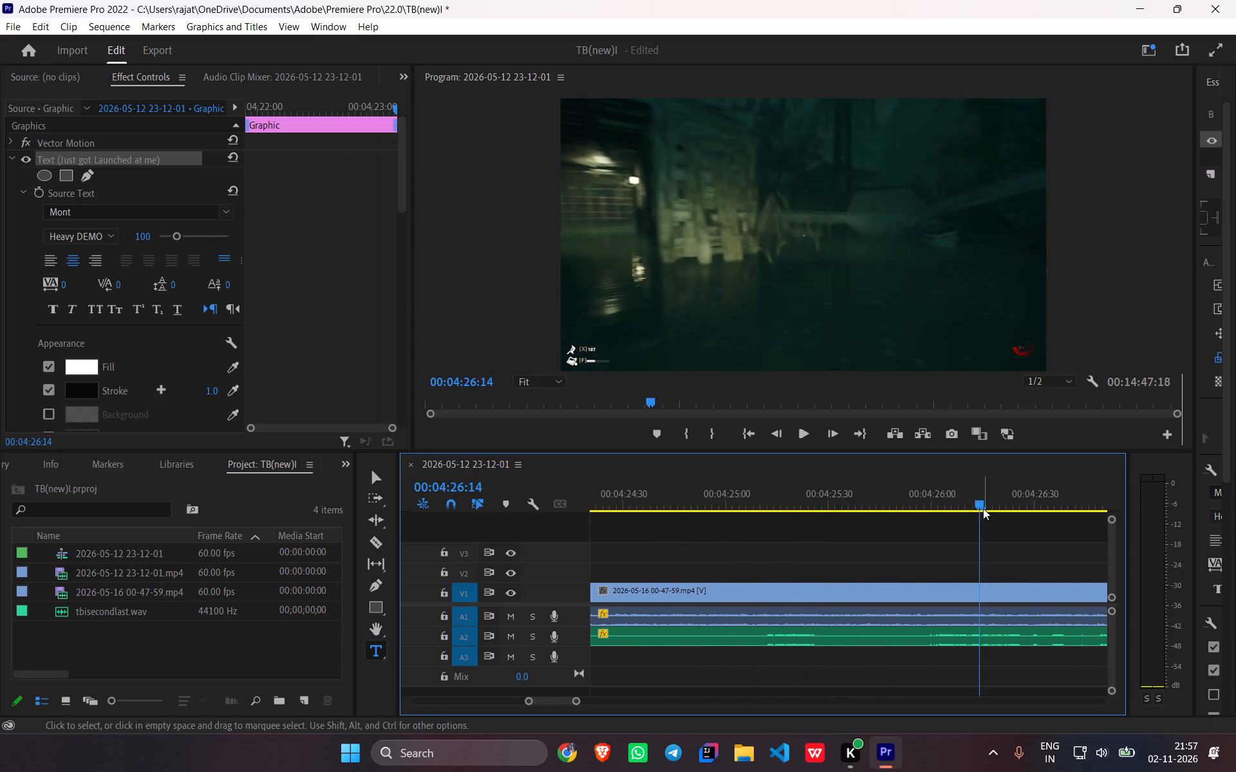
{"action": "left_click_drag", "start_coordinate": [980, 503], "coordinate": [769, 541]}
{"action": "key", "text": "ctrl+v"}
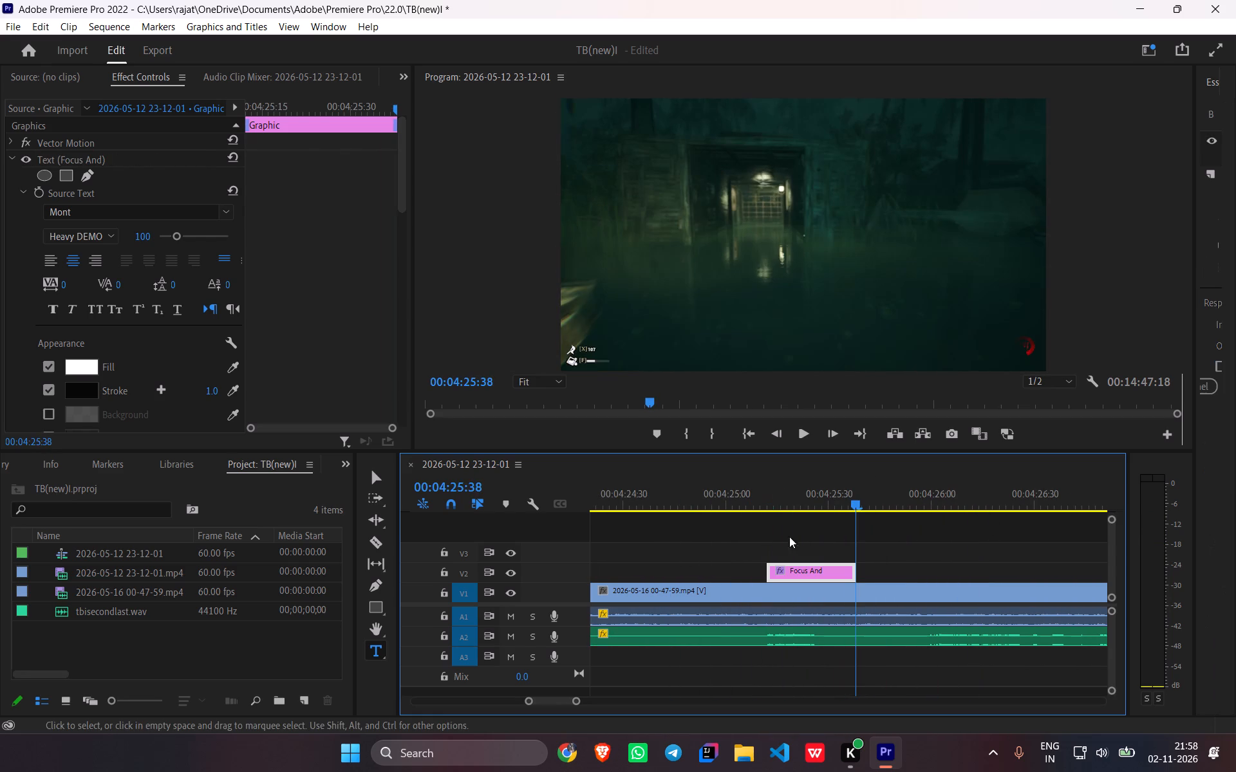
{"action": "left_click_drag", "start_coordinate": [861, 507], "coordinate": [813, 504]}
{"action": "triple_click", "coordinate": [818, 342]}
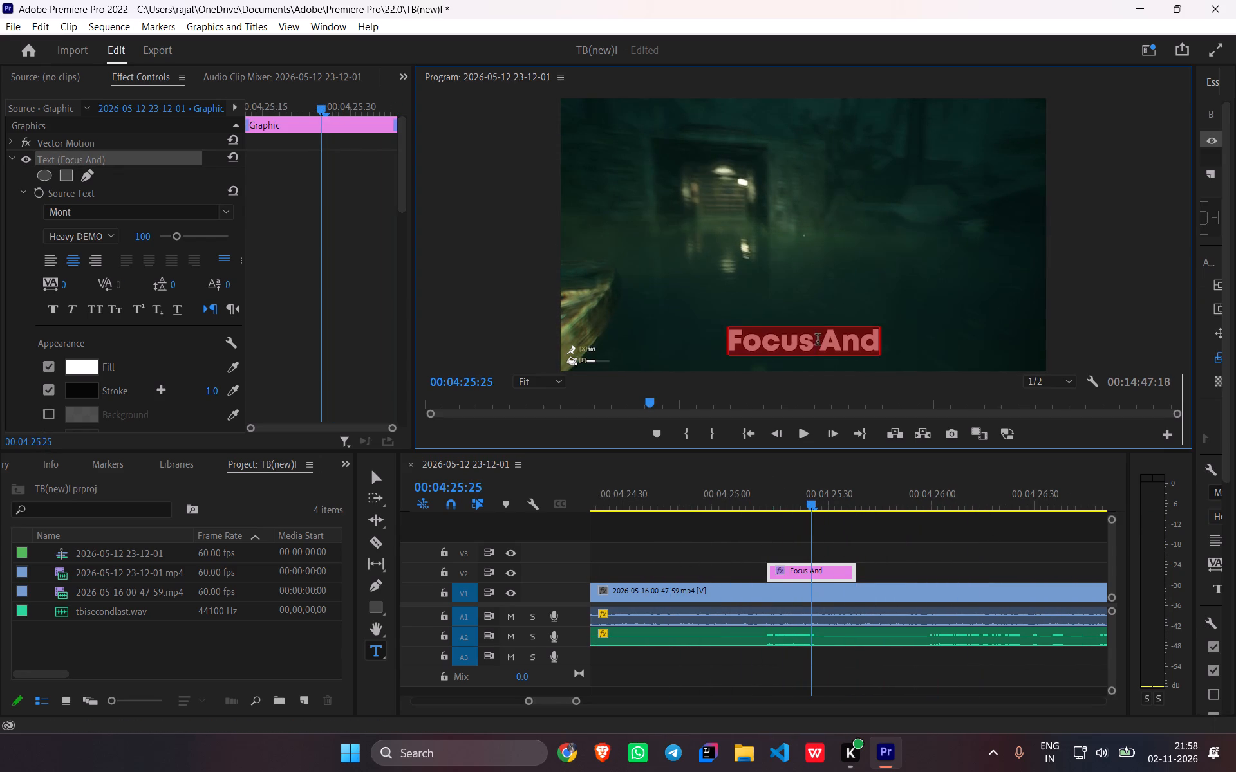
{"action": "type", "text": "ugh..."}
Play past "ugh...", paste the copied caption on V2 at about 00:04:25:59, and set its text to "idk...what's happening".
{"action": "left_click_drag", "start_coordinate": [821, 501], "coordinate": [726, 504]}
{"action": "key", "text": "space"}
{"action": "scroll", "coordinate": [927, 555], "scroll_direction": "down", "scroll_amount": 3}
{"action": "key", "text": "space"}
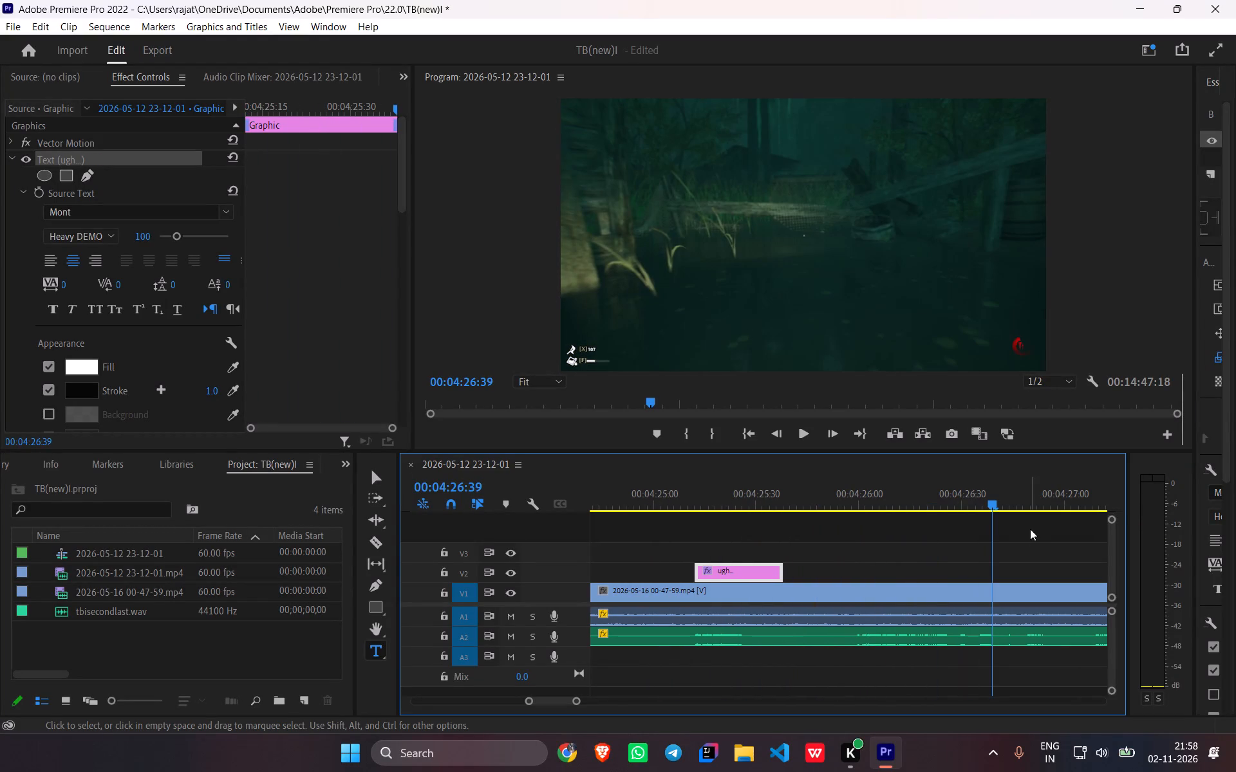
{"action": "left_click_drag", "start_coordinate": [993, 508], "coordinate": [856, 539]}
{"action": "key", "text": "ctrl+v"}
{"action": "left_click_drag", "start_coordinate": [951, 499], "coordinate": [903, 503]}
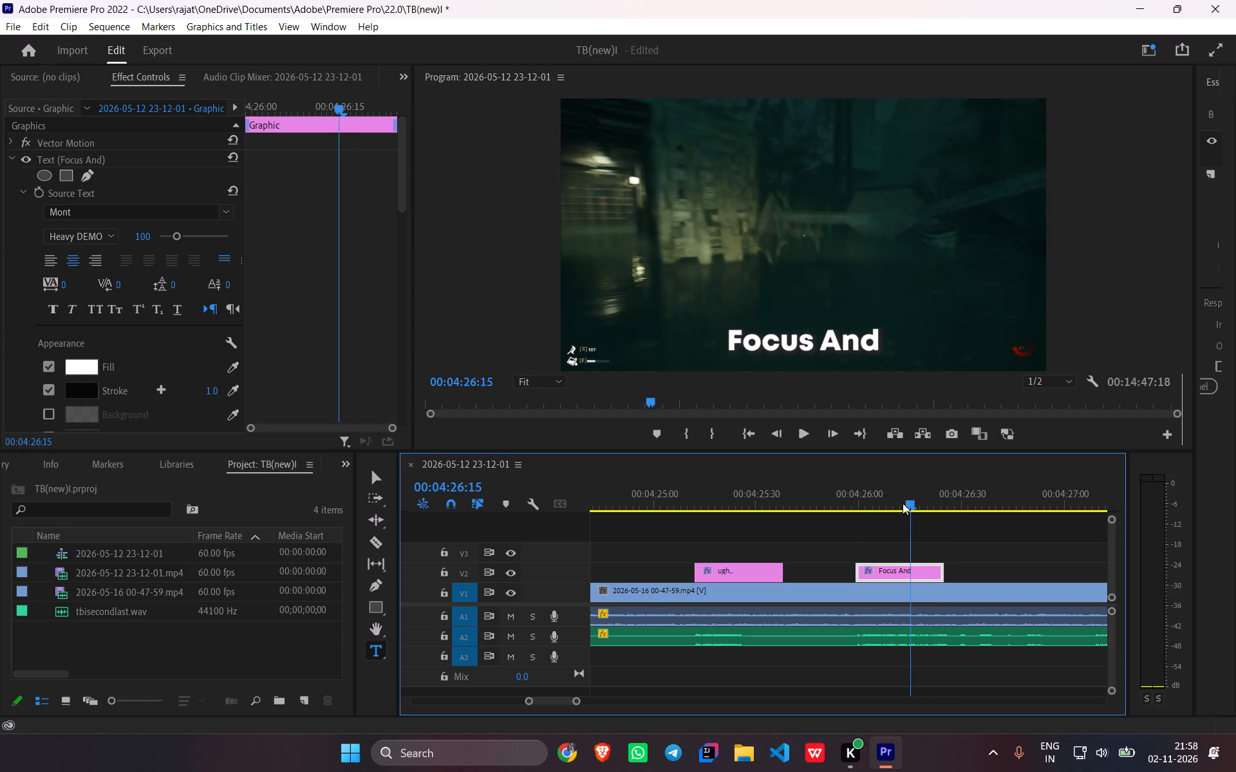
{"action": "left_click_drag", "start_coordinate": [903, 503], "coordinate": [899, 502]}
{"action": "triple_click", "coordinate": [794, 326]}
{"action": "type", "text": "idk,"}
{"action": "key", "text": "BackSpace"}
{"action": "type", "text": "...what"}
{"action": "type", "text": "'s"}
{"action": "key", "text": "space"}
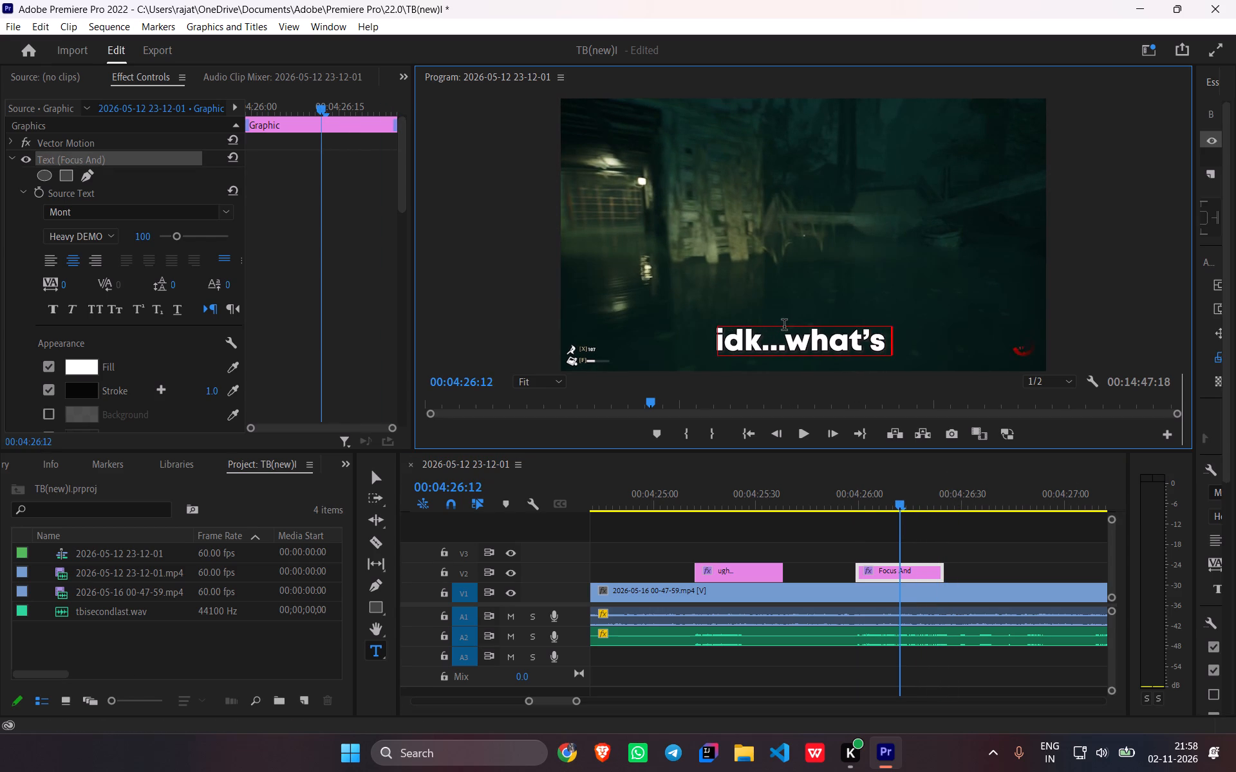
{"action": "type", "text": "happen"}
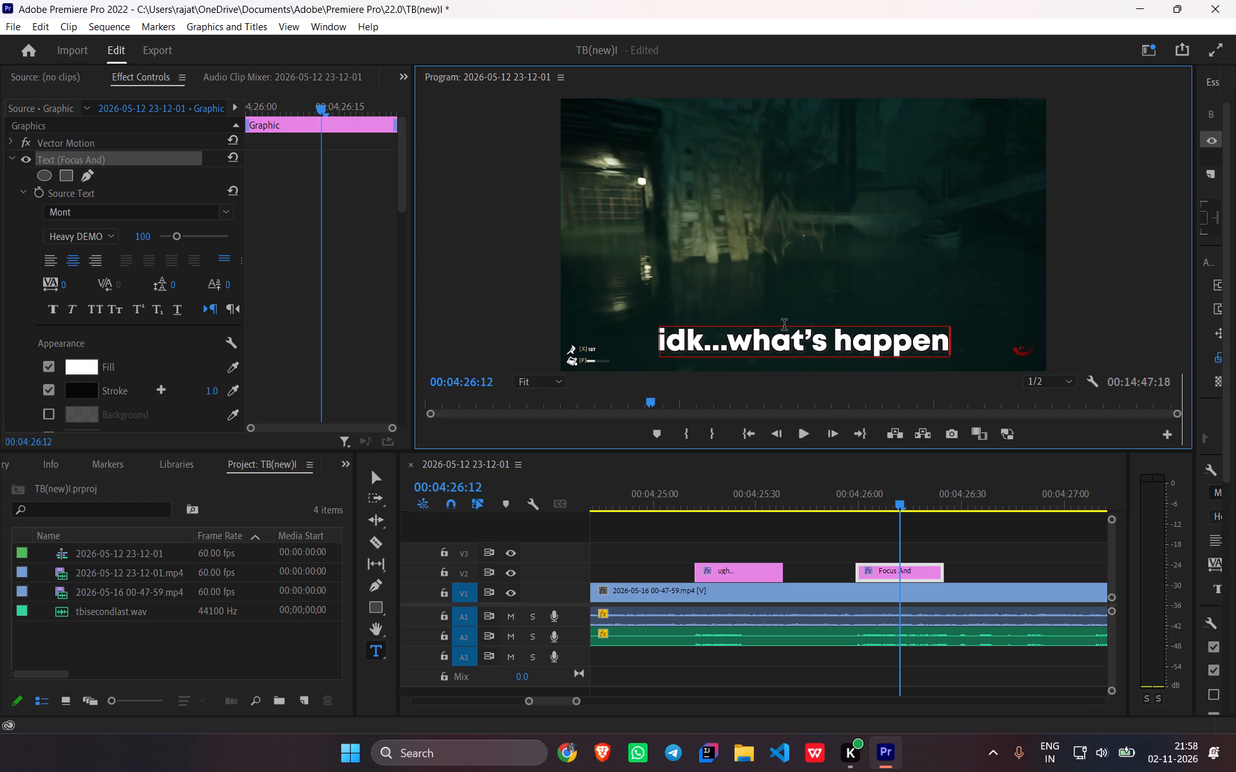
{"action": "type", "text": "ing"}
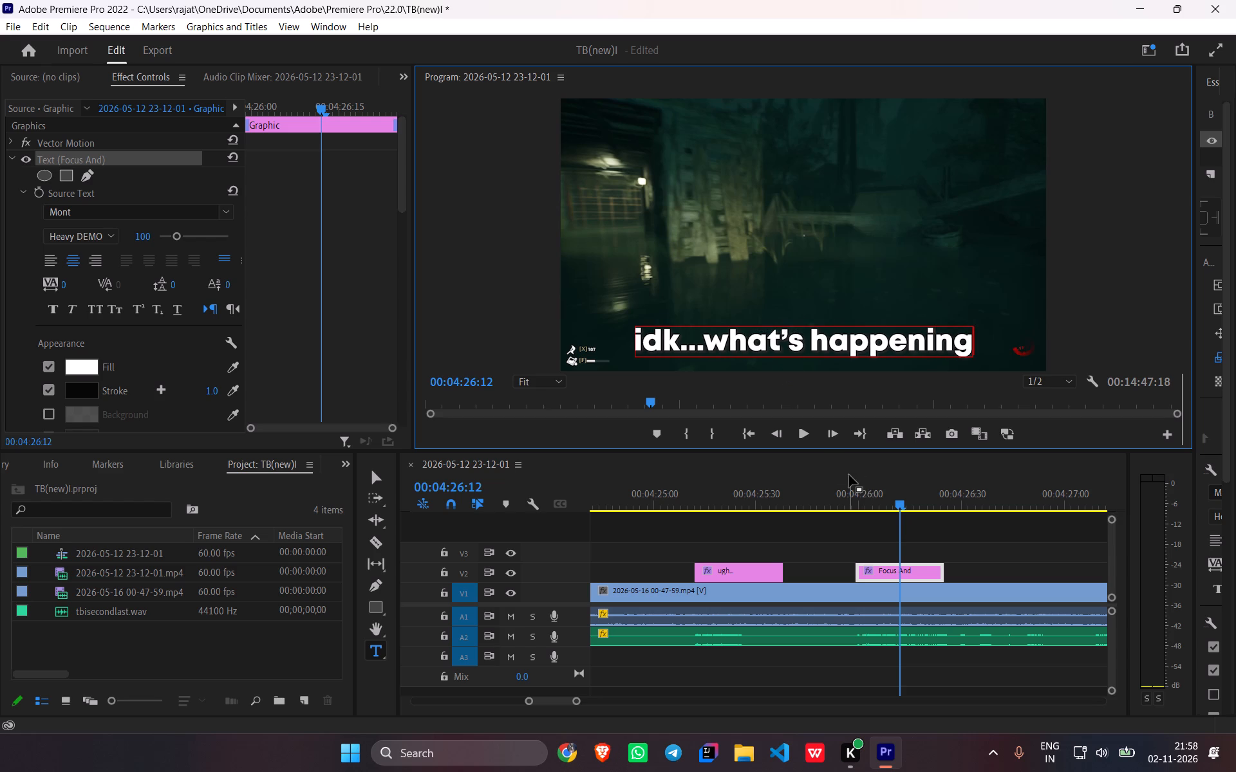
Replay the "idk...what's happening" line and extend its caption's end on V2 to about 00:04:26:54.
{"action": "left_click_drag", "start_coordinate": [897, 505], "coordinate": [814, 517]}
{"action": "key", "text": "space"}
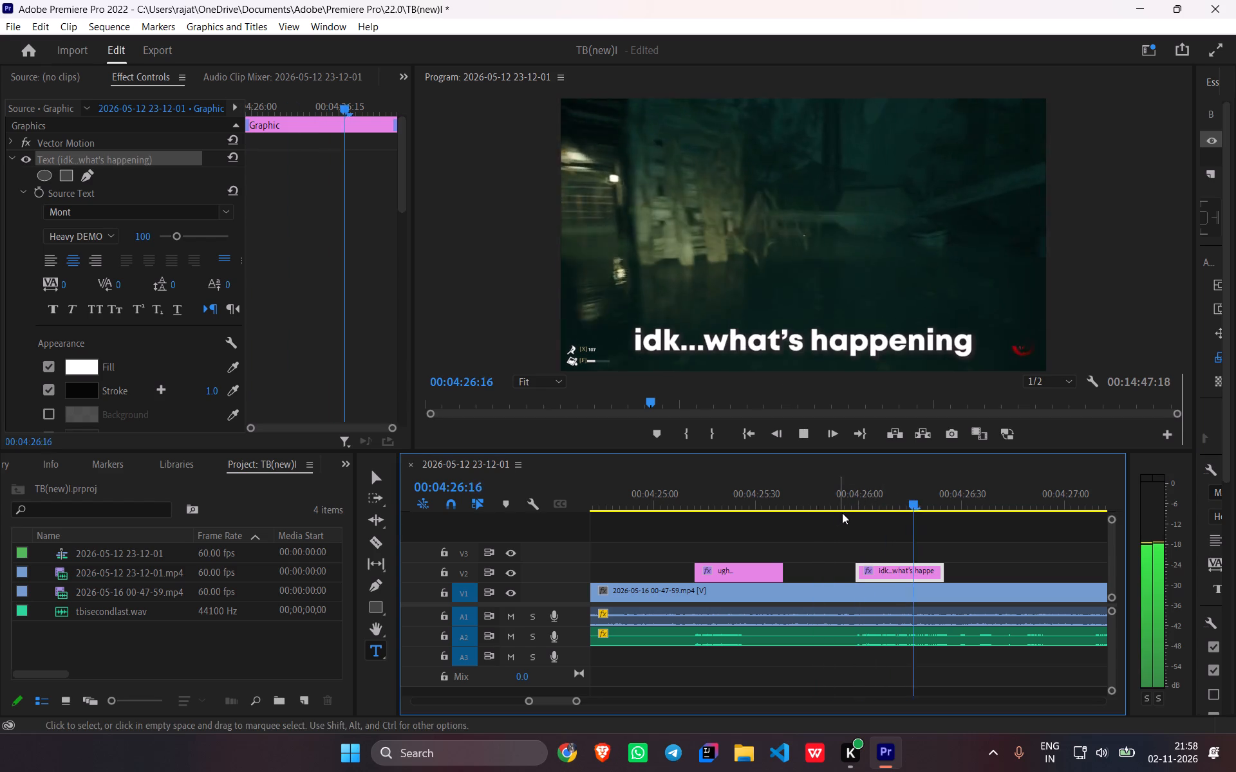
{"action": "key", "text": "space"}
{"action": "scroll", "coordinate": [900, 605], "scroll_direction": "up", "scroll_amount": 10}
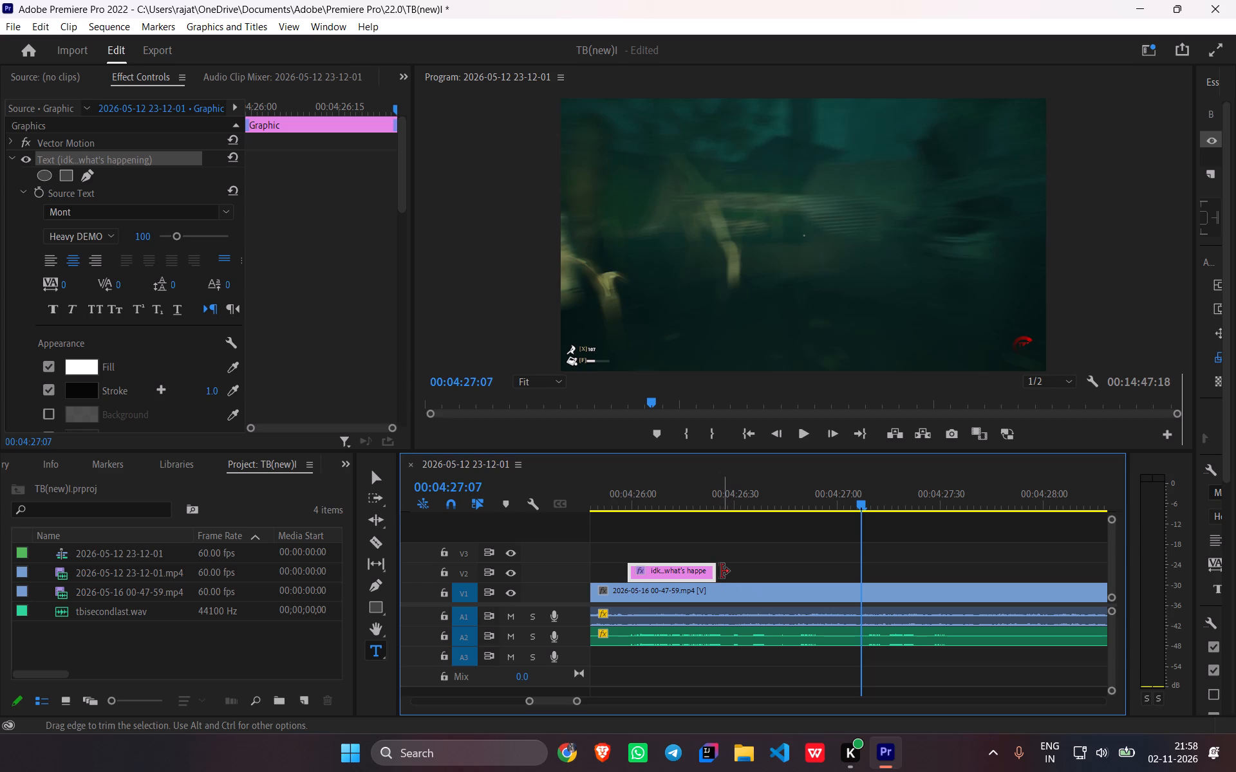
{"action": "left_click_drag", "start_coordinate": [715, 571], "coordinate": [815, 600]}
Listen to the following words, paste the copied caption on V2 at about 00:04:27:09, and set its text to "at this point".
{"action": "key", "text": "space"}
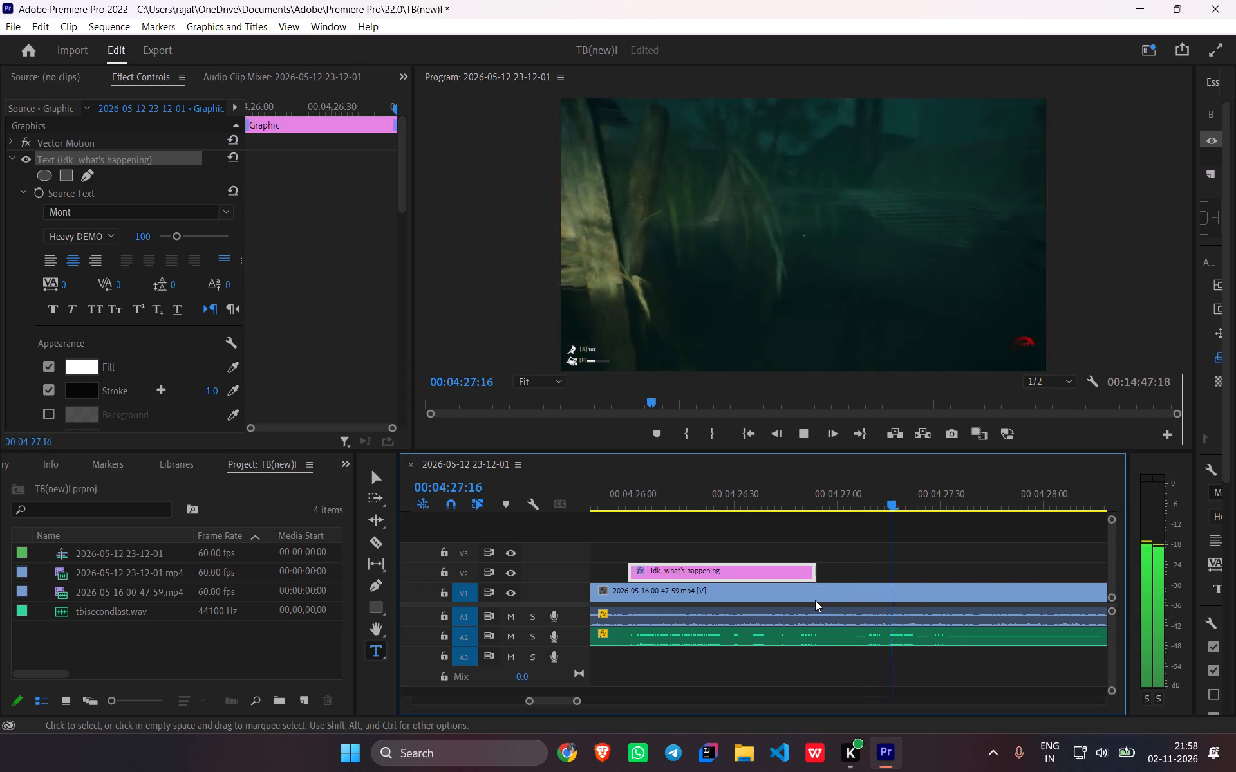
{"action": "key", "text": "space"}
{"action": "left_click_drag", "start_coordinate": [1047, 502], "coordinate": [867, 549]}
{"action": "key", "text": "ctrl+v"}
{"action": "left_click_drag", "start_coordinate": [957, 501], "coordinate": [910, 510]}
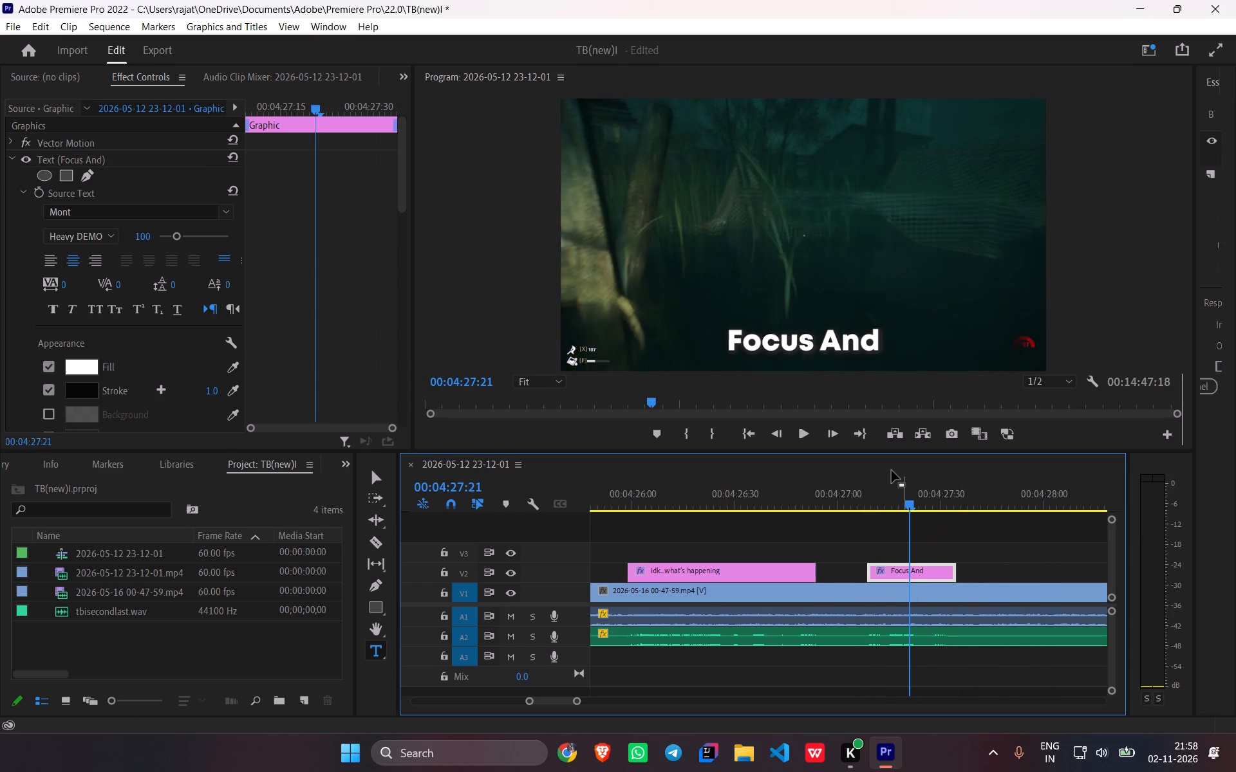
{"action": "triple_click", "coordinate": [810, 344]}
{"action": "type", "text": "at thos"}
{"action": "key", "text": "BackSpace"}
{"action": "key", "text": "BackSpace"}
{"action": "type", "text": "id"}
{"action": "key", "text": "BackSpace"}
{"action": "type", "text": "s point"}
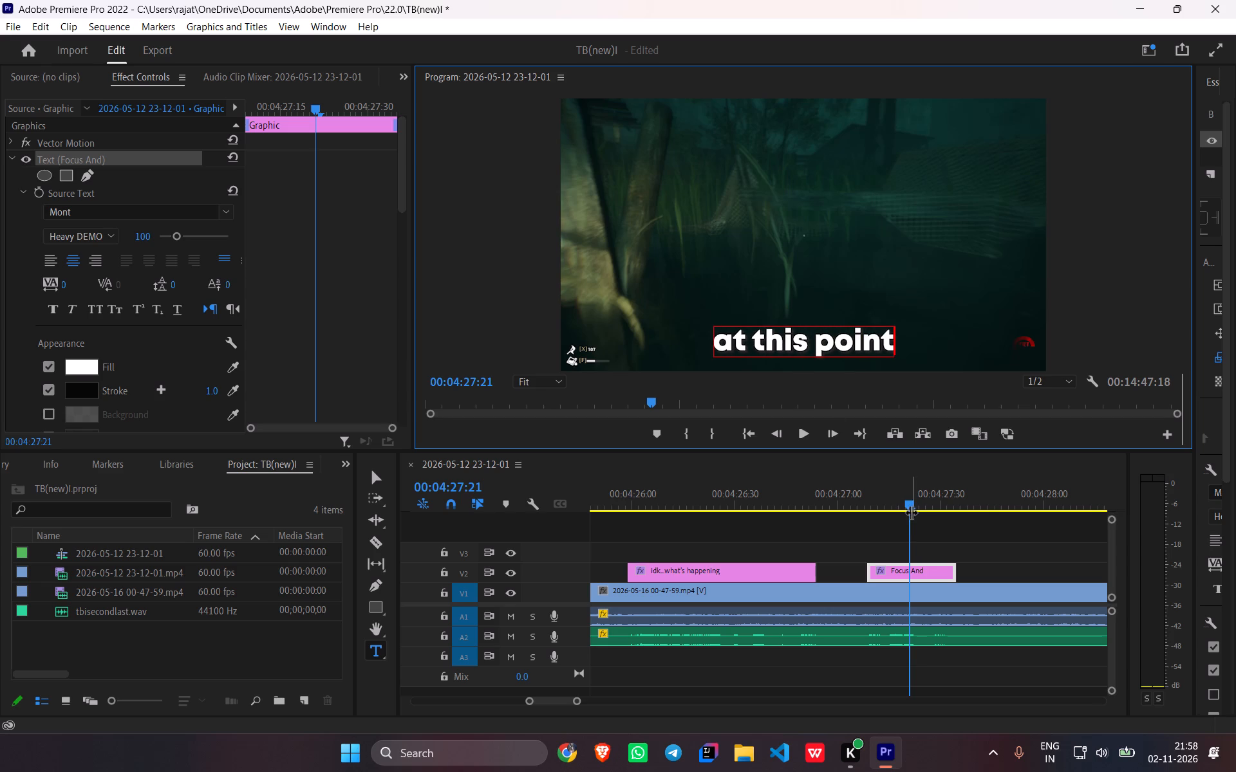
Replay from before "at this point" and listen on through the following voice-over line up to about 00:04:31.
{"action": "left_click_drag", "start_coordinate": [910, 508], "coordinate": [727, 521]}
{"action": "key", "text": "space"}
{"action": "scroll", "coordinate": [791, 544], "scroll_direction": "down", "scroll_amount": 1}
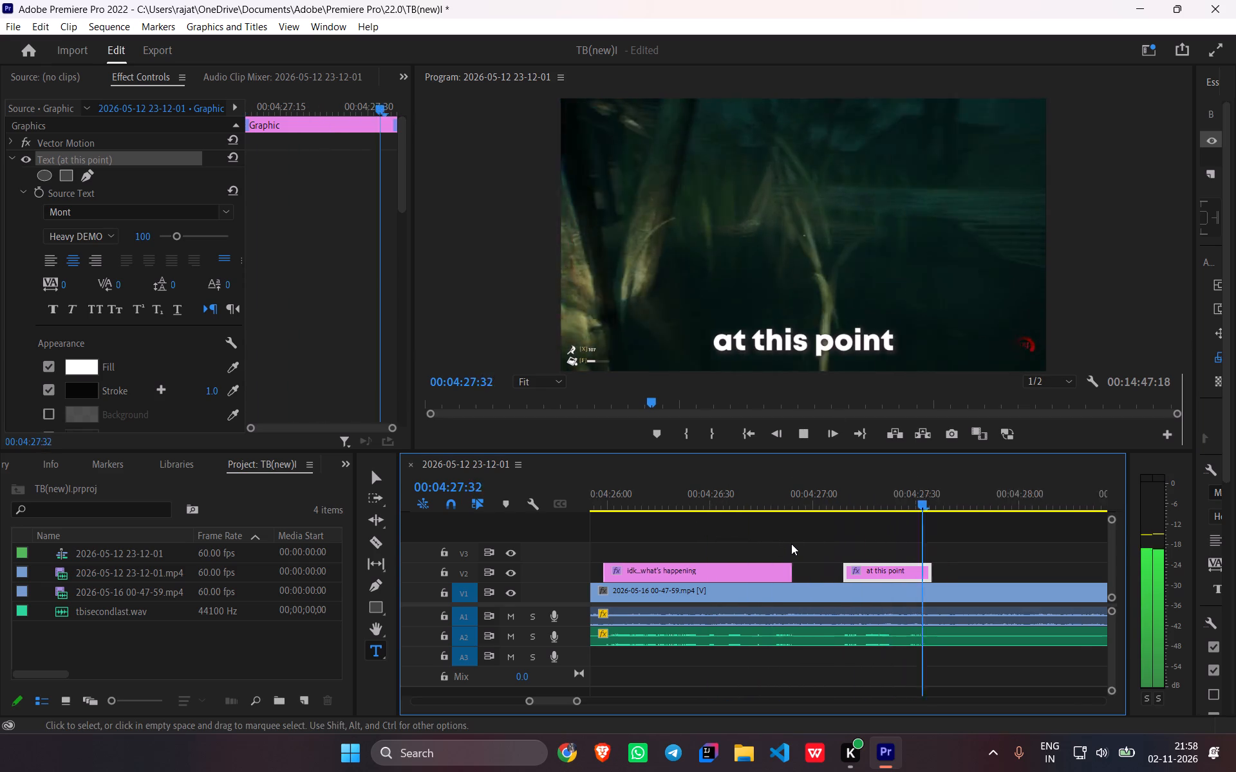
{"action": "scroll", "coordinate": [791, 544], "scroll_direction": "down", "scroll_amount": 5}
{"action": "scroll", "coordinate": [791, 544], "scroll_direction": "down", "scroll_amount": 18}
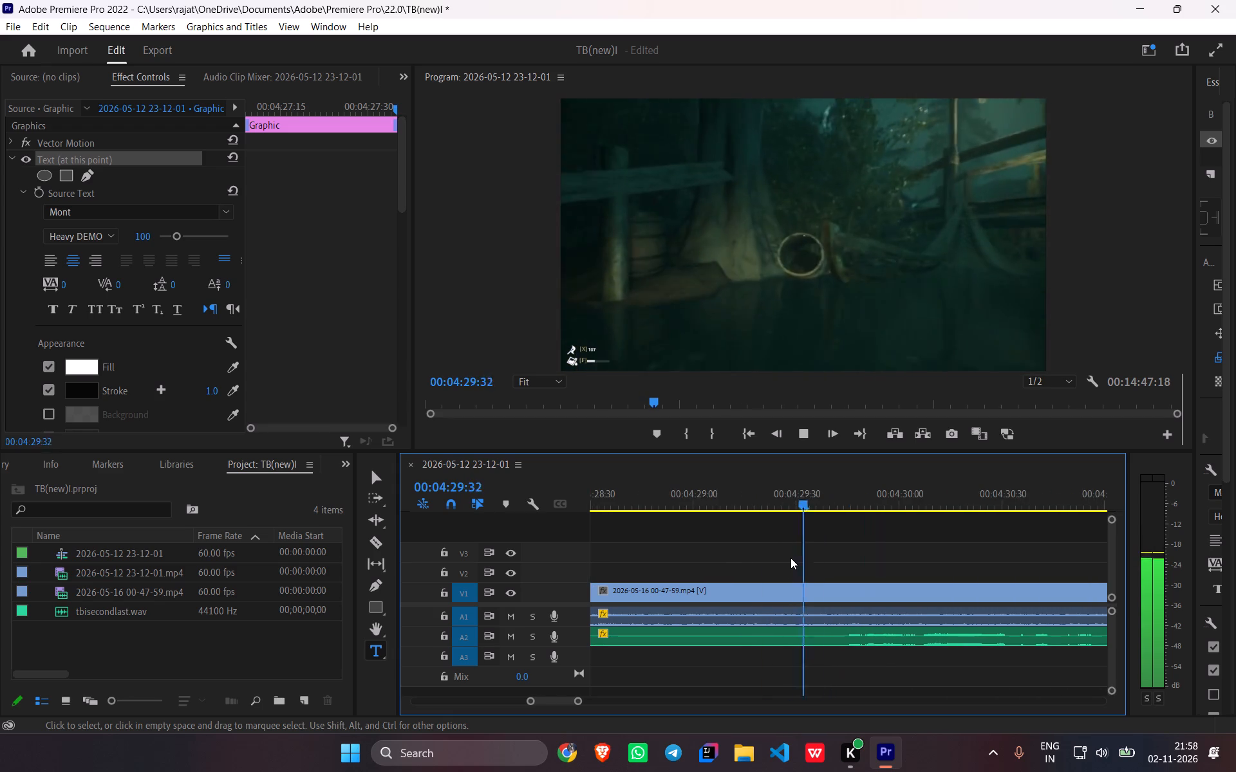
{"action": "scroll", "coordinate": [791, 558], "scroll_direction": "down", "scroll_amount": 3}
{"action": "key", "text": "space"}
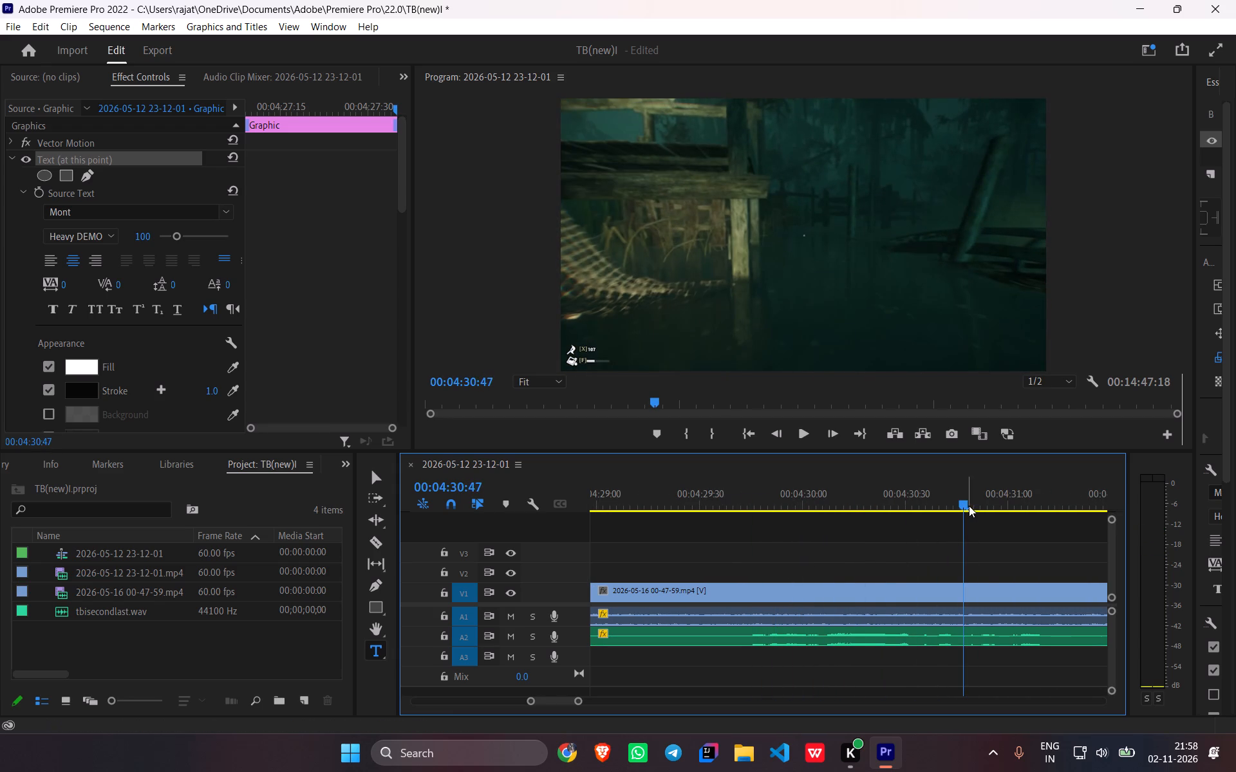
{"action": "key", "text": "space"}
{"action": "key", "text": "space"}
Paste the copied caption on V2 at 00:04:29:45 and set its text to "What is wrong with u people".
{"action": "left_click_drag", "start_coordinate": [1020, 501], "coordinate": [775, 542]}
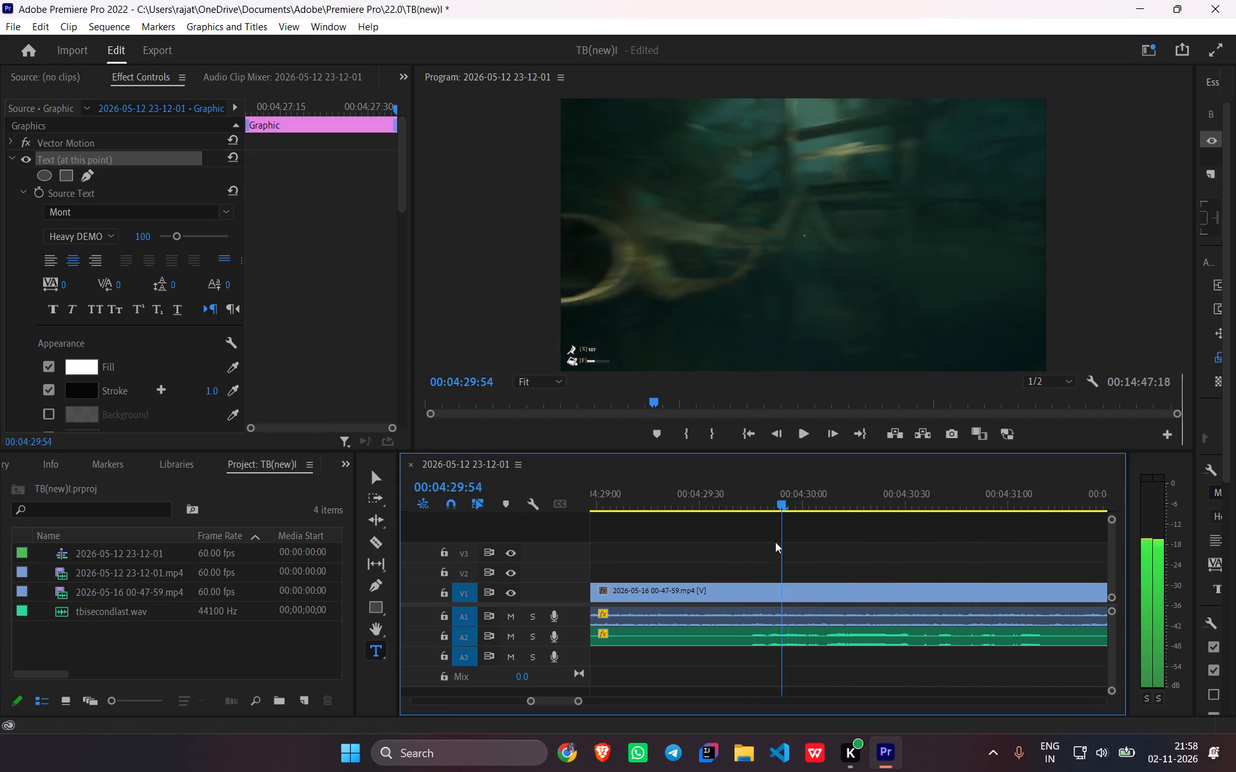
{"action": "left_click_drag", "start_coordinate": [775, 542], "coordinate": [749, 553]}
{"action": "key", "text": "ctrl+v"}
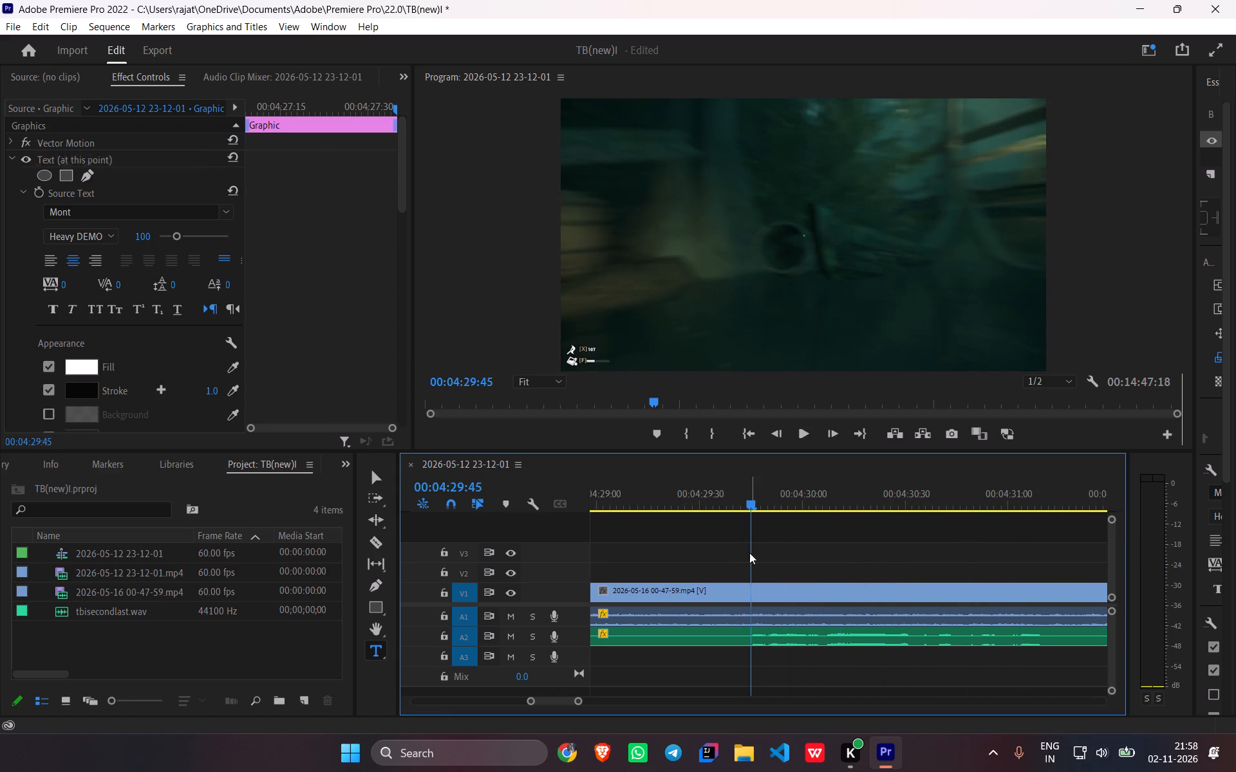
{"action": "left_click_drag", "start_coordinate": [844, 501], "coordinate": [812, 515]}
{"action": "triple_click", "coordinate": [783, 348]}
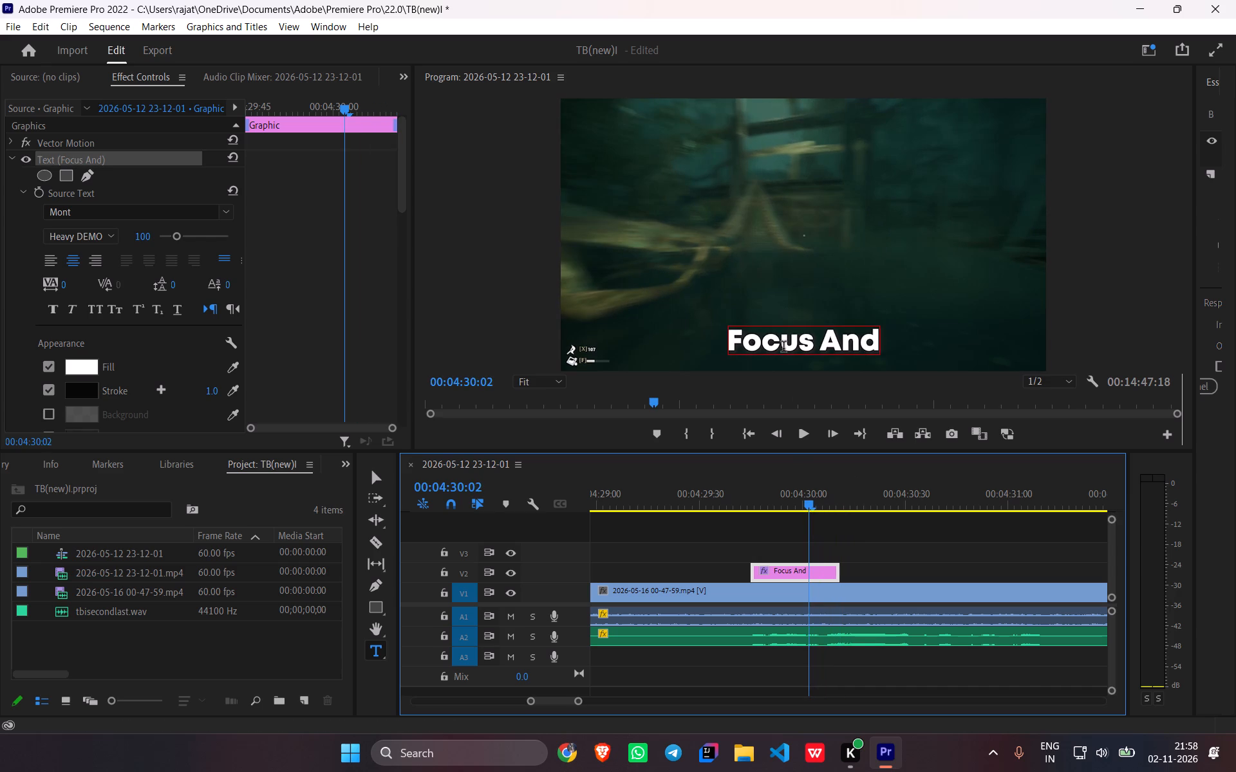
{"action": "type", "text": "What ios"}
{"action": "key", "text": "space"}
{"action": "key", "text": "BackSpace"}
{"action": "key", "text": "BackSpace"}
{"action": "key", "text": "BackSpace"}
{"action": "type", "text": "s"}
{"action": "key", "text": "space"}
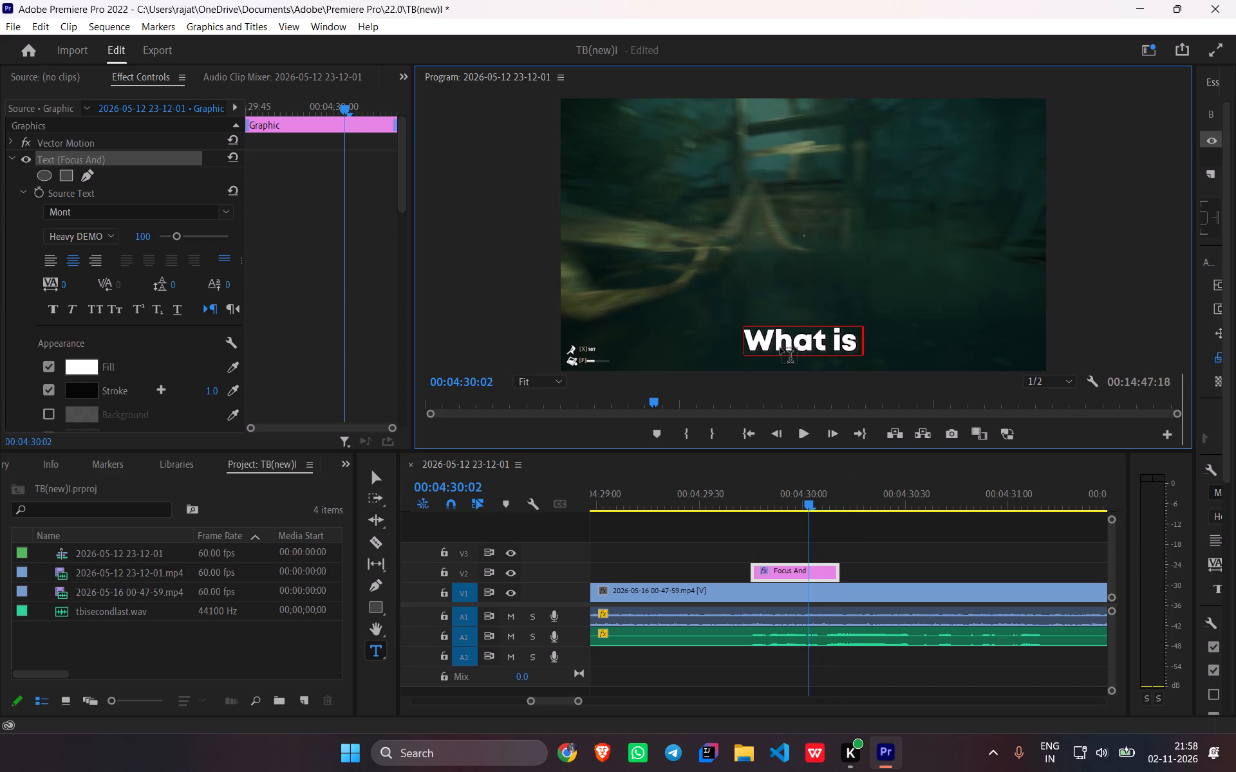
{"action": "type", "text": "wrong with u people"}
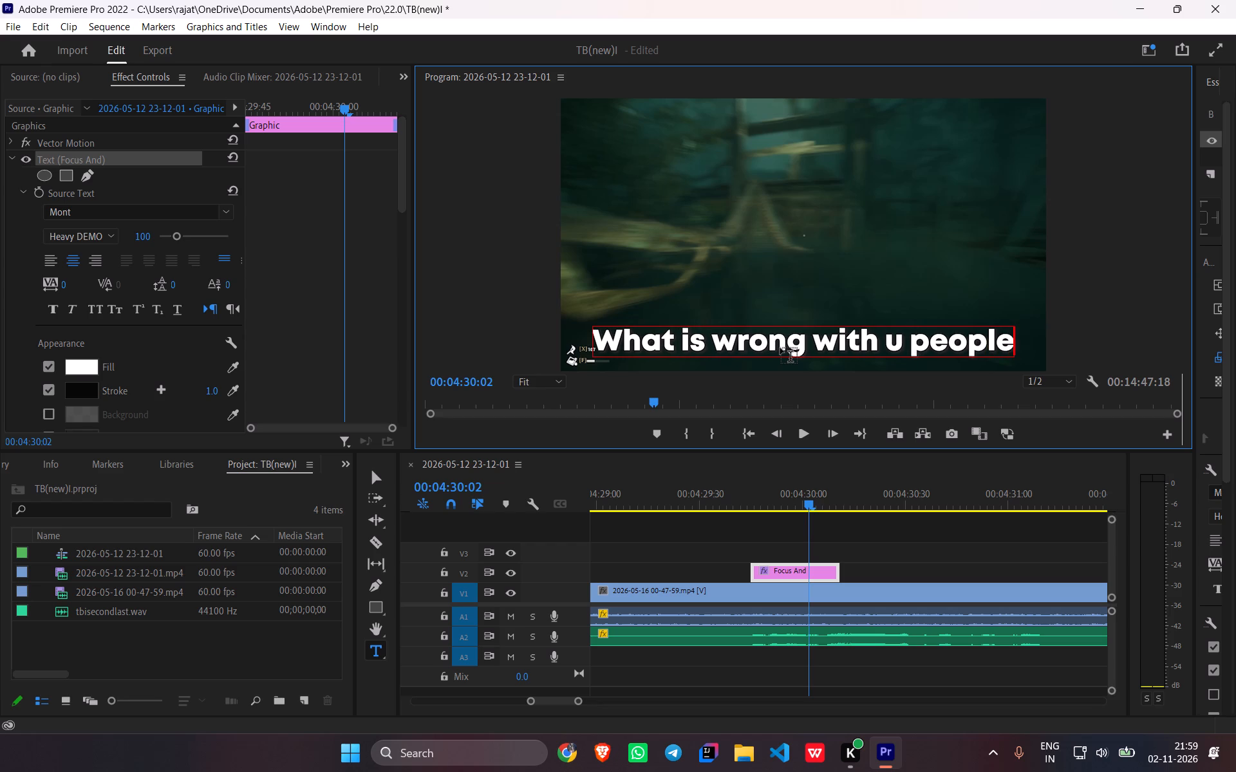
Extend the end of the "What is wrong with u people" caption to about 00:04:31:05 and play it back against the voice-over.
{"action": "left_click_drag", "start_coordinate": [839, 564], "coordinate": [1027, 607]}
{"action": "left_click_drag", "start_coordinate": [807, 507], "coordinate": [751, 507]}
{"action": "key", "text": "space"}
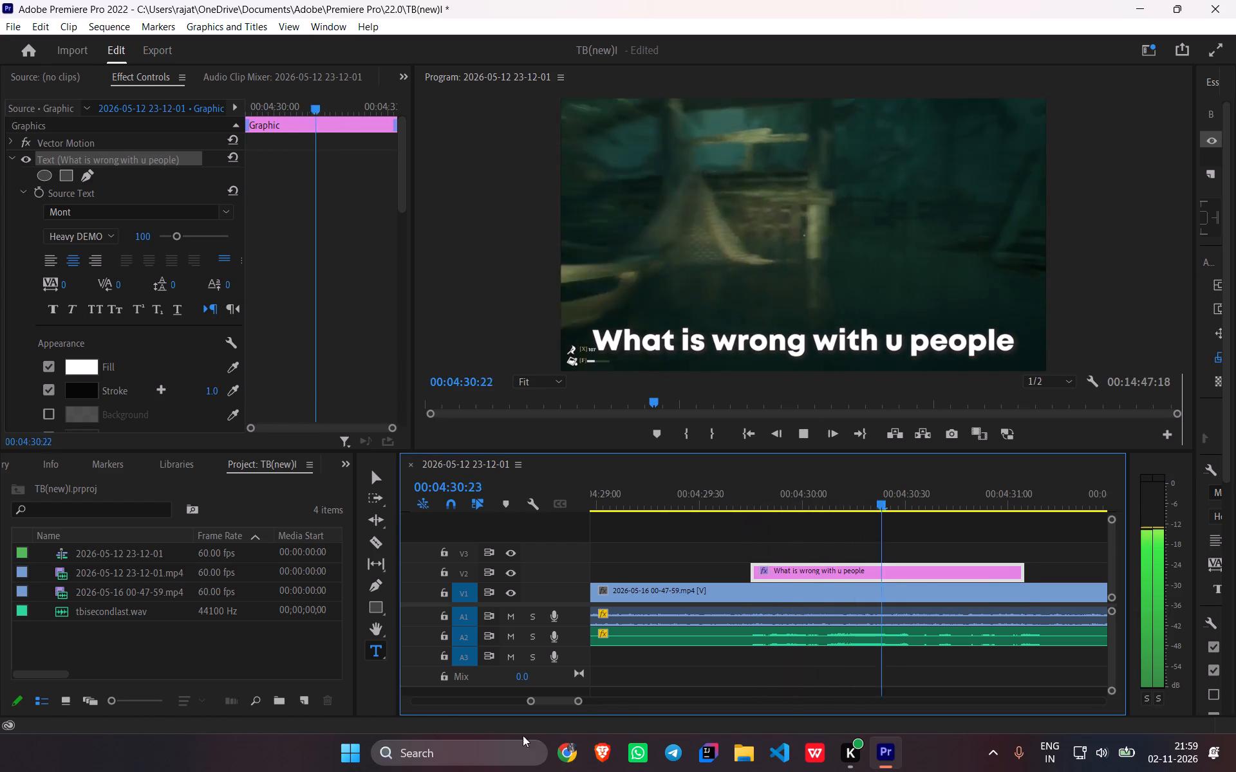
{"action": "key", "text": "space"}
{"action": "scroll", "coordinate": [597, 735], "scroll_direction": "down", "scroll_amount": 4}
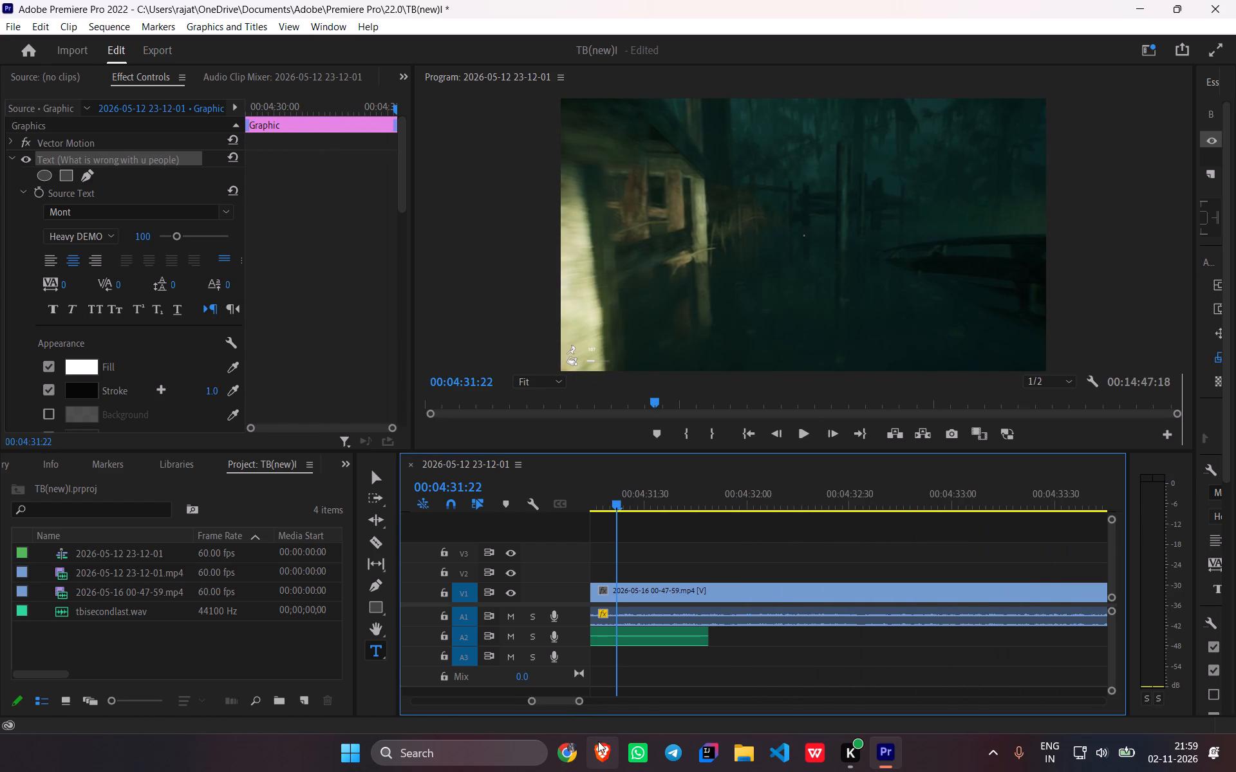
Play on from about 00:04:31:22 and look along the timeline for the next voice-over clip on A2.
{"action": "key", "text": "space"}
{"action": "scroll", "coordinate": [738, 616], "scroll_direction": "down", "scroll_amount": 4}
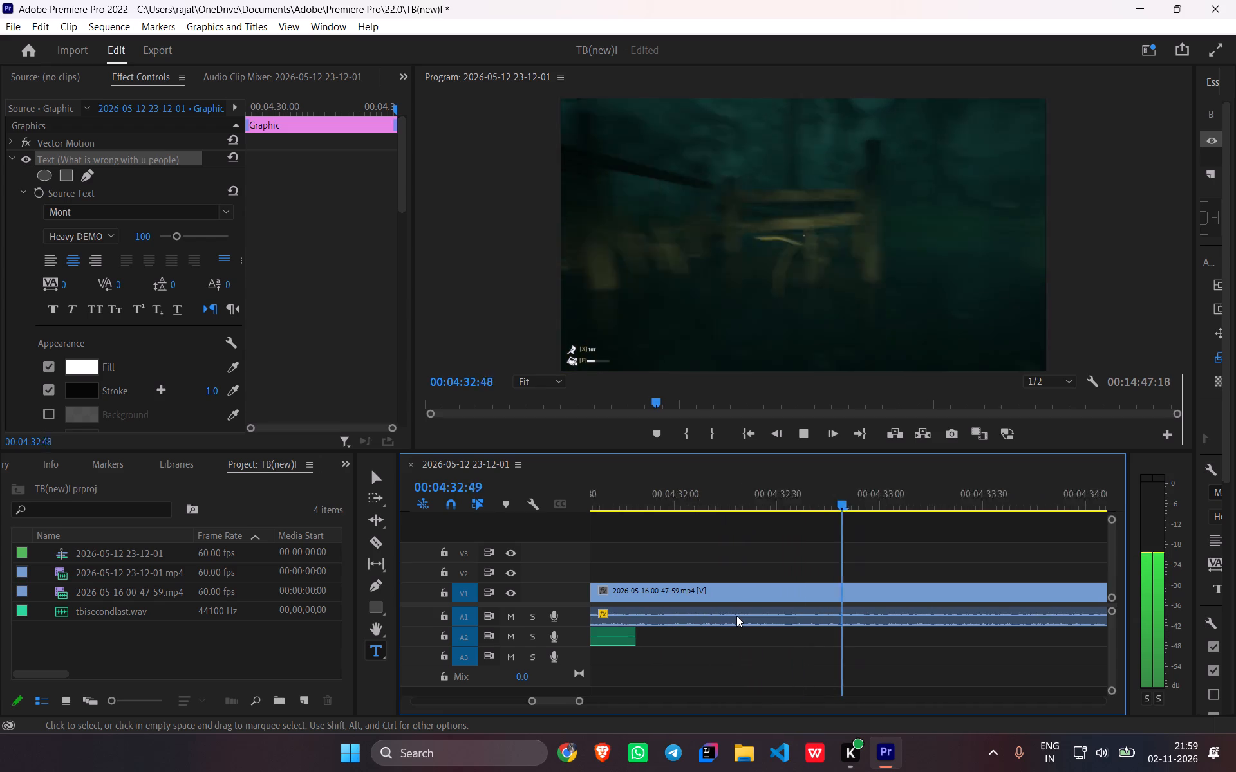
{"action": "scroll", "coordinate": [736, 616], "scroll_direction": "down", "scroll_amount": 17}
{"action": "scroll", "coordinate": [735, 602], "scroll_direction": "down", "scroll_amount": 4}
{"action": "key", "text": "space"}
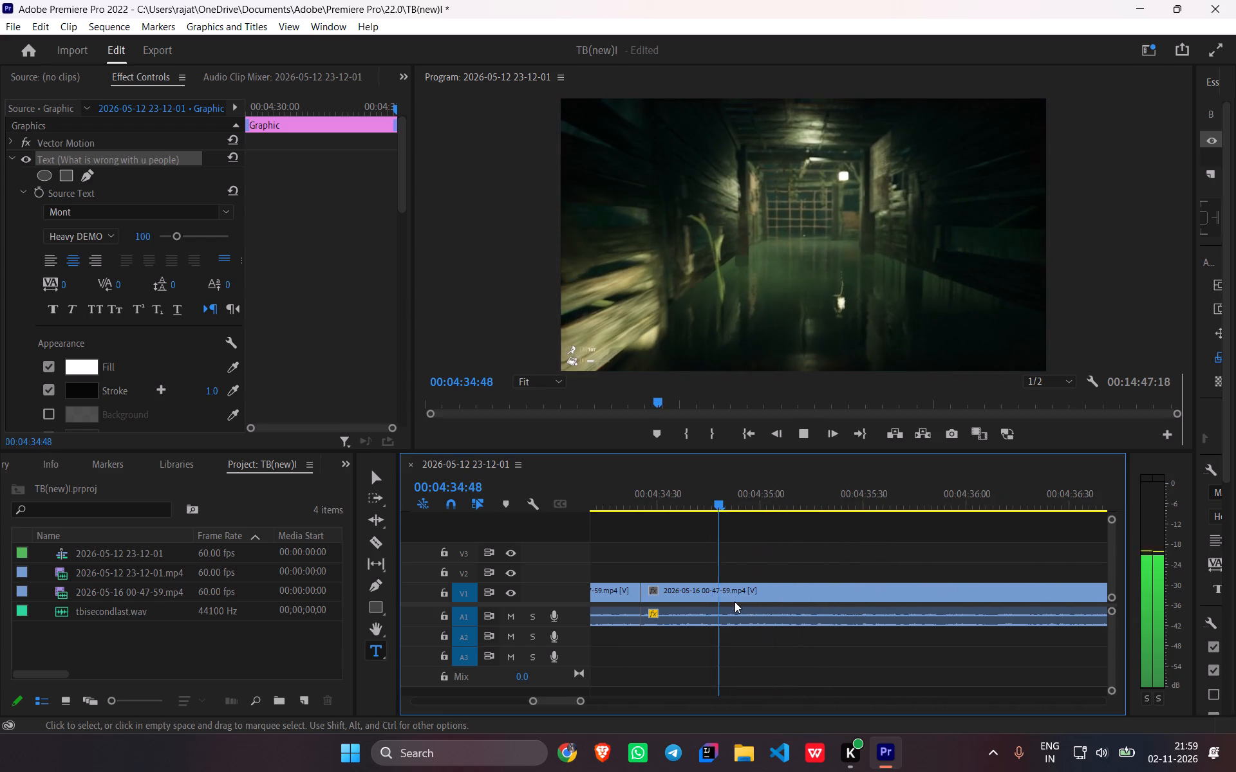
{"action": "key", "text": "space"}
{"action": "scroll", "coordinate": [830, 648], "scroll_direction": "down", "scroll_amount": 10}
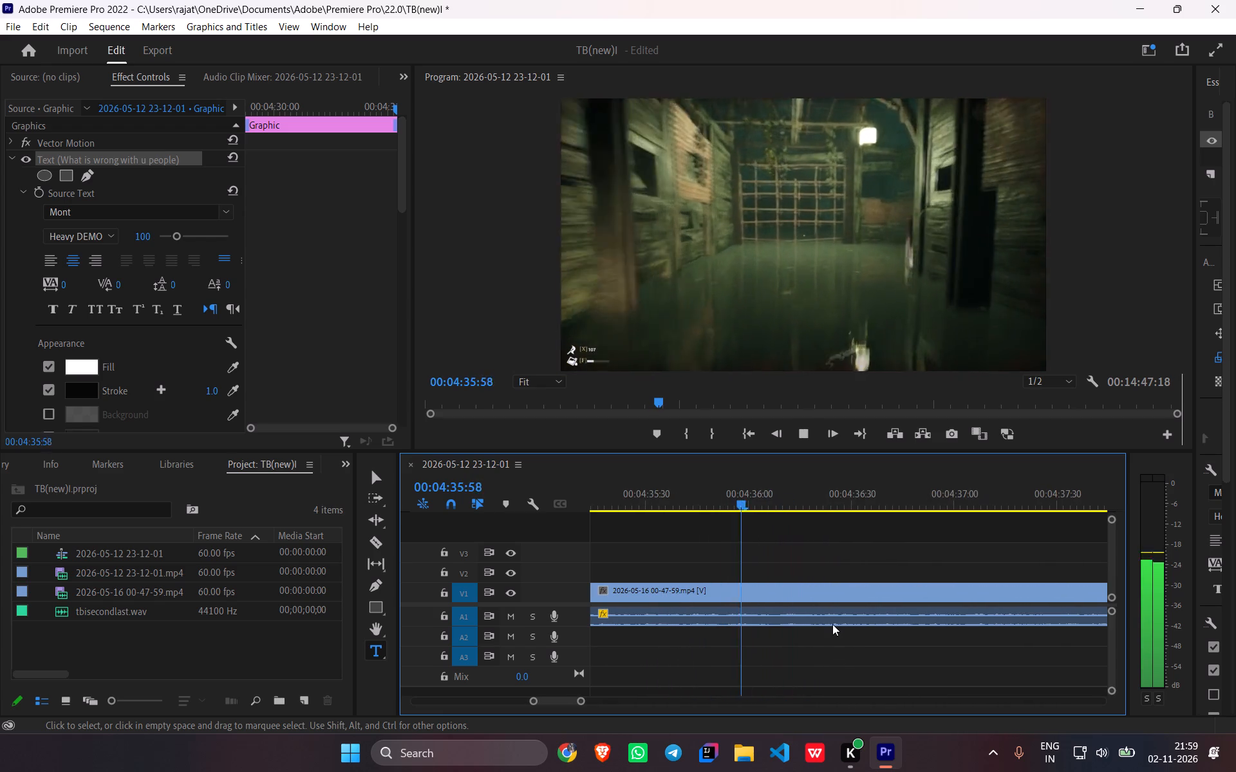
{"action": "scroll", "coordinate": [832, 624], "scroll_direction": "down", "scroll_amount": 4}
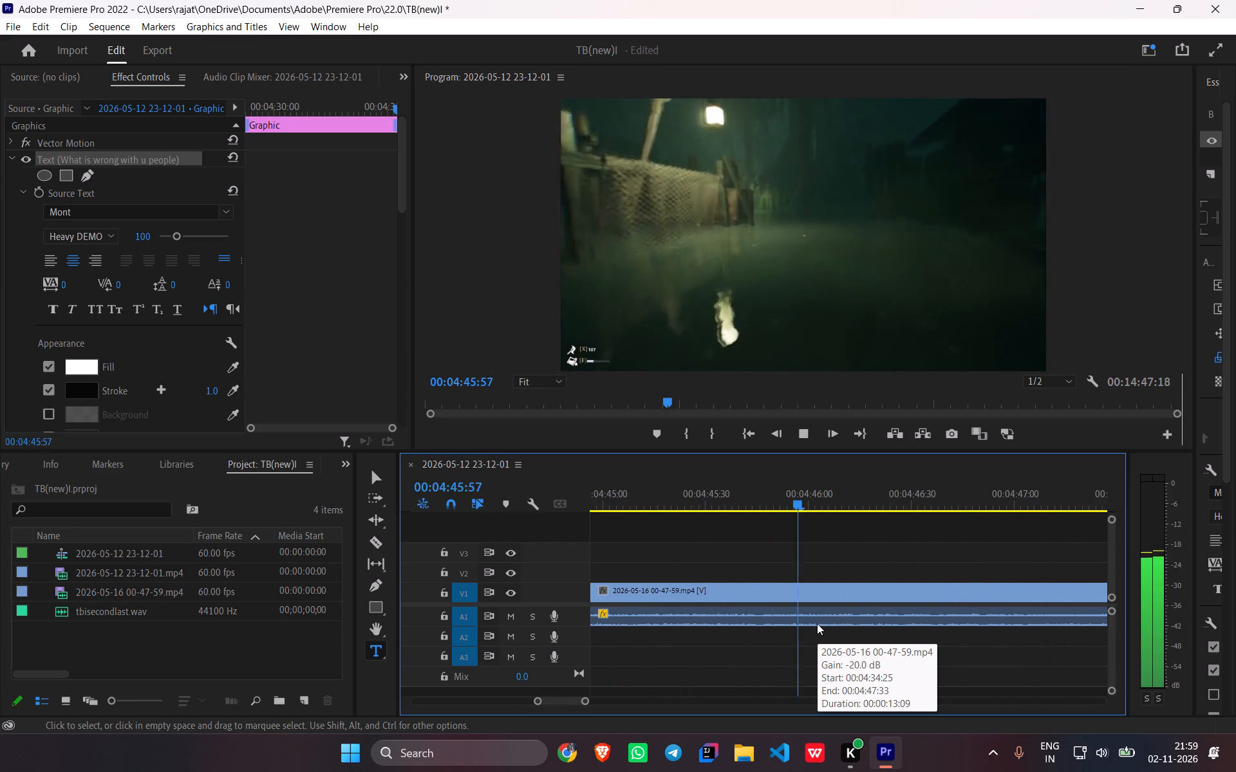
{"action": "scroll", "coordinate": [817, 623], "scroll_direction": "down", "scroll_amount": 15}
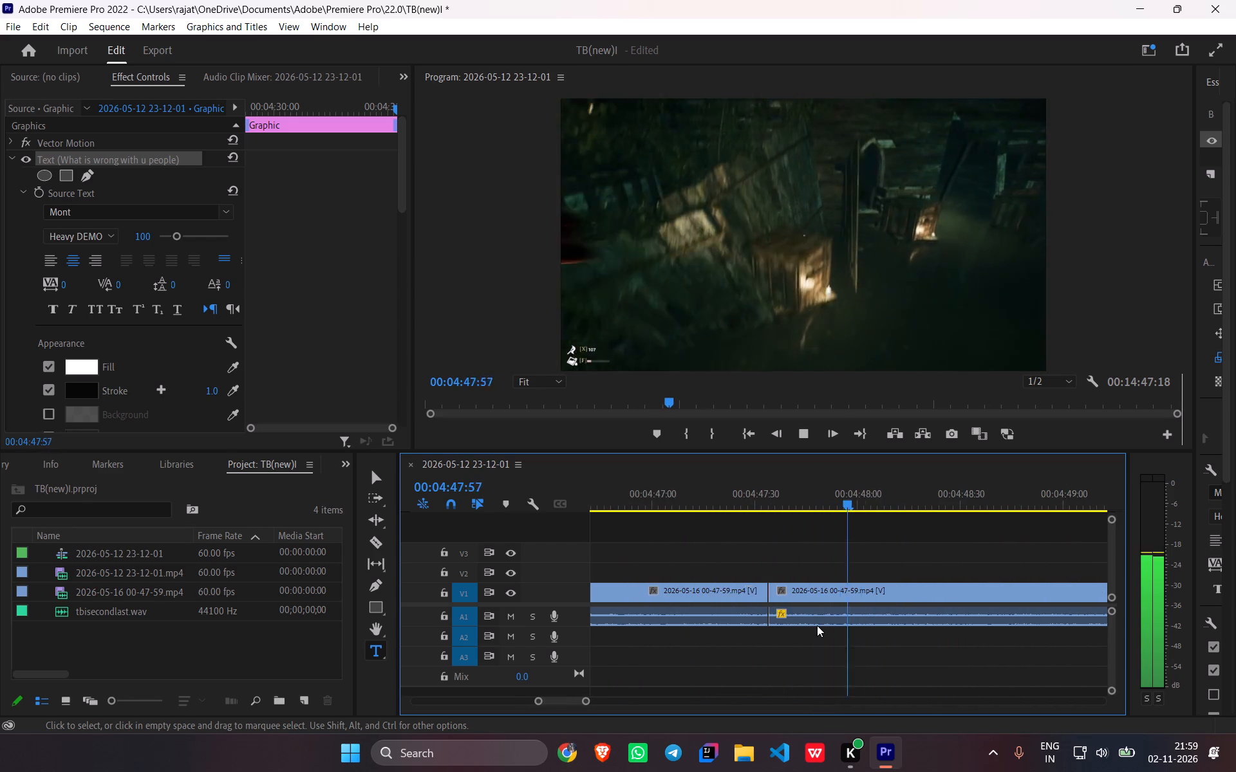
{"action": "scroll", "coordinate": [817, 625], "scroll_direction": "down", "scroll_amount": 19}
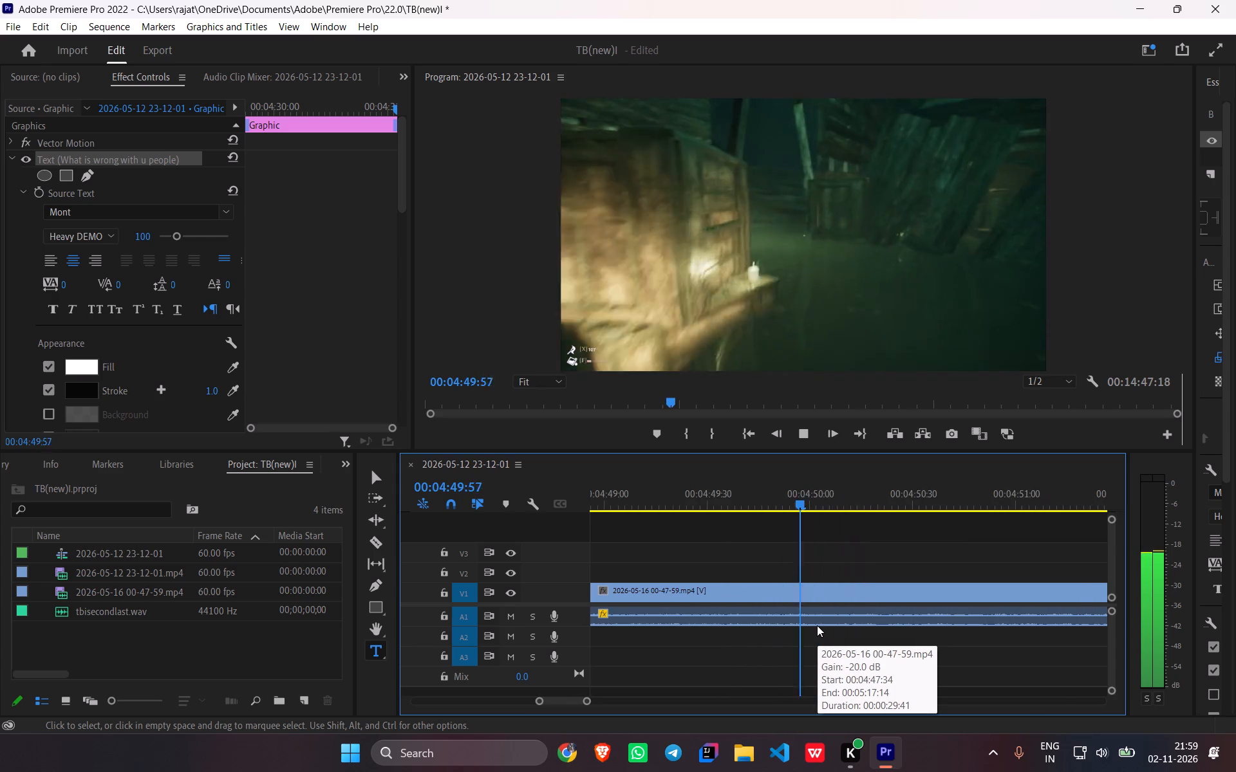
{"action": "scroll", "coordinate": [817, 625], "scroll_direction": "down", "scroll_amount": 12}
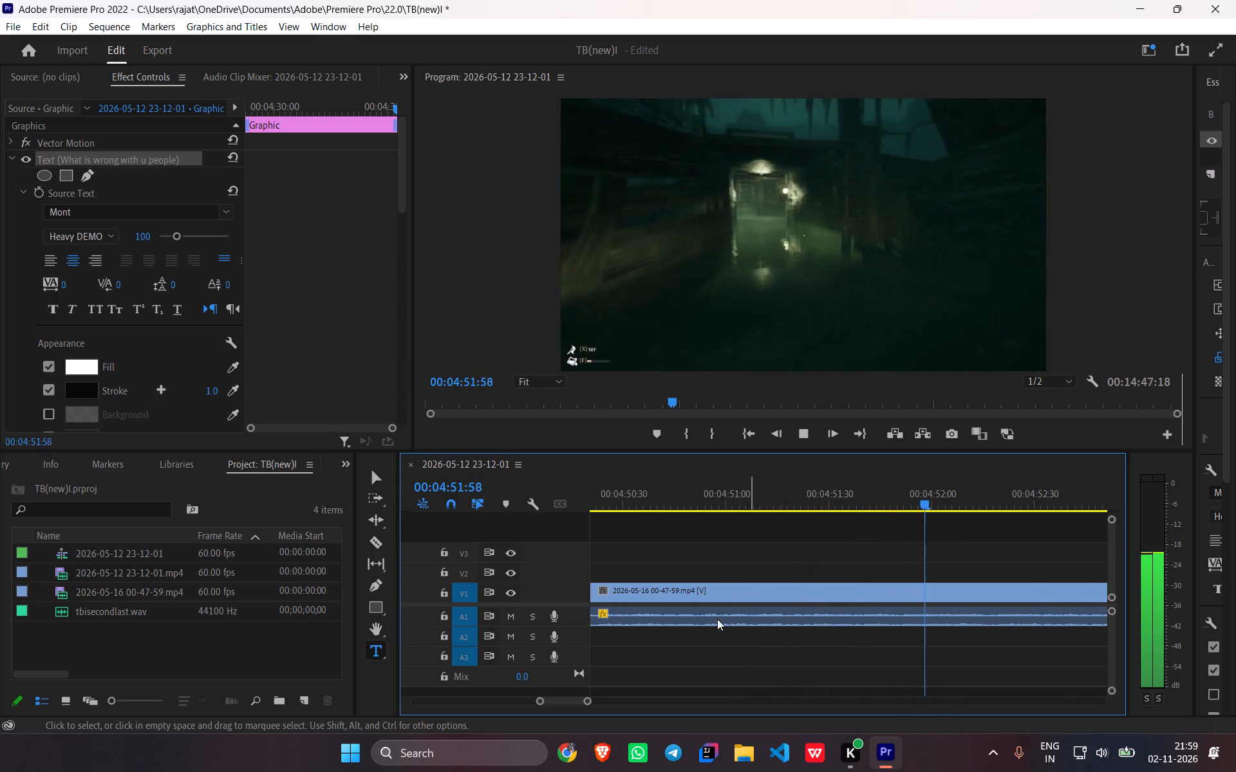
{"action": "left_click_drag", "start_coordinate": [590, 703], "coordinate": [644, 707]}
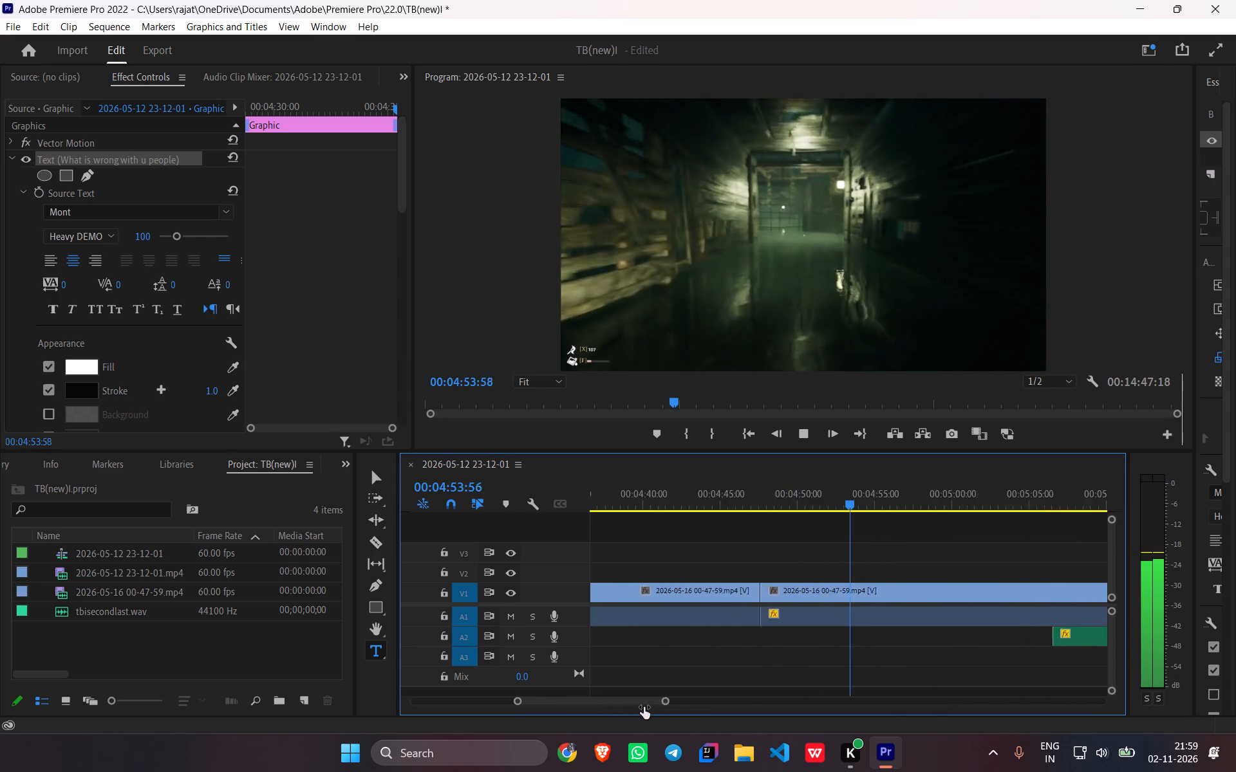
{"action": "left_click_drag", "start_coordinate": [644, 707], "coordinate": [664, 707]}
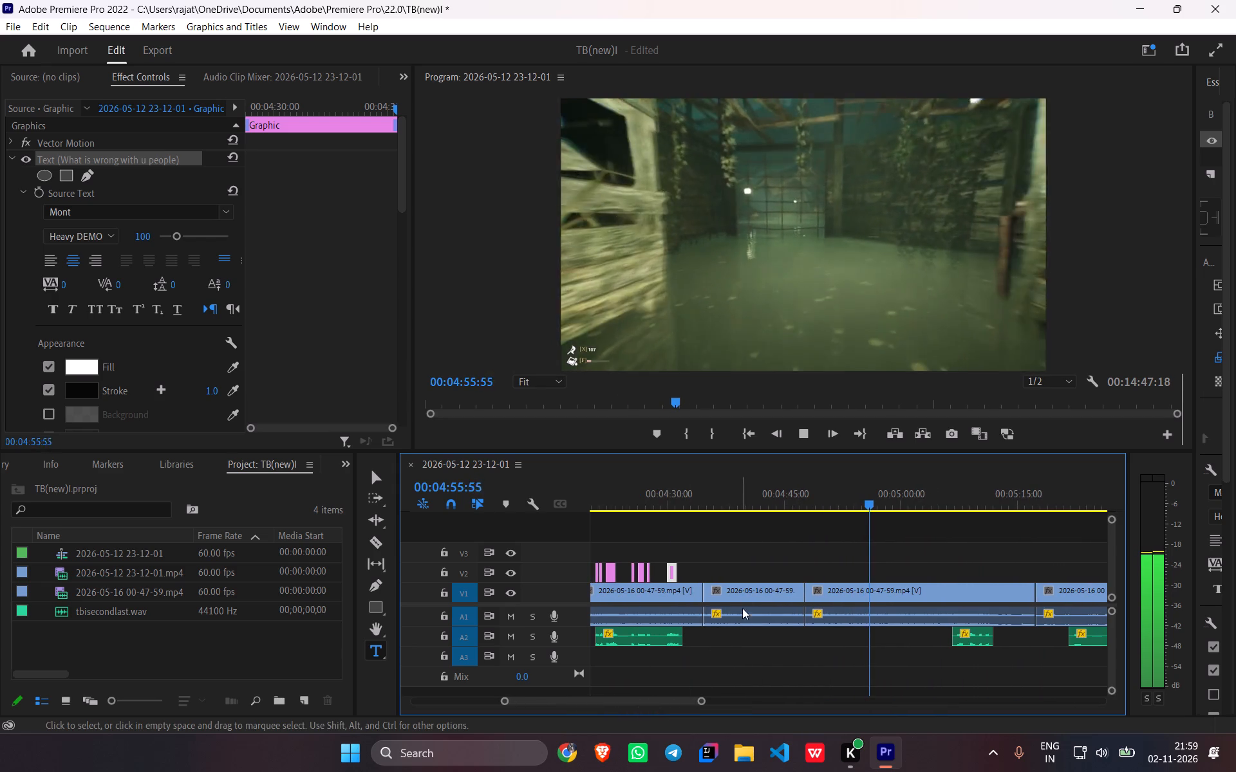
Go to the start of the next voice-over clip at about 00:05:06:29 and listen to it up to about 00:05:11.
{"action": "left_click_drag", "start_coordinate": [676, 400], "coordinate": [686, 403]}
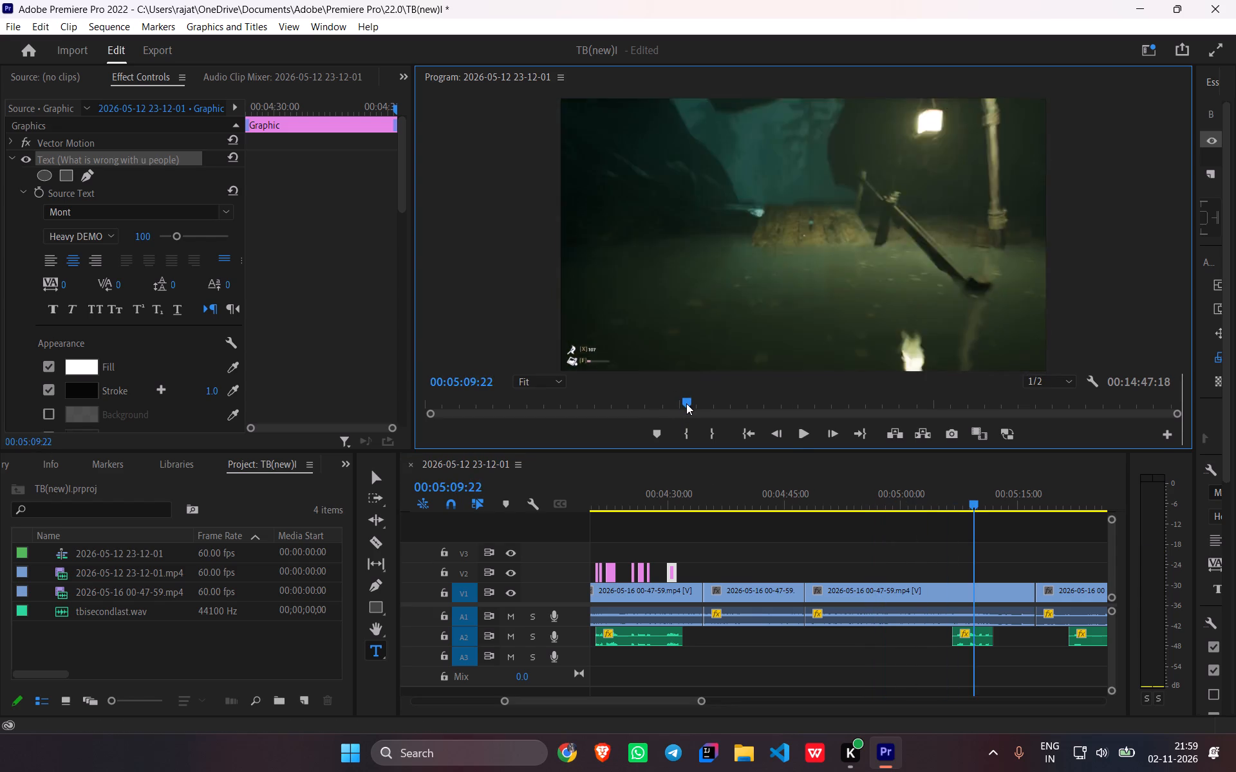
{"action": "left_click_drag", "start_coordinate": [686, 403], "coordinate": [684, 403]}
{"action": "left_click_drag", "start_coordinate": [702, 704], "coordinate": [594, 703]}
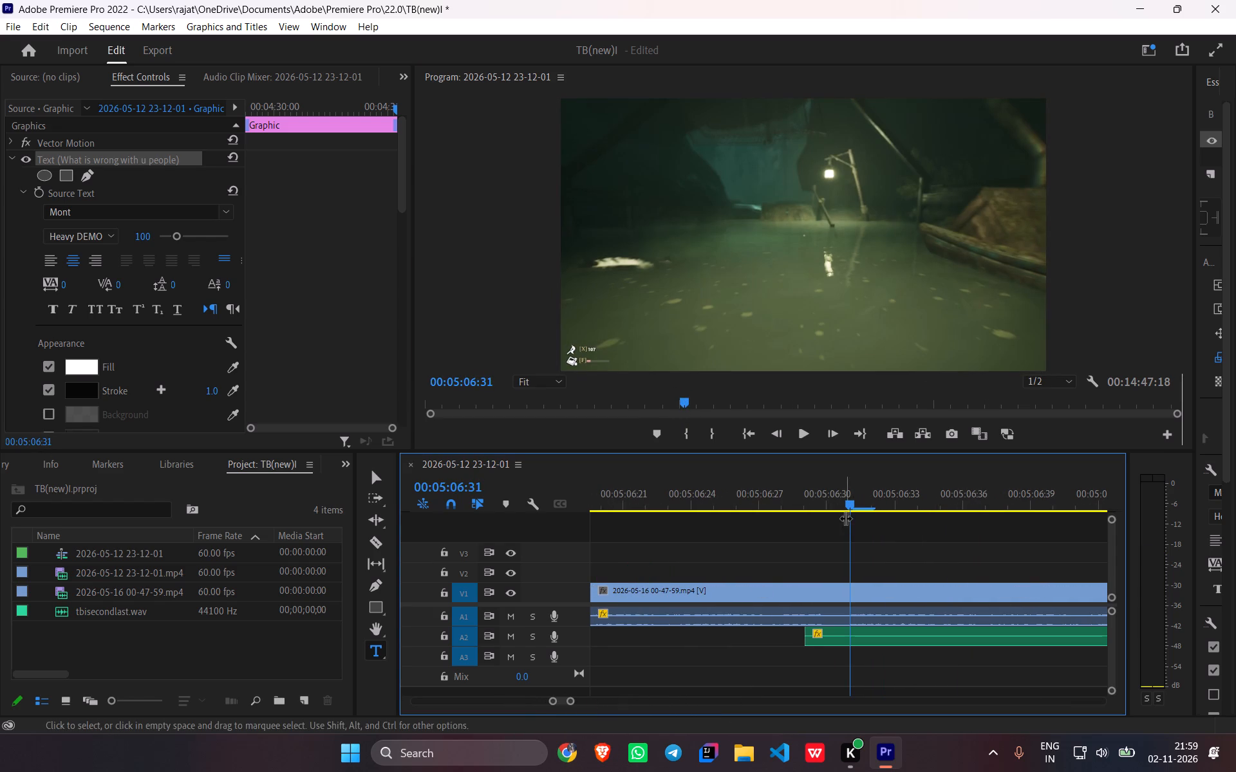
{"action": "left_click_drag", "start_coordinate": [850, 499], "coordinate": [801, 519]}
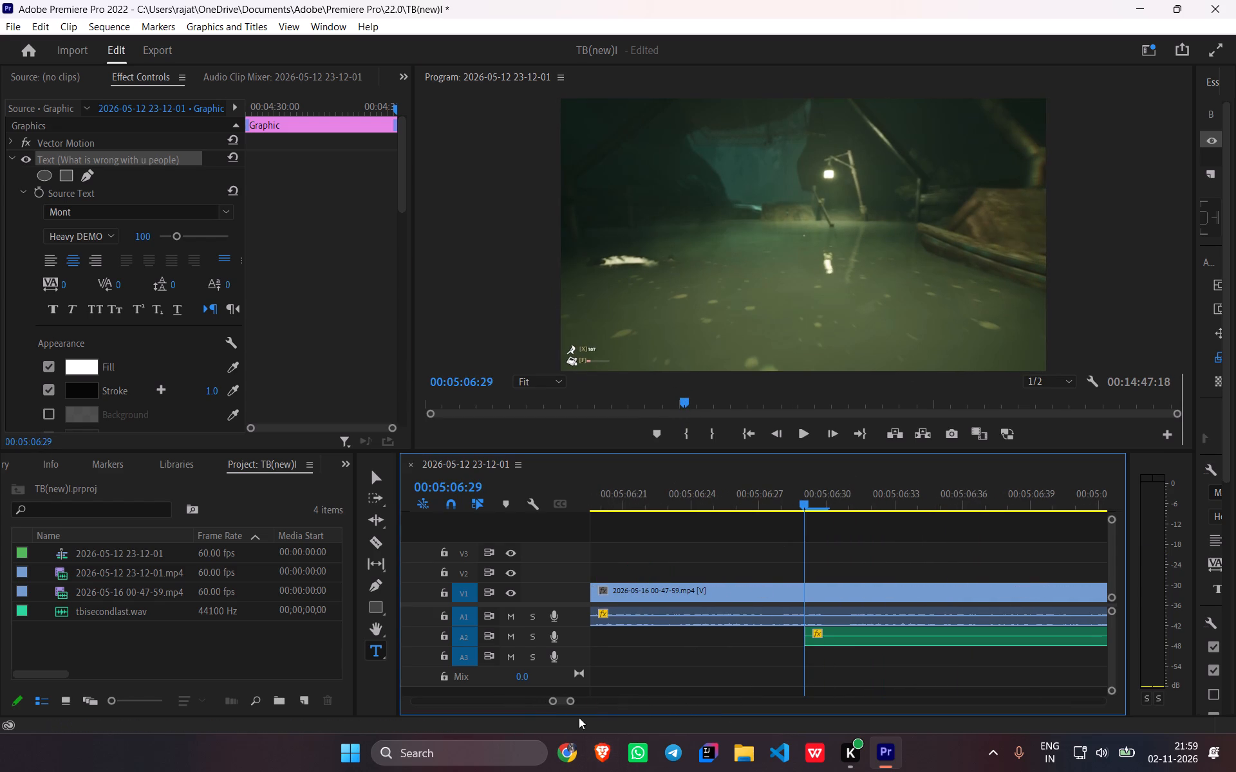
{"action": "left_click_drag", "start_coordinate": [568, 700], "coordinate": [610, 706]}
{"action": "key", "text": "space"}
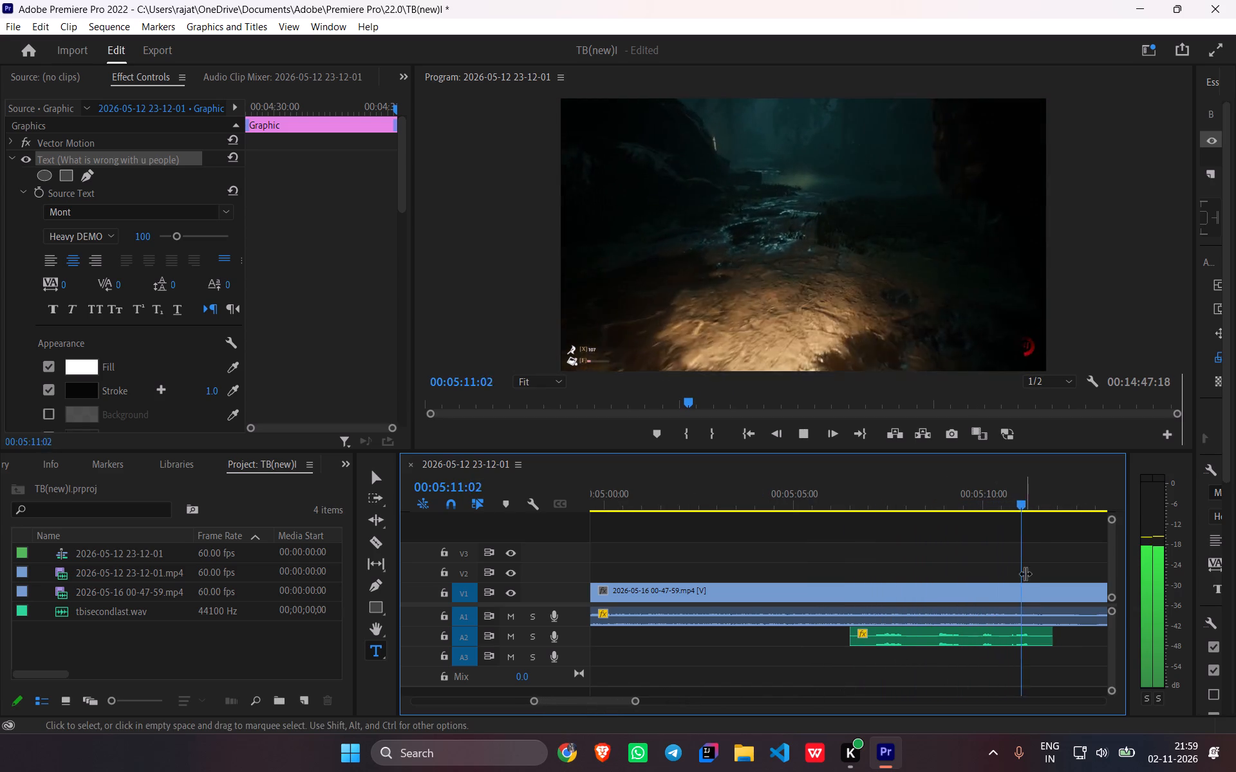
{"action": "key", "text": "space"}
Paste the copied caption on V2 at about 00:05:06:29, extend its end to about 00:05:07:47, and set its text to "Shoreeeeee".
{"action": "left_click_drag", "start_coordinate": [1032, 499], "coordinate": [832, 544]}
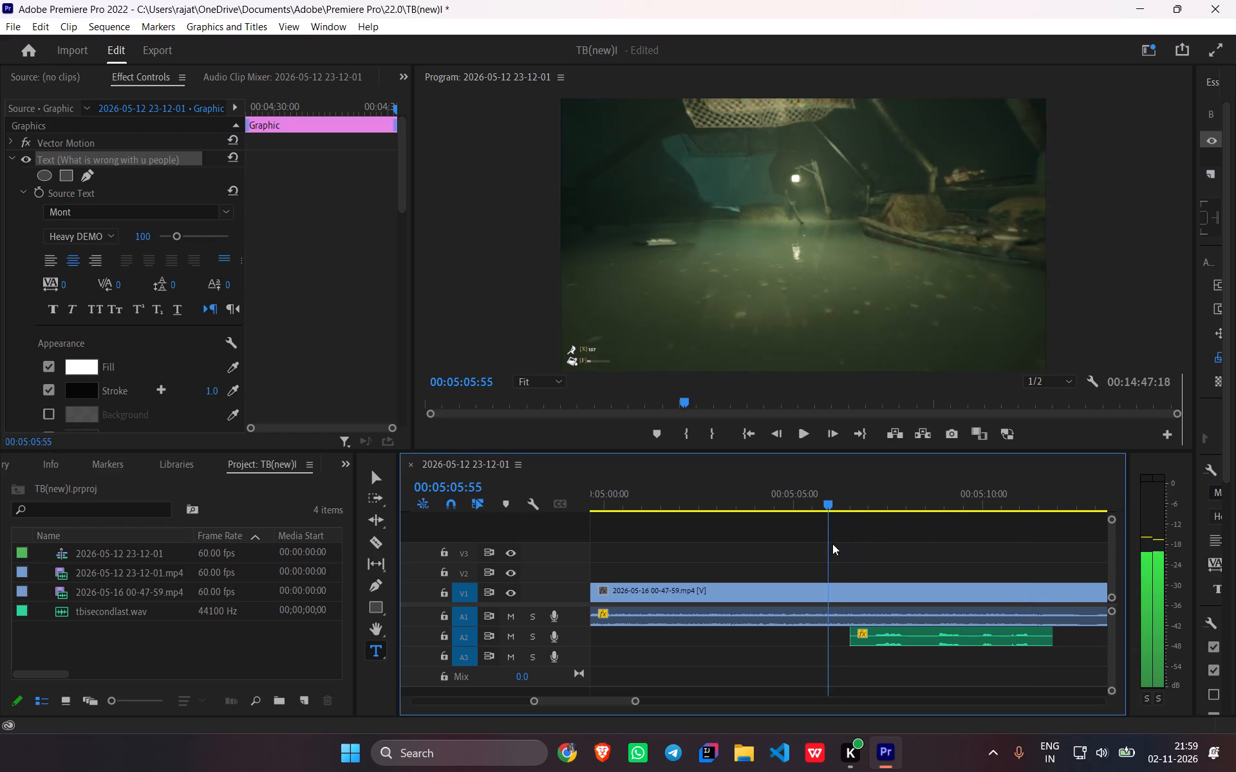
{"action": "left_click_drag", "start_coordinate": [832, 544], "coordinate": [851, 547]}
{"action": "key", "text": "ctrl+v"}
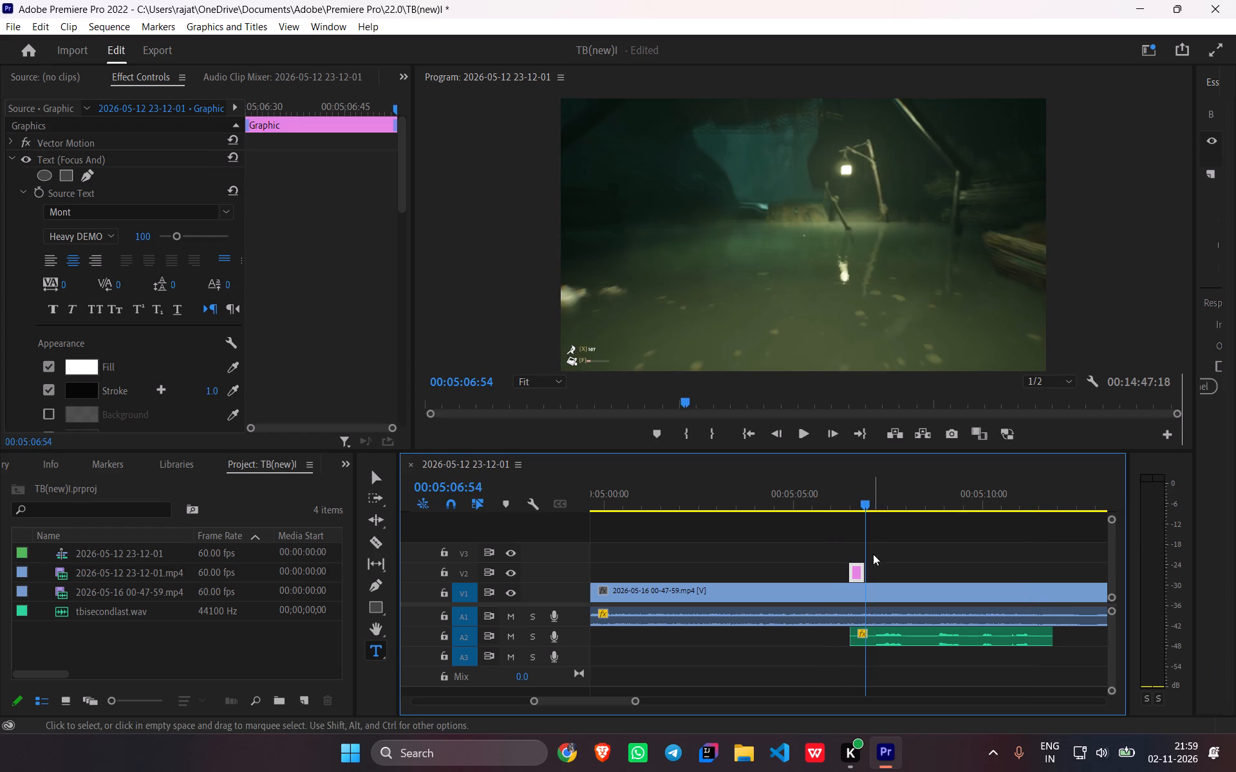
{"action": "left_click_drag", "start_coordinate": [864, 567], "coordinate": [899, 572]}
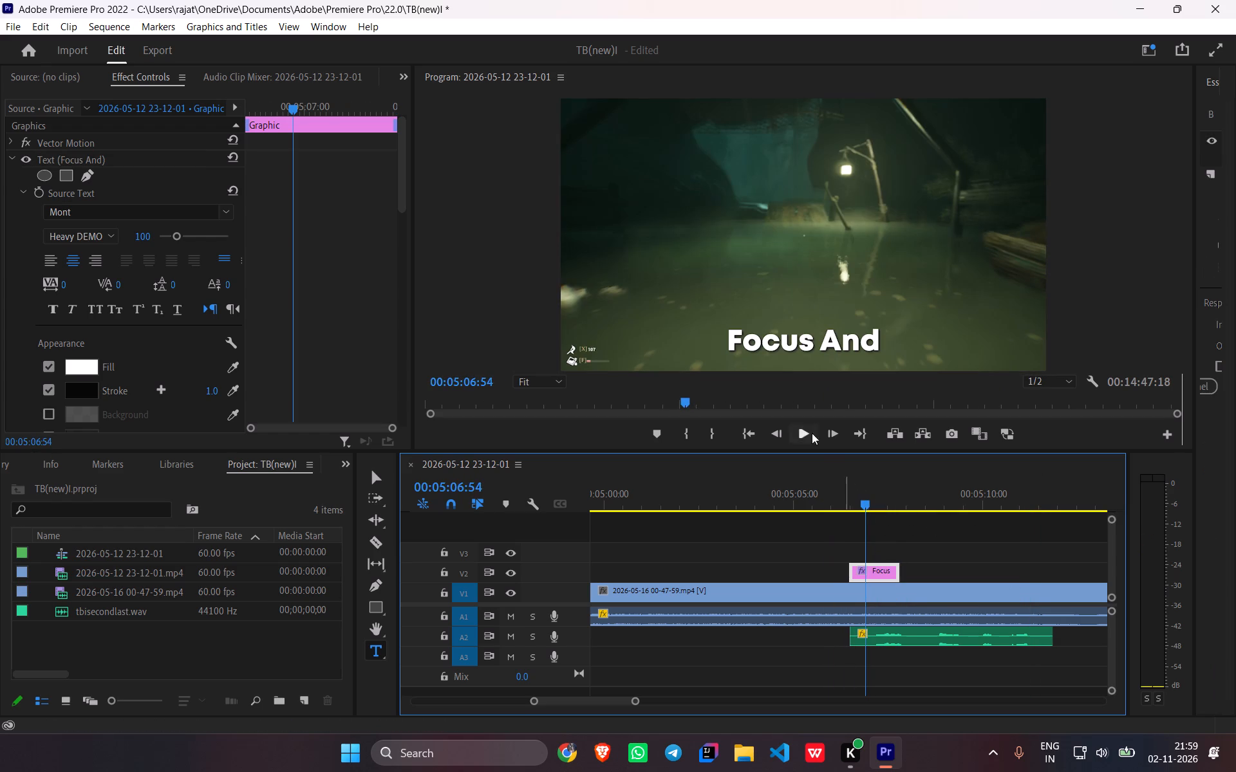
{"action": "triple_click", "coordinate": [788, 336]}
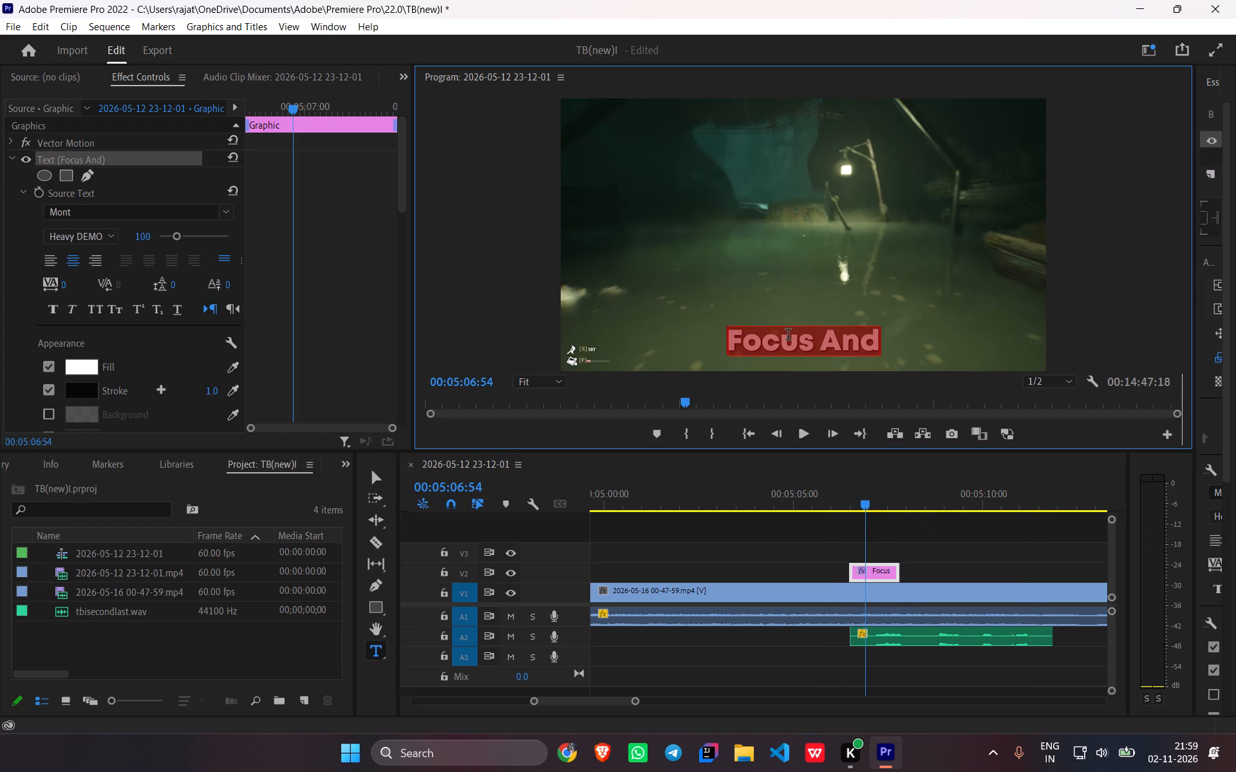
{"action": "type", "text": "Shoreeeeee"}
Play back the "Shoreeeeee" caption and shift it to start at about 00:05:06:48, checking it against the voice-over.
{"action": "left_click_drag", "start_coordinate": [865, 504], "coordinate": [863, 506]}
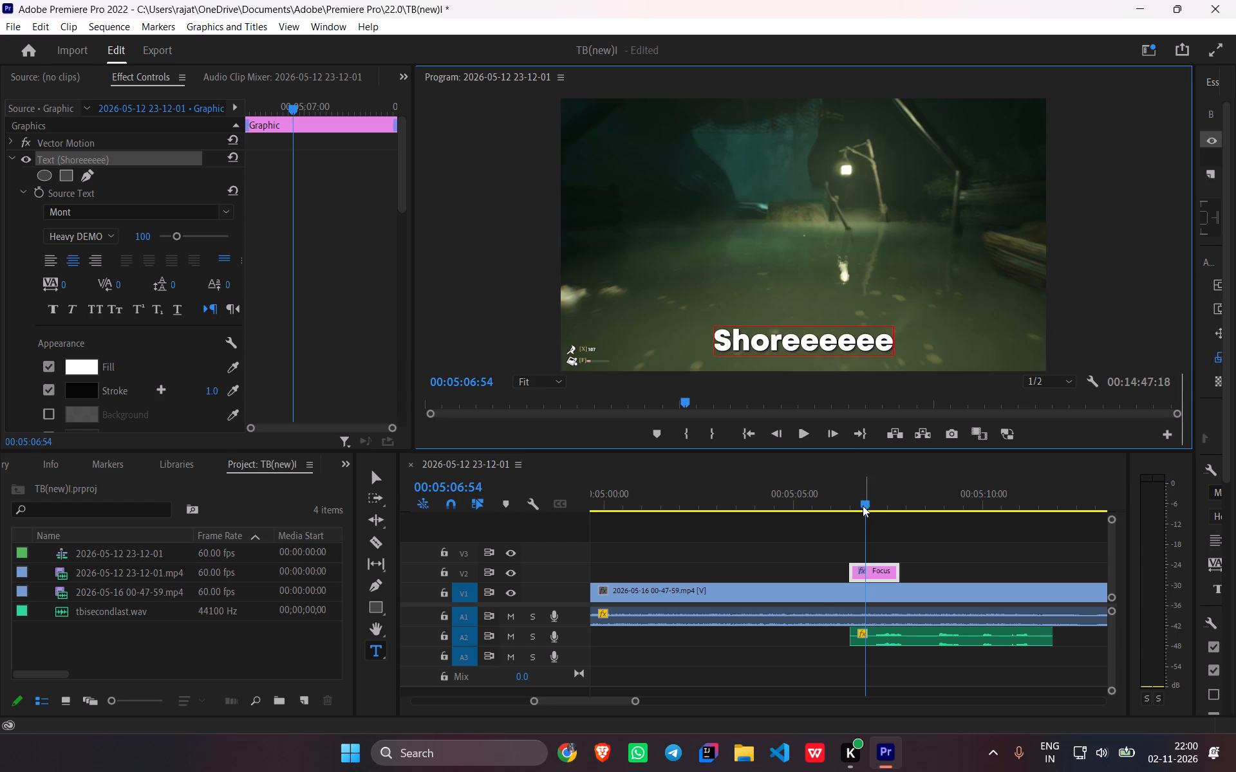
{"action": "left_click_drag", "start_coordinate": [863, 506], "coordinate": [819, 524]}
{"action": "key", "text": "space"}
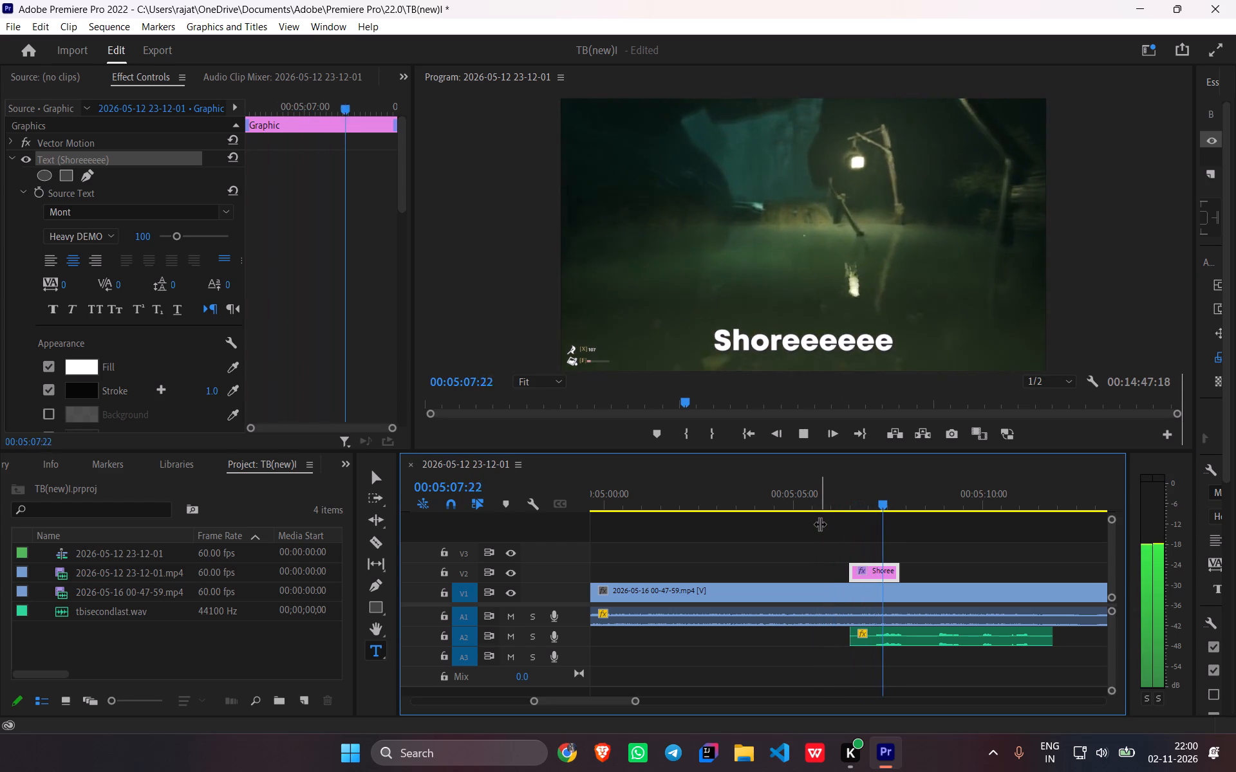
{"action": "key", "text": "space"}
{"action": "left_click_drag", "start_coordinate": [870, 568], "coordinate": [879, 572]}
{"action": "left_click_drag", "start_coordinate": [913, 499], "coordinate": [847, 528]}
{"action": "key", "text": "space"}
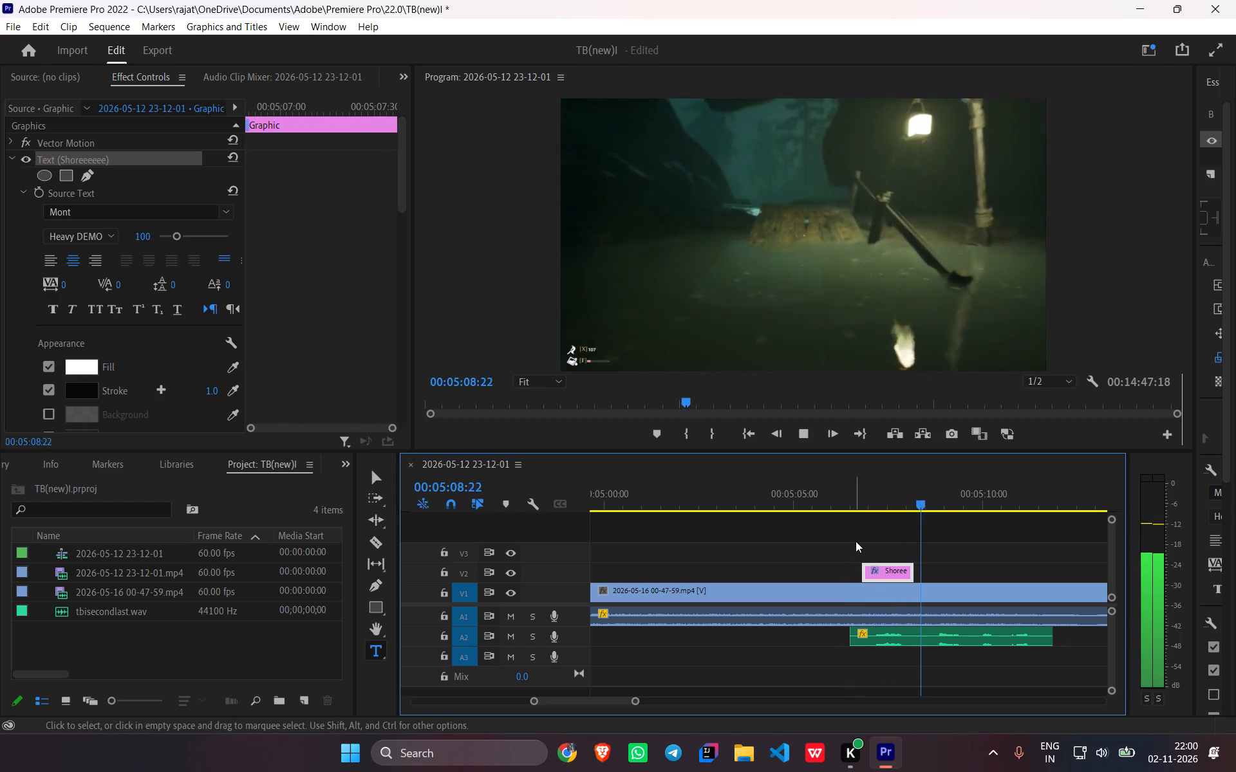
{"action": "key", "text": "space"}
Paste the copied caption on V2 at about 00:05:08:49 and set its text to "Finally a Shore".
{"action": "left_click_drag", "start_coordinate": [959, 498], "coordinate": [944, 518]}
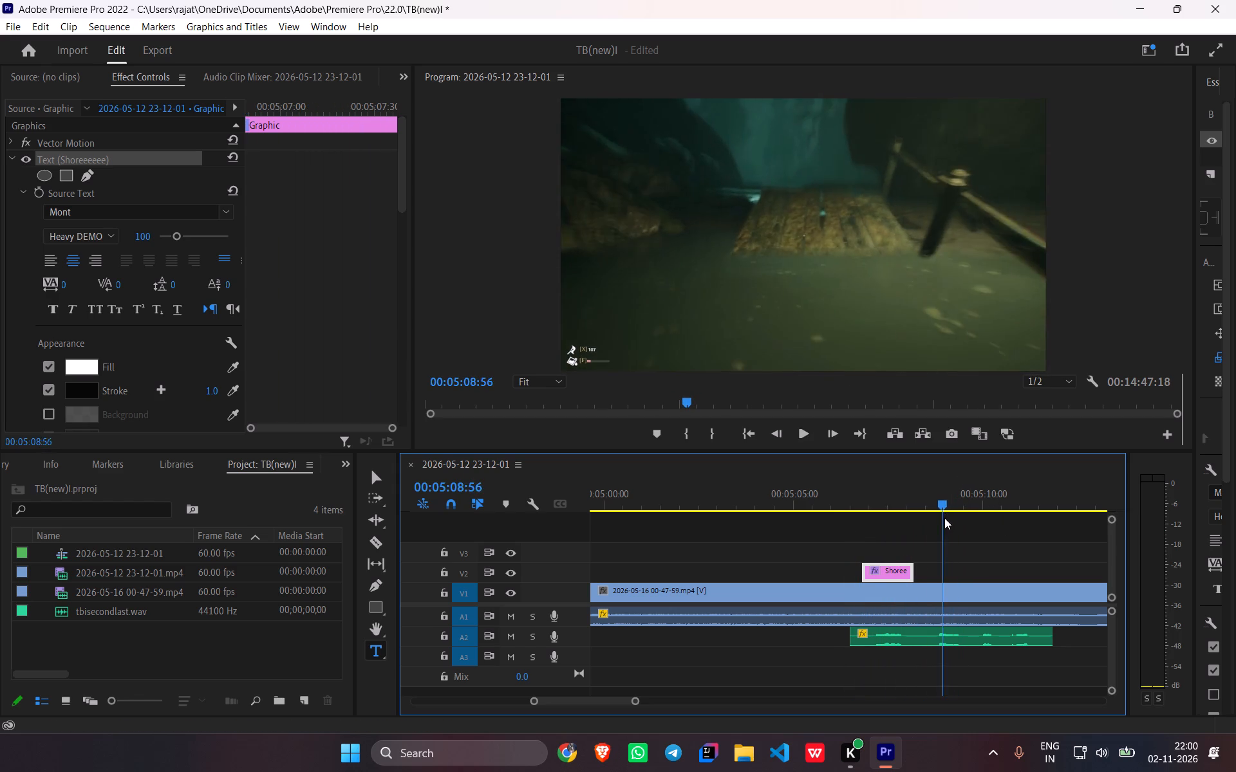
{"action": "left_click_drag", "start_coordinate": [944, 518], "coordinate": [940, 535]}
{"action": "key", "text": "ctrl+v"}
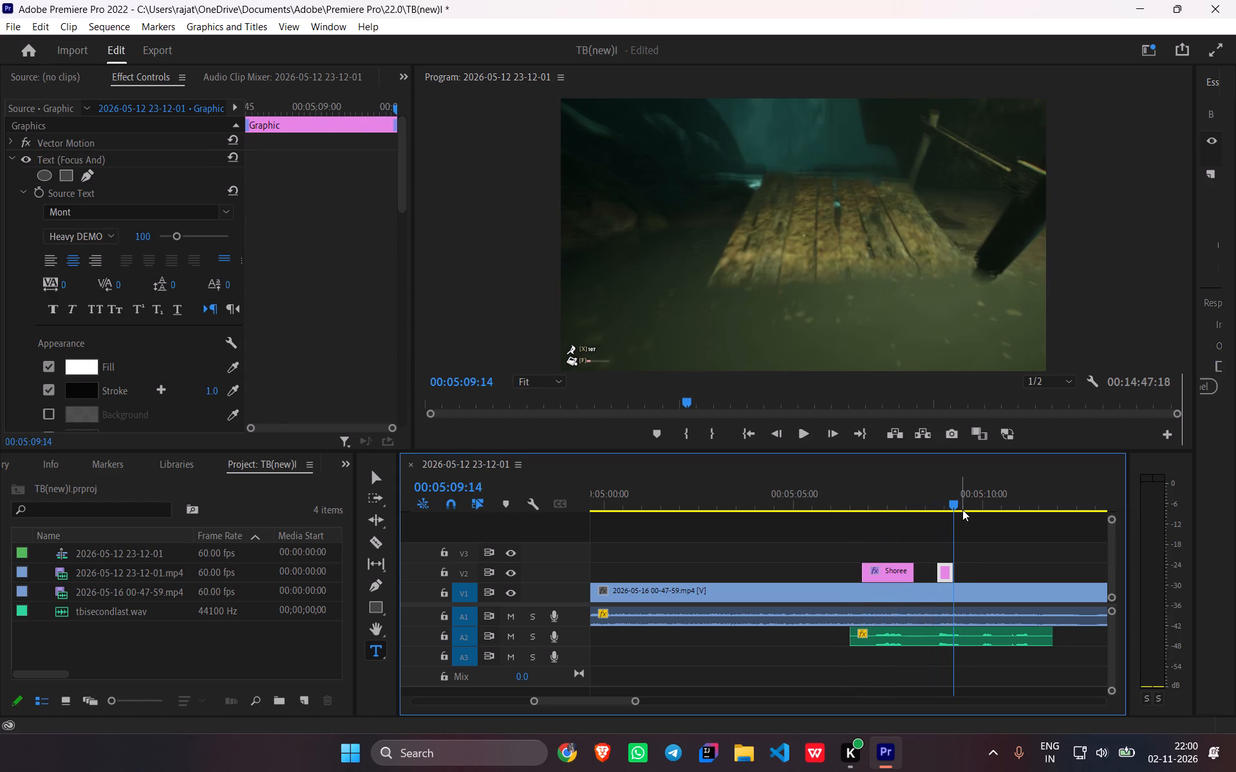
{"action": "left_click_drag", "start_coordinate": [953, 503], "coordinate": [942, 512]}
{"action": "triple_click", "coordinate": [821, 342]}
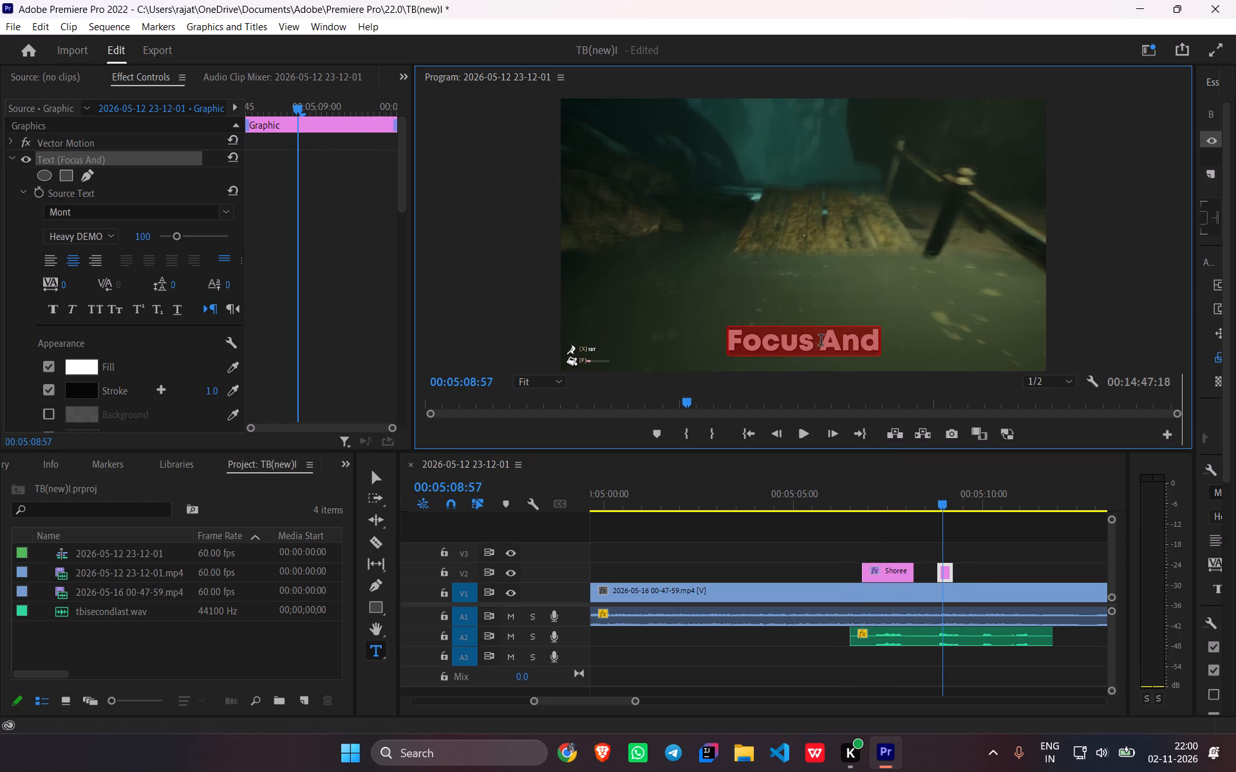
{"action": "type", "text": "Fio"}
{"action": "key", "text": "BackSpace"}
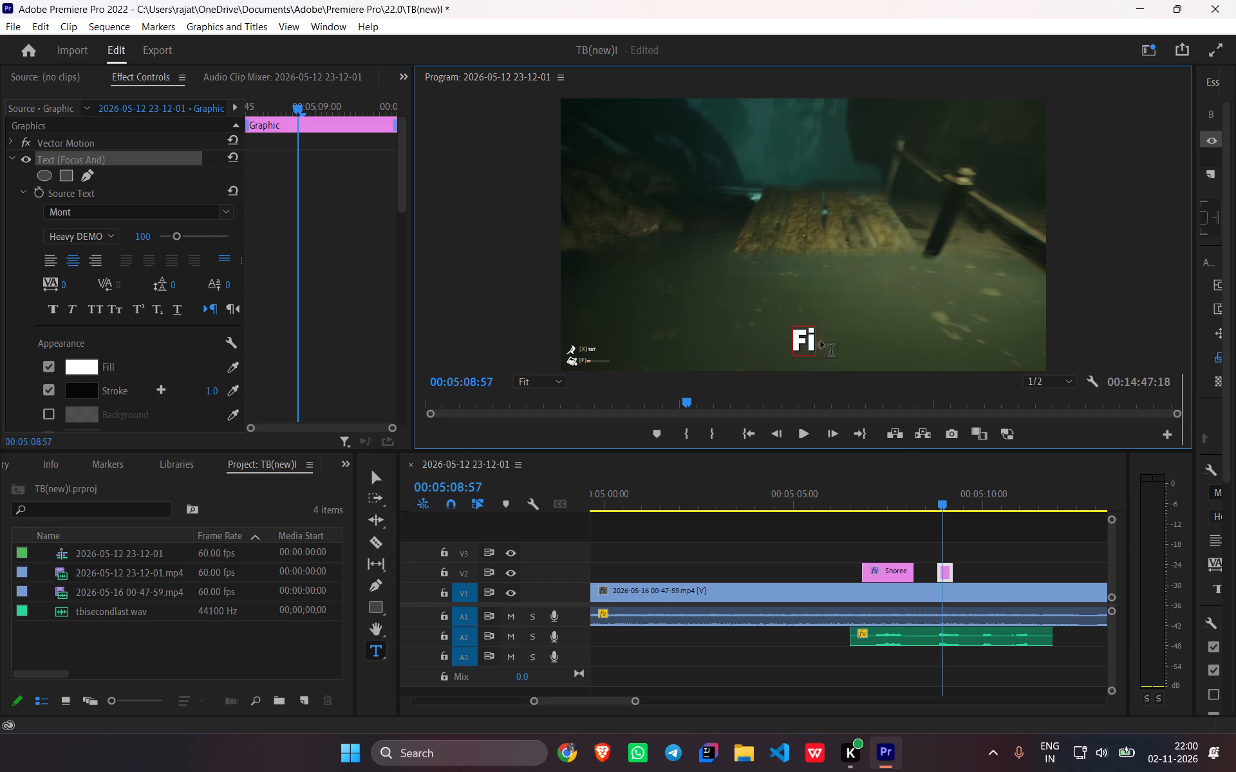
{"action": "type", "text": "nally a Shgore"}
{"action": "key", "text": "BackSpace"}
{"action": "key", "text": "BackSpace"}
{"action": "key", "text": "BackSpace"}
{"action": "key", "text": "BackSpace"}
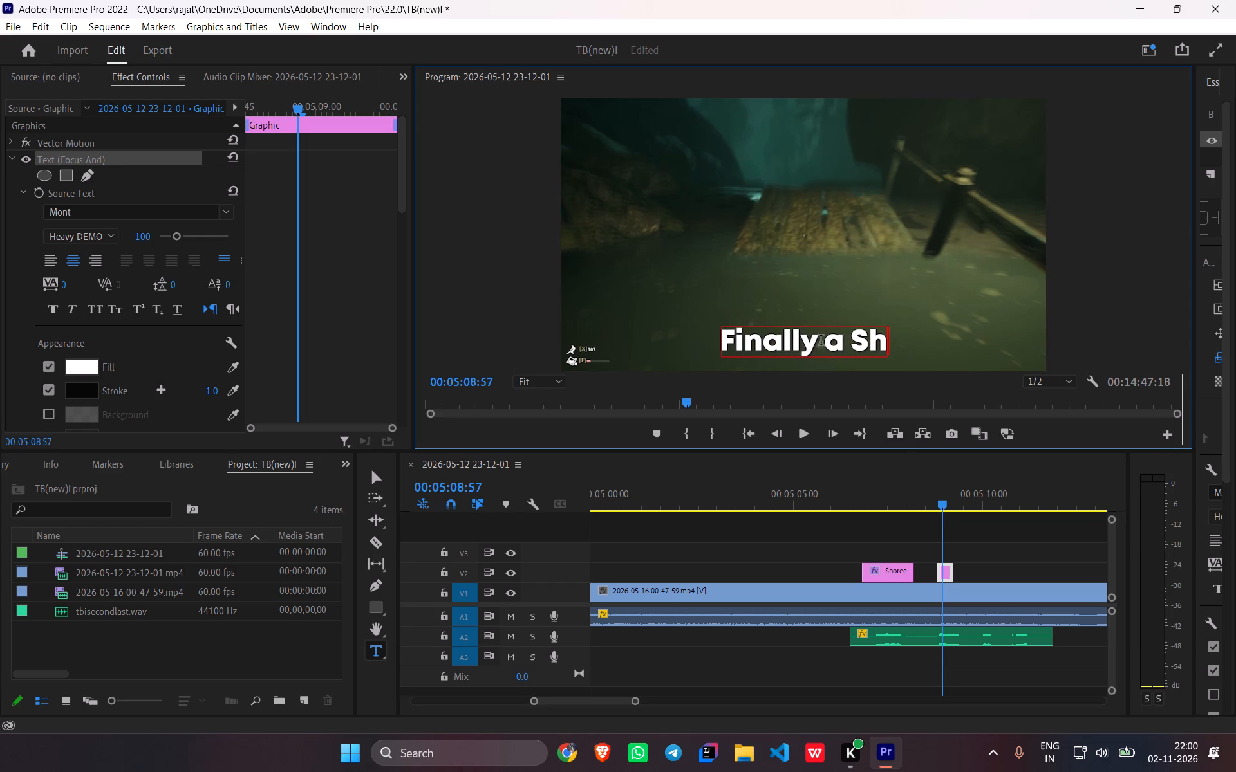
{"action": "type", "text": "ore"}
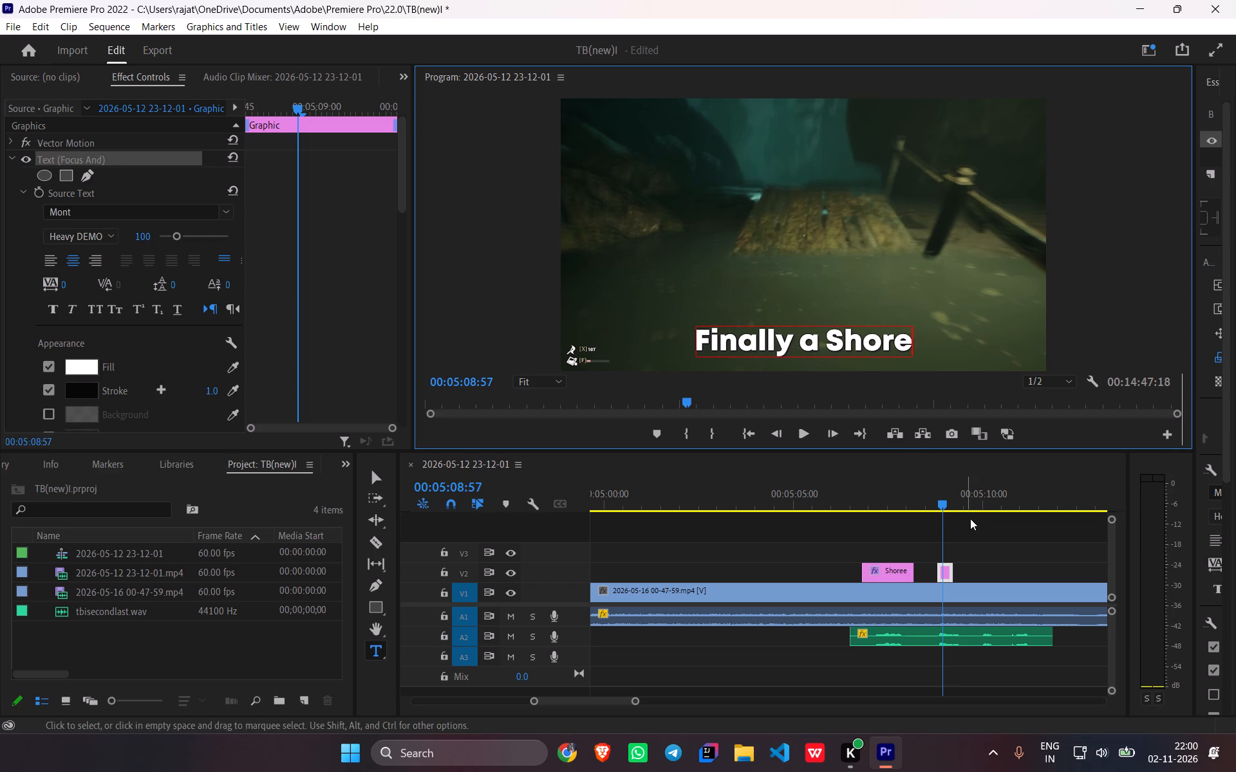
Play back the "Finally a Shore" caption, extend its end to about 00:05:09:30, and listen on through the following words.
{"action": "left_click_drag", "start_coordinate": [947, 502], "coordinate": [912, 513]}
{"action": "key", "text": "space"}
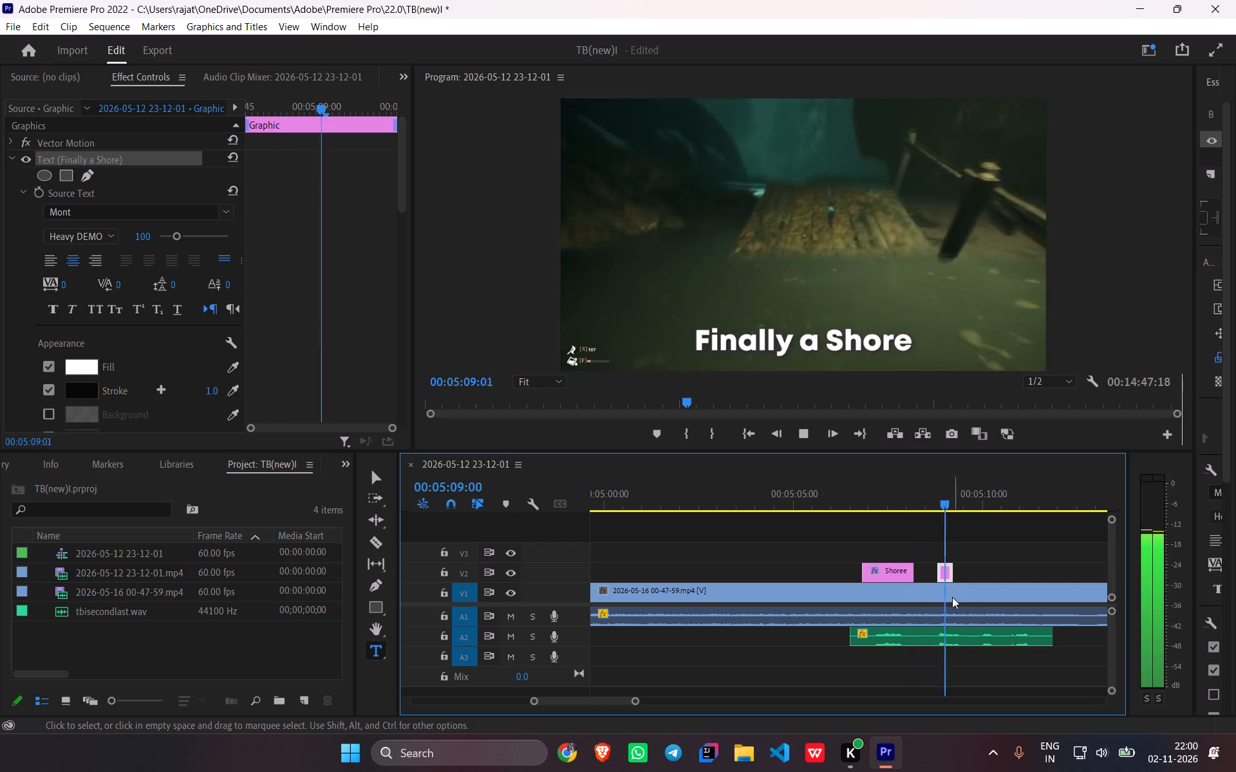
{"action": "key", "text": "space"}
{"action": "left_click_drag", "start_coordinate": [950, 571], "coordinate": [960, 573]}
{"action": "key", "text": "space"}
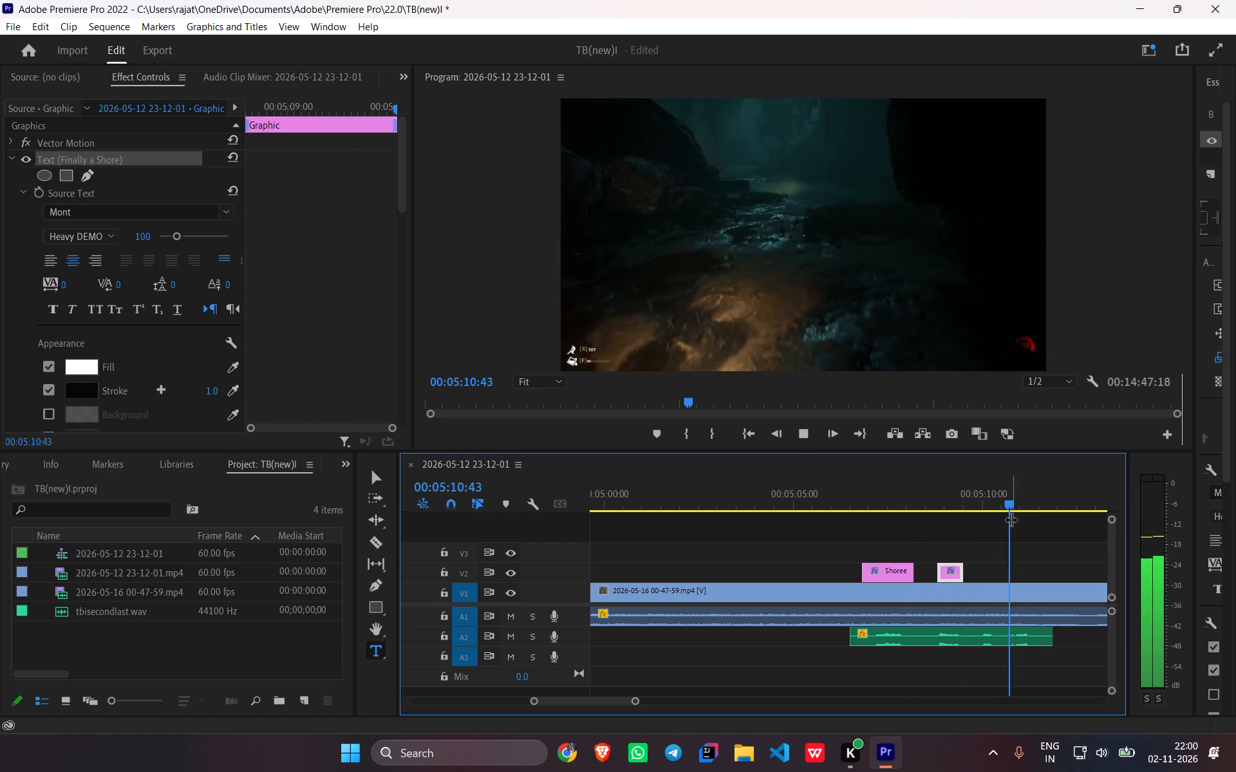
{"action": "key", "text": "space"}
{"action": "key", "text": "space"}
{"action": "key", "text": "space"}
Paste the copied caption on V2 at 00:05:09:56 and set its text to "I made it".
{"action": "left_click_drag", "start_coordinate": [1040, 499], "coordinate": [1019, 508]}
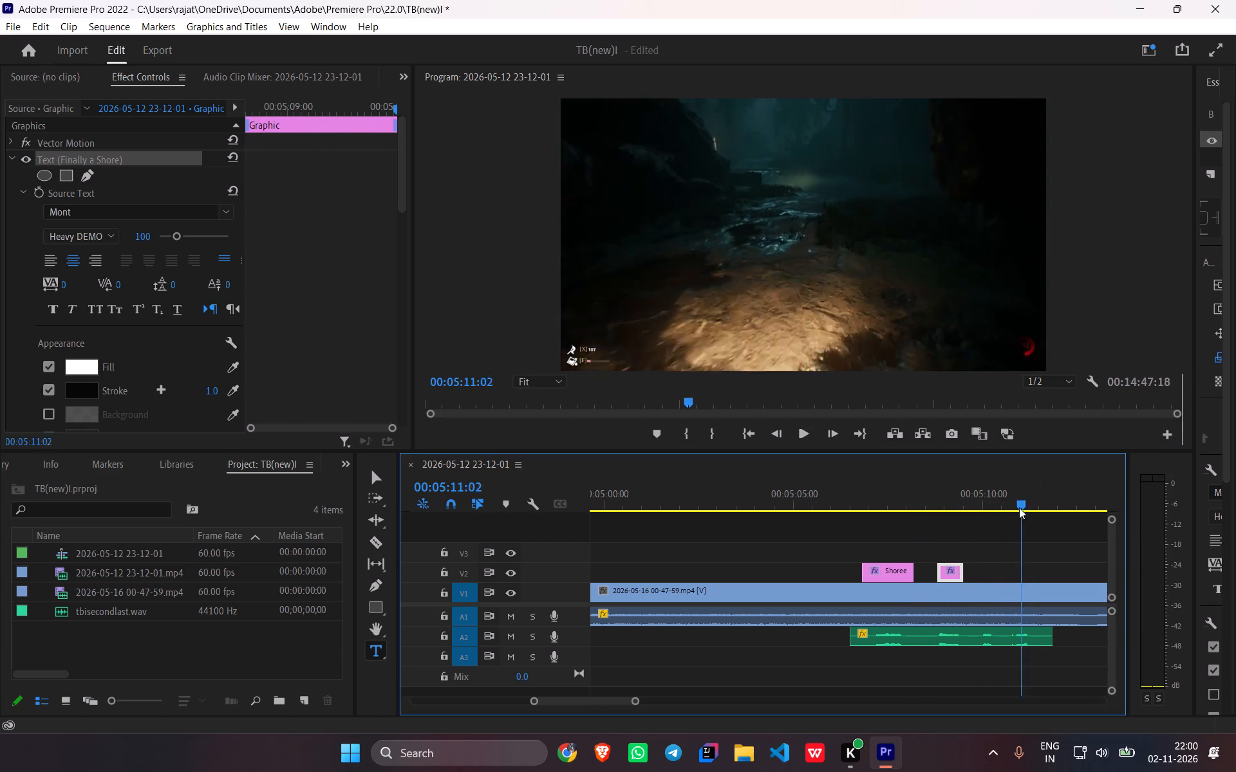
{"action": "left_click_drag", "start_coordinate": [1019, 508], "coordinate": [982, 526]}
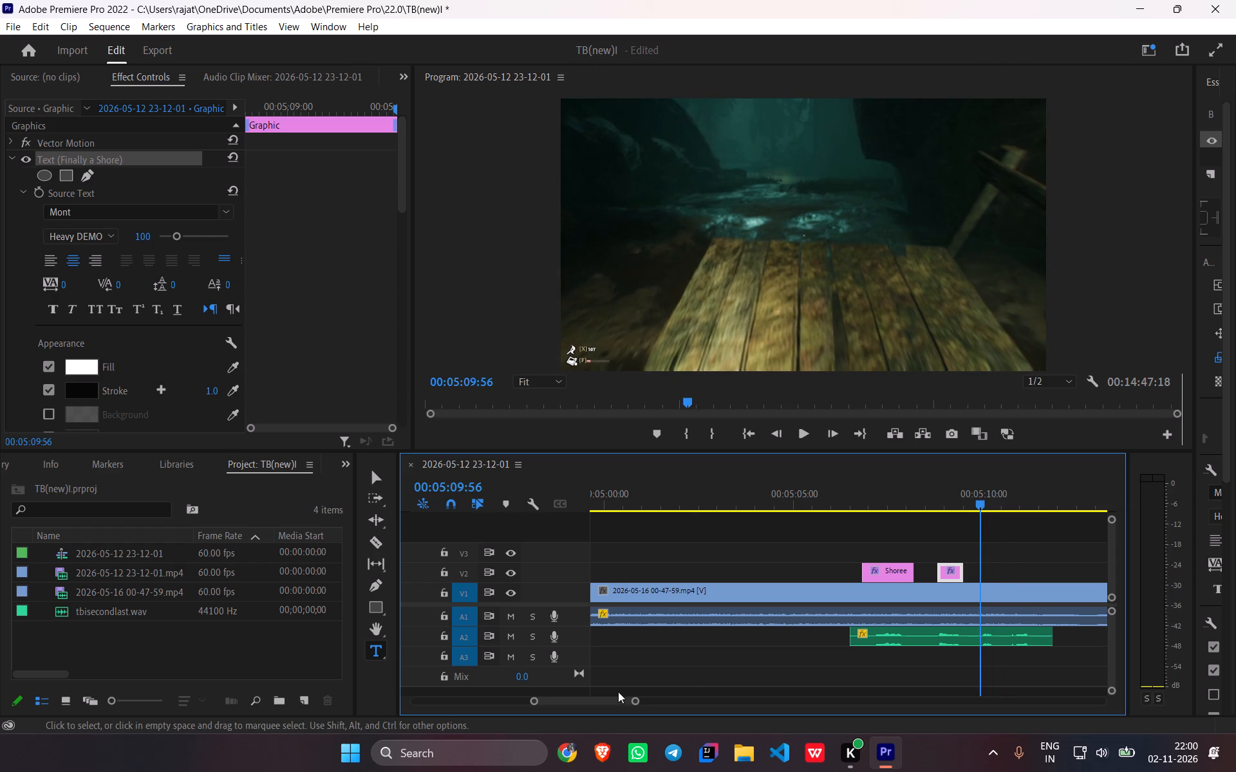
{"action": "left_click_drag", "start_coordinate": [635, 698], "coordinate": [612, 704]}
{"action": "key", "text": "ctrl+v"}
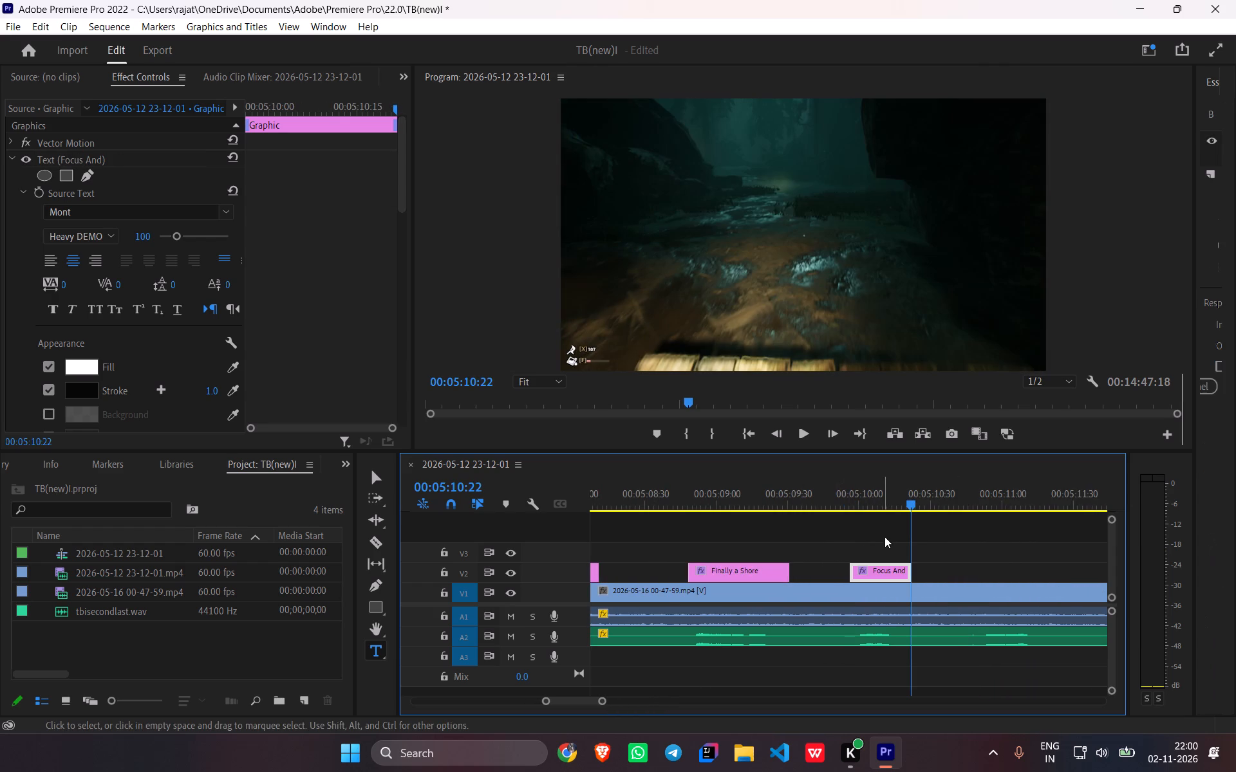
{"action": "left_click_drag", "start_coordinate": [912, 573], "coordinate": [906, 575]}
{"action": "left_click_drag", "start_coordinate": [910, 506], "coordinate": [888, 509]}
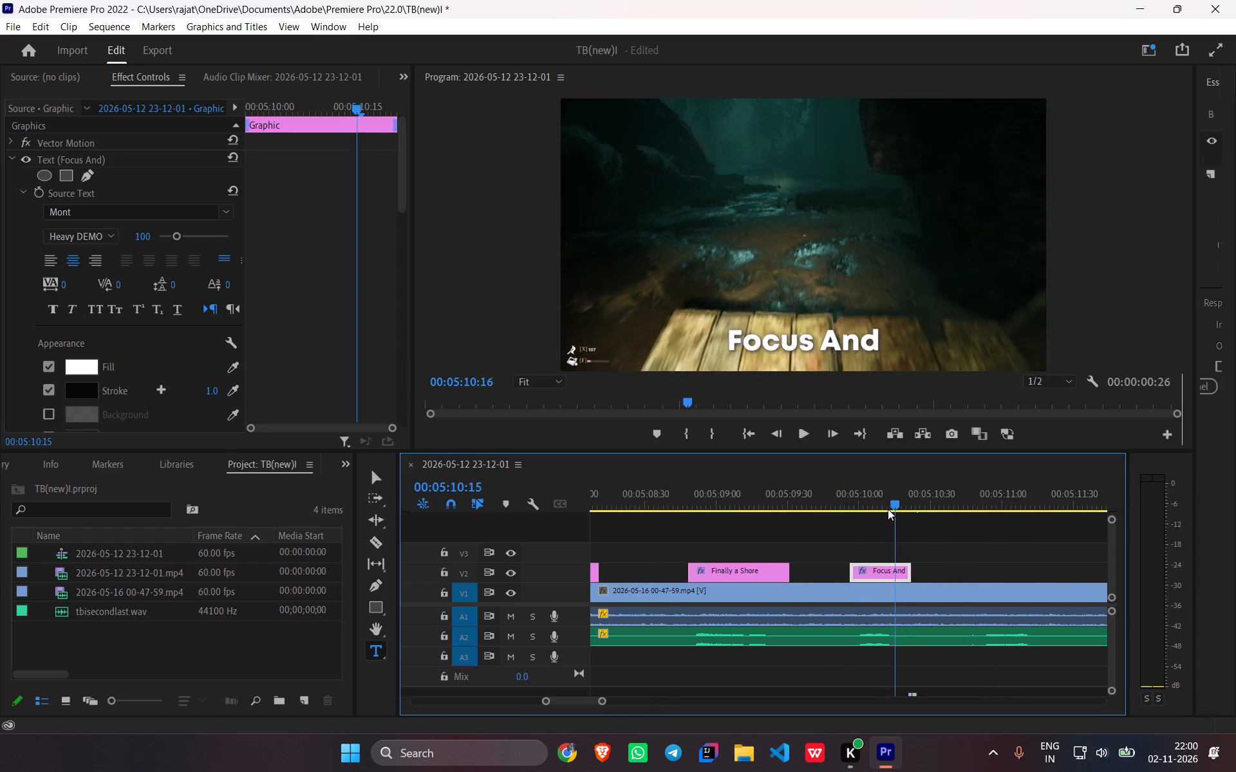
{"action": "left_click_drag", "start_coordinate": [888, 509], "coordinate": [886, 509]}
{"action": "triple_click", "coordinate": [801, 345]}
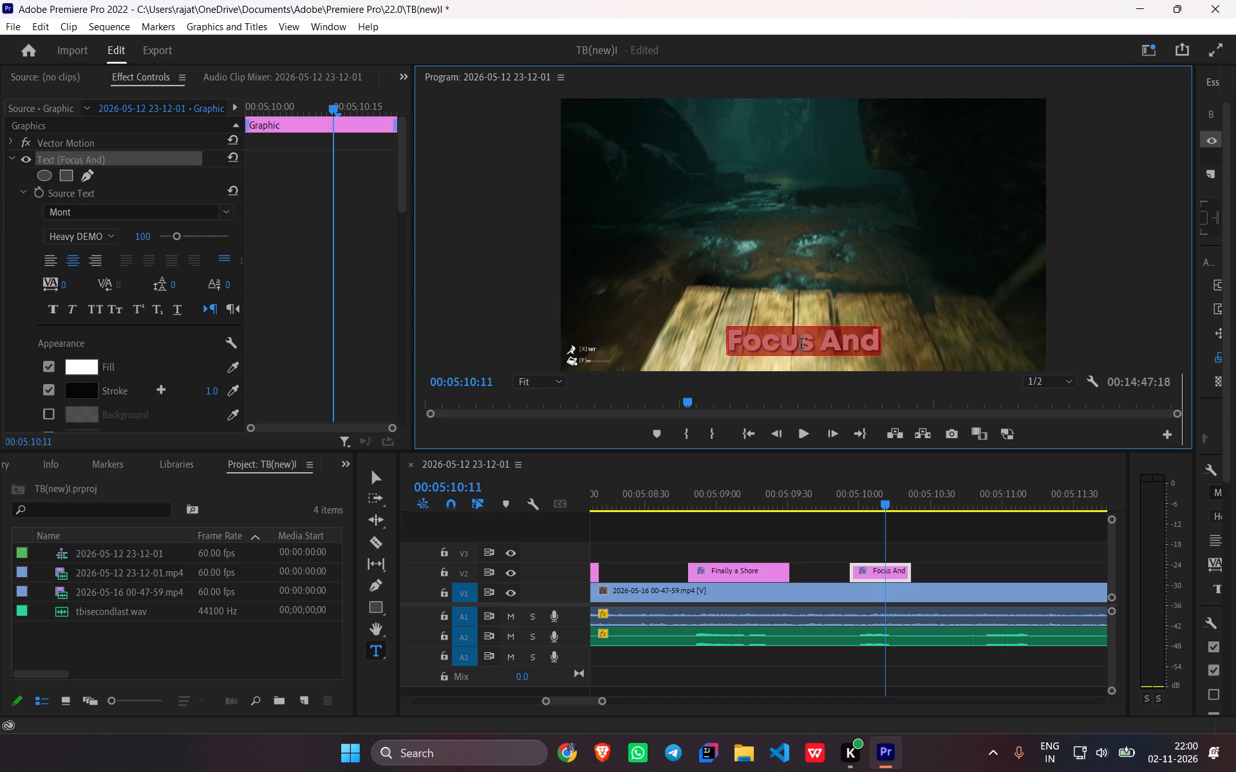
{"action": "type", "text": "I made it"}
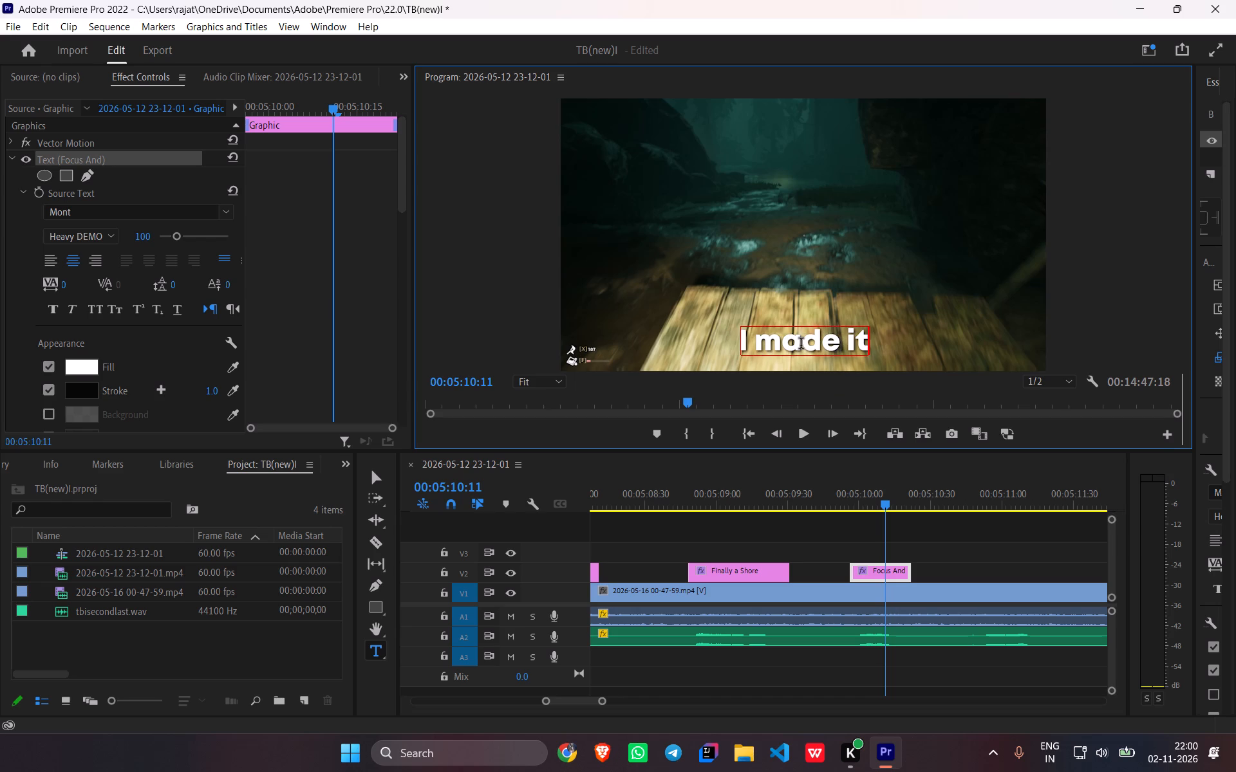
Play back the "I made it" caption, paste the copied caption on V2 at about 00:05:10:49, and set its text to "I made it".
{"action": "left_click_drag", "start_coordinate": [883, 504], "coordinate": [857, 503]}
{"action": "key", "text": "space"}
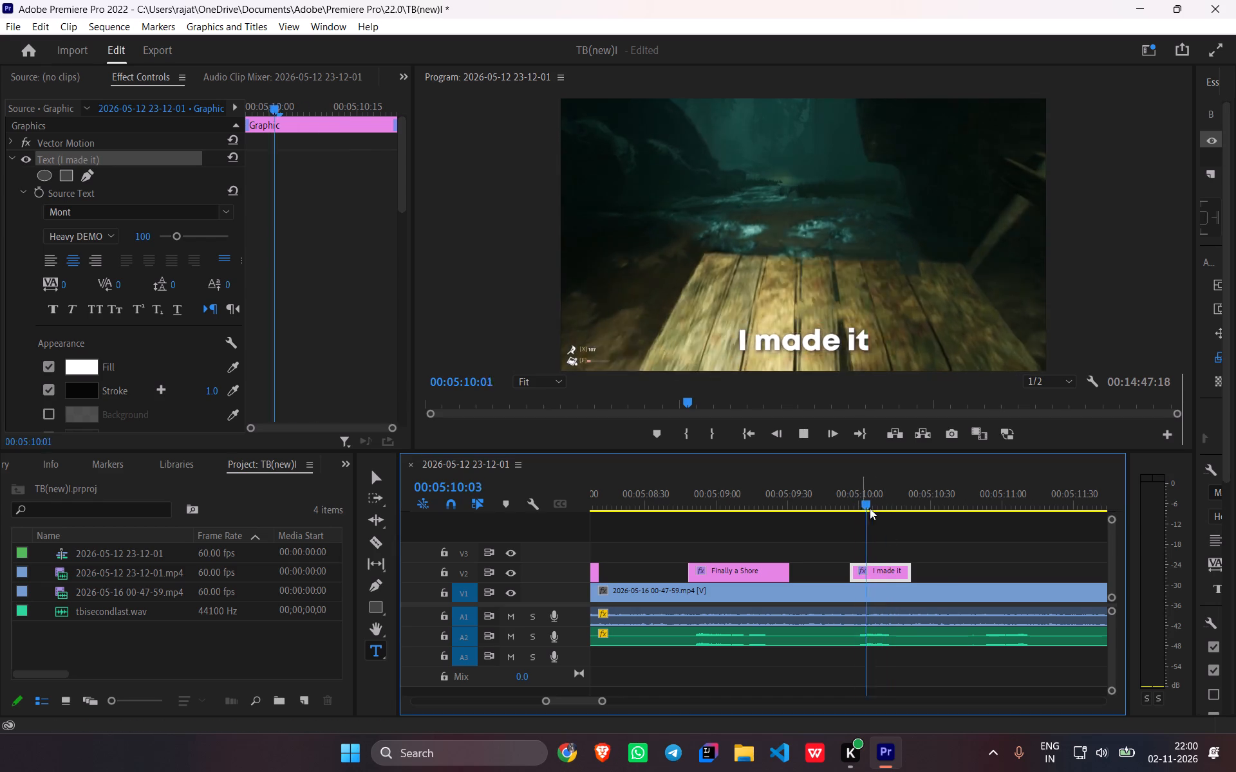
{"action": "key", "text": "space"}
{"action": "key", "text": "ctrl+v"}
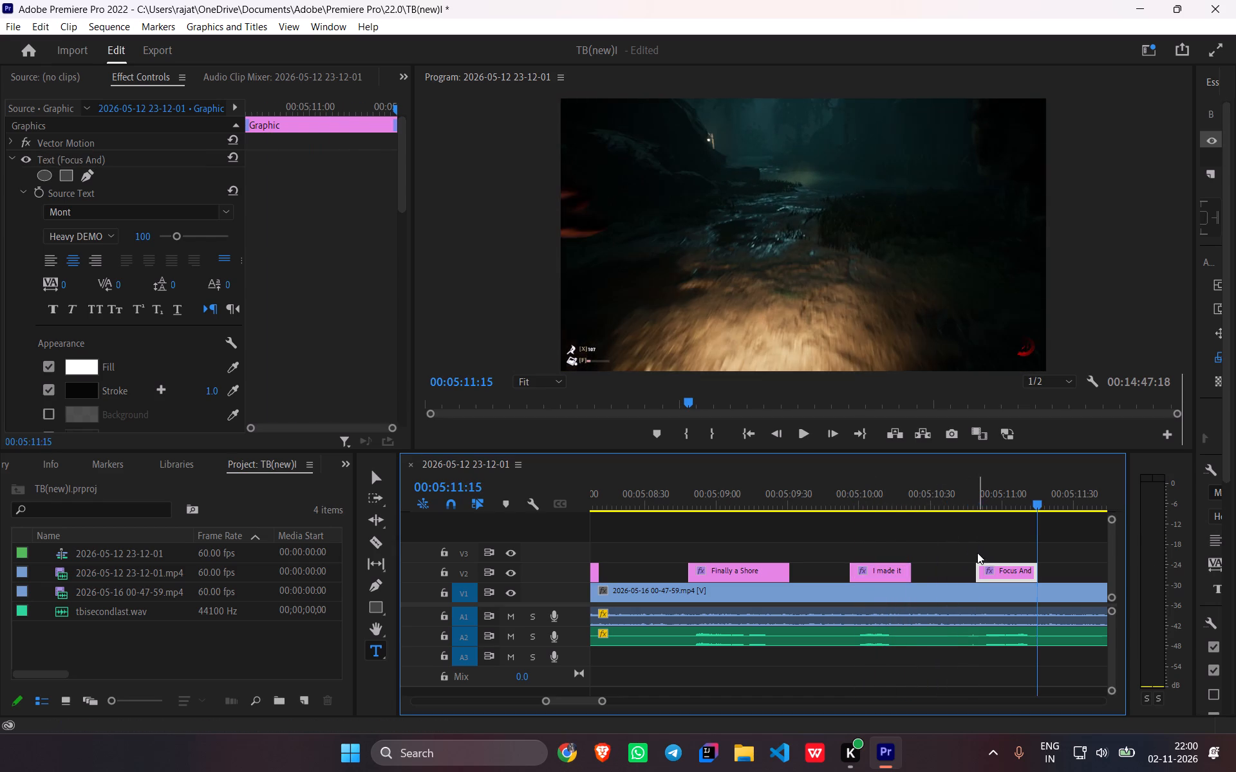
{"action": "left_click_drag", "start_coordinate": [1040, 494], "coordinate": [985, 510]}
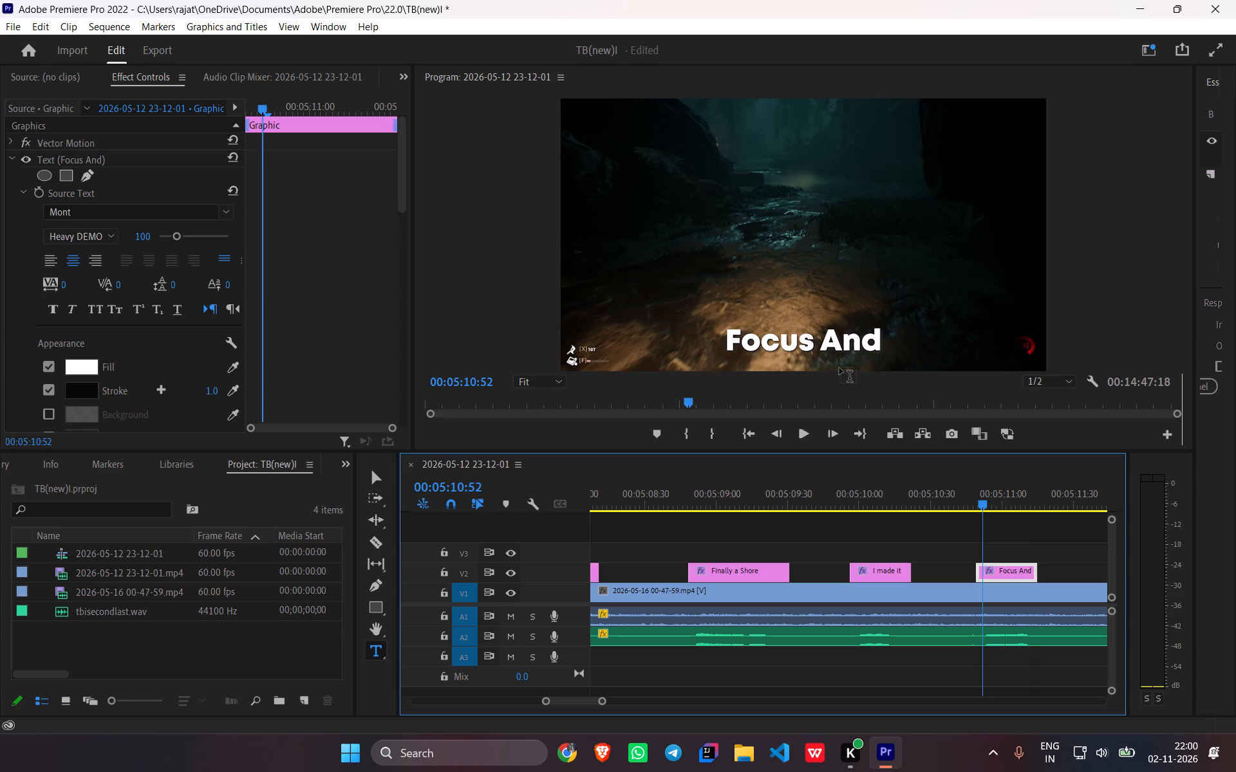
{"action": "triple_click", "coordinate": [803, 345]}
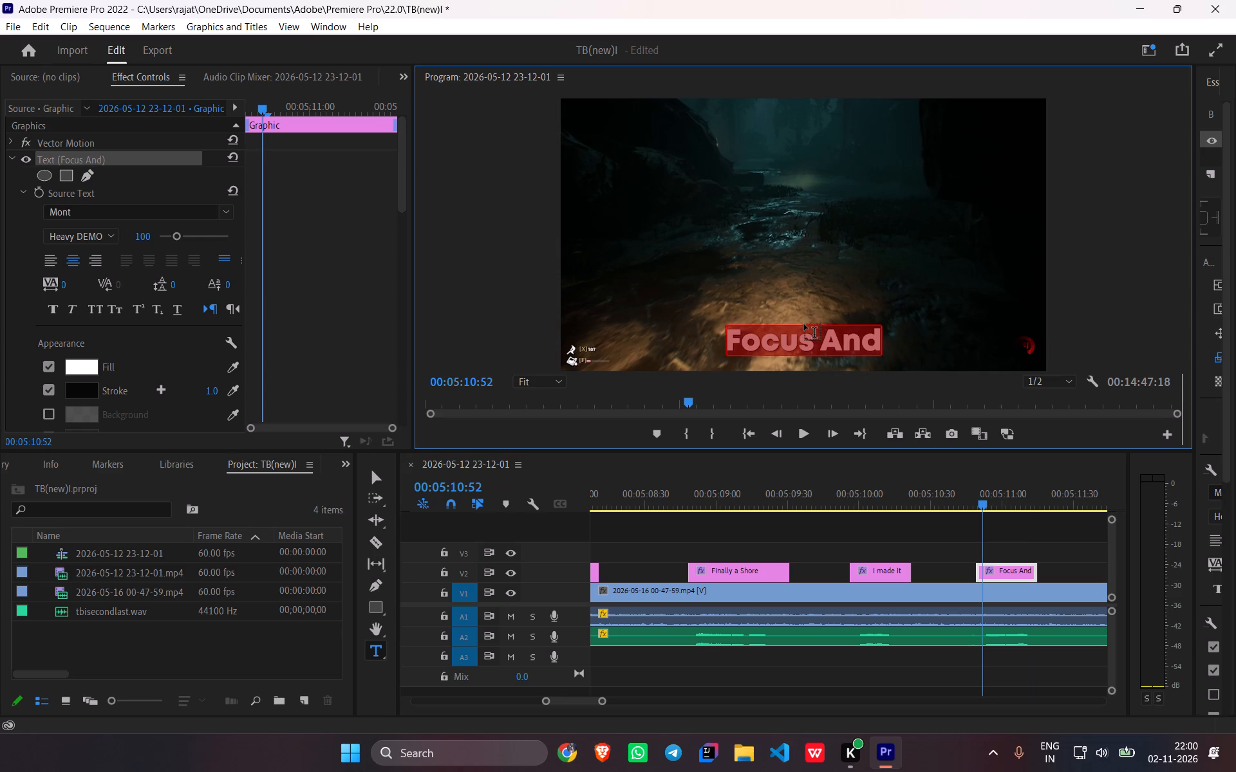
{"action": "type", "text": "I"}
{"action": "key", "text": "space"}
{"action": "type", "text": "made iurt"}
{"action": "key", "text": "BackSpace"}
{"action": "key", "text": "BackSpace"}
{"action": "key", "text": "BackSpace"}
{"action": "key", "text": "t"}
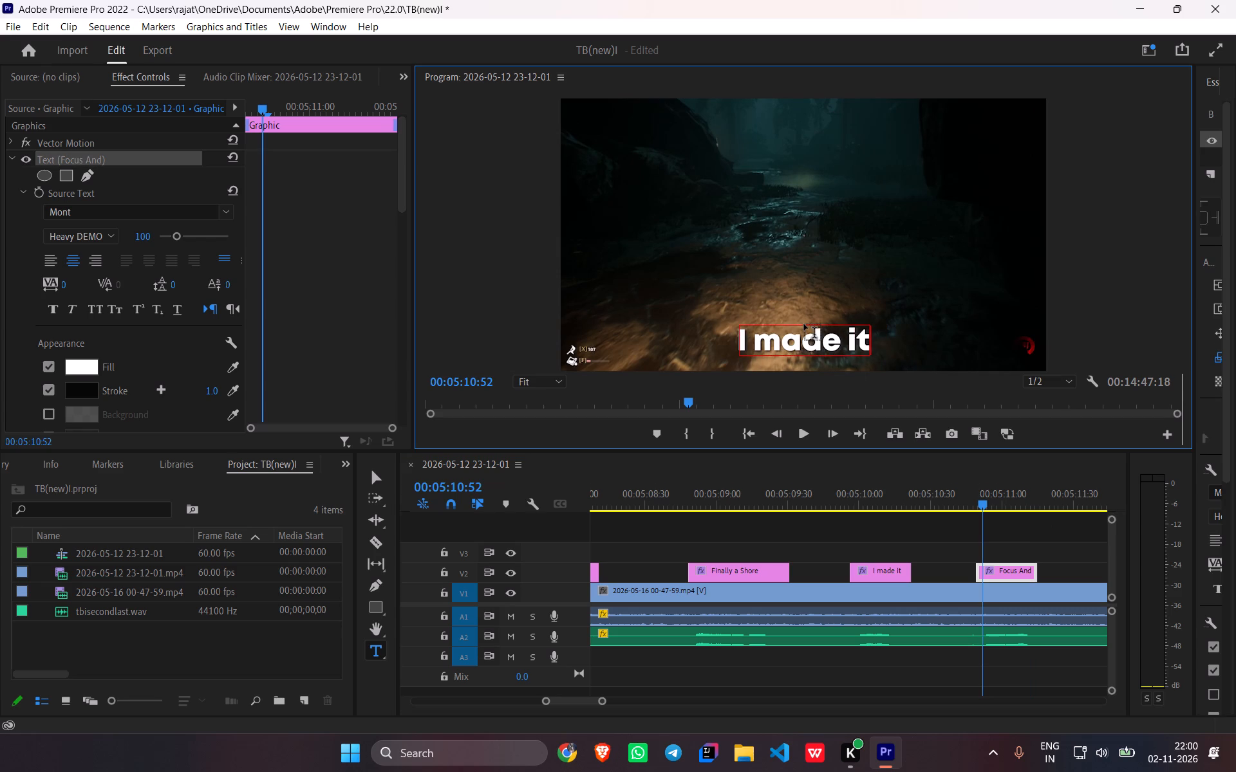
Play back both "I made it" captions and listen on to the next voice-over line beginning around 00:05:22.
{"action": "left_click_drag", "start_coordinate": [986, 501], "coordinate": [878, 512]}
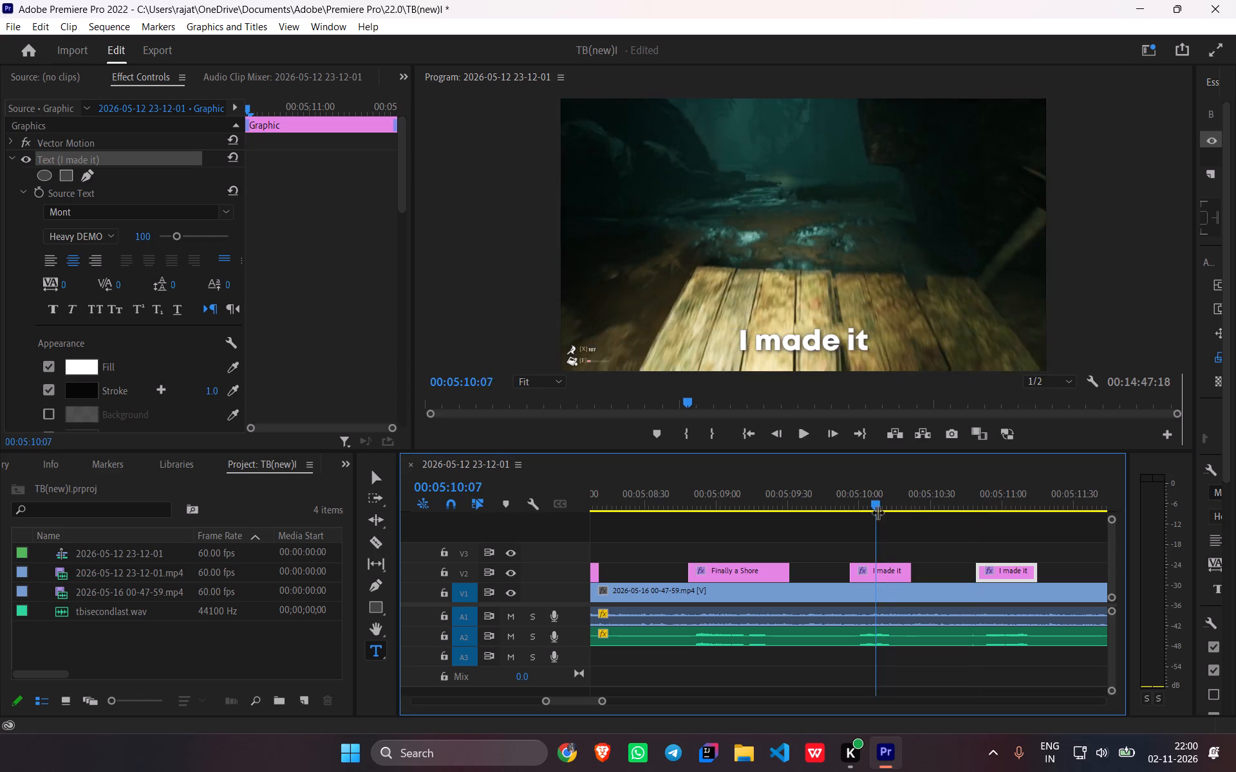
{"action": "key", "text": "space"}
{"action": "scroll", "coordinate": [877, 512], "scroll_direction": "down", "scroll_amount": 11}
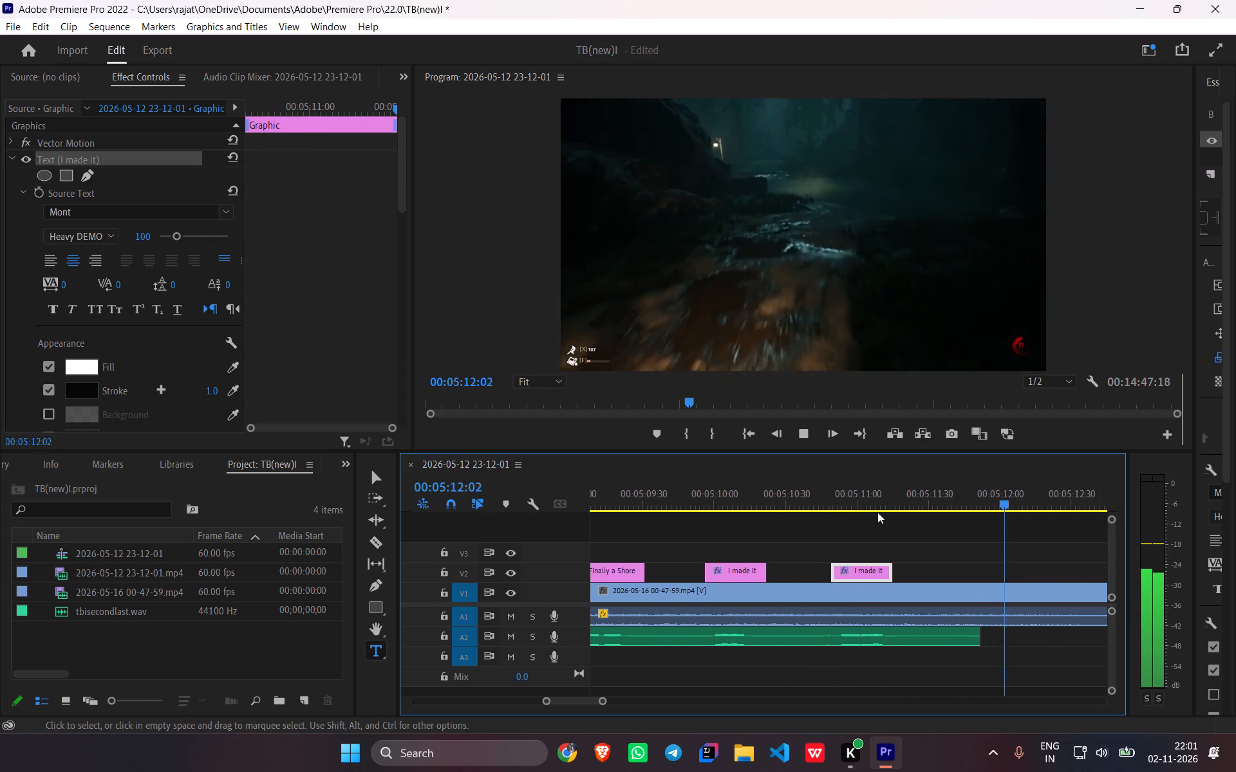
{"action": "scroll", "coordinate": [877, 512], "scroll_direction": "down", "scroll_amount": 11}
{"action": "left_click_drag", "start_coordinate": [604, 700], "coordinate": [624, 703]}
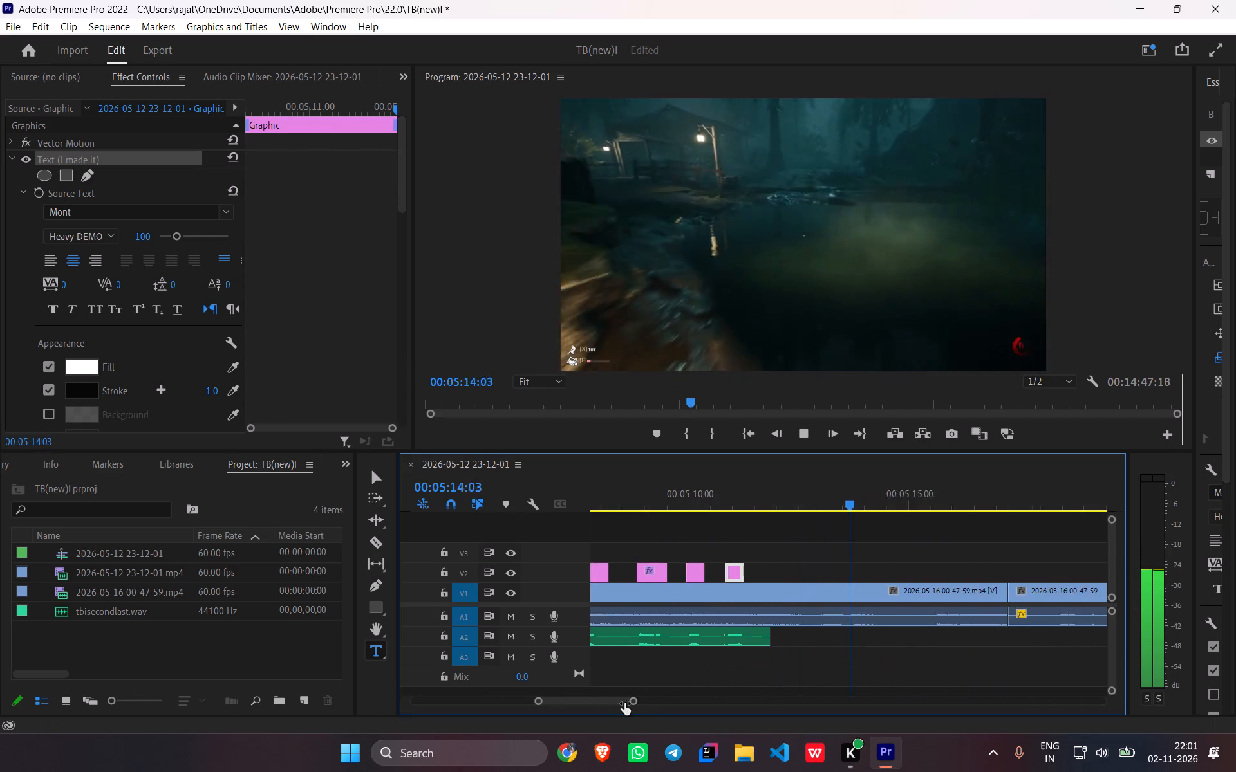
{"action": "left_click_drag", "start_coordinate": [624, 703], "coordinate": [652, 709]}
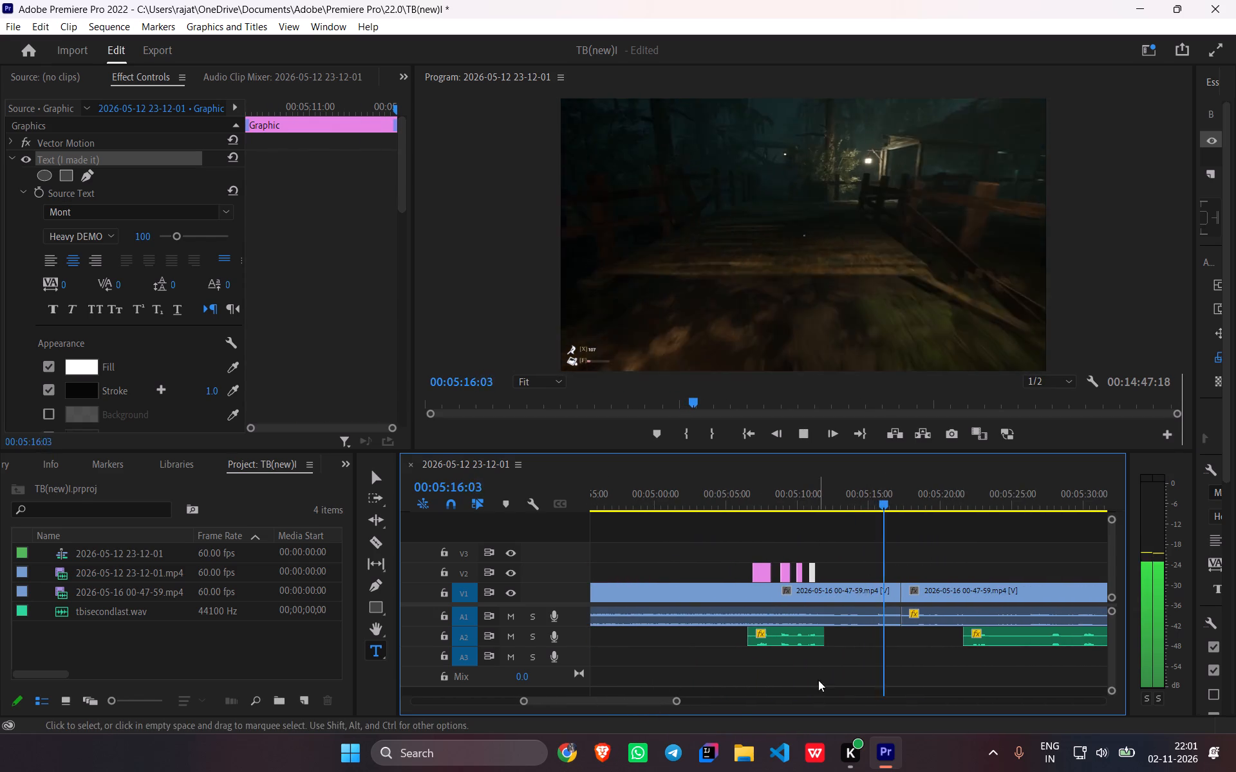
{"action": "left_click_drag", "start_coordinate": [676, 701], "coordinate": [669, 703]}
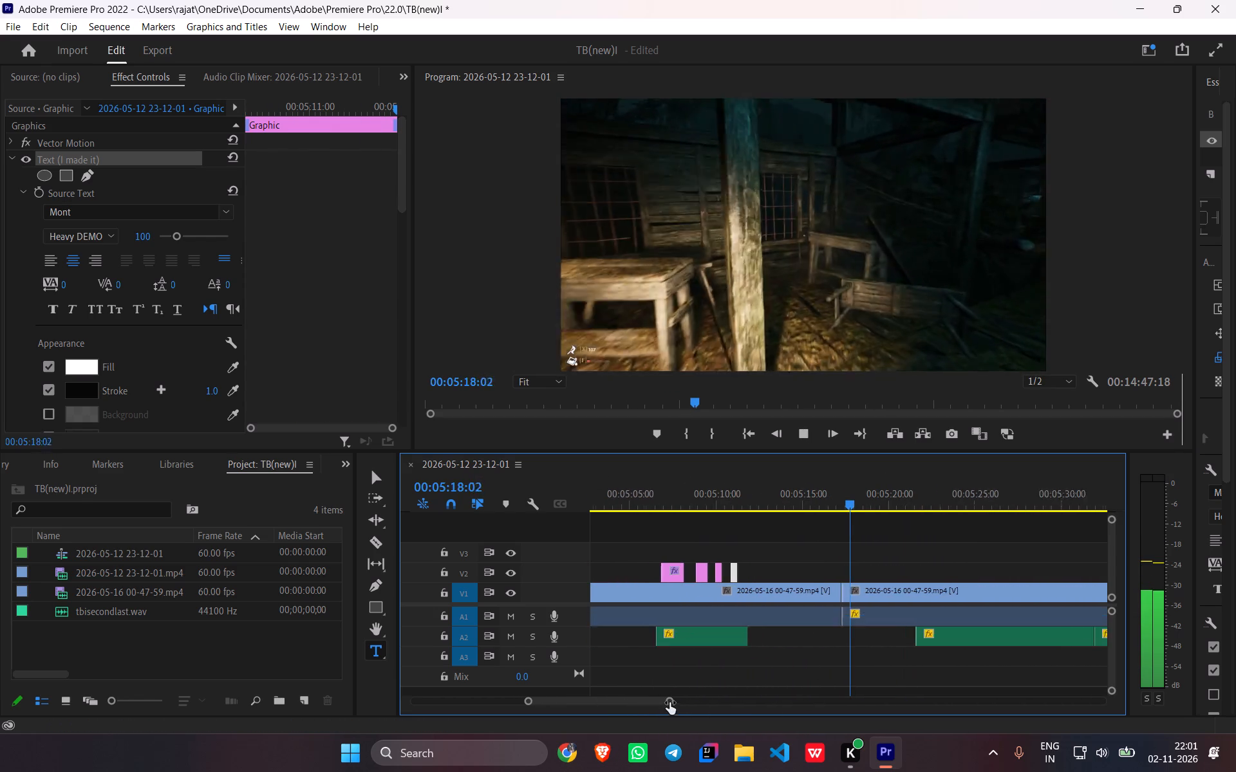
{"action": "left_click_drag", "start_coordinate": [669, 703], "coordinate": [645, 712]}
{"action": "scroll", "coordinate": [856, 643], "scroll_direction": "down", "scroll_amount": 2}
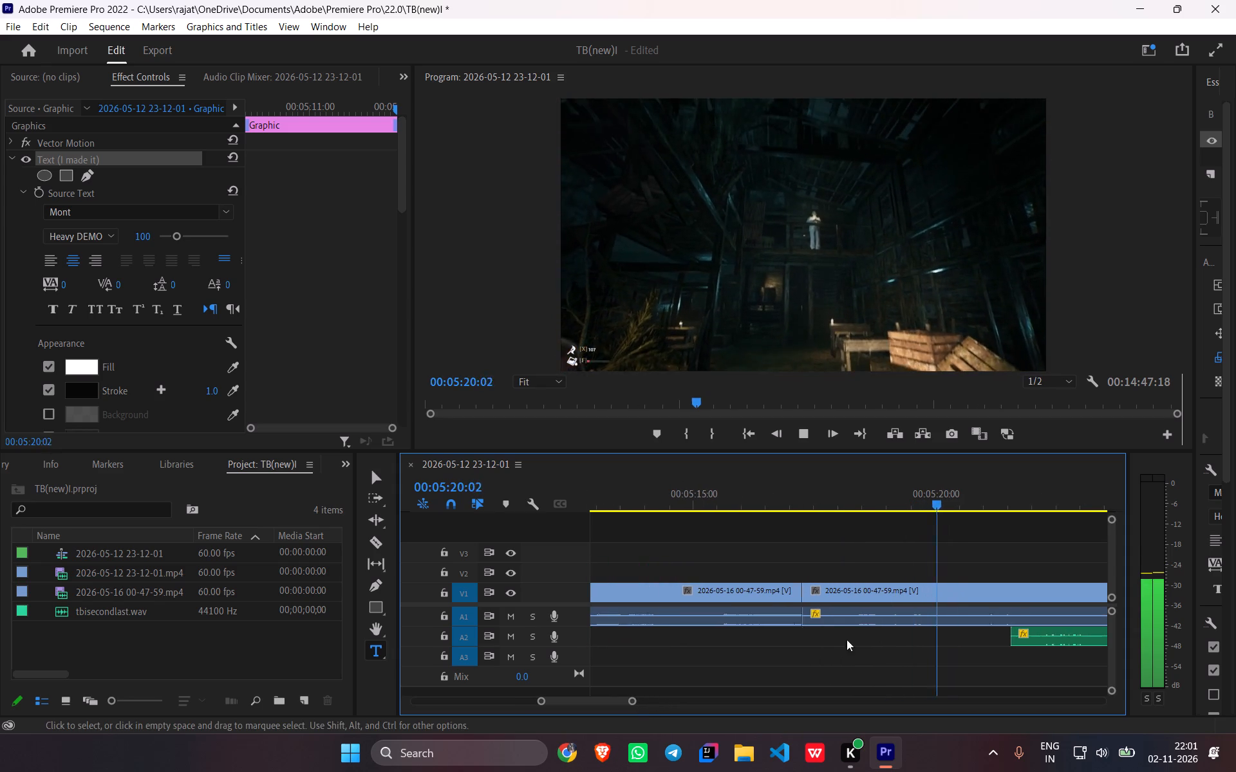
{"action": "scroll", "coordinate": [847, 639], "scroll_direction": "down", "scroll_amount": 2}
{"action": "scroll", "coordinate": [795, 616], "scroll_direction": "down", "scroll_amount": 8}
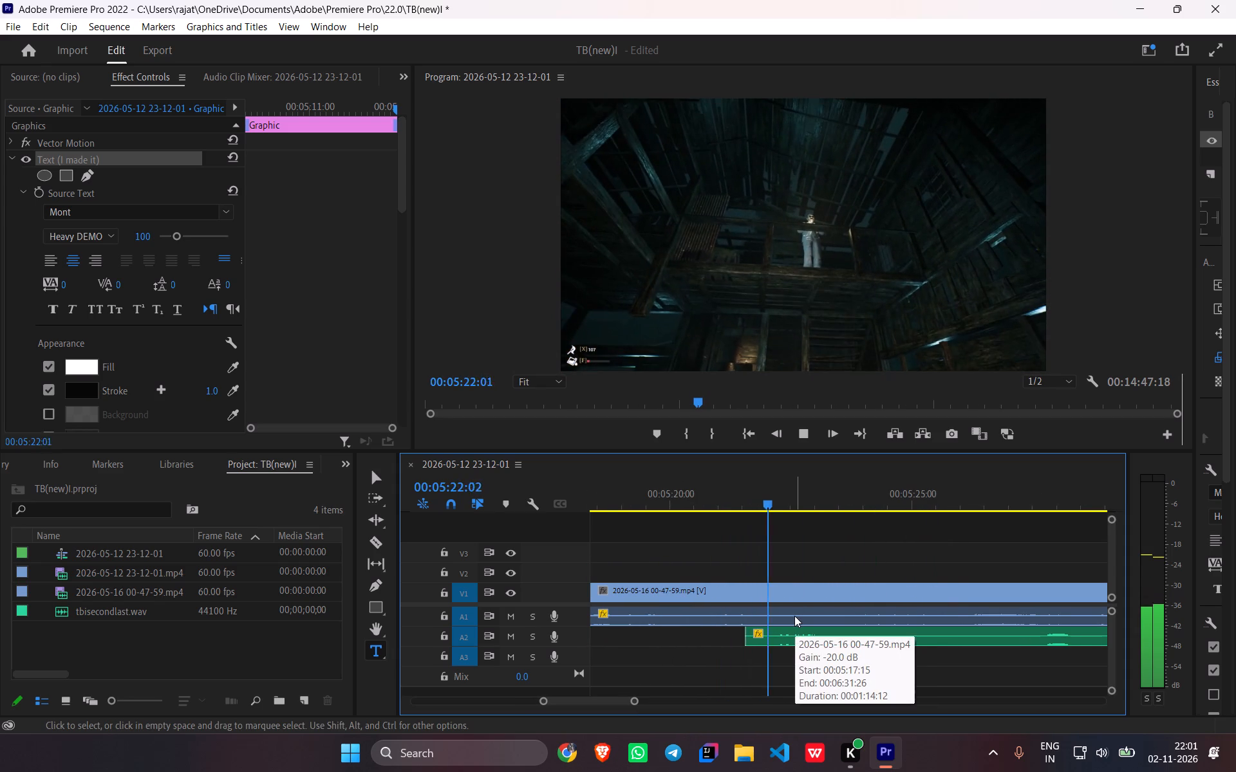
{"action": "key", "text": "space"}
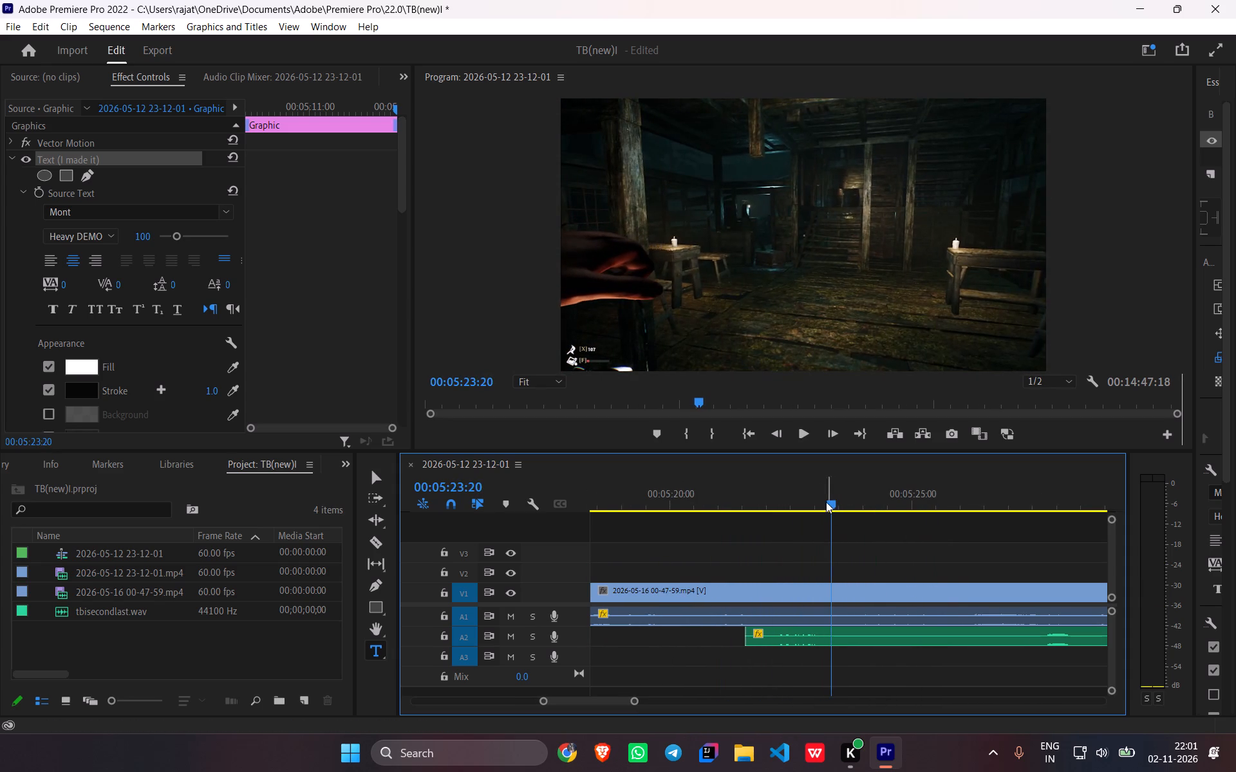
Paste the copied caption on V2 at 00:05:22:13 and extend its end to about 00:05:22:54, checking it against the voice-over.
{"action": "left_click_drag", "start_coordinate": [826, 502], "coordinate": [772, 522]}
{"action": "key", "text": "ctrl+v"}
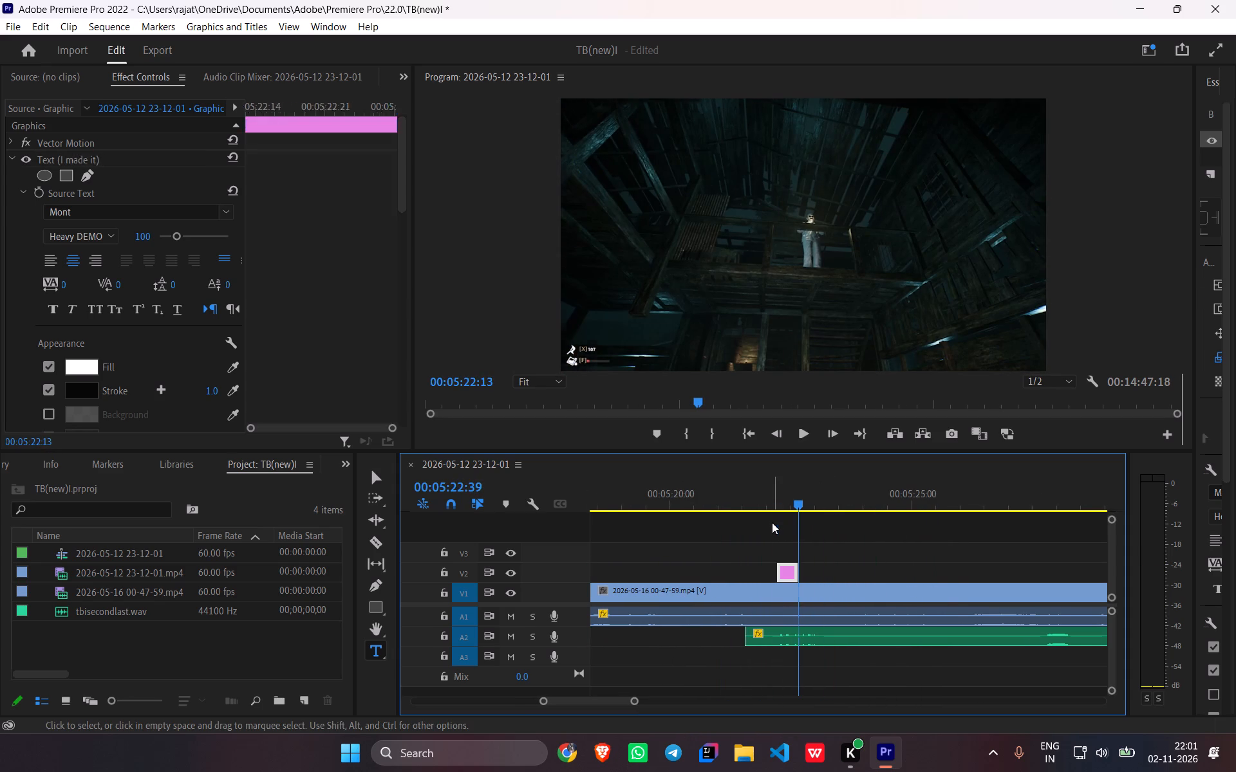
{"action": "left_click_drag", "start_coordinate": [797, 575], "coordinate": [810, 579]}
{"action": "left_click_drag", "start_coordinate": [795, 497], "coordinate": [764, 507]}
{"action": "key", "text": "space"}
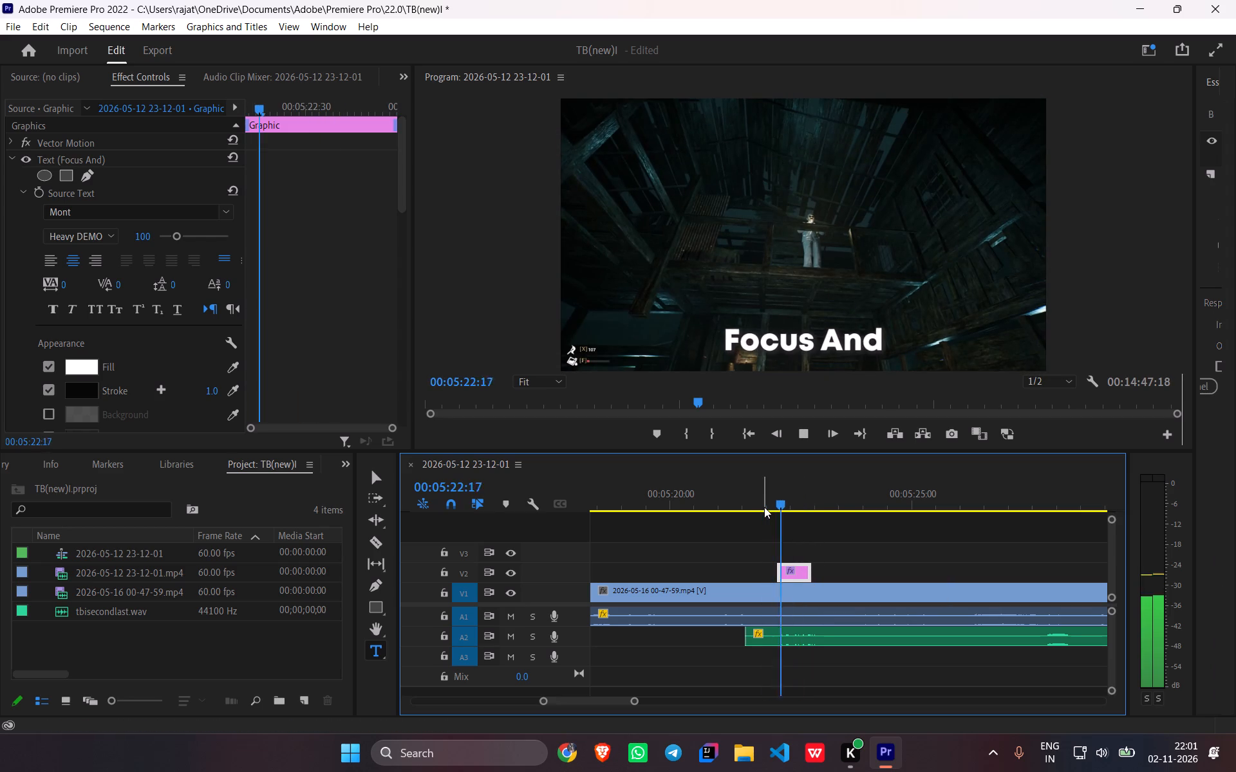
{"action": "key", "text": "space"}
Set the text of the caption at 00:05:22:13 to "oww ...what the fuhh is this".
{"action": "triple_click", "coordinate": [772, 345]}
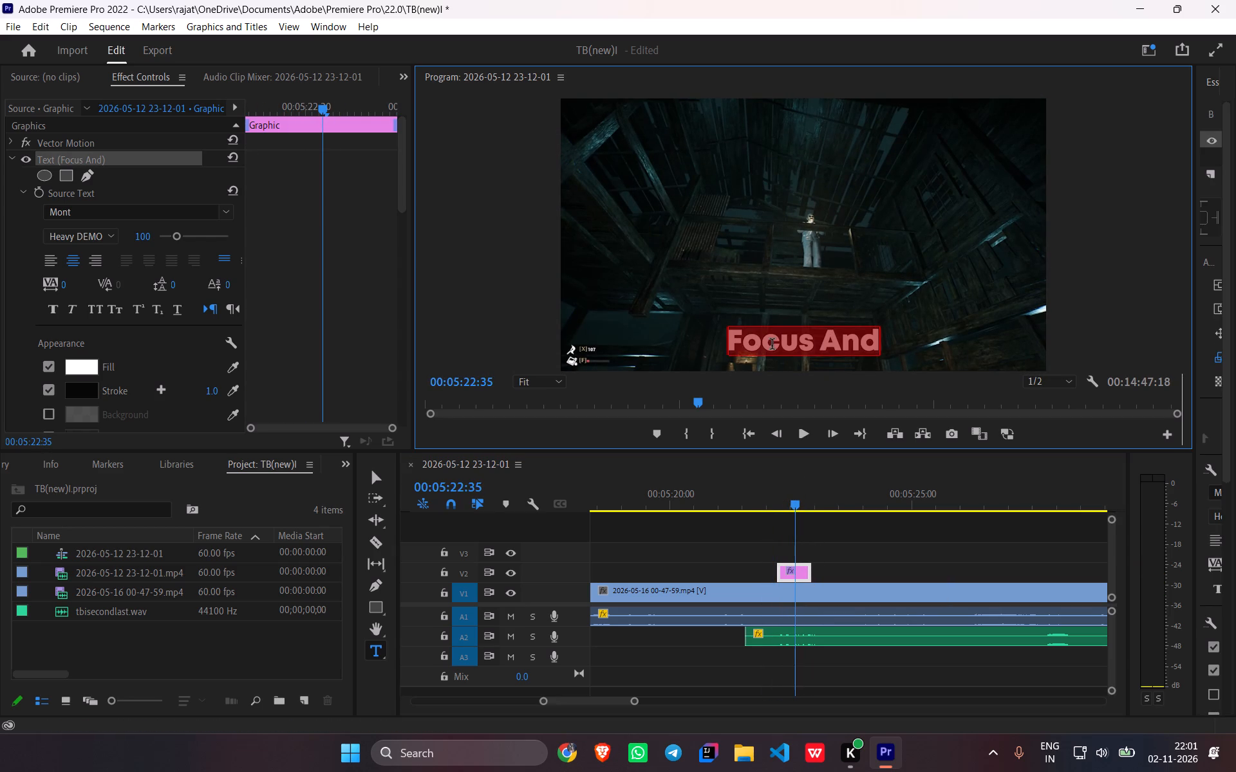
{"action": "type", "text": "oww"}
{"action": "key", "text": "space"}
{"action": "type", "text": "...wgh"}
{"action": "key", "text": "BackSpace"}
{"action": "key", "text": "BackSpace"}
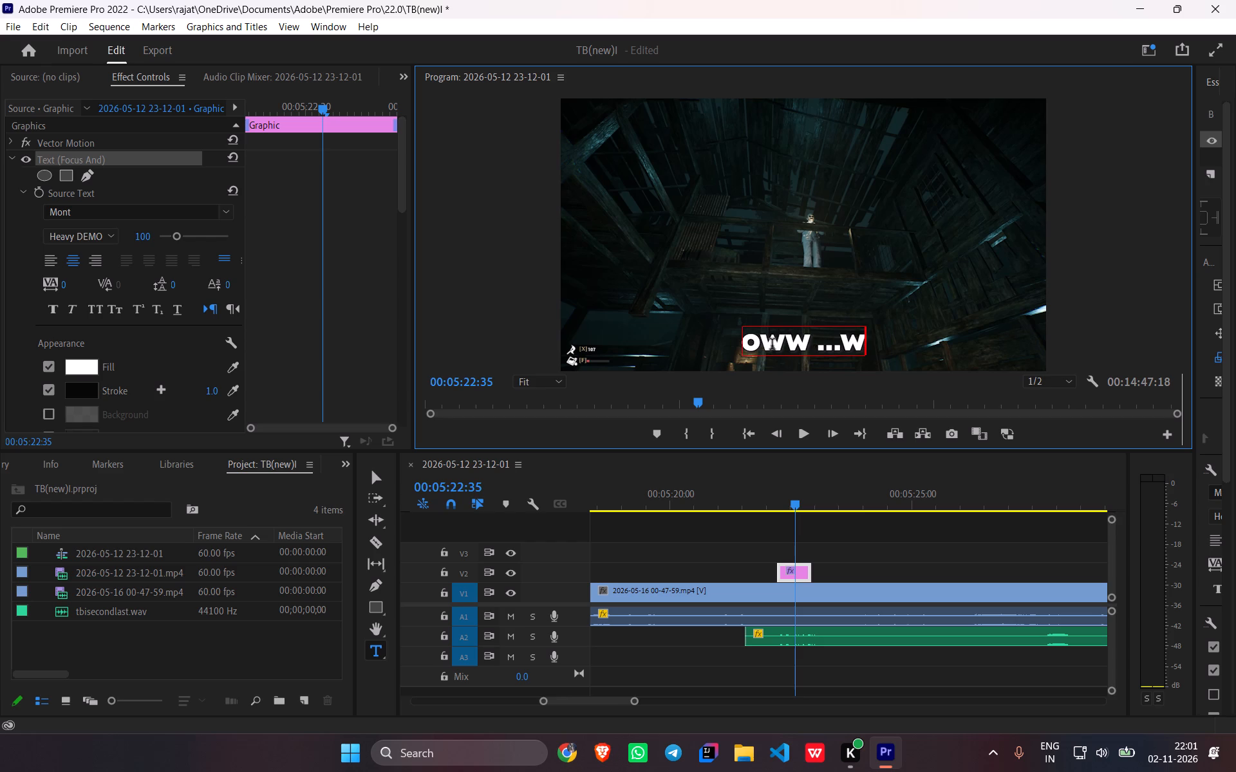
{"action": "type", "text": "hat the"}
{"action": "key", "text": "space"}
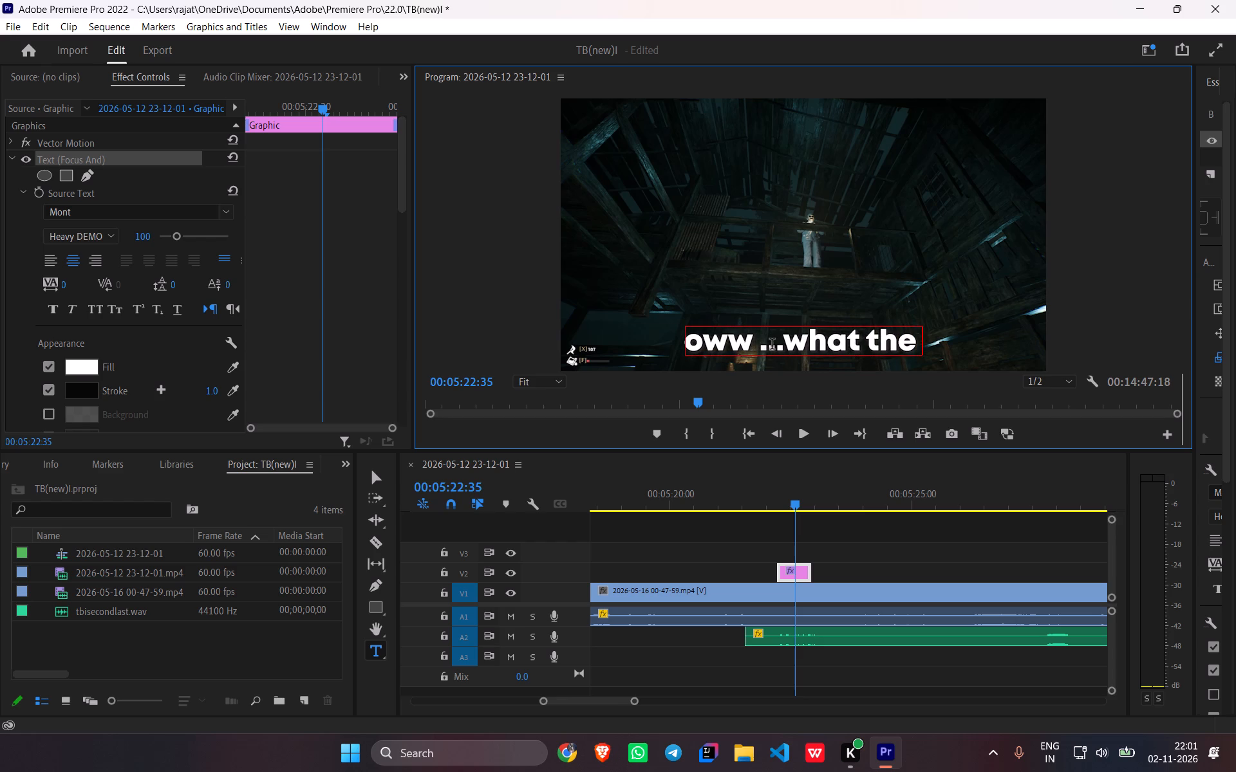
{"action": "type", "text": "fuhh os"}
{"action": "key", "text": "BackSpace"}
{"action": "key", "text": "BackSpace"}
{"action": "type", "text": "is this"}
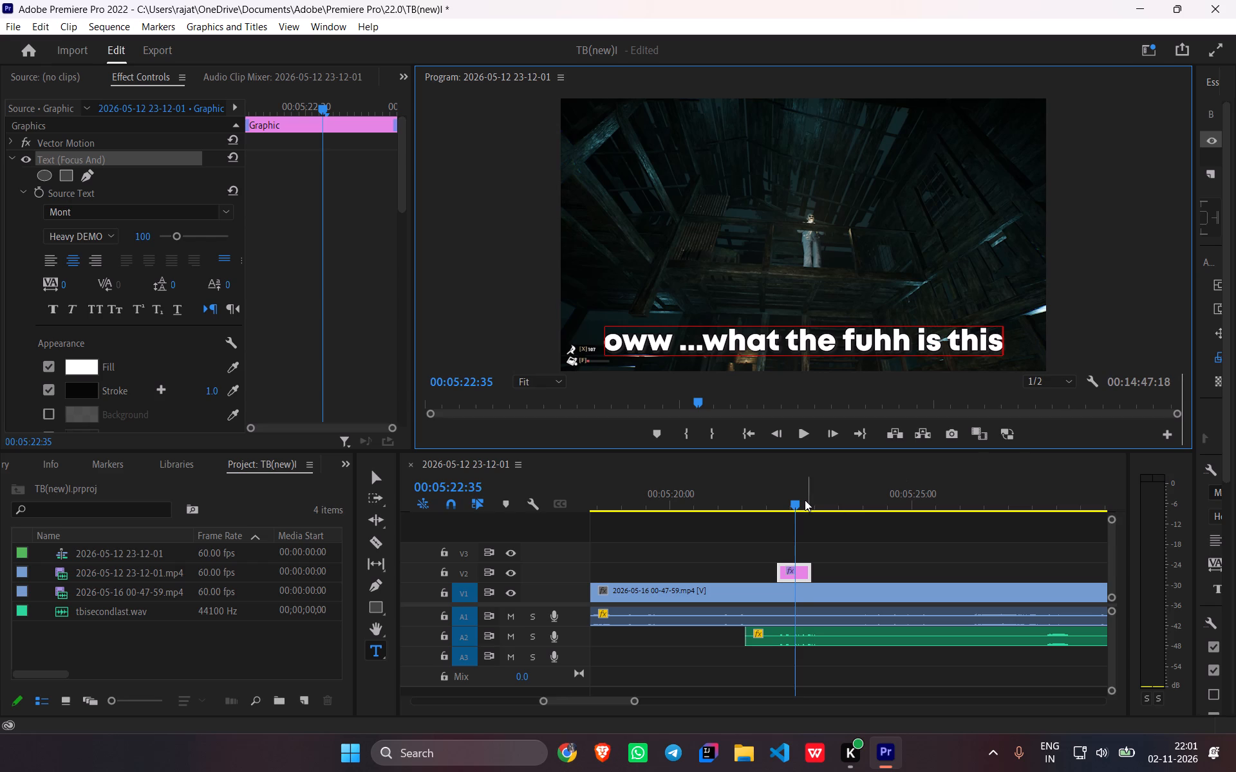
Play back the "oww ...what the fuhh is this" caption and extend its end to about 00:05:23:17.
{"action": "left_click_drag", "start_coordinate": [799, 501], "coordinate": [760, 522]}
{"action": "key", "text": "space"}
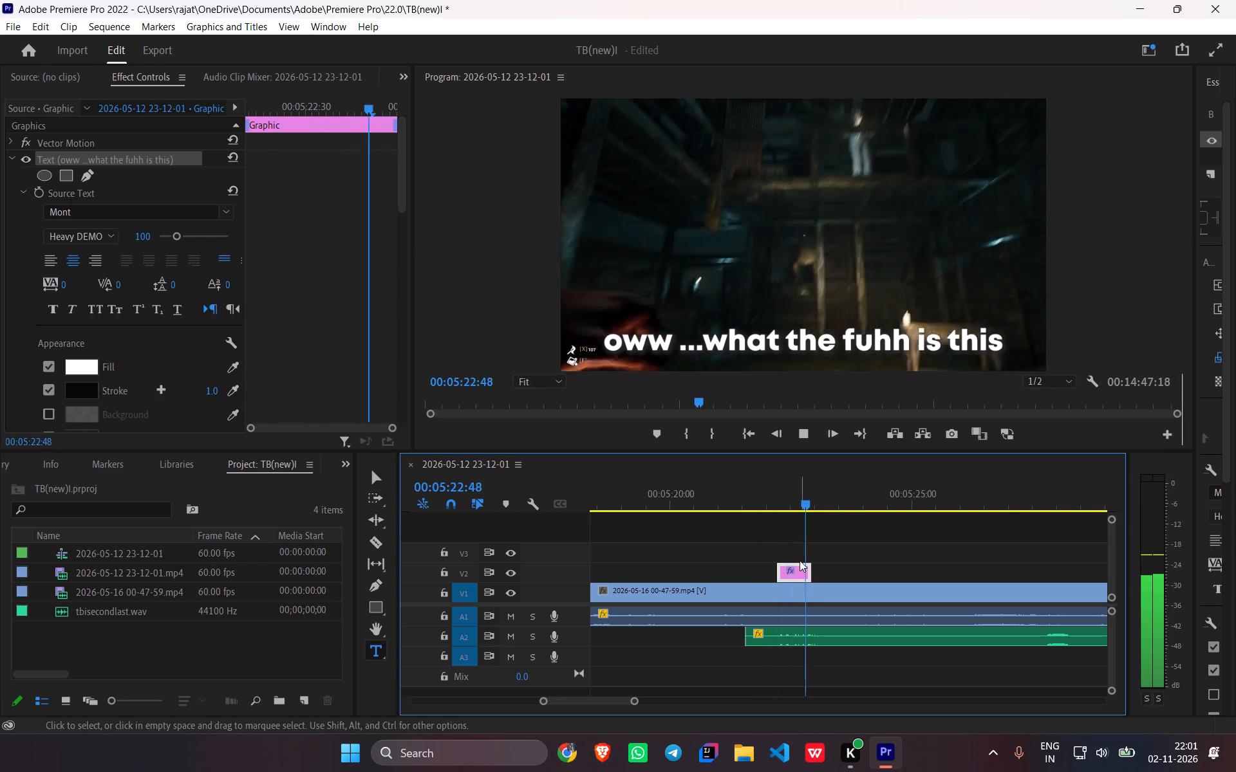
{"action": "key", "text": "space"}
{"action": "left_click_drag", "start_coordinate": [811, 573], "coordinate": [830, 582]}
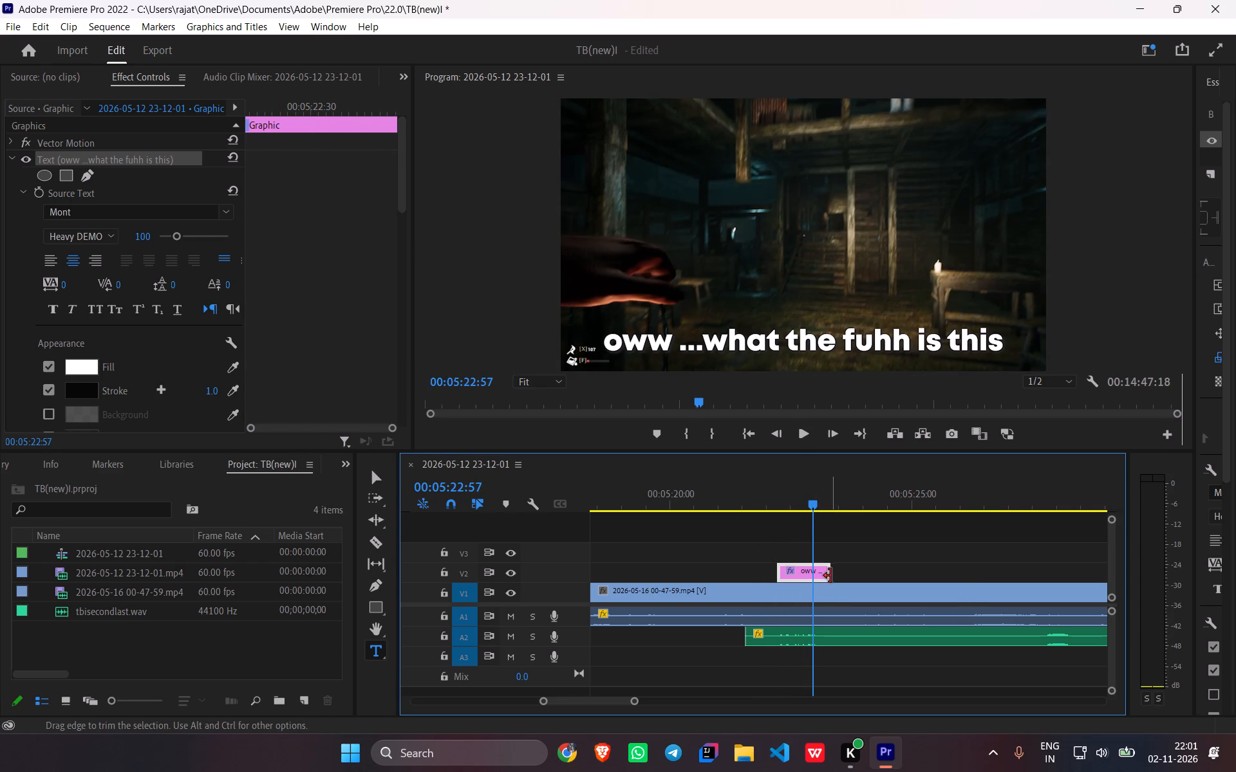
{"action": "left_click_drag", "start_coordinate": [814, 506], "coordinate": [741, 510]}
{"action": "key", "text": "space"}
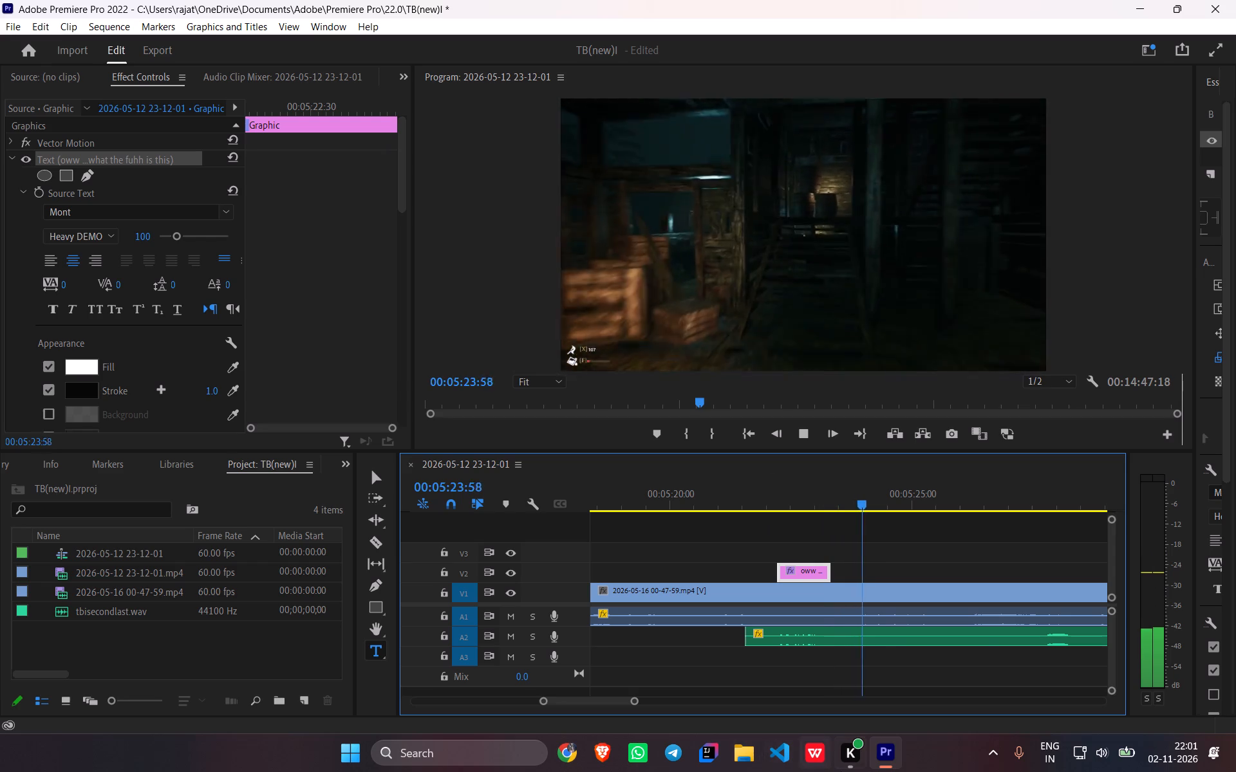
Listen on to the next spoken line, paste the copied caption on V2 at about 00:05:27:43, and extend its end to about 00:05:28:24.
{"action": "scroll", "coordinate": [982, 629], "scroll_direction": "down", "scroll_amount": 7}
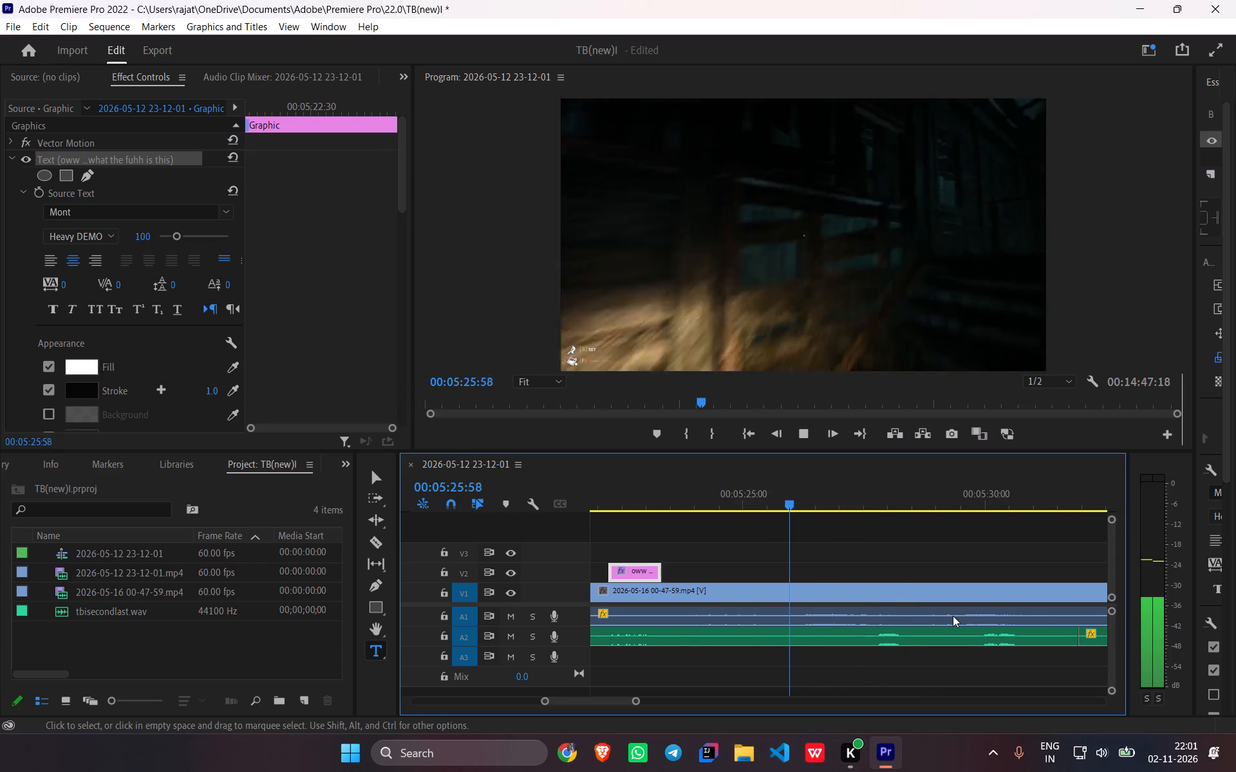
{"action": "scroll", "coordinate": [953, 616], "scroll_direction": "down", "scroll_amount": 5}
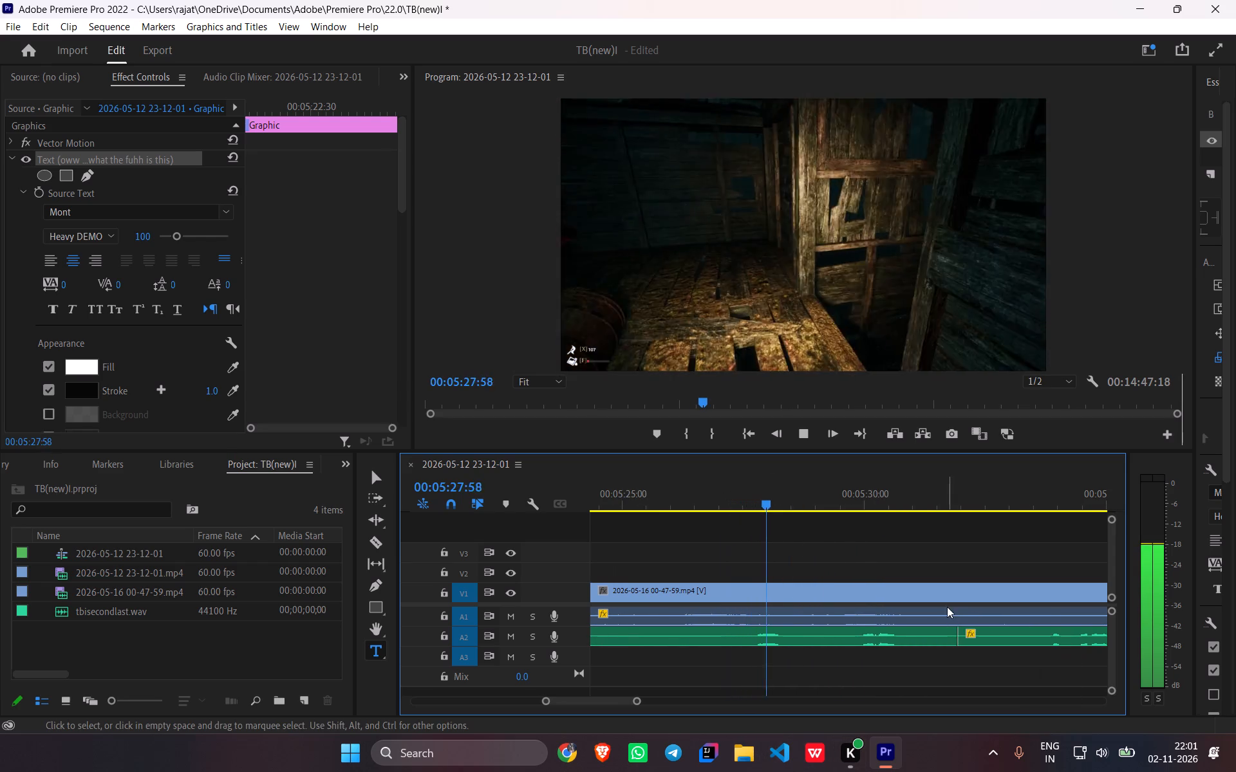
{"action": "key", "text": "space"}
{"action": "left_click_drag", "start_coordinate": [791, 505], "coordinate": [756, 522]}
{"action": "key", "text": "ctrl+v"}
{"action": "left_click_drag", "start_coordinate": [774, 572], "coordinate": [787, 582]}
{"action": "left_click_drag", "start_coordinate": [774, 502], "coordinate": [726, 510]}
{"action": "key", "text": "space"}
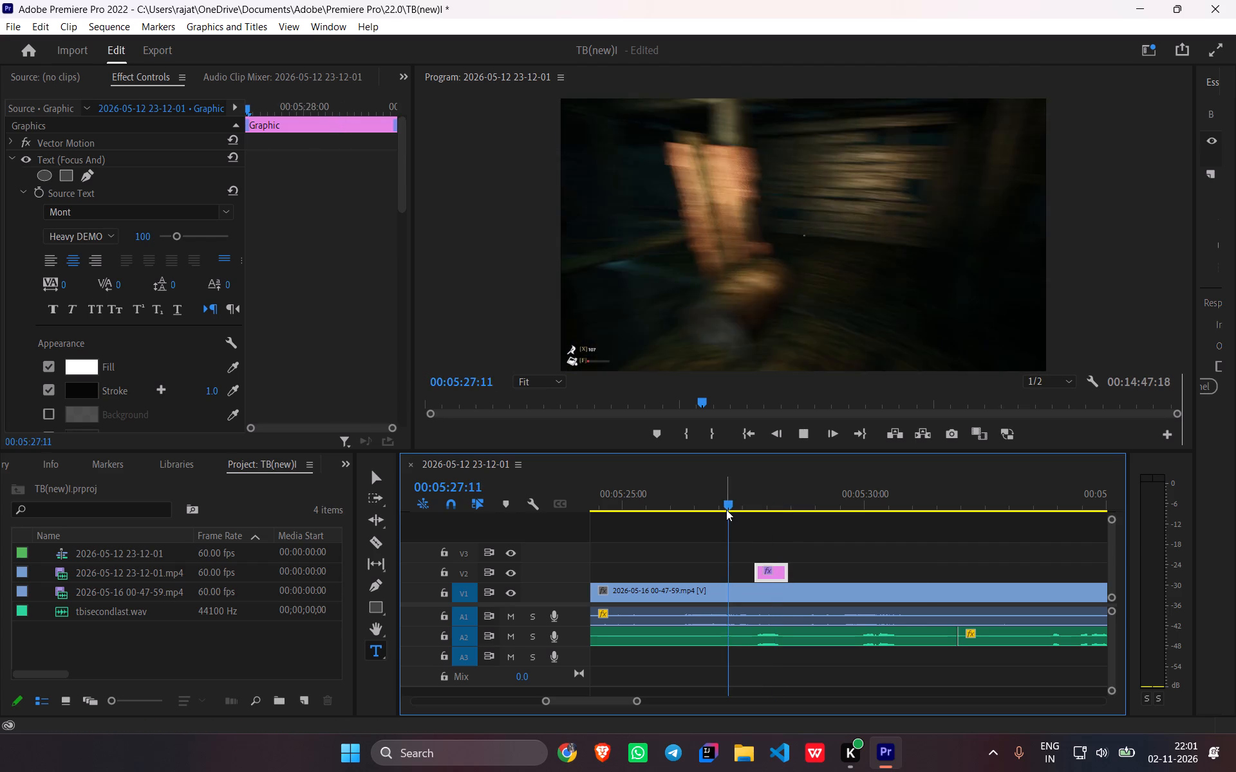
{"action": "key", "text": "space"}
Set the text of the caption at about 00:05:27:43 to "HEllow", stretched with a long run of repeated w's that fits the frame.
{"action": "triple_click", "coordinate": [774, 331]}
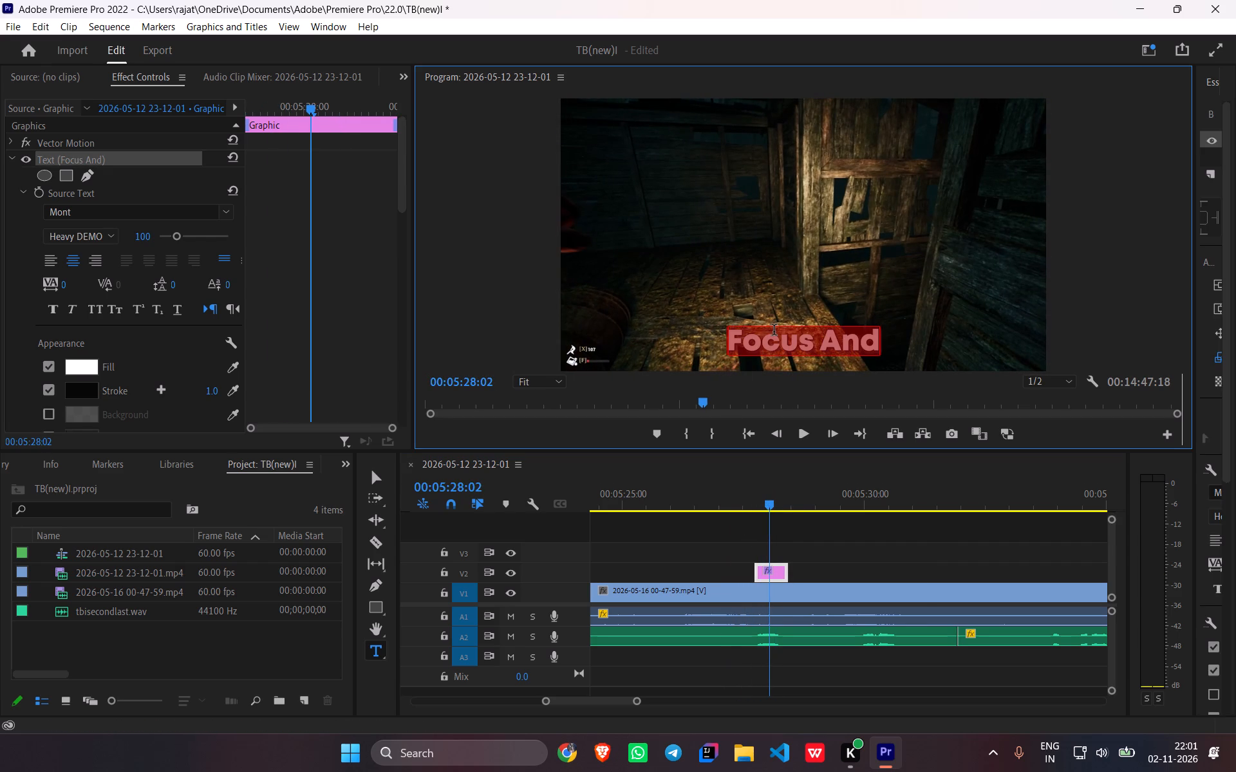
{"action": "type", "text": "HEll"}
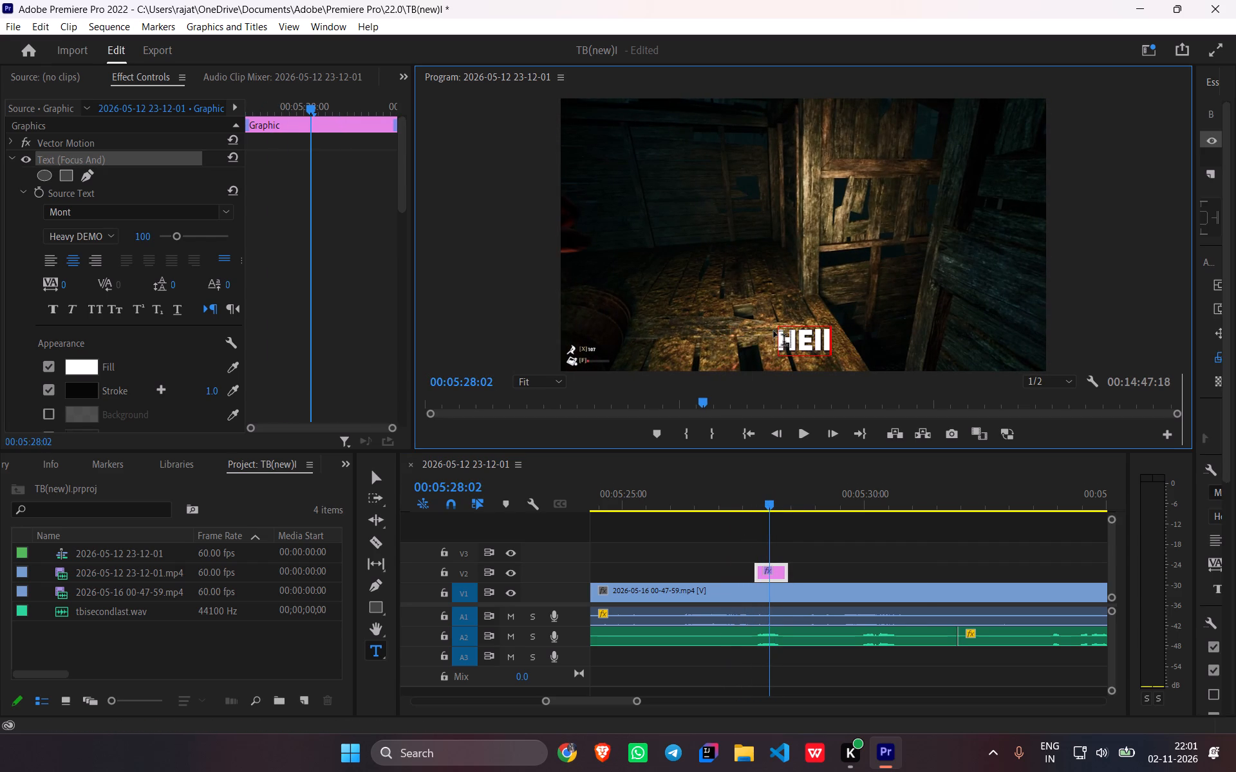
{"action": "type", "text": "ow"}
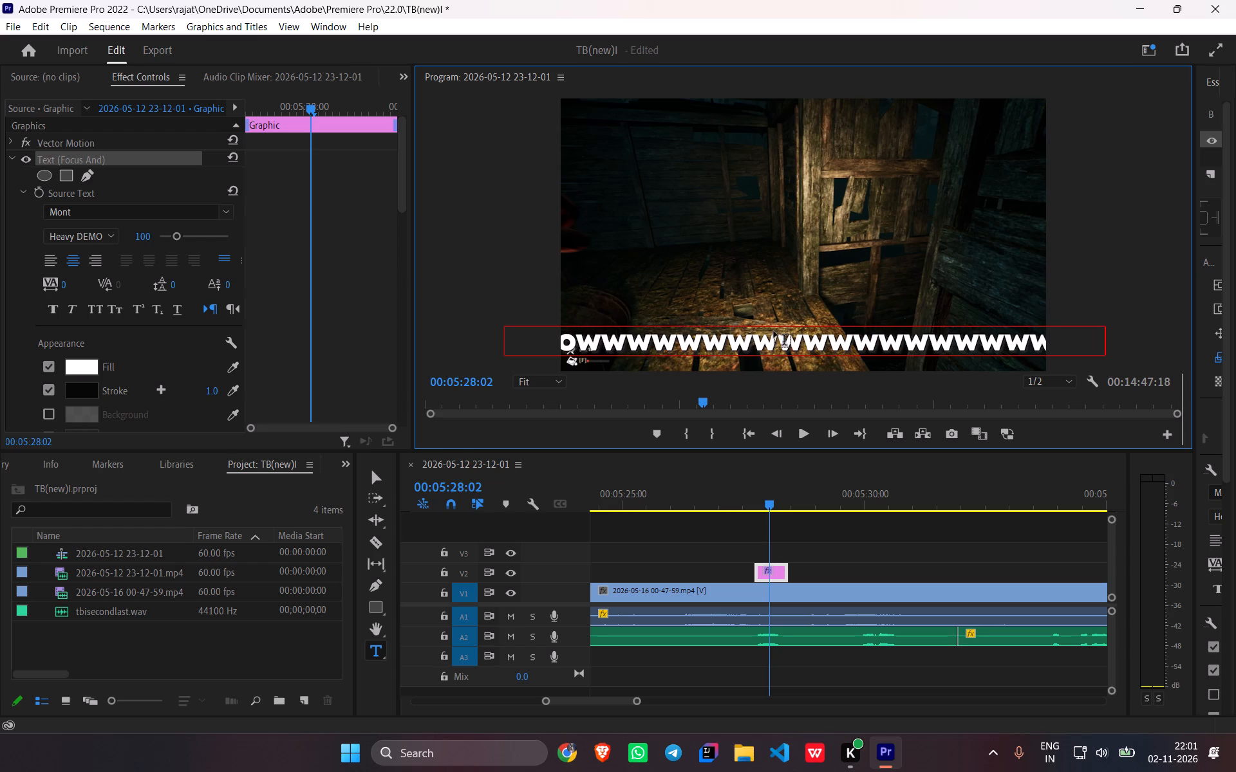
{"action": "key", "text": "BackSpace"}
{"action": "key", "text": "BackSpace"}
{"action": "key", "text": "BackSpace"}
{"action": "key", "text": "BackSpace"}
{"action": "key", "text": "BackSpace"}
{"action": "key", "text": "BackSpace"}
{"action": "key", "text": "BackSpace"}
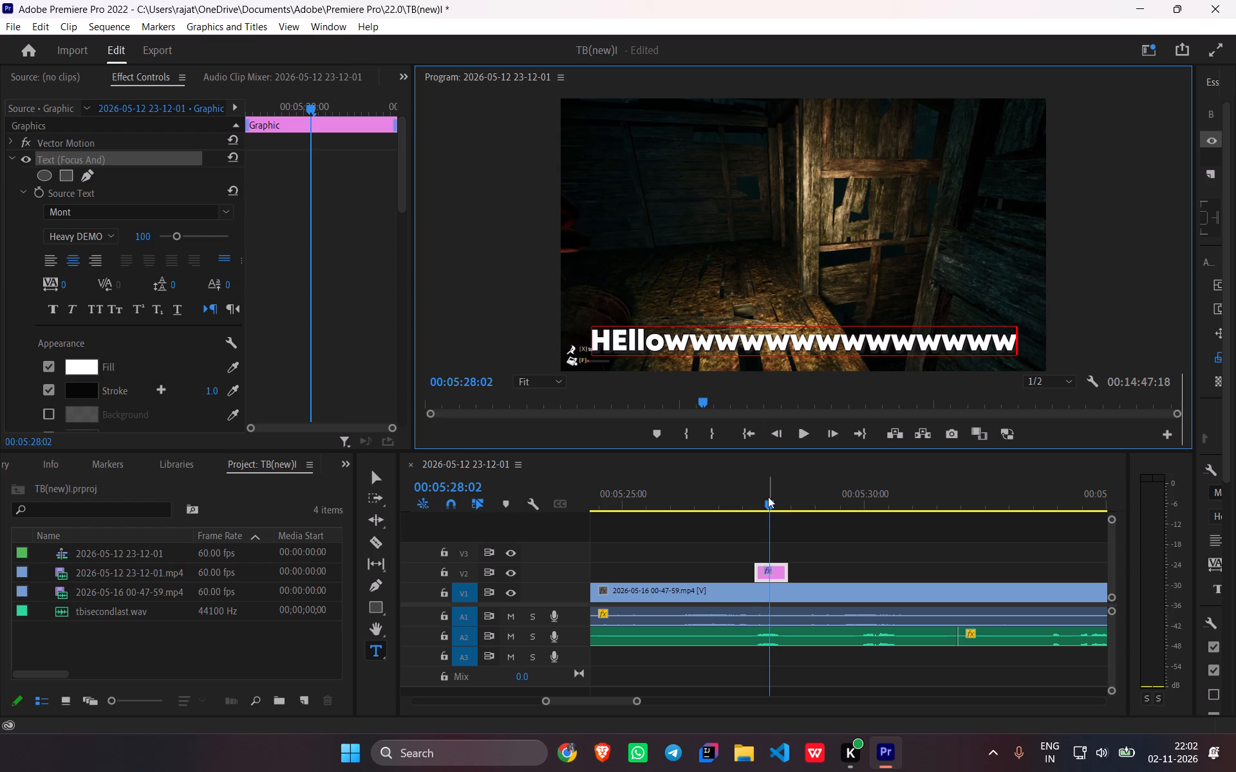
Listen on past the "HEllow…" caption, paste the copied caption on V2 at about 00:05:29:53, and extend its end to about 00:05:30:36.
{"action": "left_click_drag", "start_coordinate": [768, 497], "coordinate": [720, 520]}
{"action": "key", "text": "space"}
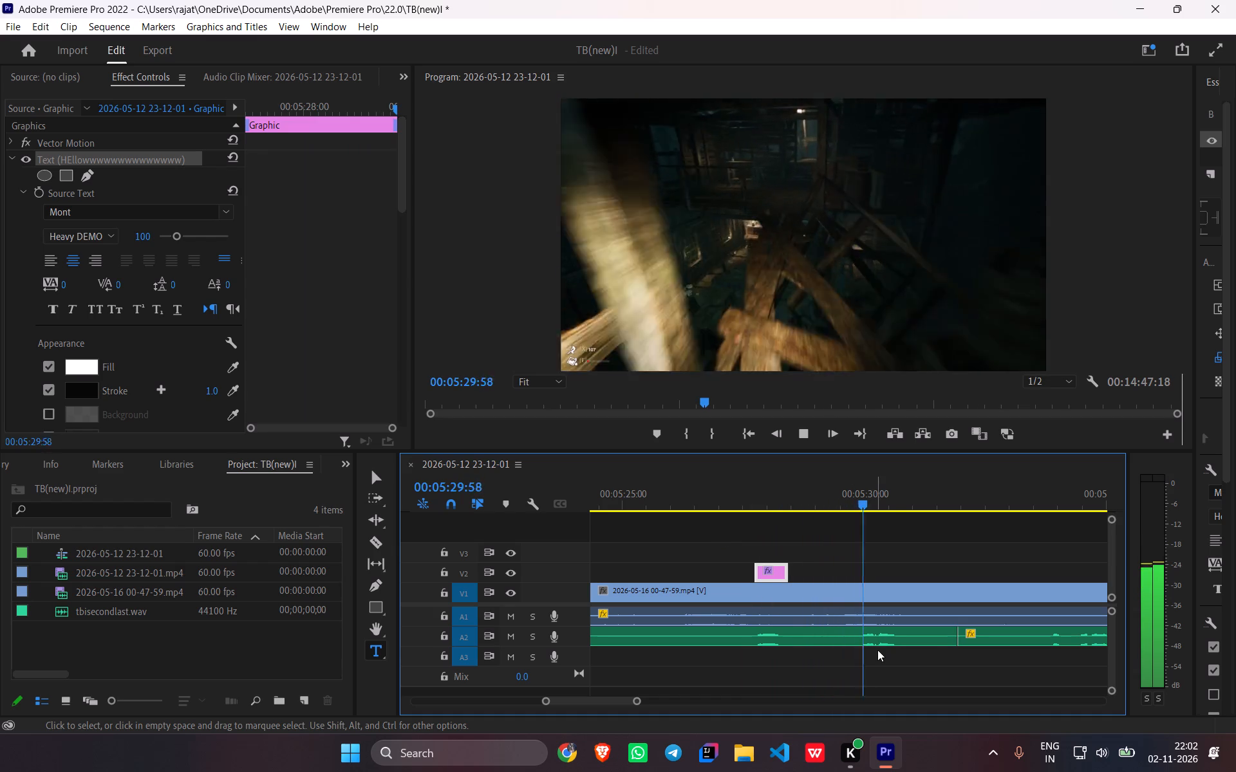
{"action": "key", "text": "space"}
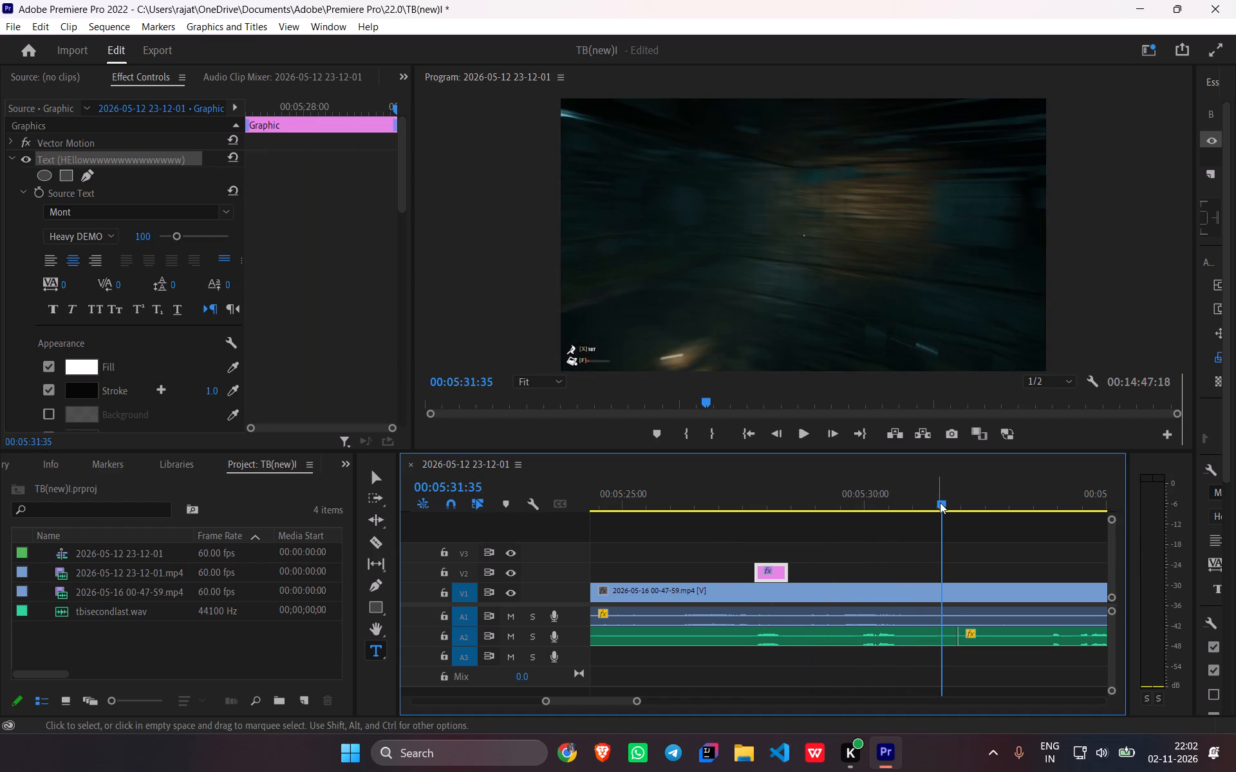
{"action": "left_click_drag", "start_coordinate": [940, 502], "coordinate": [855, 530]}
{"action": "key", "text": "space"}
{"action": "key", "text": "space"}
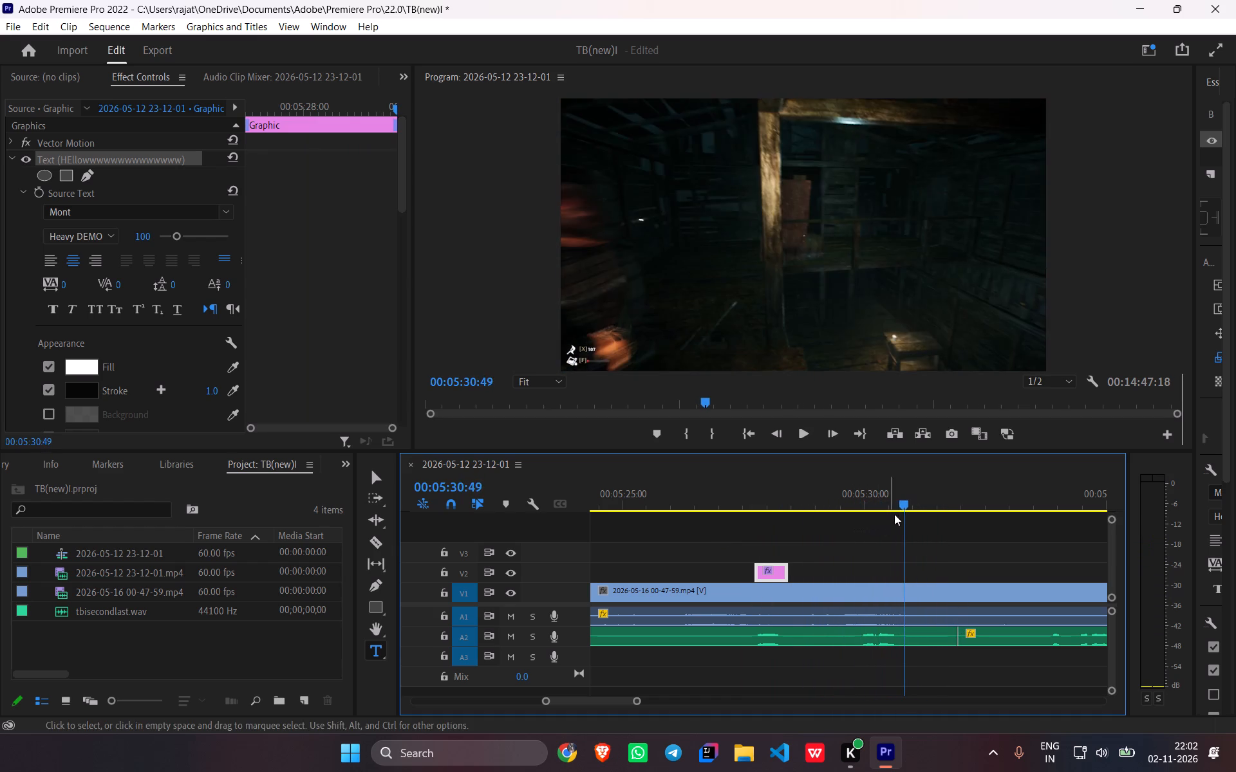
{"action": "left_click_drag", "start_coordinate": [902, 507], "coordinate": [857, 522]}
{"action": "key", "text": "ctrl+v"}
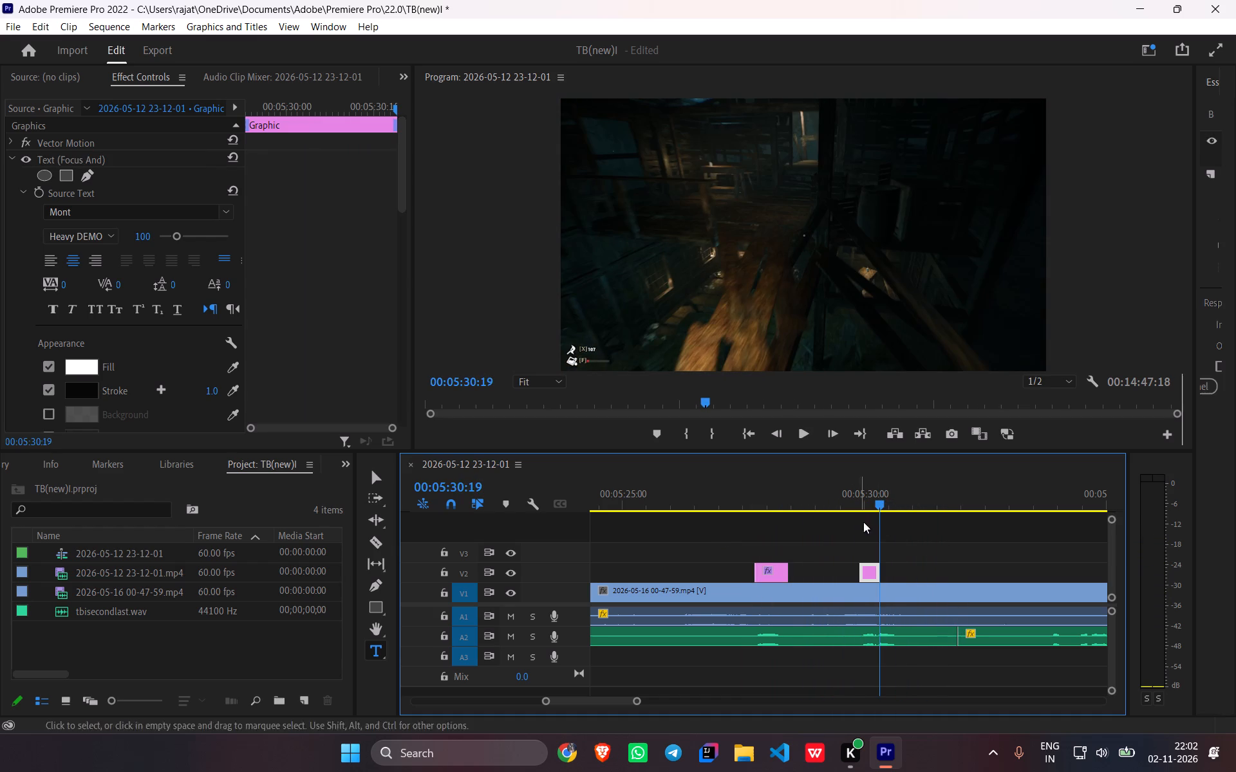
{"action": "left_click_drag", "start_coordinate": [878, 570], "coordinate": [892, 579]}
Set the text of the caption at about 00:05:29:53 to "Anyones There".
{"action": "double_click", "coordinate": [789, 345]}
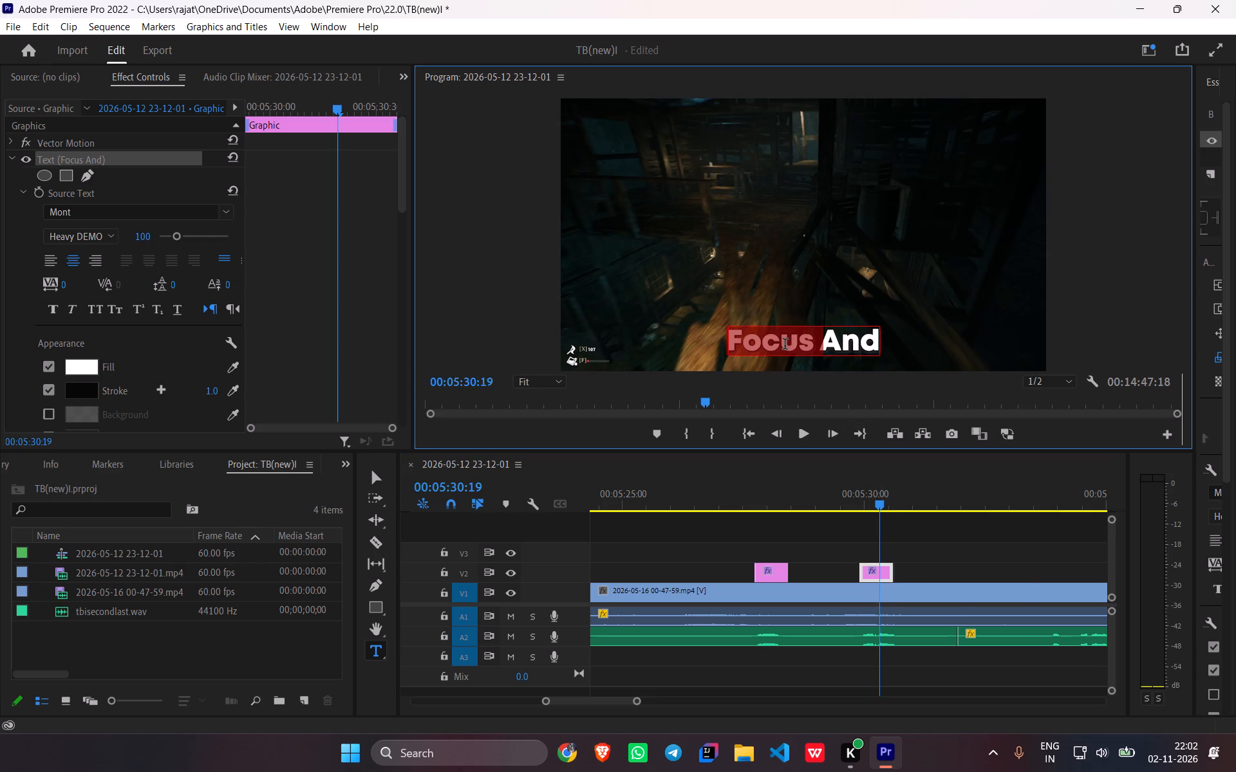
{"action": "triple_click", "coordinate": [785, 345]}
{"action": "type", "text": "Anyones There"}
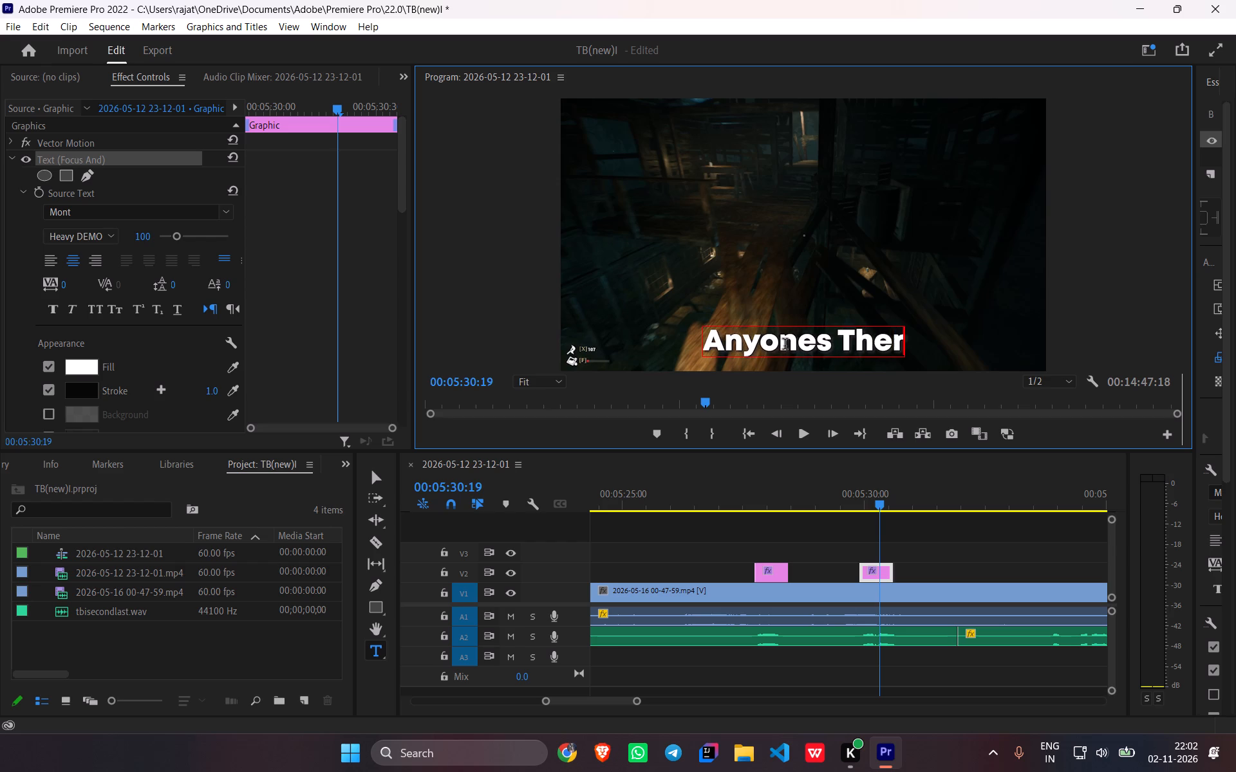
Add the question mark and the apostrophe so the caption at about 00:05:29:53 reads "Anyone's There?".
{"action": "key", "text": "shift+question"}
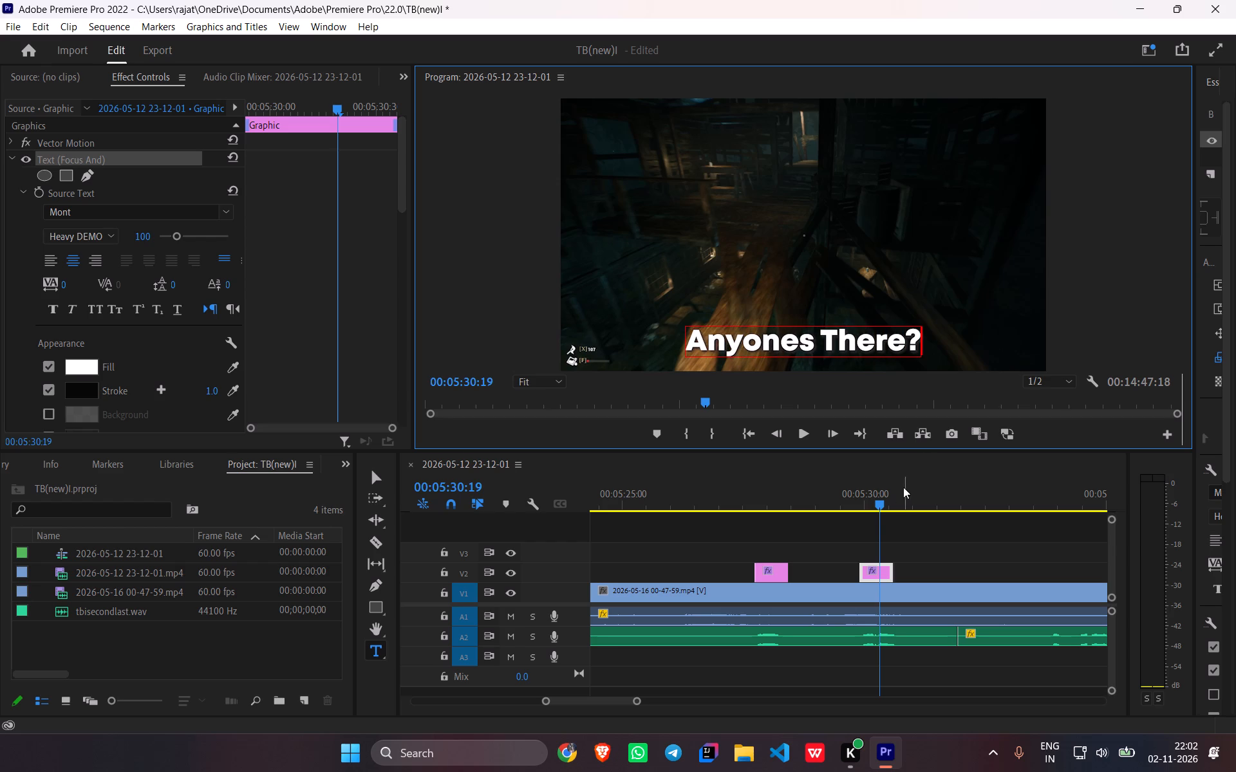
{"action": "left_click_drag", "start_coordinate": [886, 503], "coordinate": [880, 506]}
{"action": "left_click", "coordinate": [792, 335]}
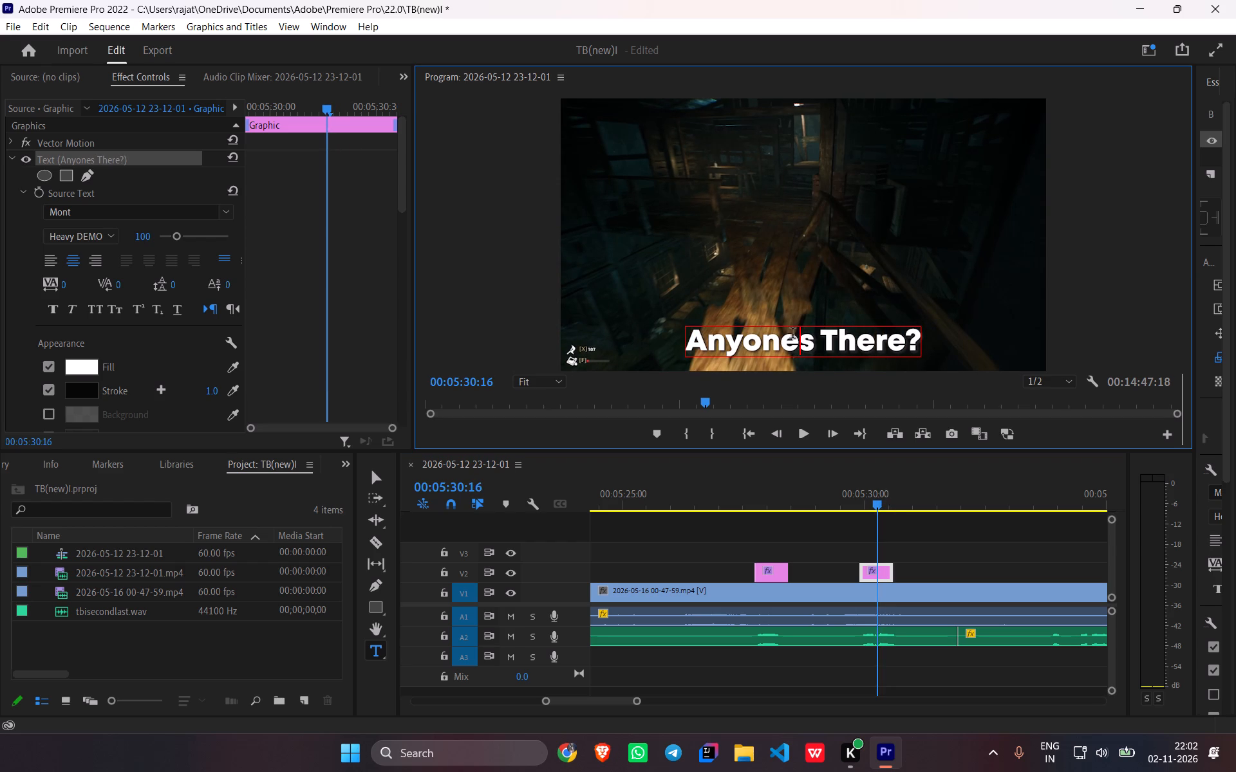
{"action": "key", "text": "apostrophe"}
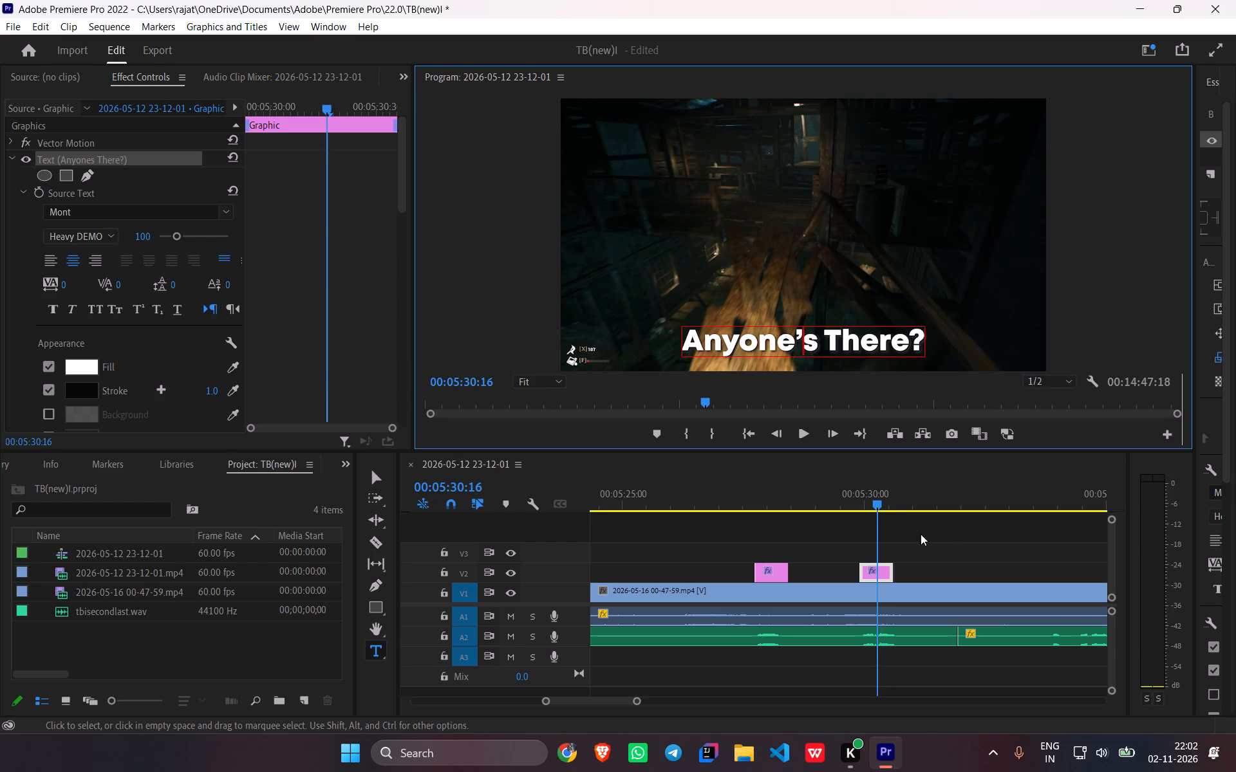
Listen on past the "Anyone's There?" caption and paste the copied caption on V2 at about 00:05:33:47, where the next line starts.
{"action": "left_click_drag", "start_coordinate": [881, 495], "coordinate": [859, 498]}
{"action": "key", "text": "space"}
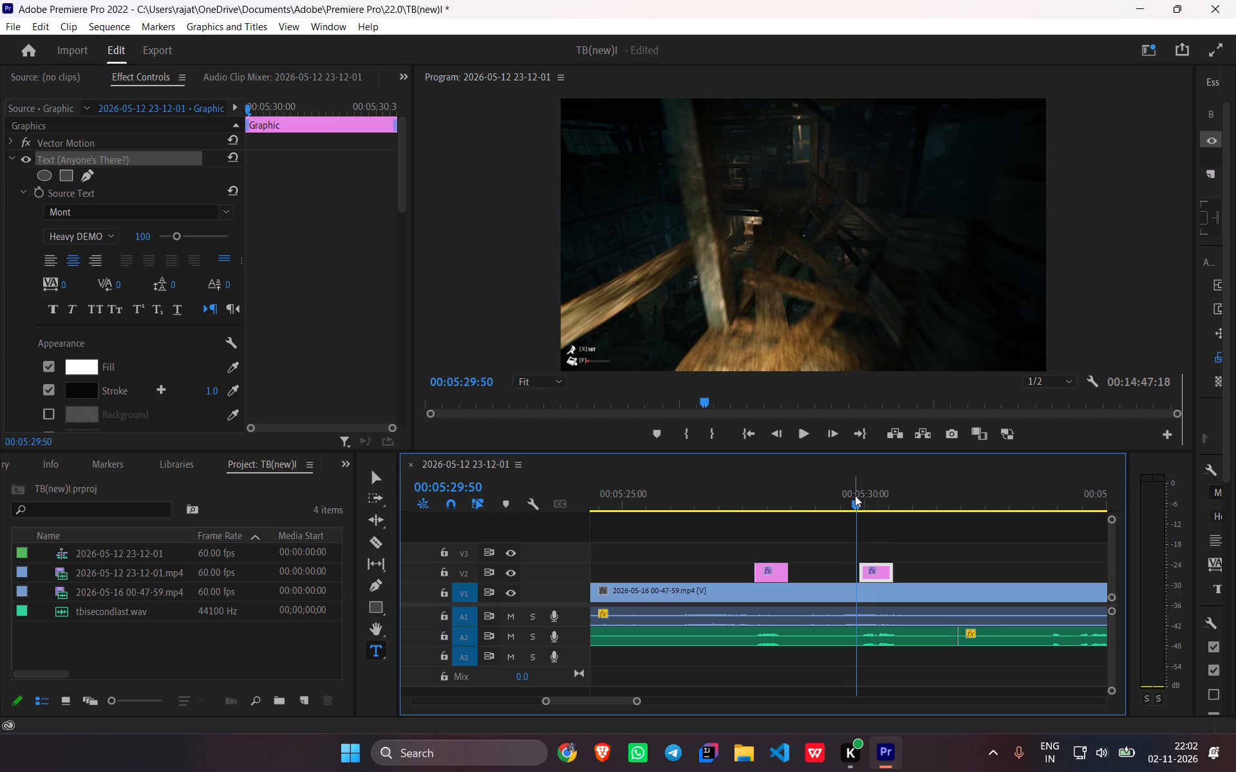
{"action": "key", "text": "space"}
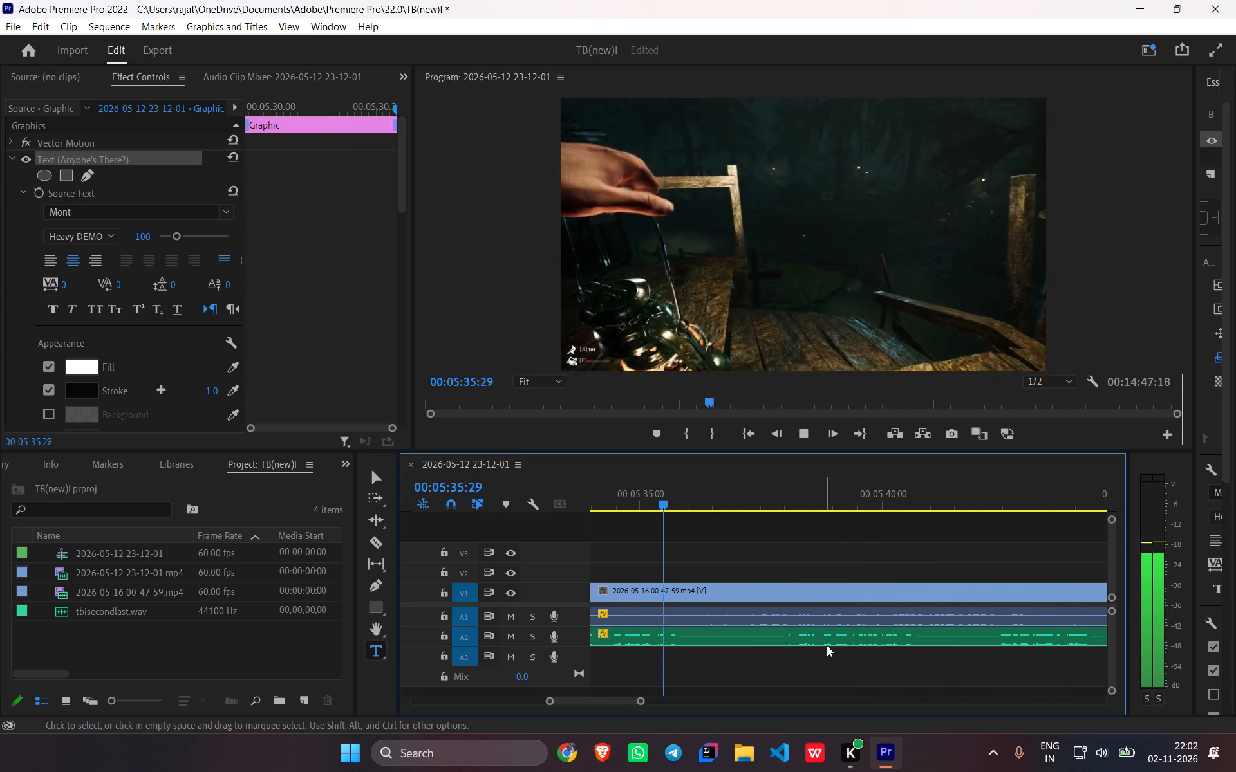
{"action": "key", "text": "space"}
{"action": "scroll", "coordinate": [856, 660], "scroll_direction": "up", "scroll_amount": 7}
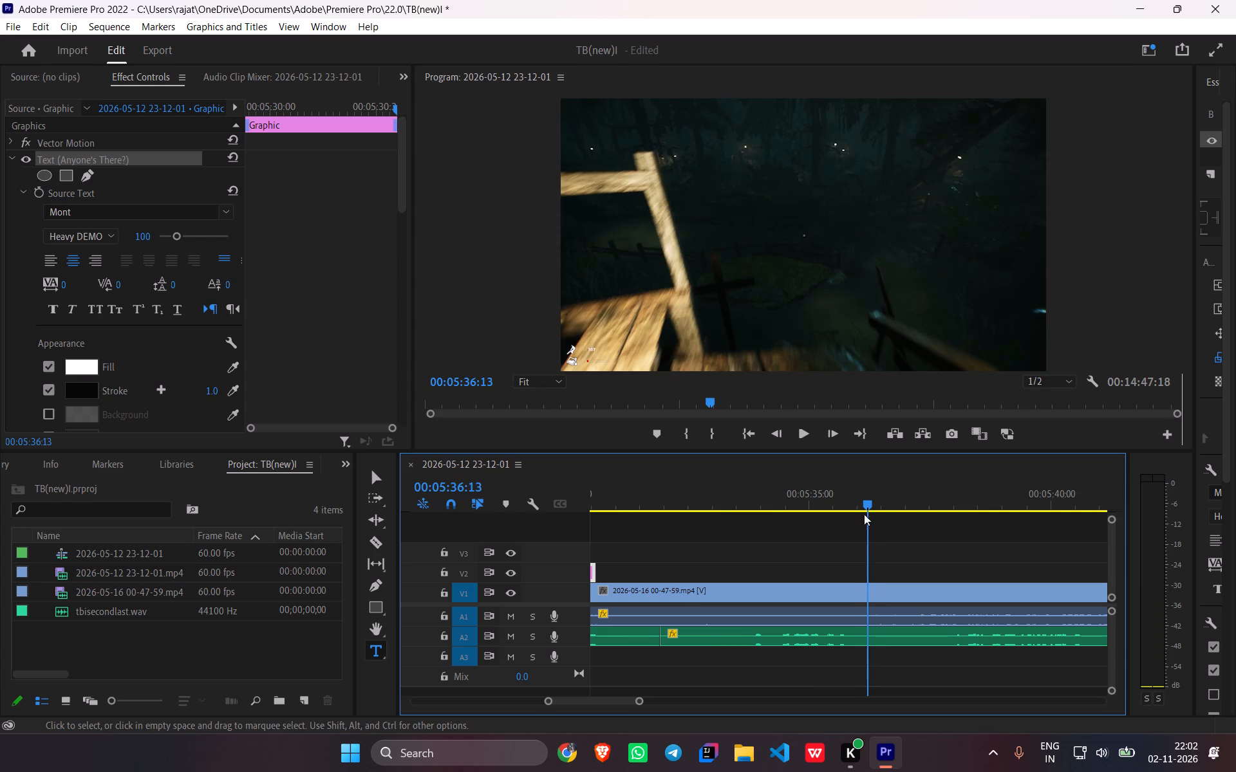
{"action": "left_click_drag", "start_coordinate": [866, 490], "coordinate": [759, 566]}
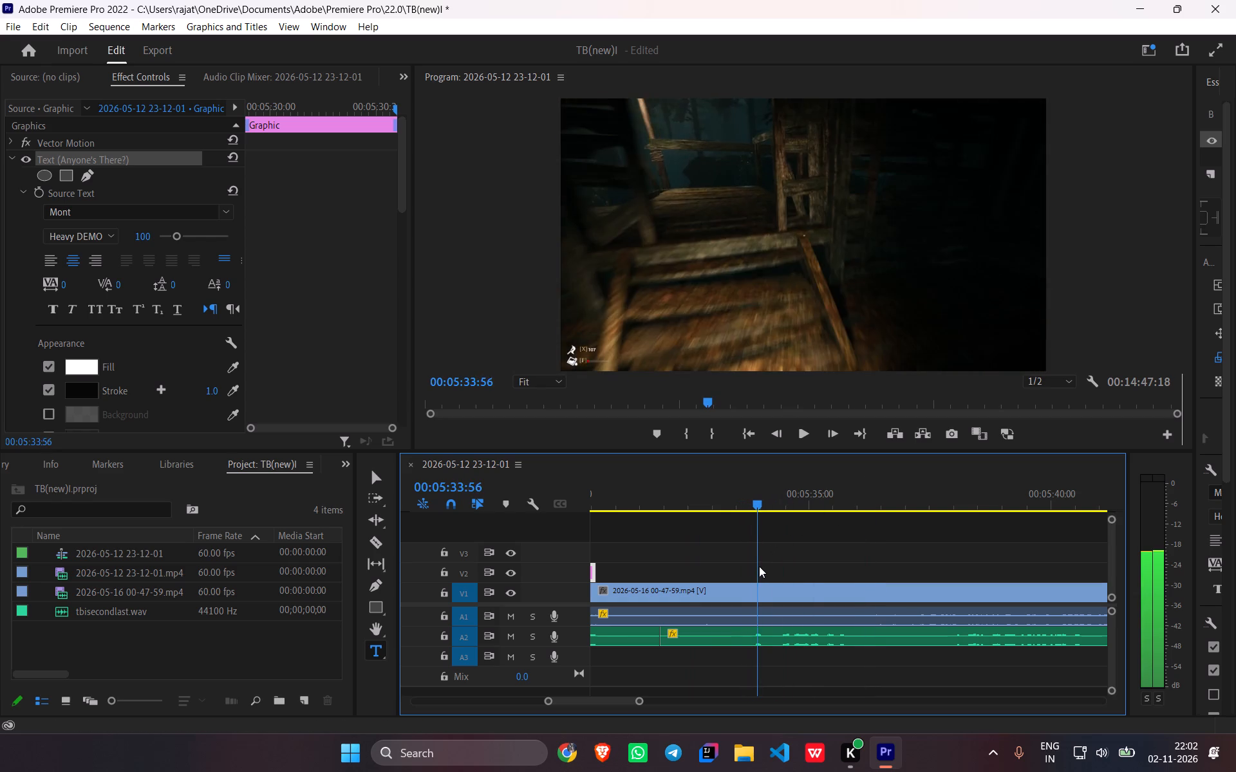
{"action": "left_click_drag", "start_coordinate": [759, 566], "coordinate": [752, 577]}
{"action": "key", "text": "ctrl+v"}
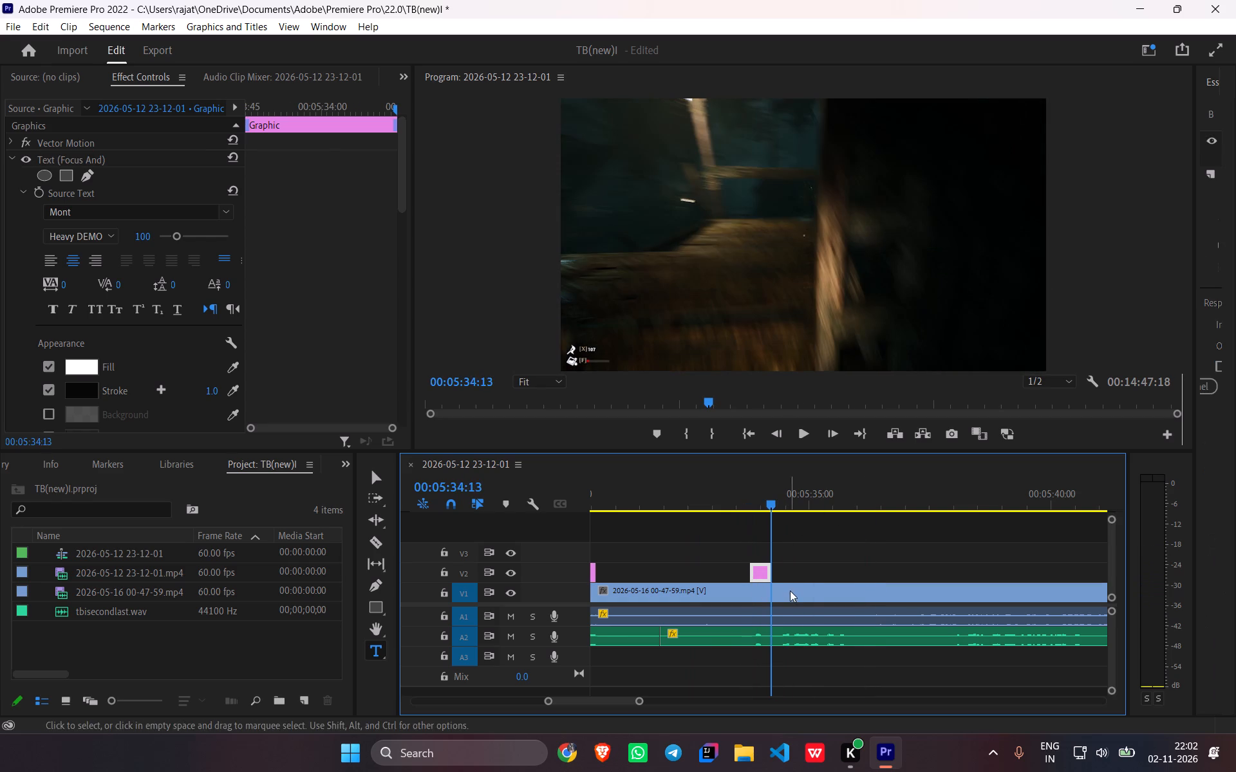
Set the text of the caption at about 00:05:33:47 to "Huh".
{"action": "left_click", "coordinate": [767, 503]}
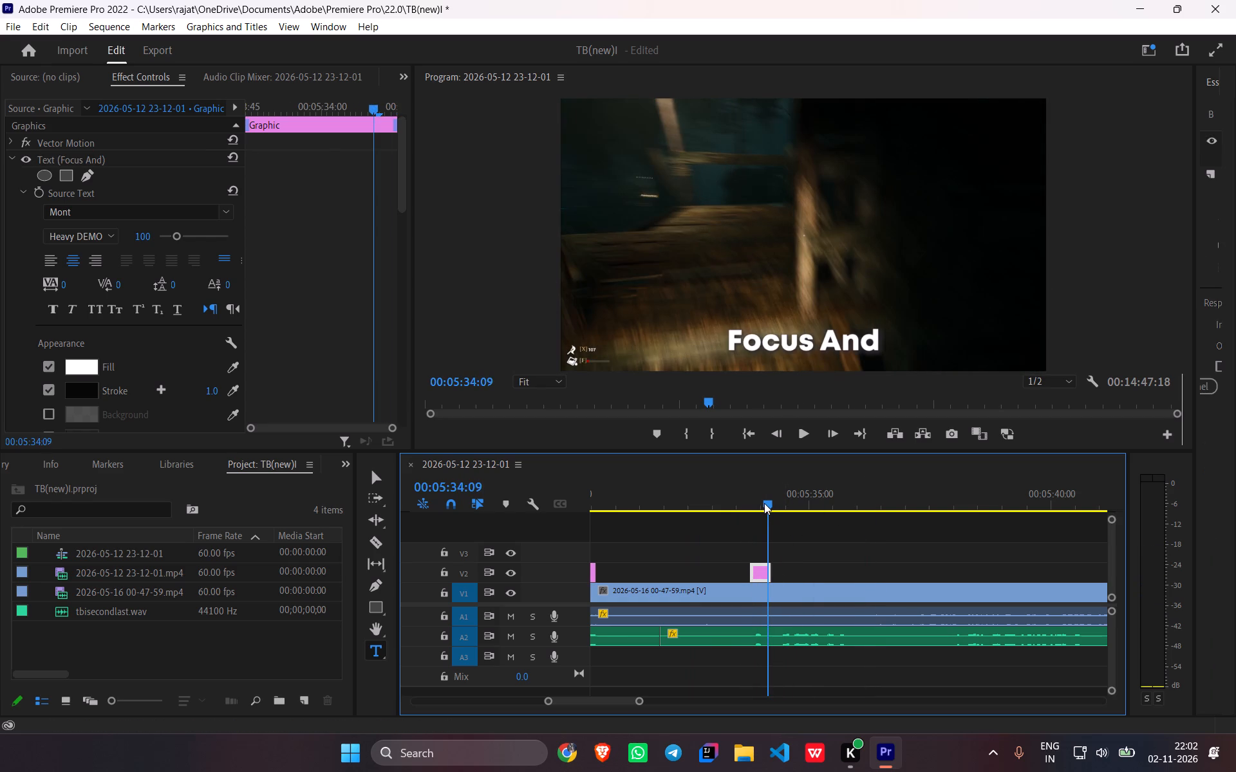
{"action": "triple_click", "coordinate": [787, 341]}
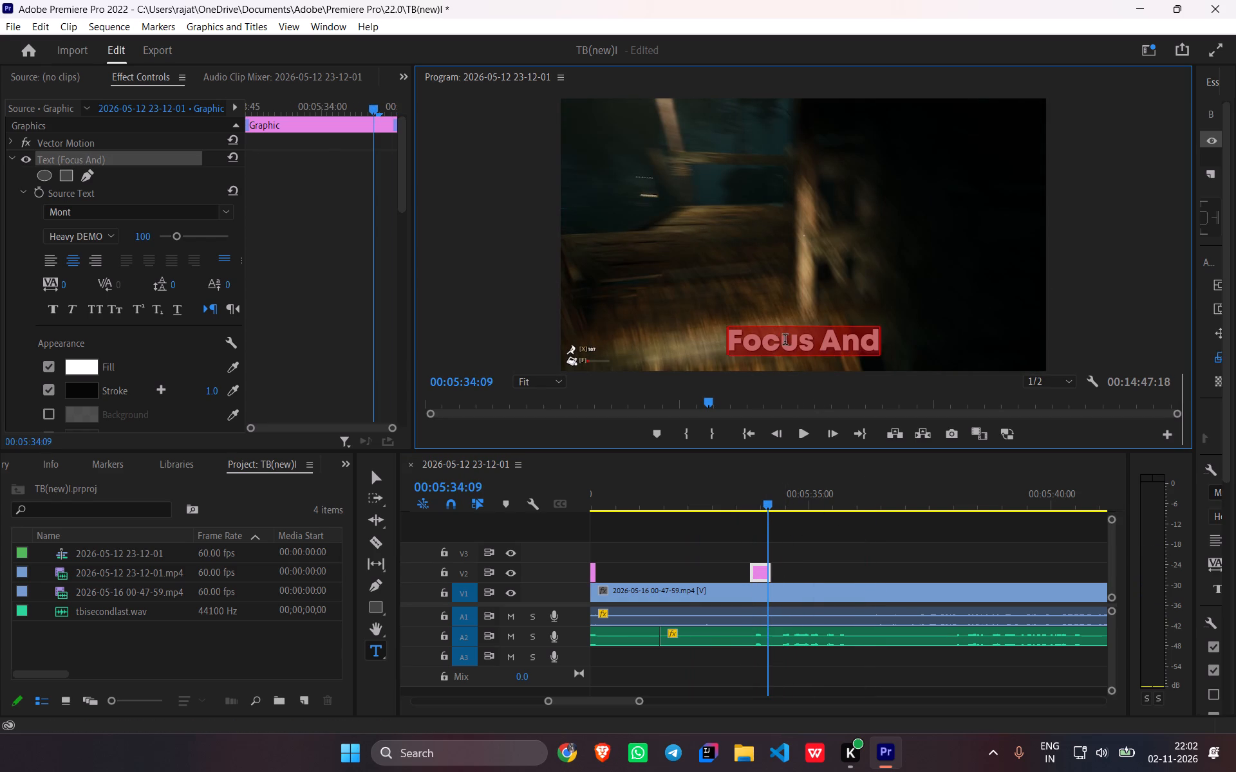
{"action": "type", "text": "Let"}
{"action": "key", "text": "Return"}
{"action": "key", "text": "x"}
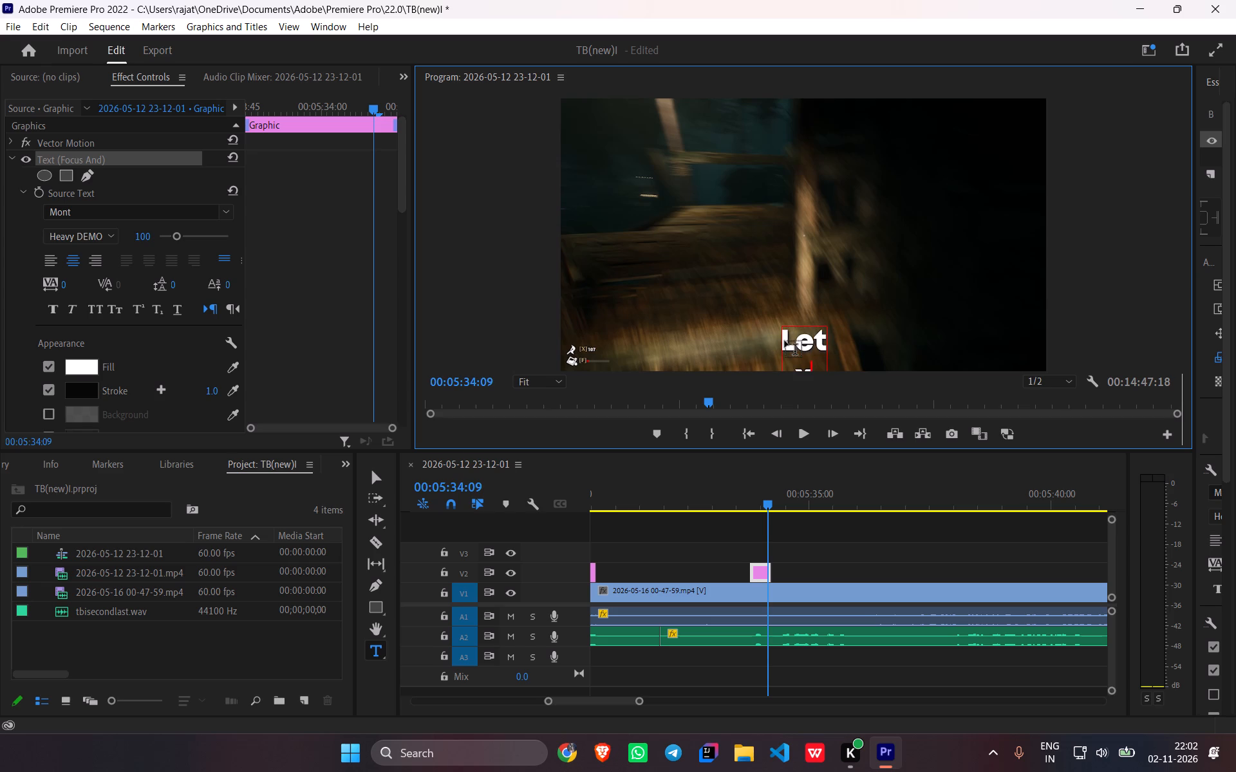
{"action": "key", "text": "BackSpace"}
{"action": "key", "text": "BackSpace"}
{"action": "type", "text": "'s"}
{"action": "key", "text": "space"}
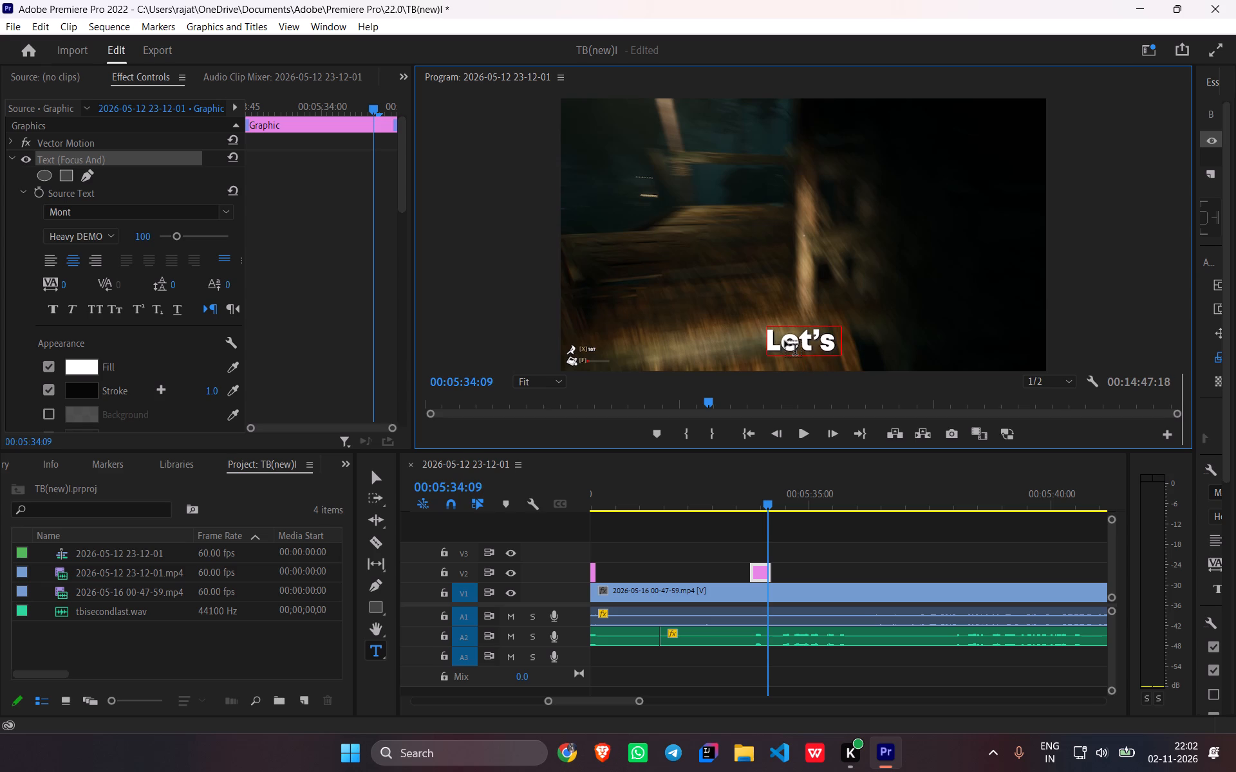
{"action": "type", "text": "chj"}
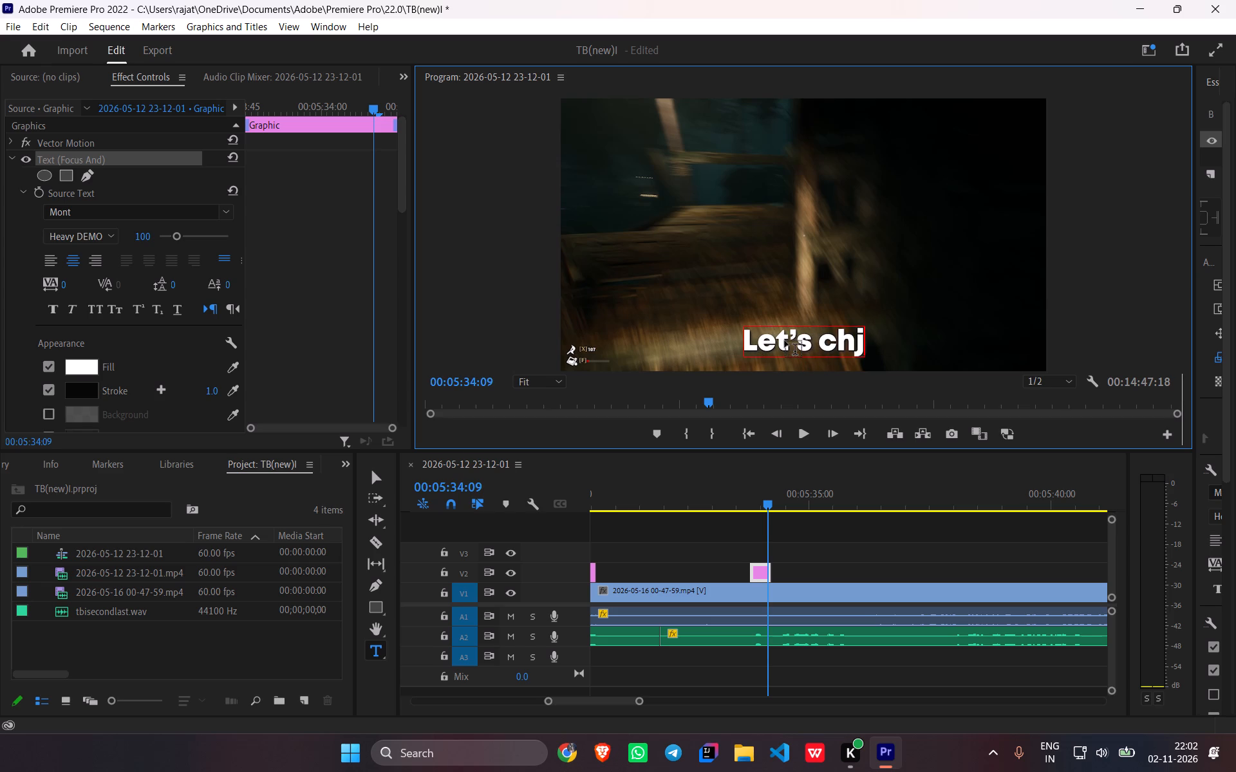
{"action": "key", "text": "BackSpace"}
{"action": "key", "text": "BackSpace"}
{"action": "key", "text": "BackSpace"}
{"action": "key", "text": "BackSpace"}
{"action": "key", "text": "BackSpace"}
{"action": "key", "text": "BackSpace"}
{"action": "key", "text": "BackSpace"}
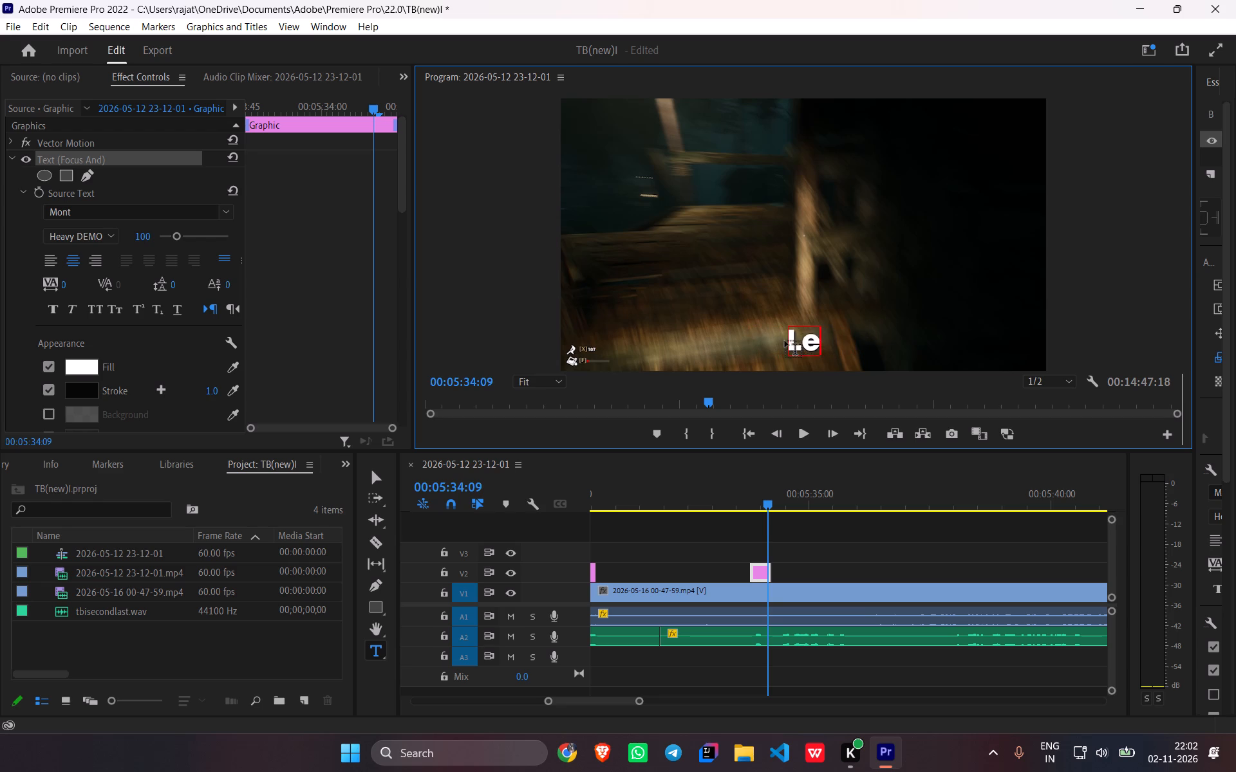
{"action": "key", "text": "BackSpace"}
{"action": "key", "text": "BackSpace"}
{"action": "type", "text": "Huh"}
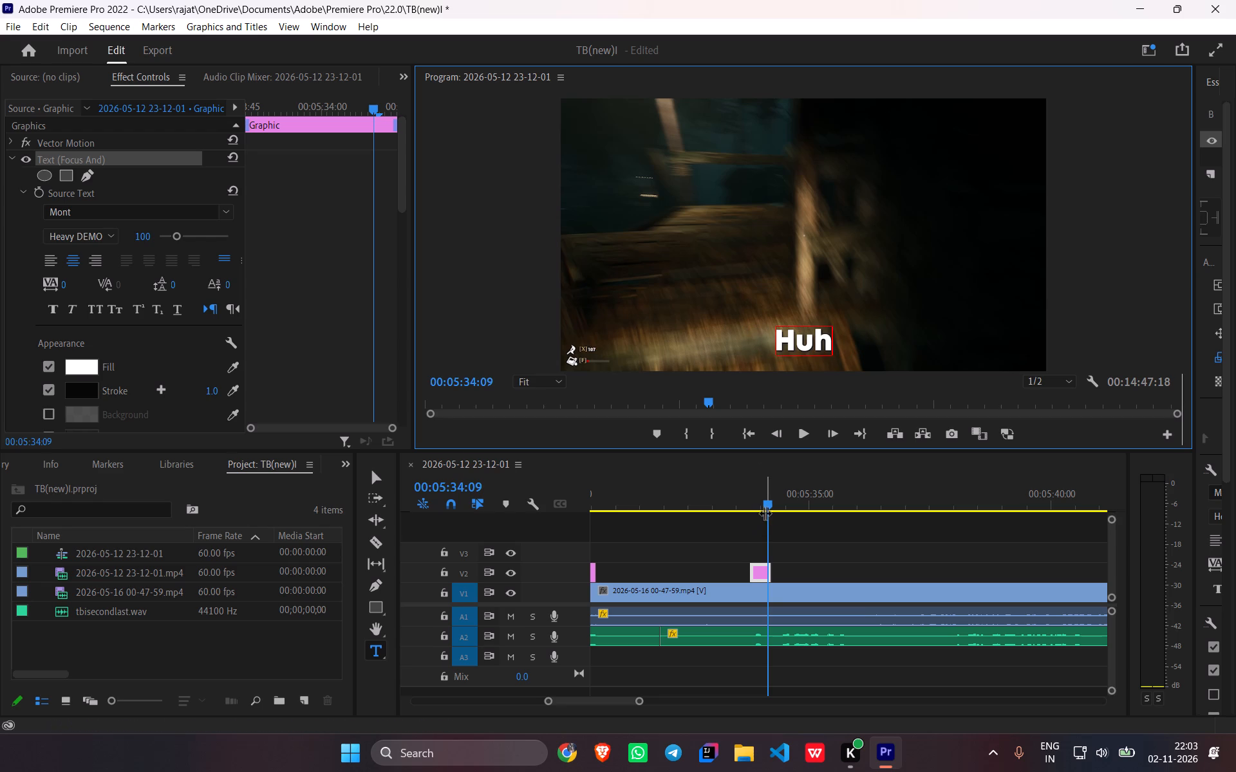
Play through the "Huh" caption, paste the copied caption on V2 at 00:05:34:20, and extend its end to about 00:05:35:39.
{"action": "left_click_drag", "start_coordinate": [769, 506], "coordinate": [751, 513]}
{"action": "key", "text": "space"}
{"action": "key", "text": "space"}
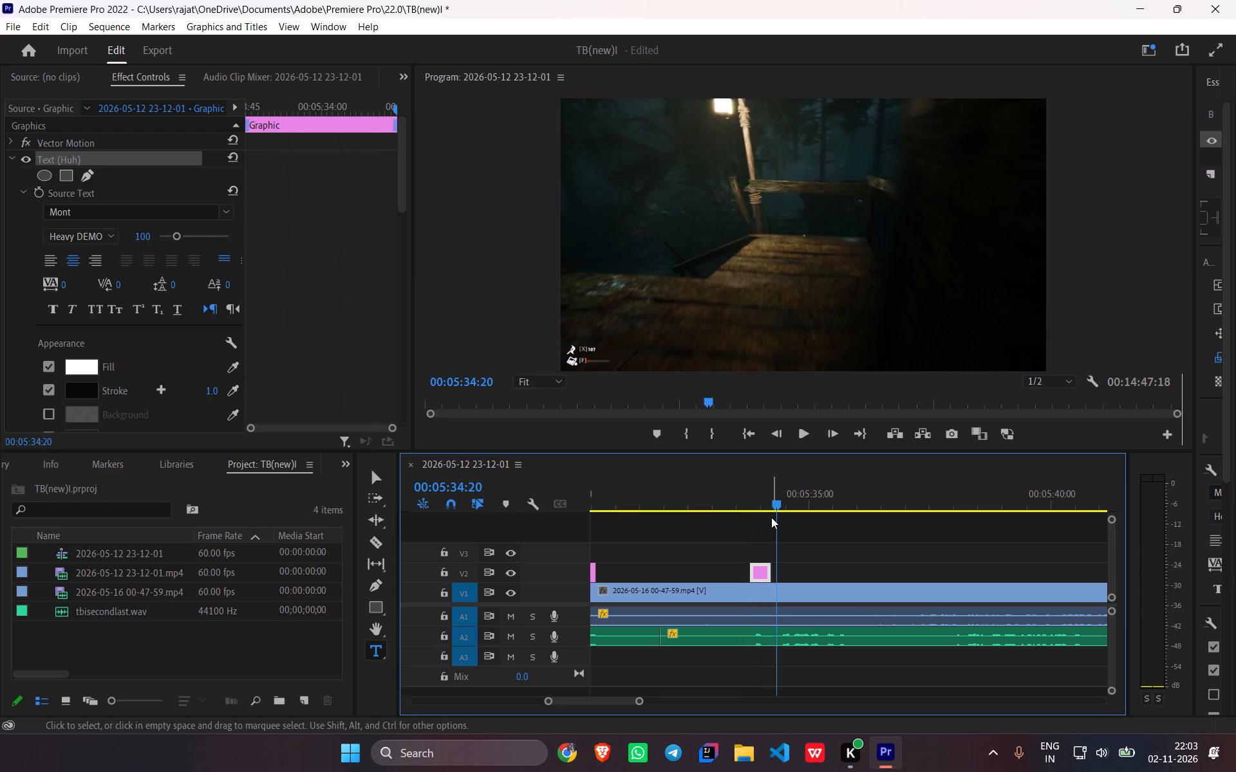
{"action": "key", "text": "ctrl+v"}
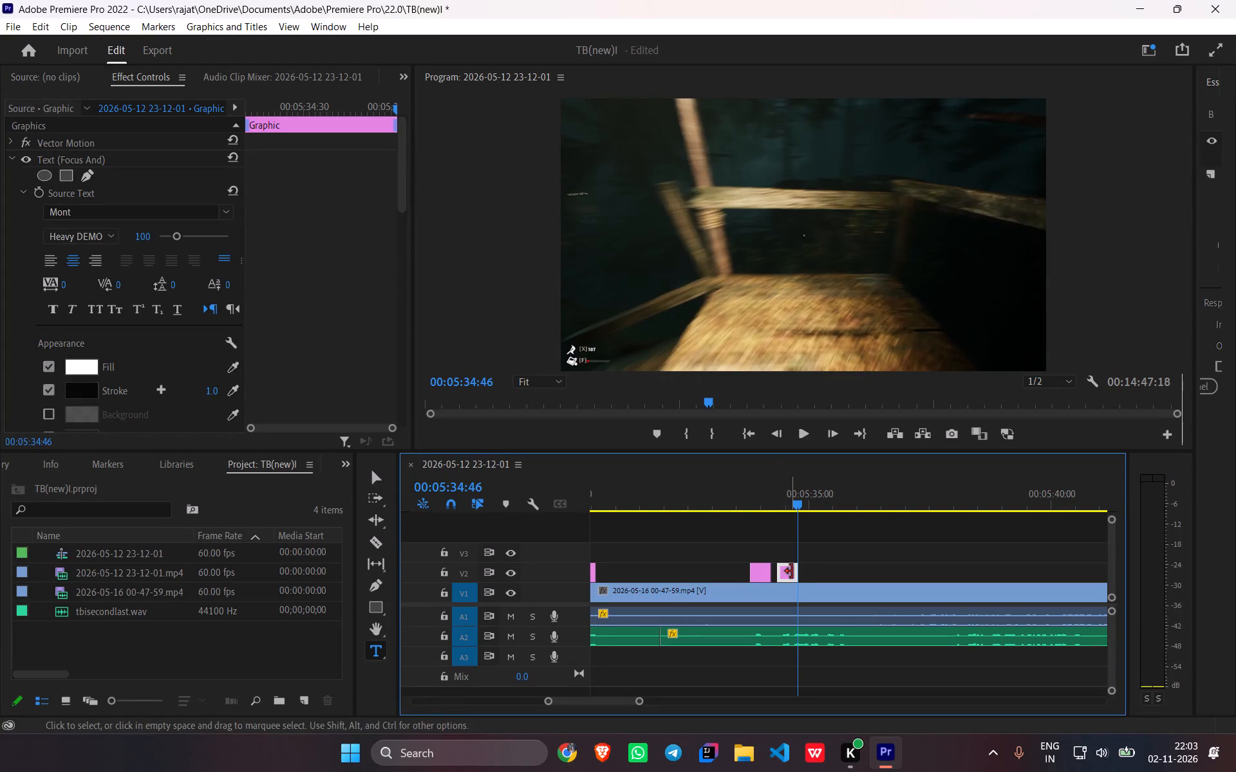
{"action": "left_click_drag", "start_coordinate": [792, 574], "coordinate": [835, 576]}
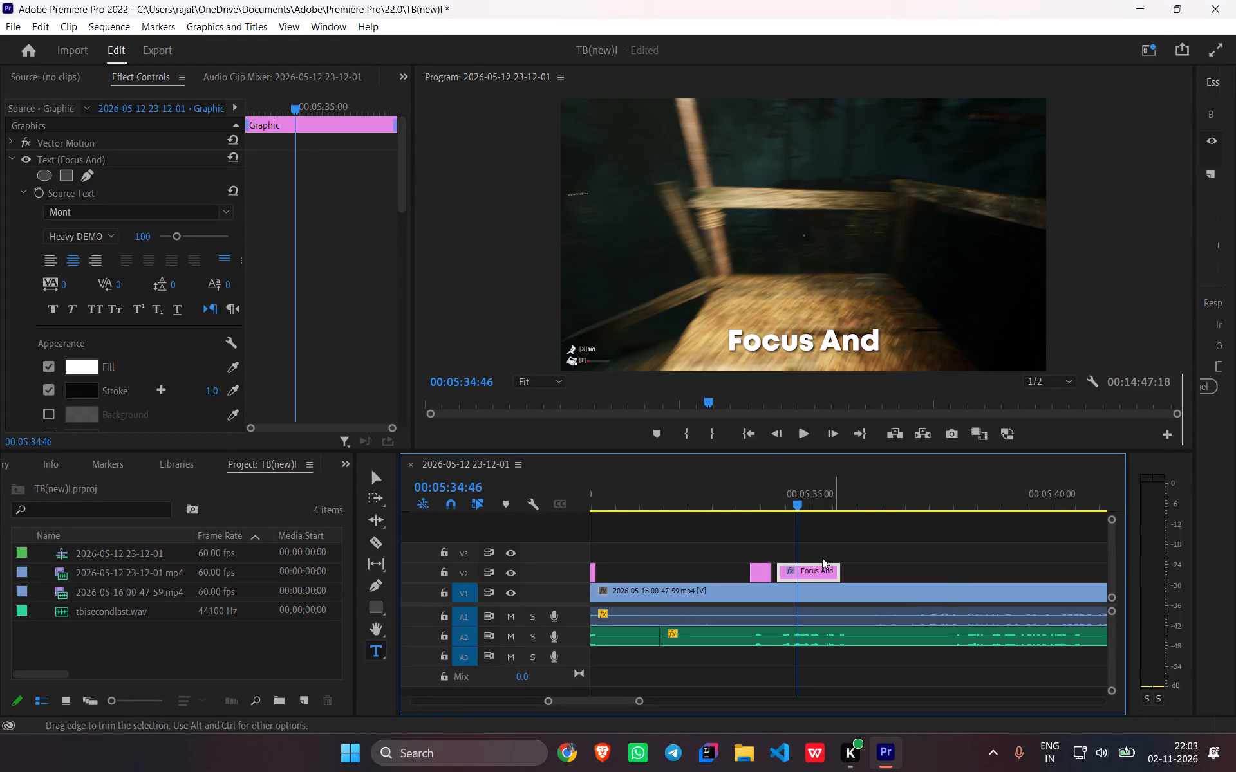
Set the text of the caption at 00:05:34:20 to "Let's chase this freak down".
{"action": "triple_click", "coordinate": [803, 349]}
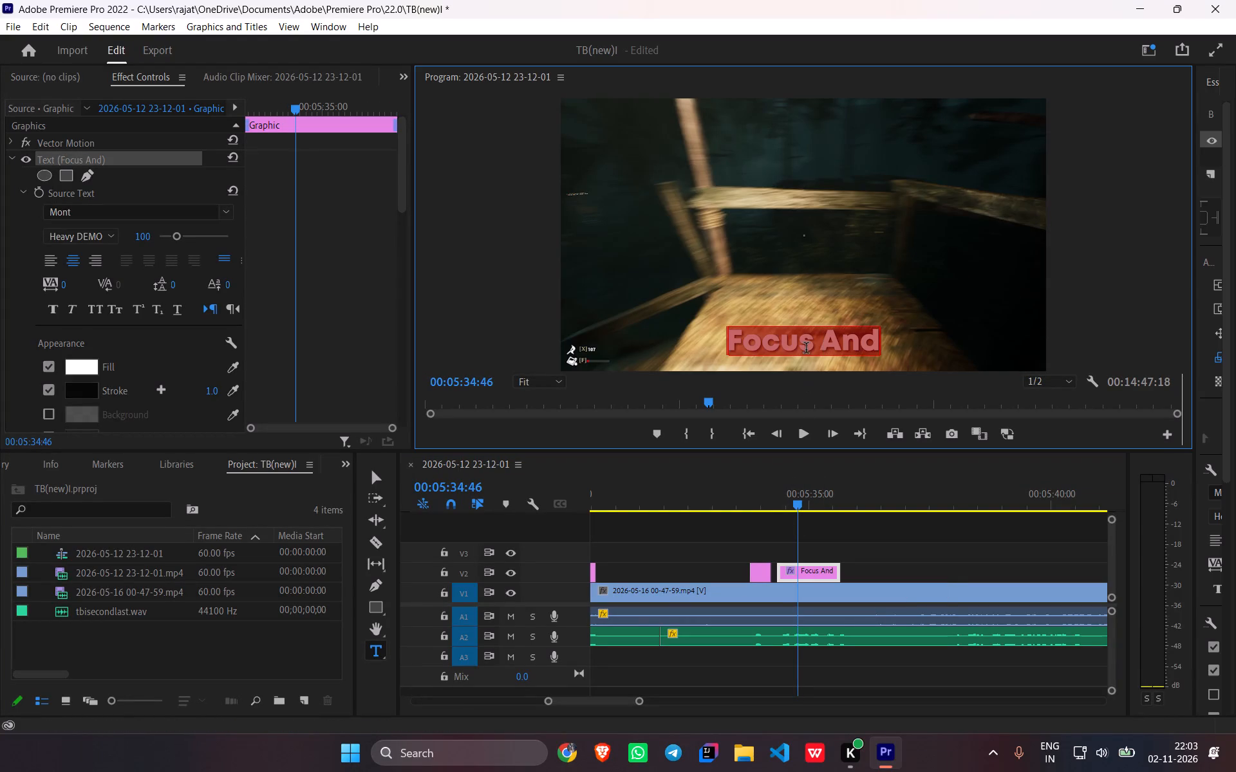
{"action": "type", "text": "Let's chase thos"}
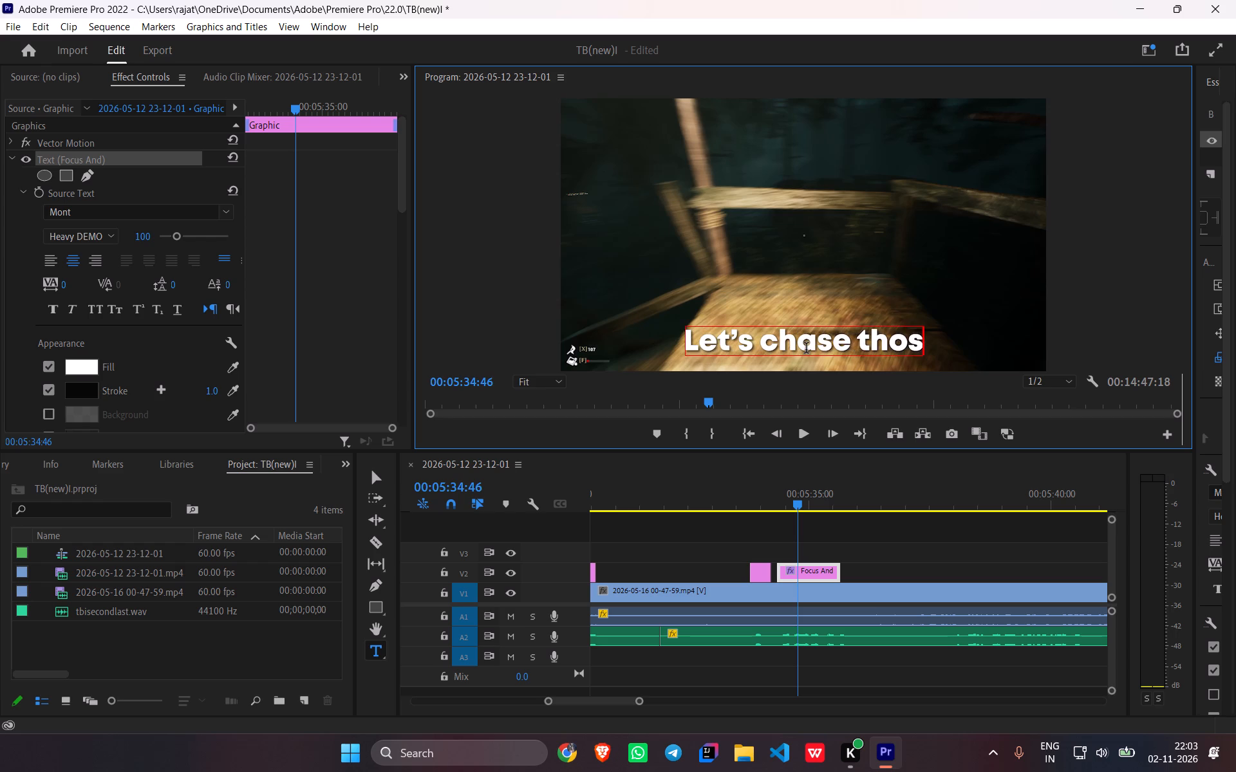
{"action": "key", "text": "BackSpace"}
{"action": "key", "text": "BackSpace"}
{"action": "type", "text": "is freak dpown"}
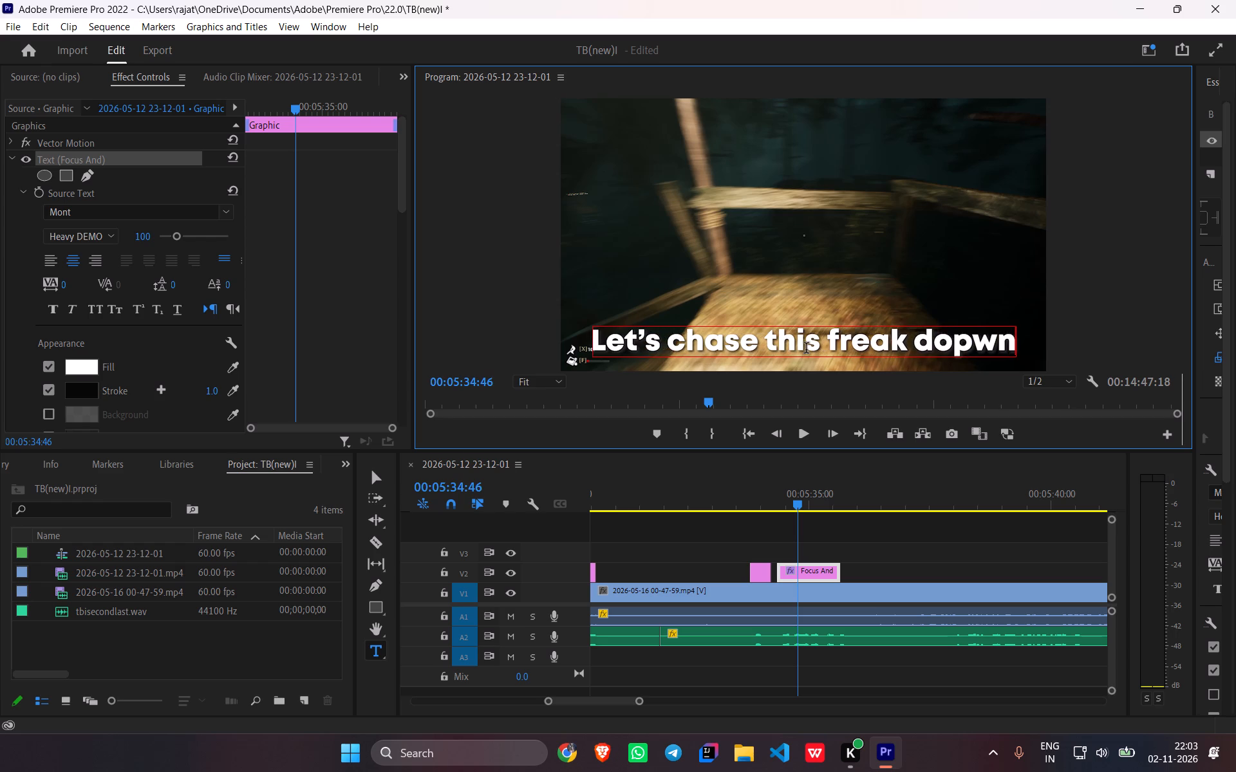
{"action": "key", "text": "BackSpace"}
{"action": "key", "text": "BackSpace"}
{"action": "key", "text": "BackSpace"}
{"action": "key", "text": "BackSpace"}
{"action": "type", "text": "wn"}
{"action": "key", "text": "BackSpace"}
{"action": "key", "text": "BackSpace"}
{"action": "type", "text": "own"}
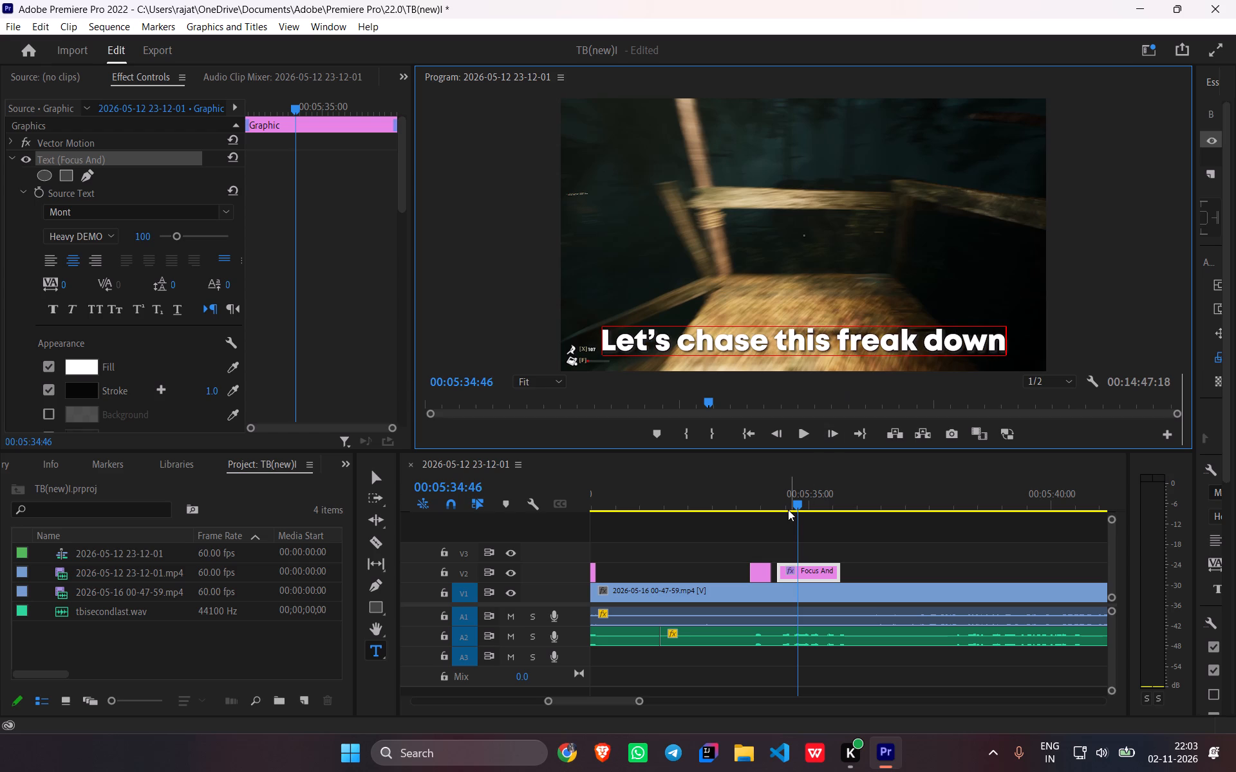
Play back the "Huh" and "Let's chase this freak down" captions and extend the latter's end to about 00:05:36:00.
{"action": "left_click_drag", "start_coordinate": [796, 502], "coordinate": [755, 502]}
{"action": "key", "text": "space"}
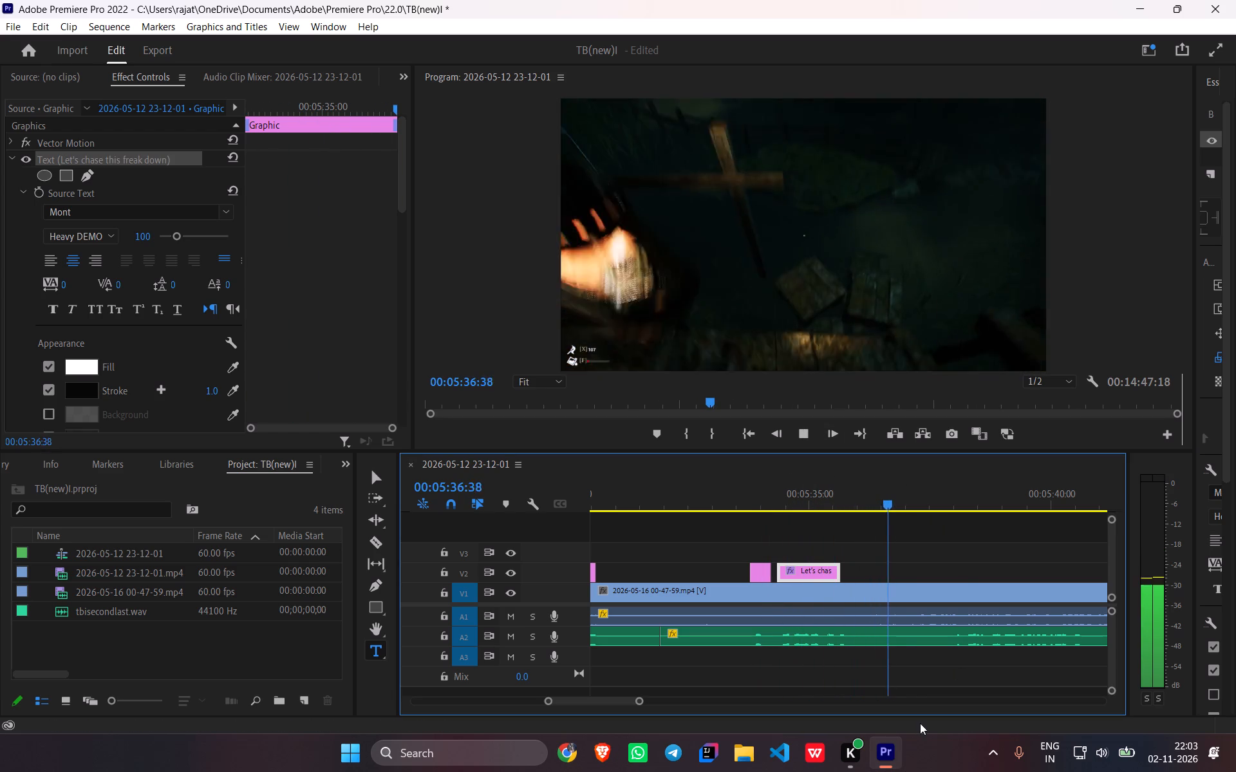
{"action": "key", "text": "space"}
{"action": "left_click_drag", "start_coordinate": [838, 569], "coordinate": [848, 576]}
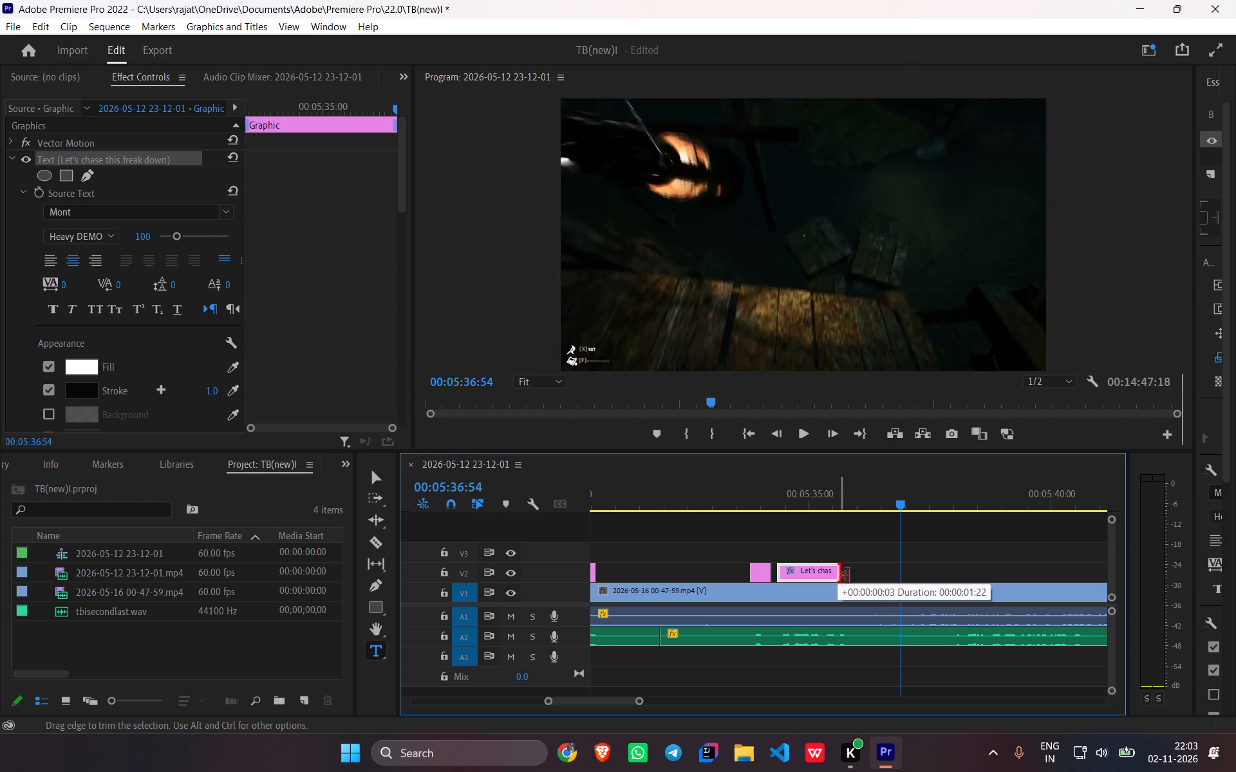
{"action": "left_click_drag", "start_coordinate": [848, 576], "coordinate": [855, 579]}
Listen on to the next spoken line, paste the copied caption on V2 at 00:05:37:55, and extend its end to about 00:05:39:26.
{"action": "left_click_drag", "start_coordinate": [901, 503], "coordinate": [782, 525]}
{"action": "key", "text": "space"}
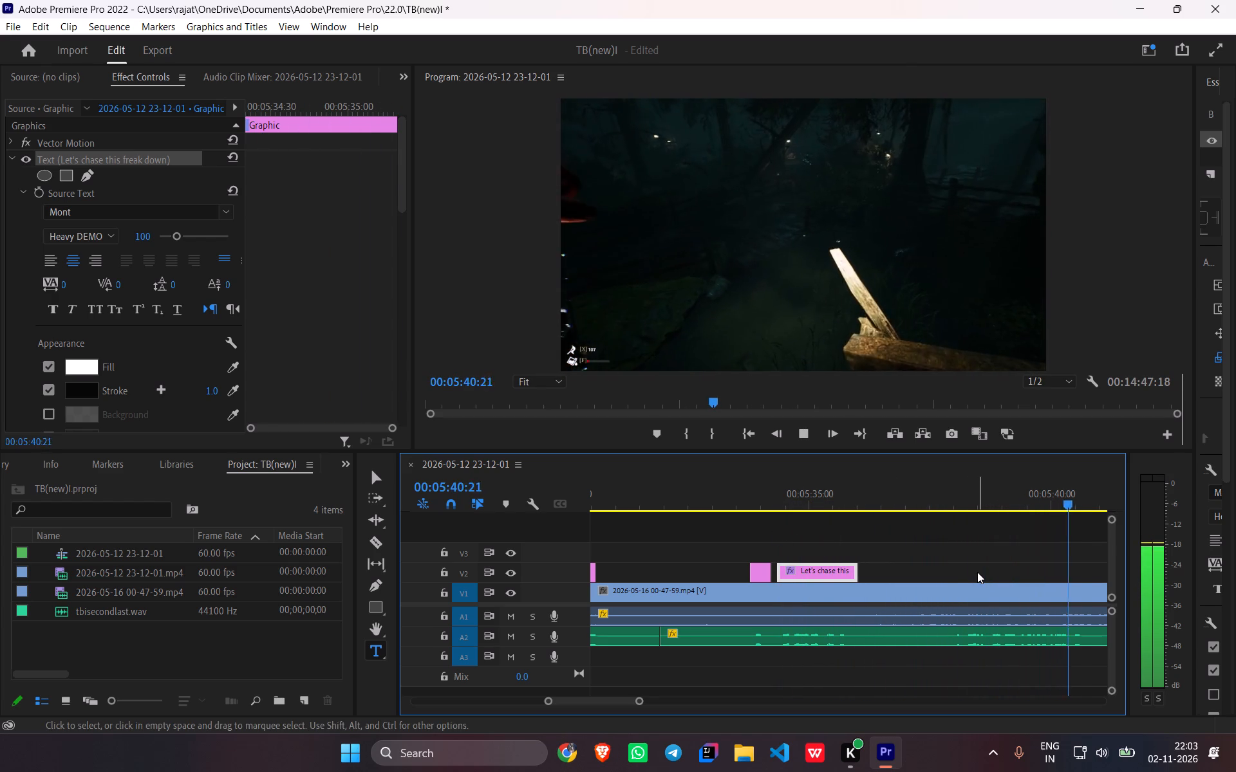
{"action": "key", "text": "space"}
{"action": "left_click_drag", "start_coordinate": [1078, 504], "coordinate": [1058, 508]}
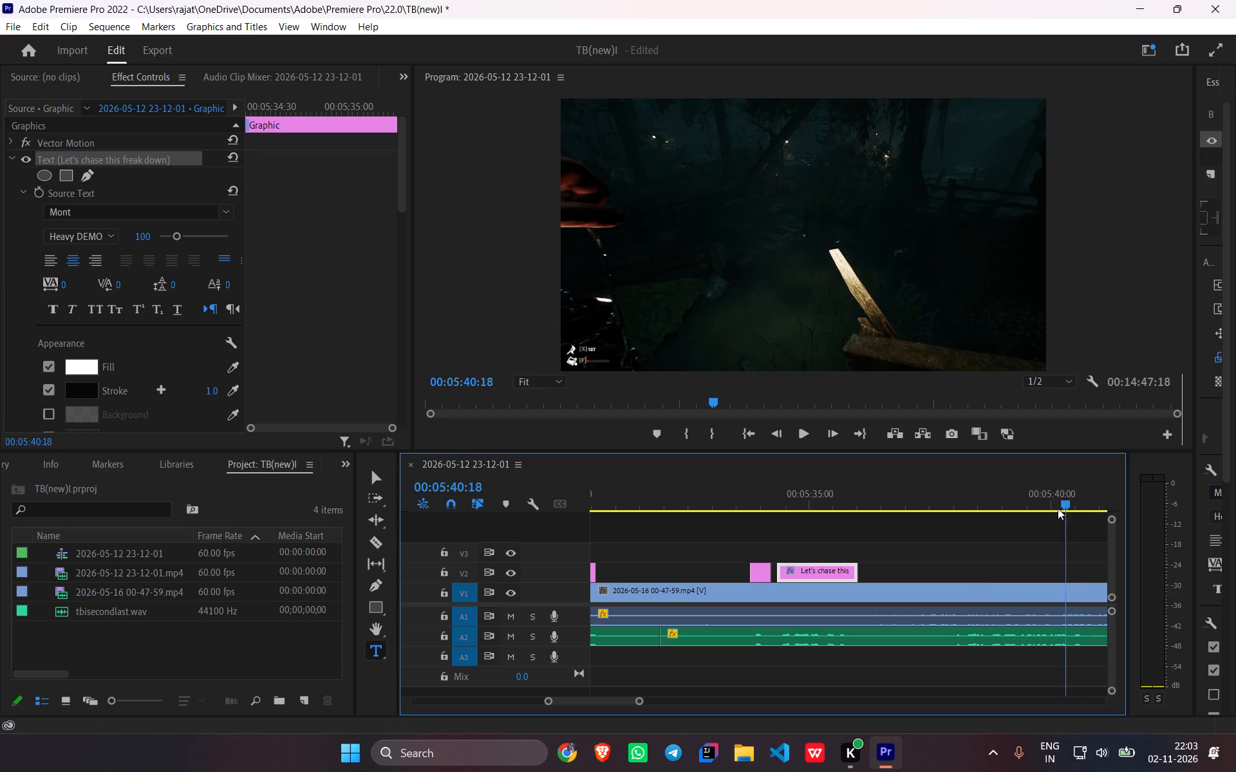
{"action": "left_click_drag", "start_coordinate": [1058, 508], "coordinate": [943, 542]}
{"action": "key", "text": "space"}
{"action": "scroll", "coordinate": [957, 578], "scroll_direction": "down", "scroll_amount": 2}
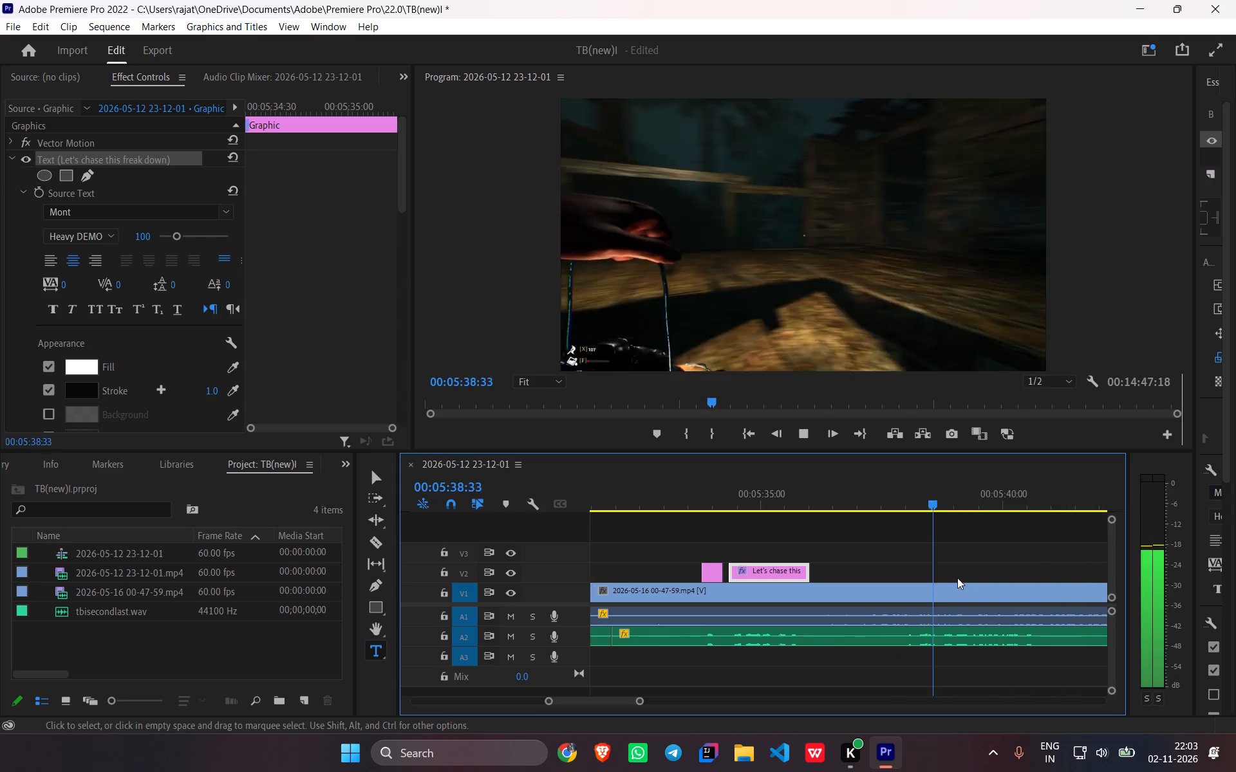
{"action": "scroll", "coordinate": [957, 578], "scroll_direction": "down", "scroll_amount": 5}
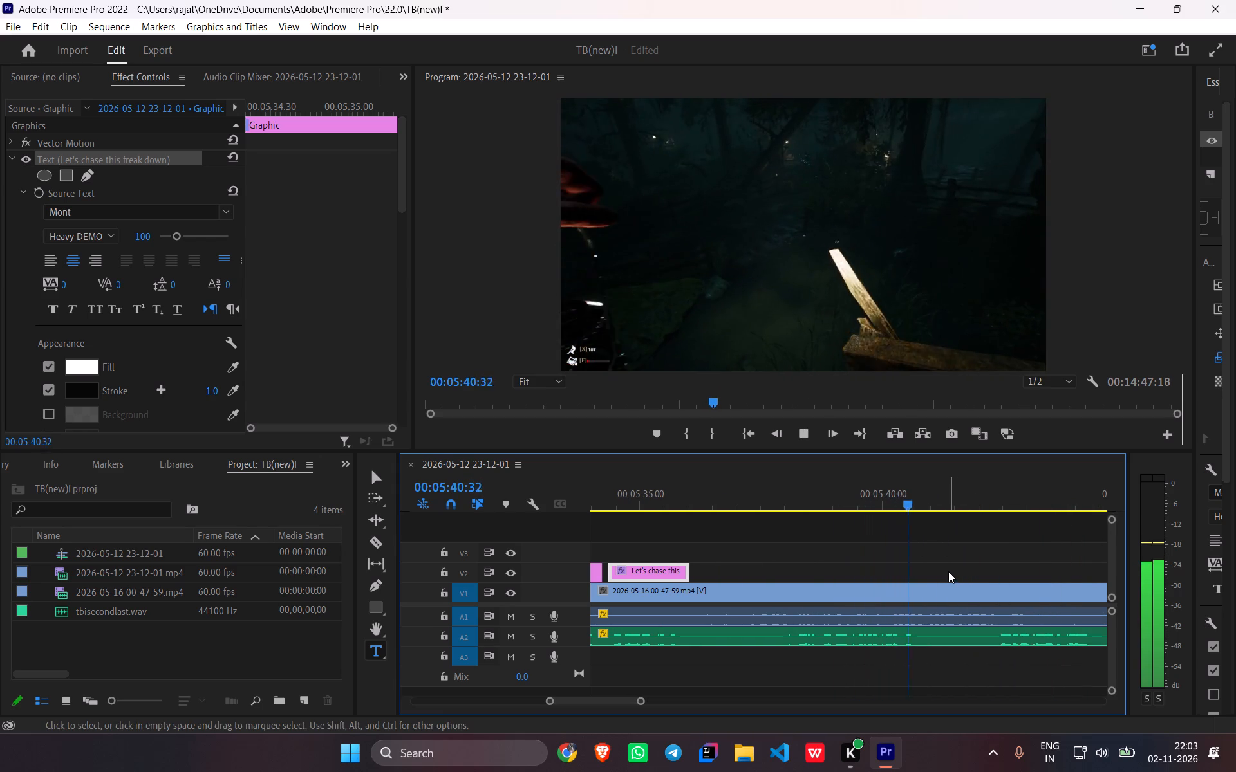
{"action": "key", "text": "space"}
{"action": "left_click_drag", "start_coordinate": [951, 510], "coordinate": [808, 513]}
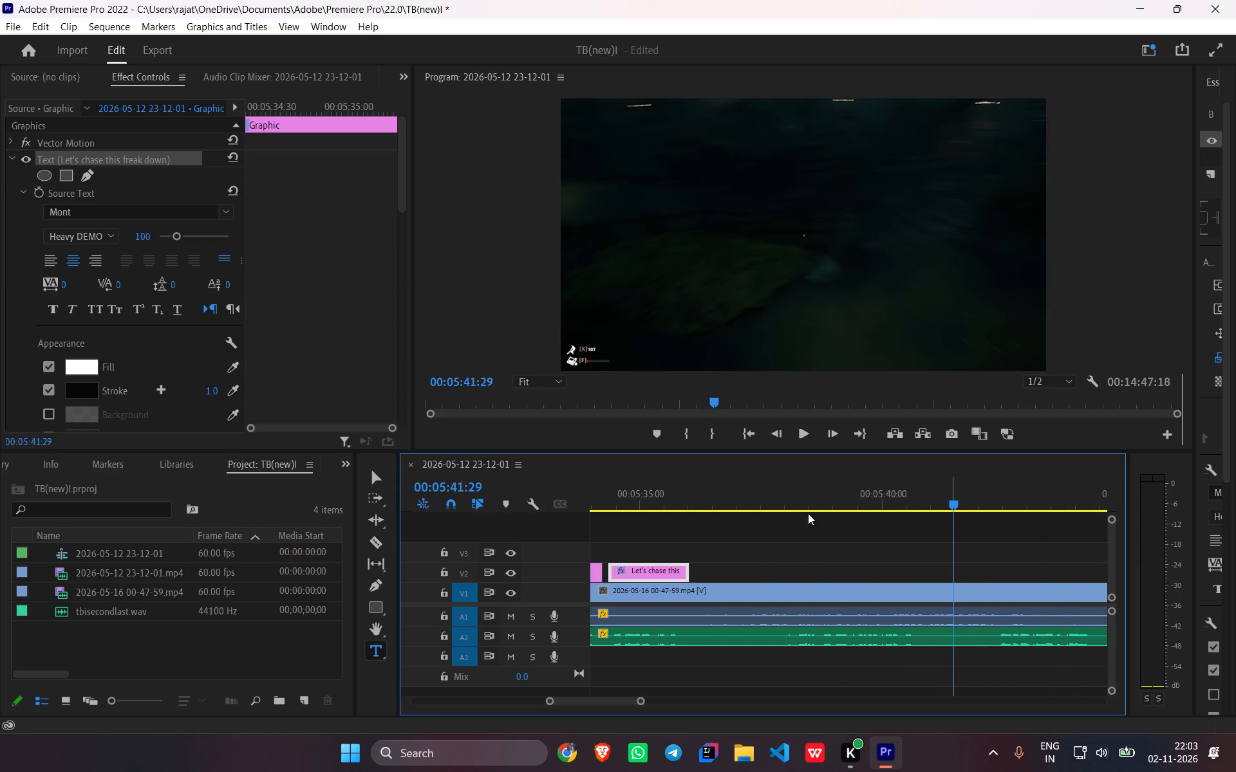
{"action": "left_click_drag", "start_coordinate": [808, 513], "coordinate": [796, 522]}
{"action": "left_click_drag", "start_coordinate": [951, 504], "coordinate": [782, 527]}
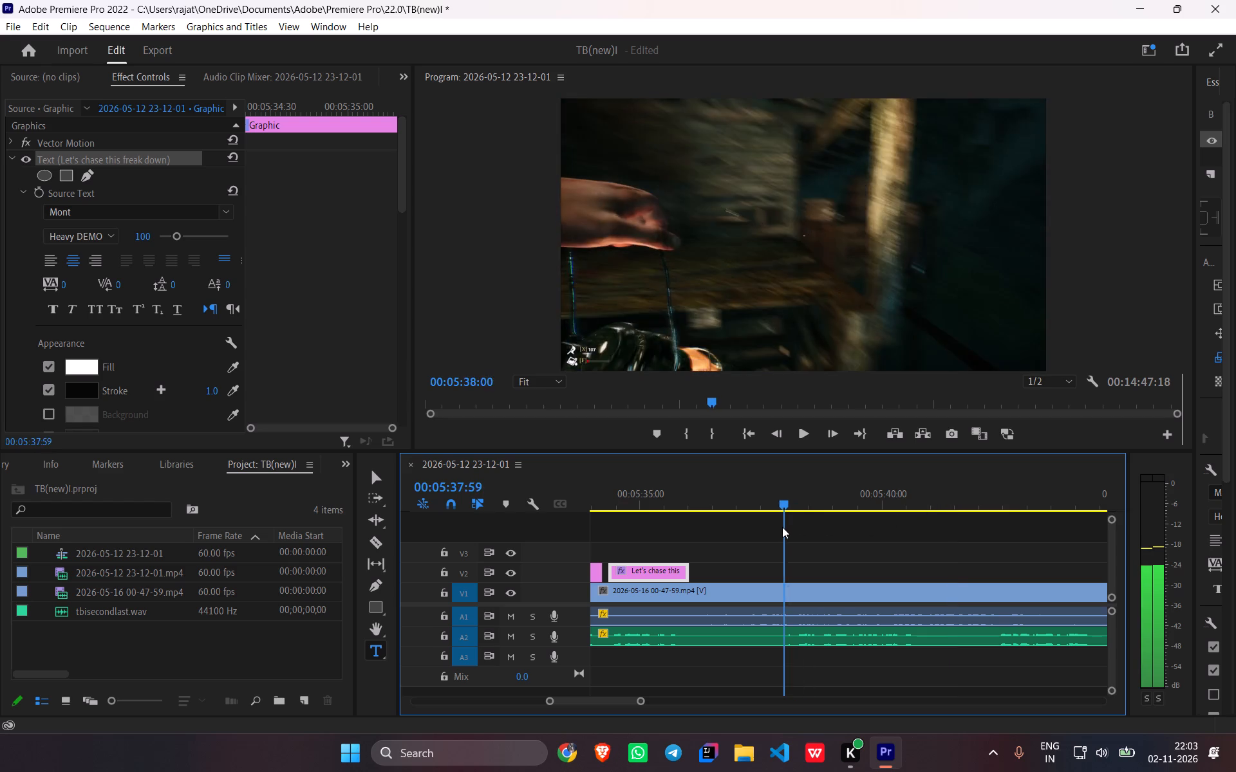
{"action": "left_click_drag", "start_coordinate": [782, 527], "coordinate": [778, 537]}
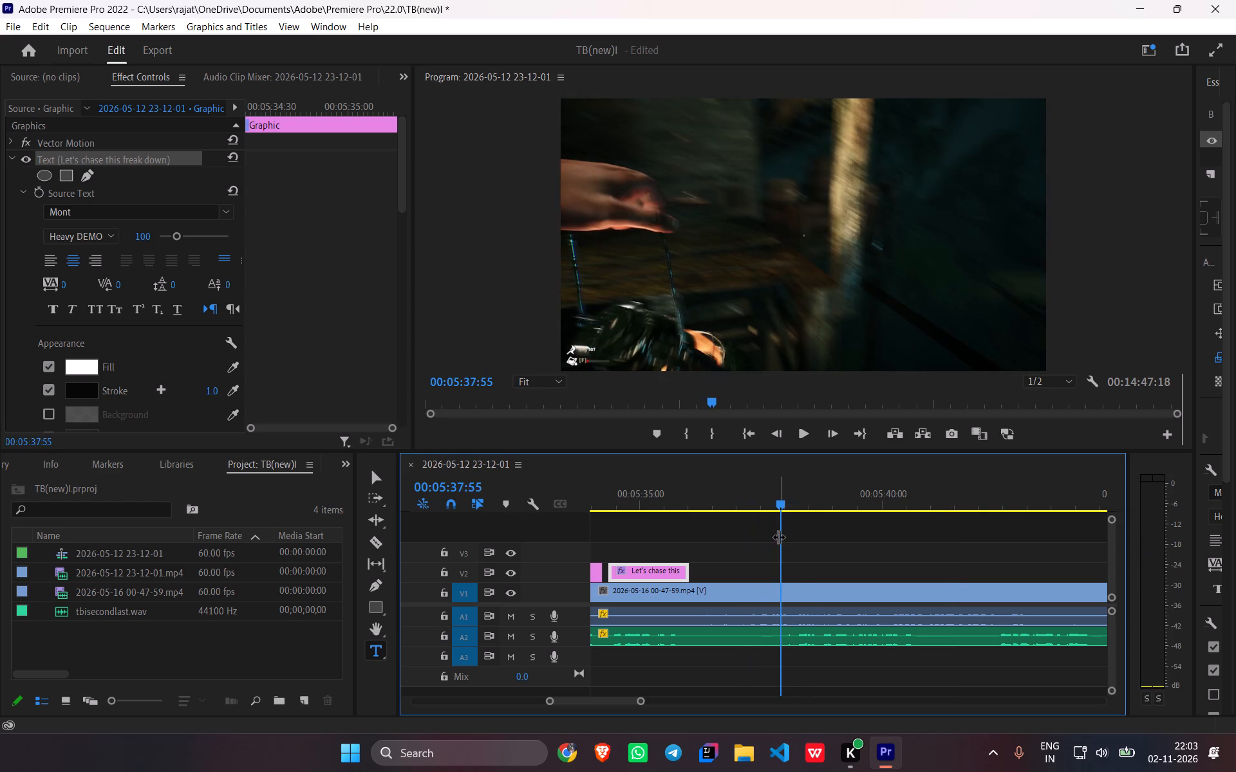
{"action": "key", "text": "ctrl+v"}
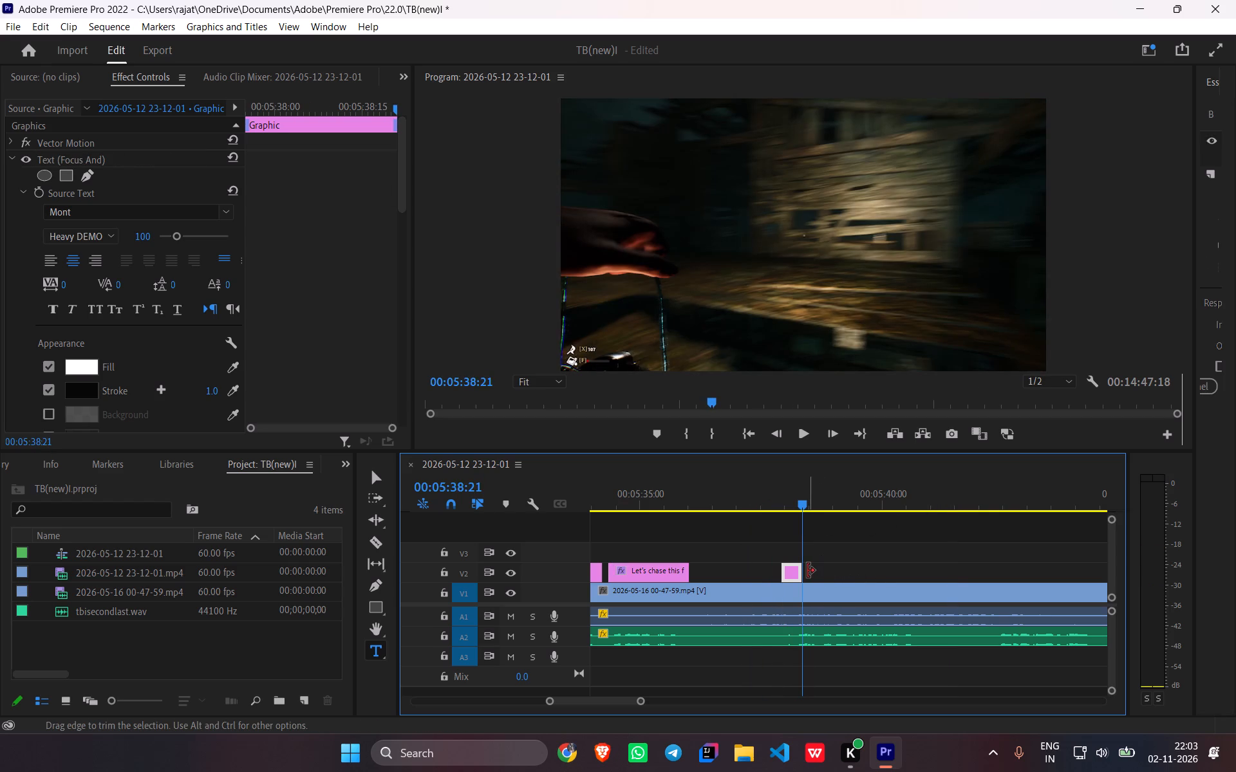
{"action": "left_click_drag", "start_coordinate": [801, 571], "coordinate": [855, 571]}
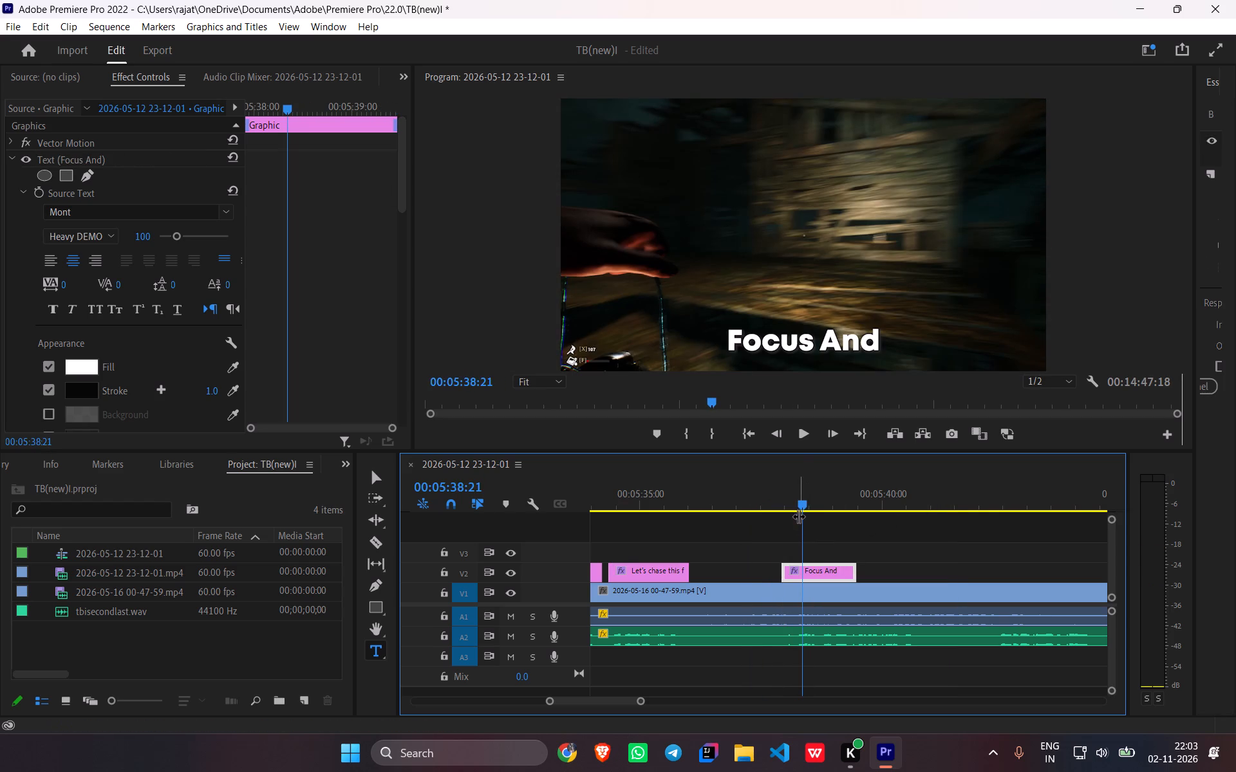
Set the text of the caption at 00:05:37:55 to "They Tried to spook me".
{"action": "triple_click", "coordinate": [780, 343]}
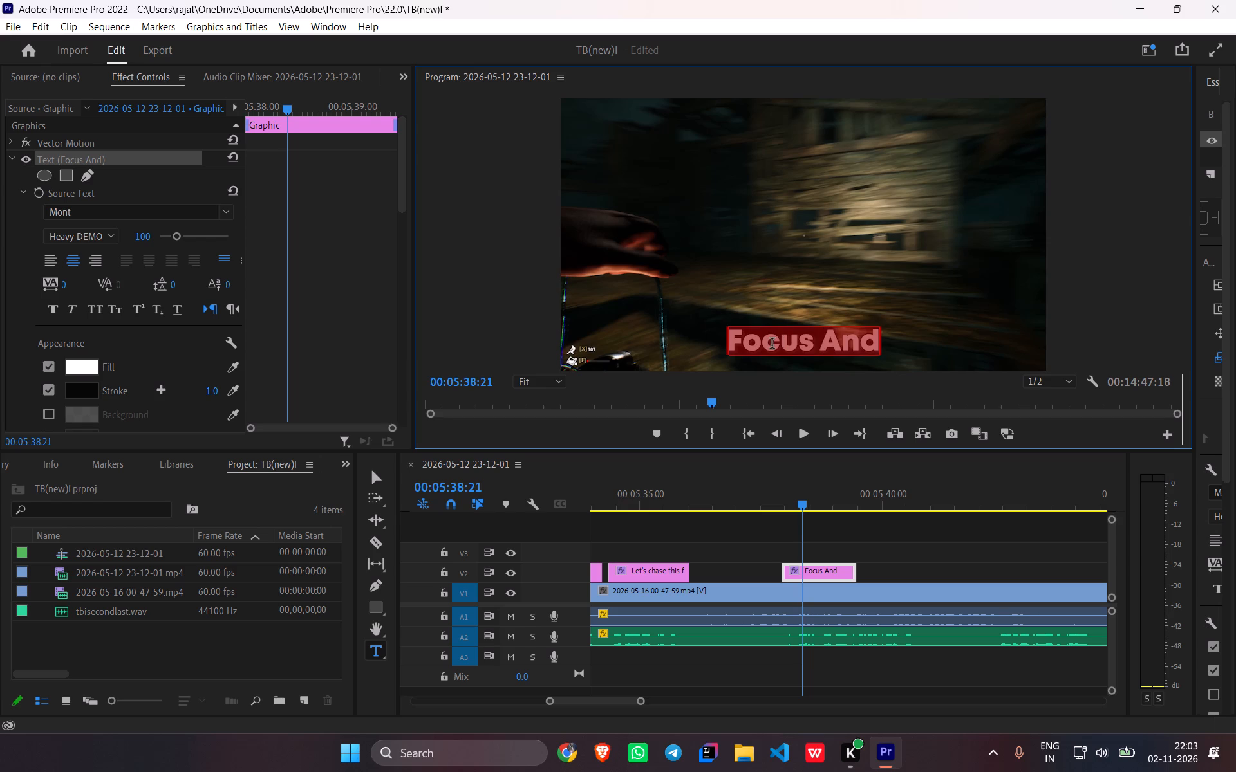
{"action": "type", "text": "They"}
{"action": "key", "text": "space"}
{"action": "type", "text": "Triexd"}
{"action": "key", "text": "space"}
{"action": "key", "text": "BackSpace"}
{"action": "key", "text": "BackSpace"}
{"action": "key", "text": "BackSpace"}
{"action": "type", "text": "d to"}
{"action": "key", "text": "space"}
{"action": "type", "text": "spook me"}
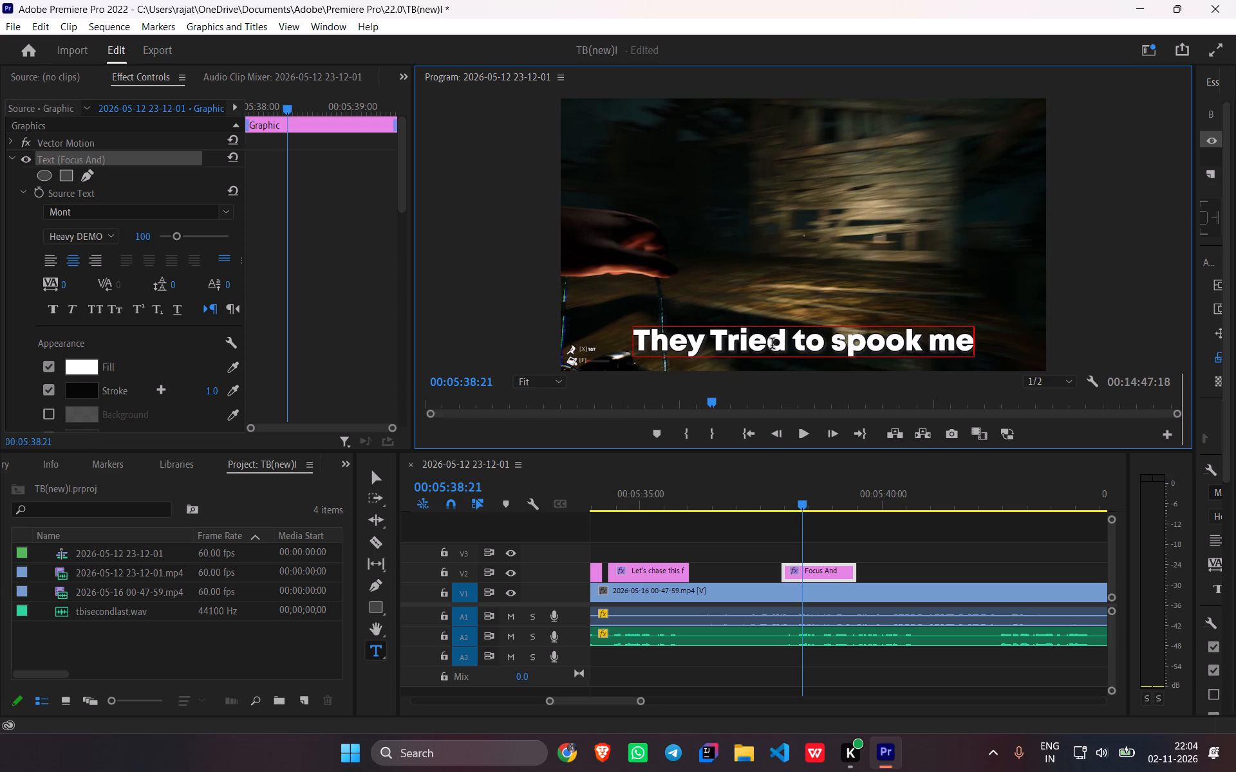
Play through the "They Tried to spook me" caption, paste the copied caption on V2 at 00:05:39:25, and extend its end to about 00:05:40:14.
{"action": "left_click_drag", "start_coordinate": [800, 505], "coordinate": [744, 508]}
{"action": "key", "text": "space"}
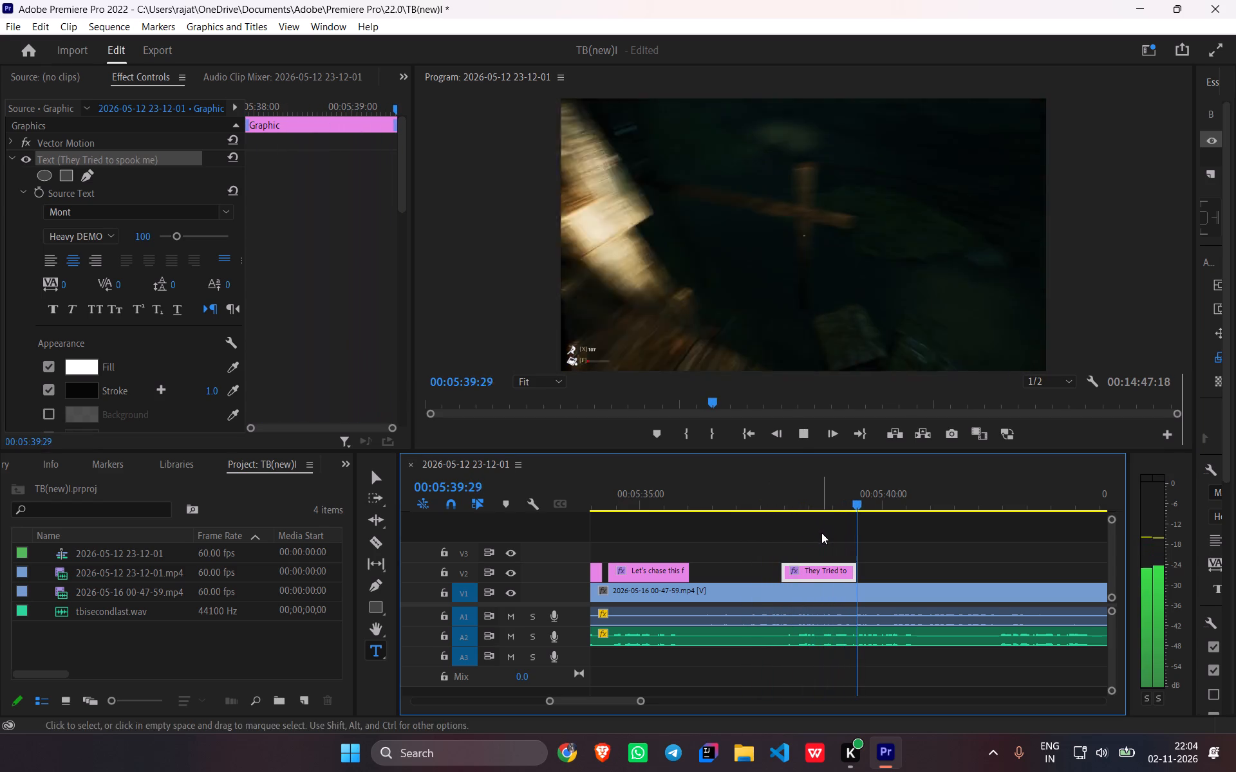
{"action": "key", "text": "space"}
{"action": "left_click_drag", "start_coordinate": [858, 505], "coordinate": [852, 515]}
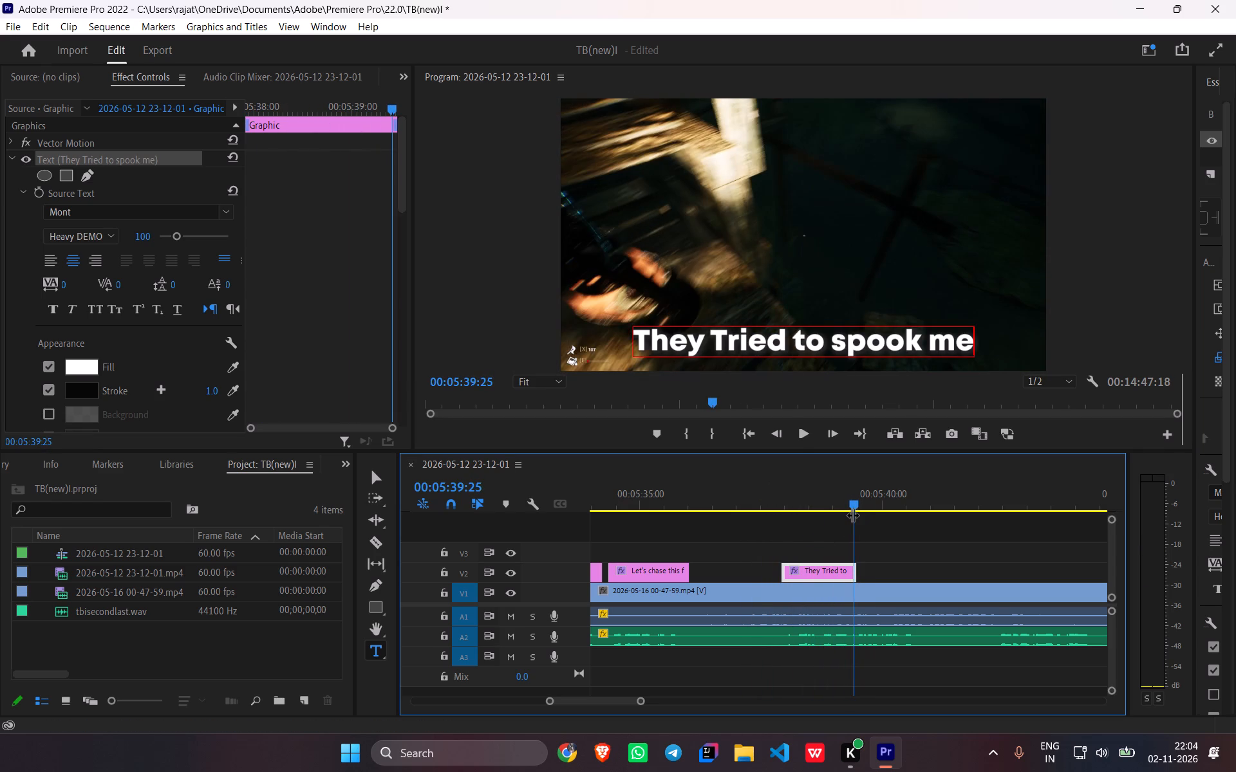
{"action": "key", "text": "ctrl+v"}
{"action": "left_click_drag", "start_coordinate": [873, 574], "coordinate": [893, 575]}
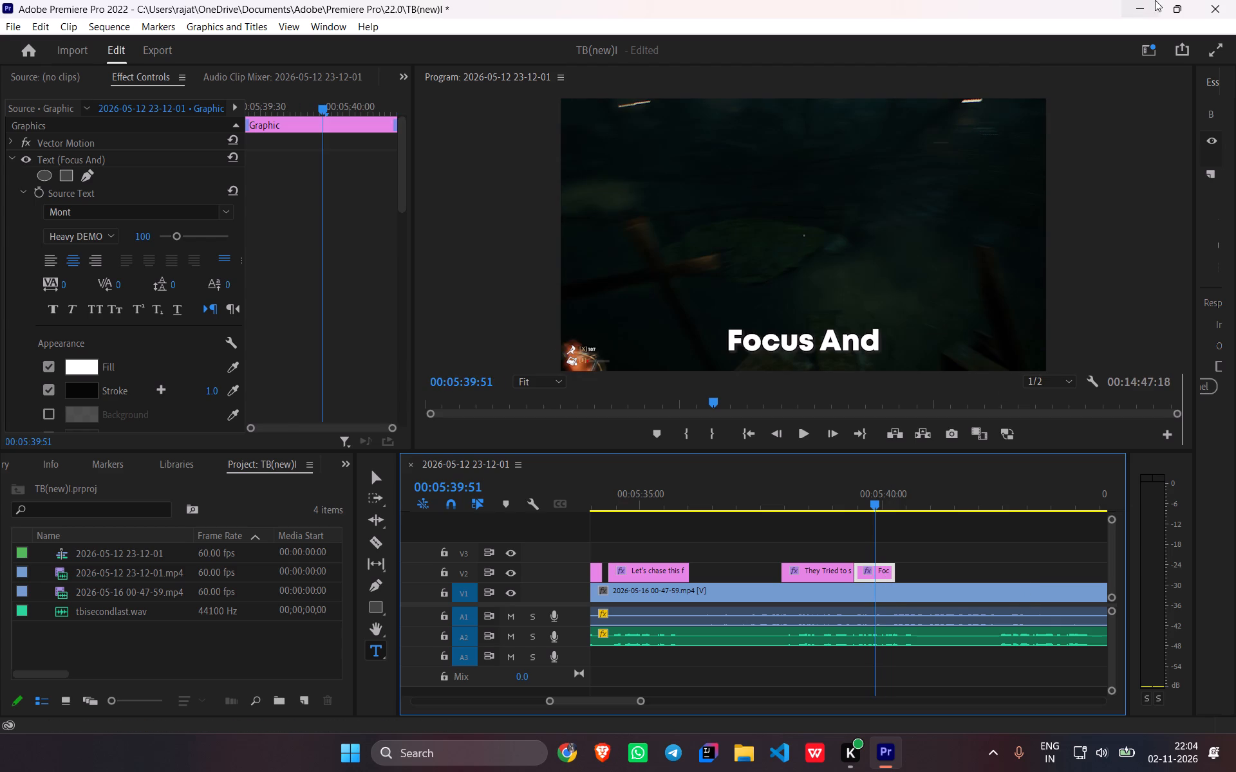
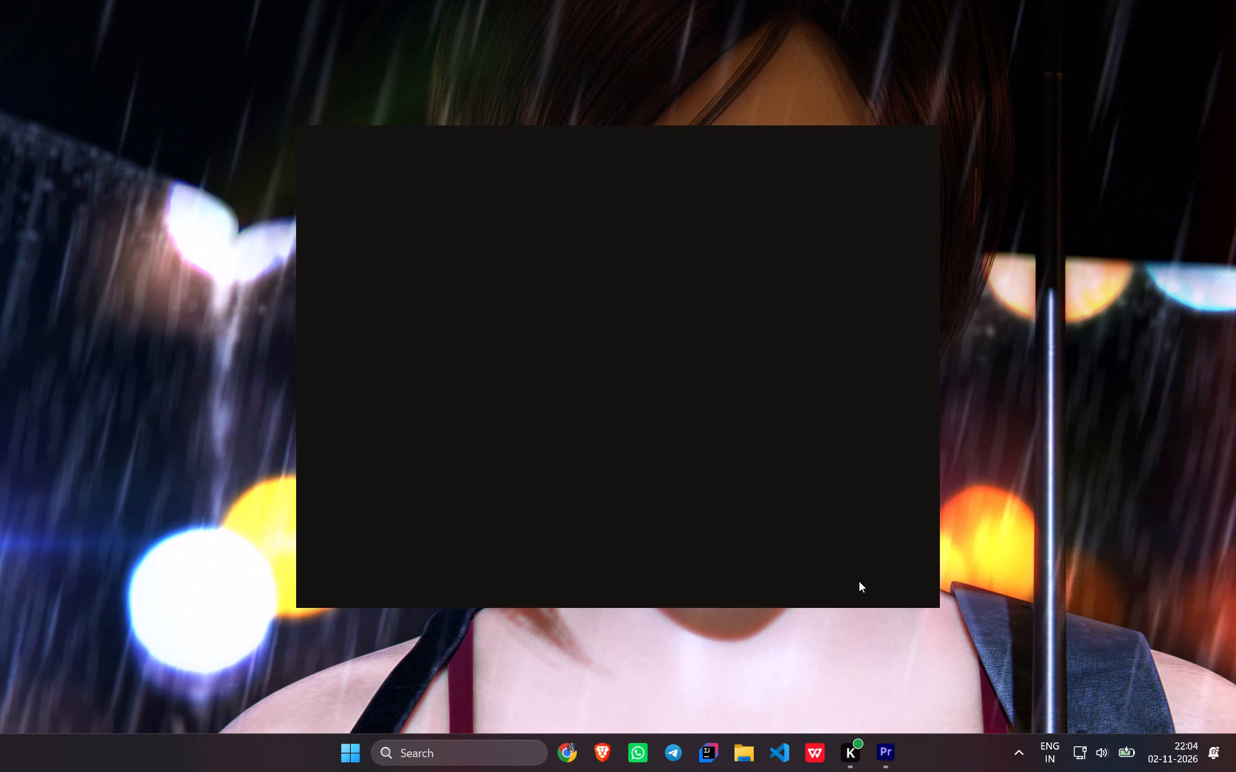
Return to Premiere Pro, replay the caption at 00:05:39:25 on V2, and set its text to "Step out of the".
{"action": "left_click", "coordinate": [890, 757]}
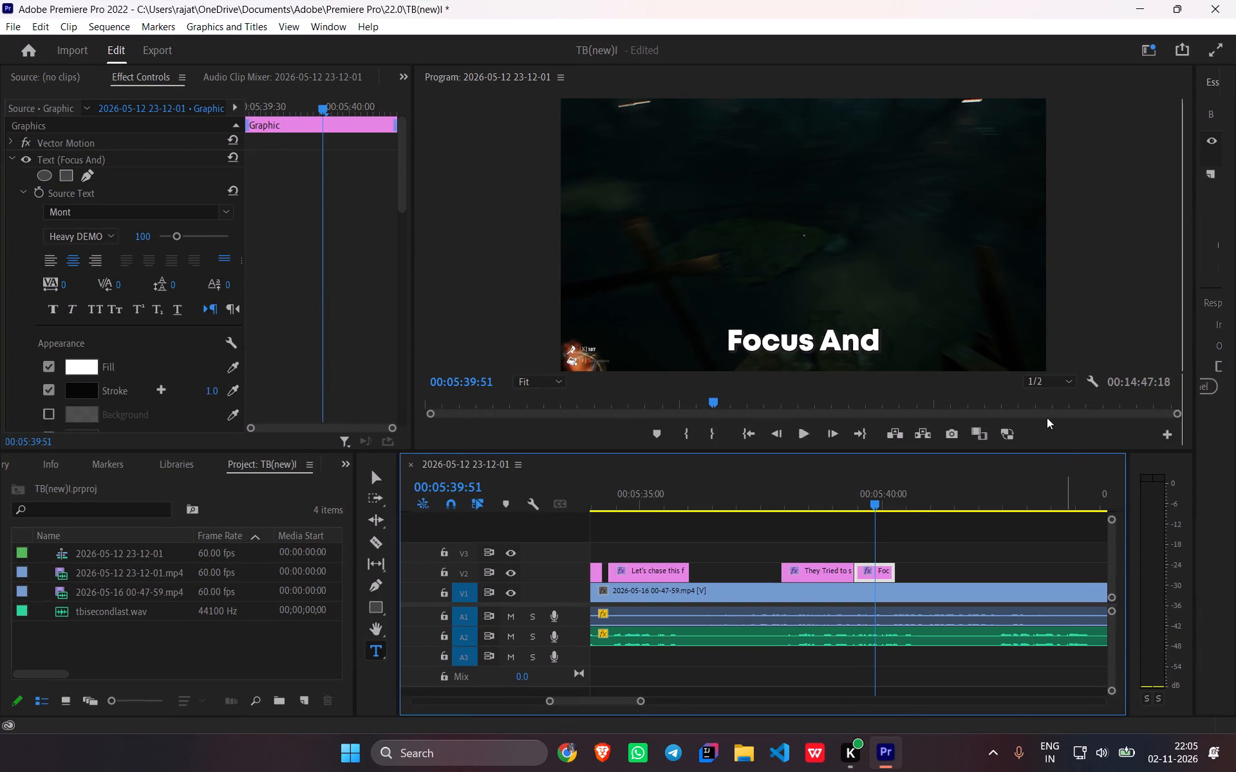
{"action": "left_click_drag", "start_coordinate": [881, 504], "coordinate": [829, 509]}
{"action": "key", "text": "space"}
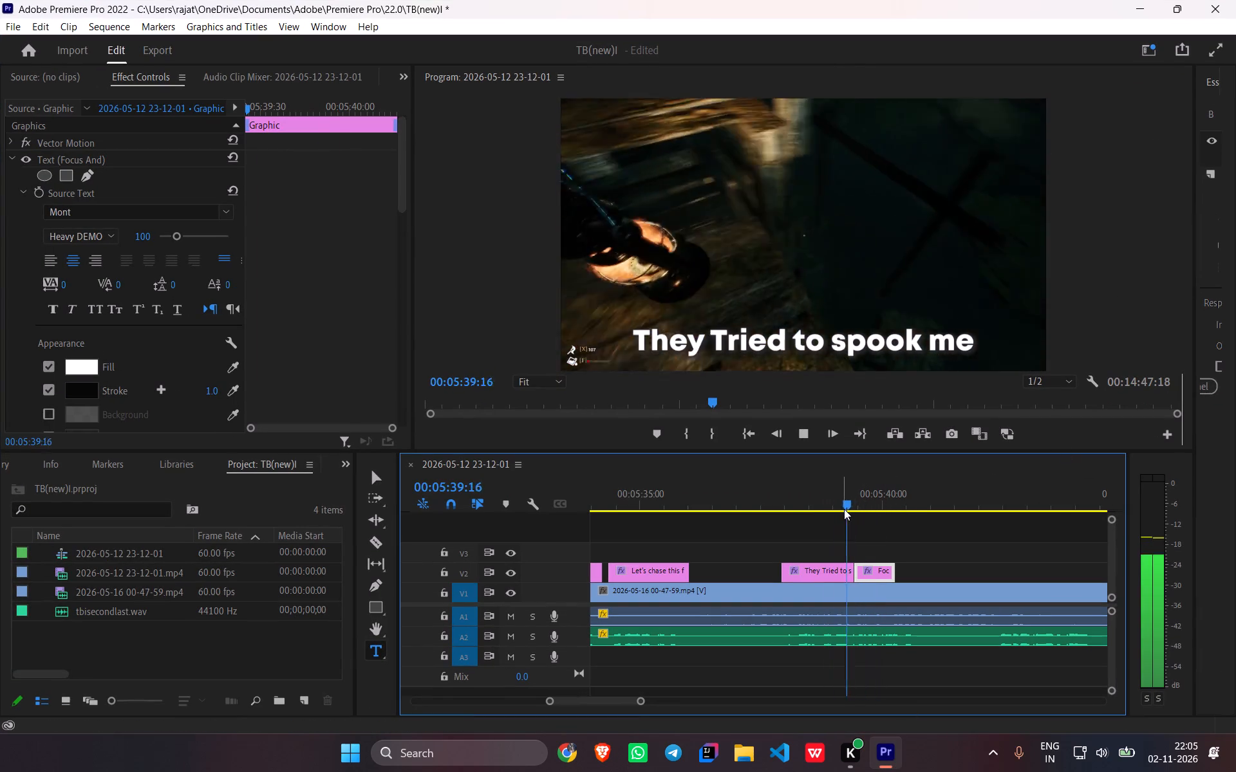
{"action": "key", "text": "space"}
{"action": "triple_click", "coordinate": [805, 345]}
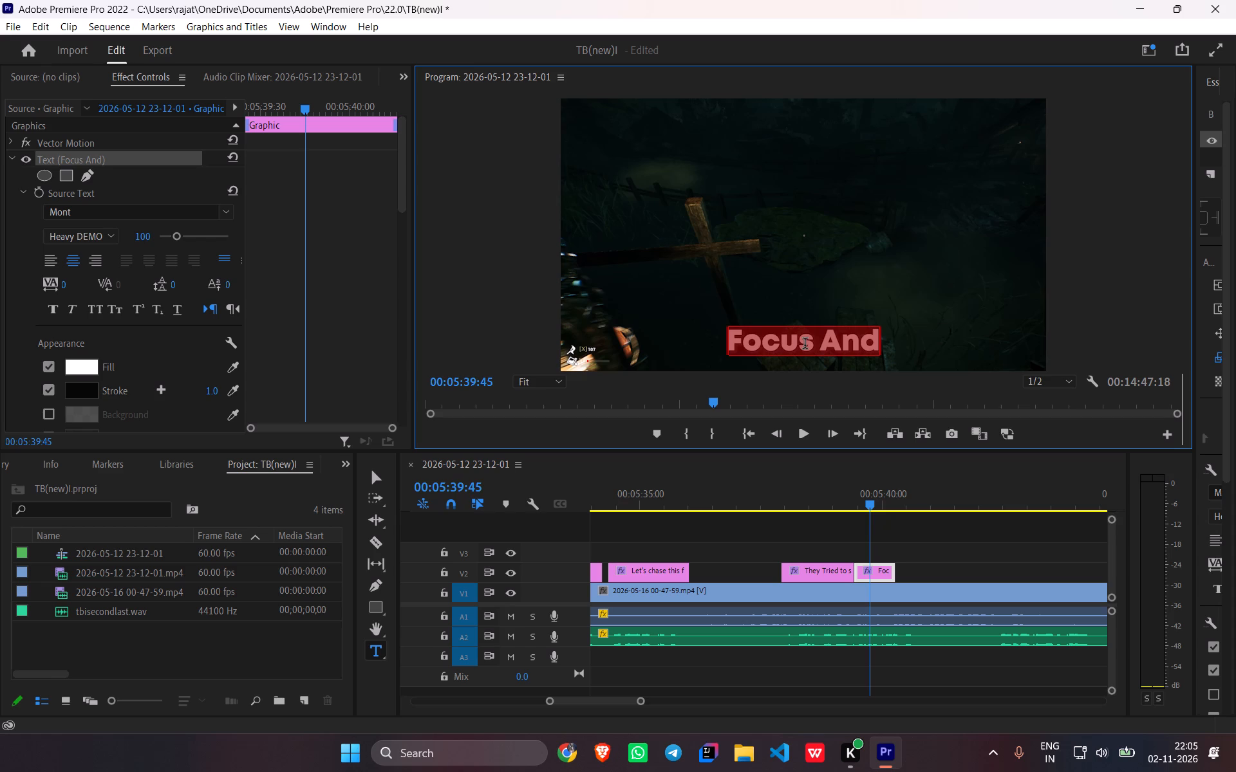
{"action": "type", "text": "Ste;"}
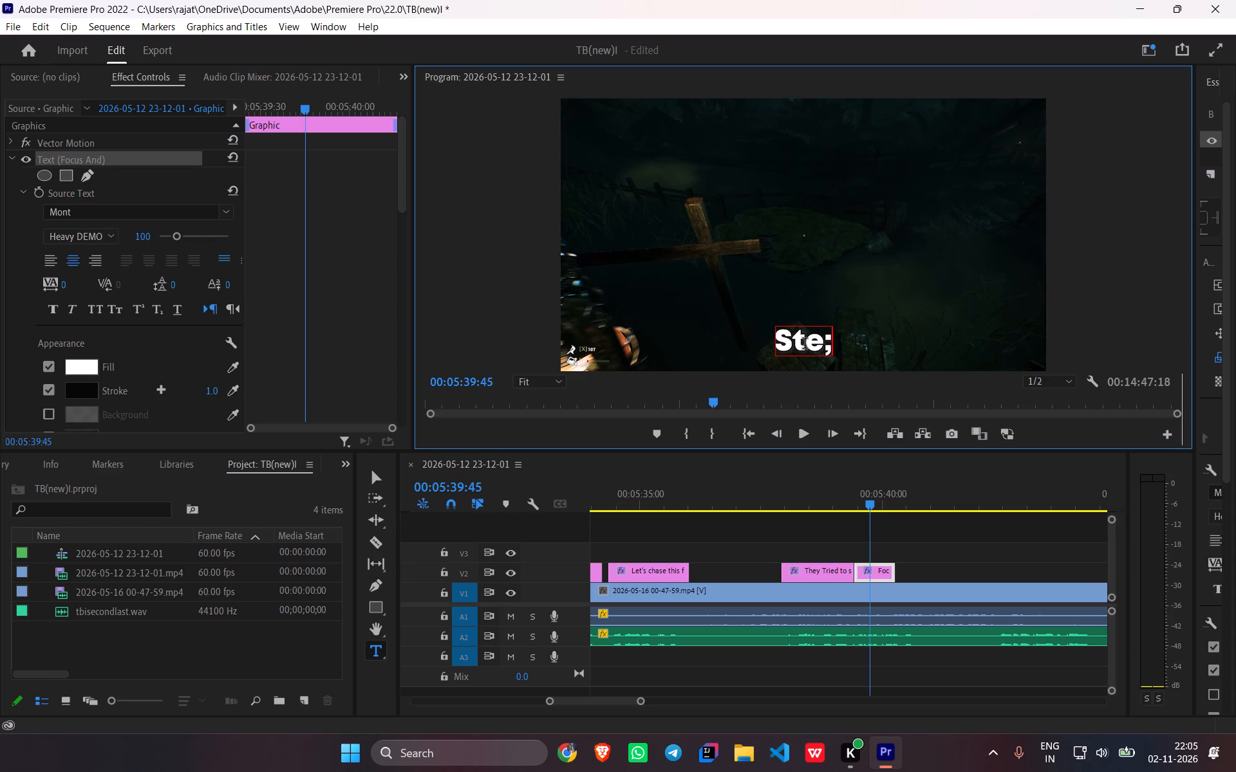
{"action": "key", "text": "BackSpace"}
{"action": "type", "text": "p oyut of"}
{"action": "key", "text": "space"}
{"action": "key", "text": "BackSpace"}
{"action": "key", "text": "BackSpace"}
{"action": "key", "text": "BackSpace"}
{"action": "key", "text": "BackSpace"}
{"action": "key", "text": "BackSpace"}
{"action": "key", "text": "BackSpace"}
{"action": "key", "text": "BackSpace"}
{"action": "key", "text": "BackSpace"}
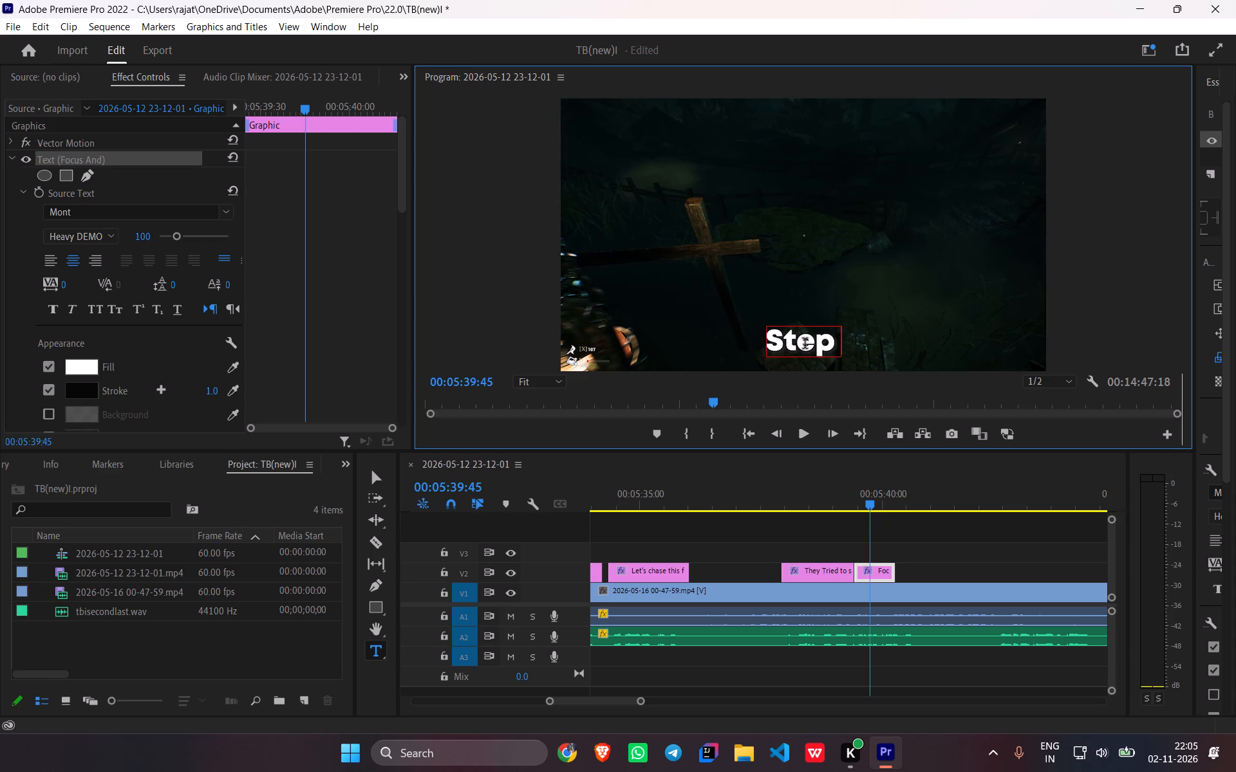
{"action": "type", "text": "out of the"}
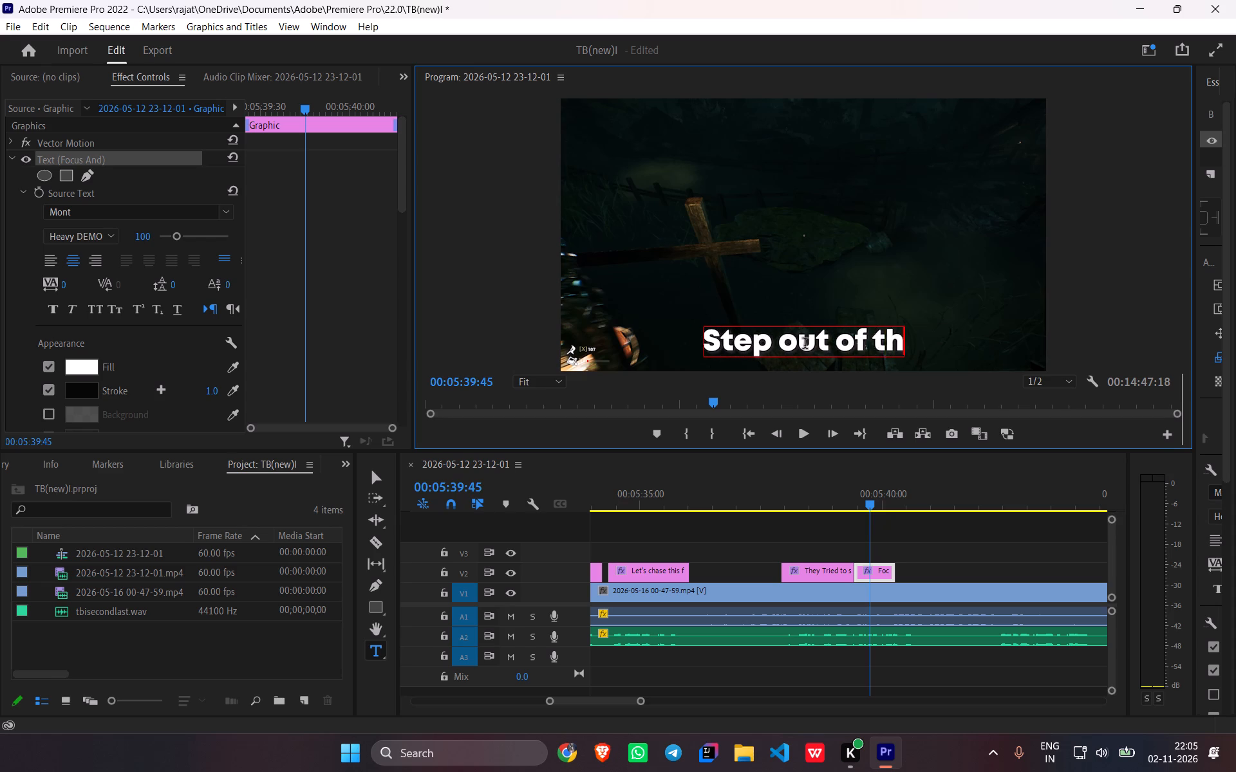
{"action": "key", "text": "space"}
Replay the line and move both the "They Tried to spook me" caption's end and the next caption's start to about 00:05:39:06.
{"action": "left_click_drag", "start_coordinate": [872, 499], "coordinate": [839, 506]}
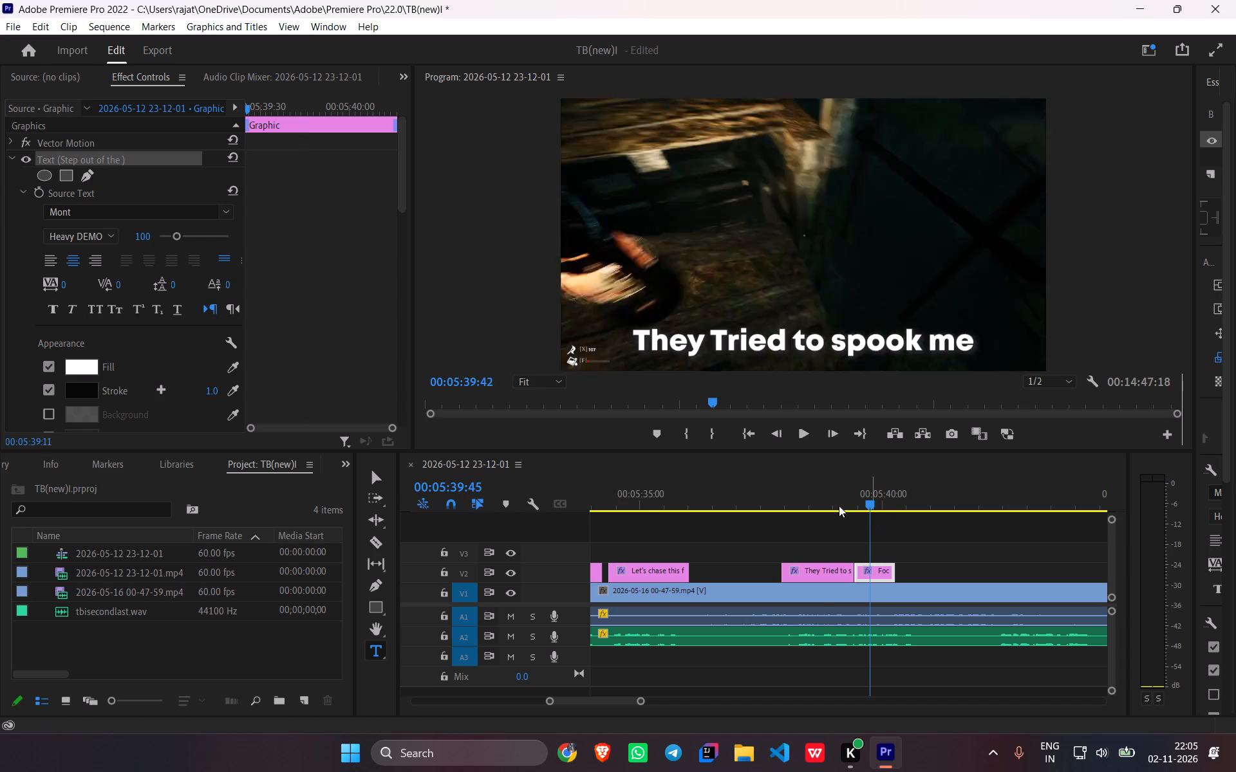
{"action": "left_click_drag", "start_coordinate": [839, 506], "coordinate": [812, 507]}
{"action": "key", "text": "space"}
{"action": "key", "text": "space"}
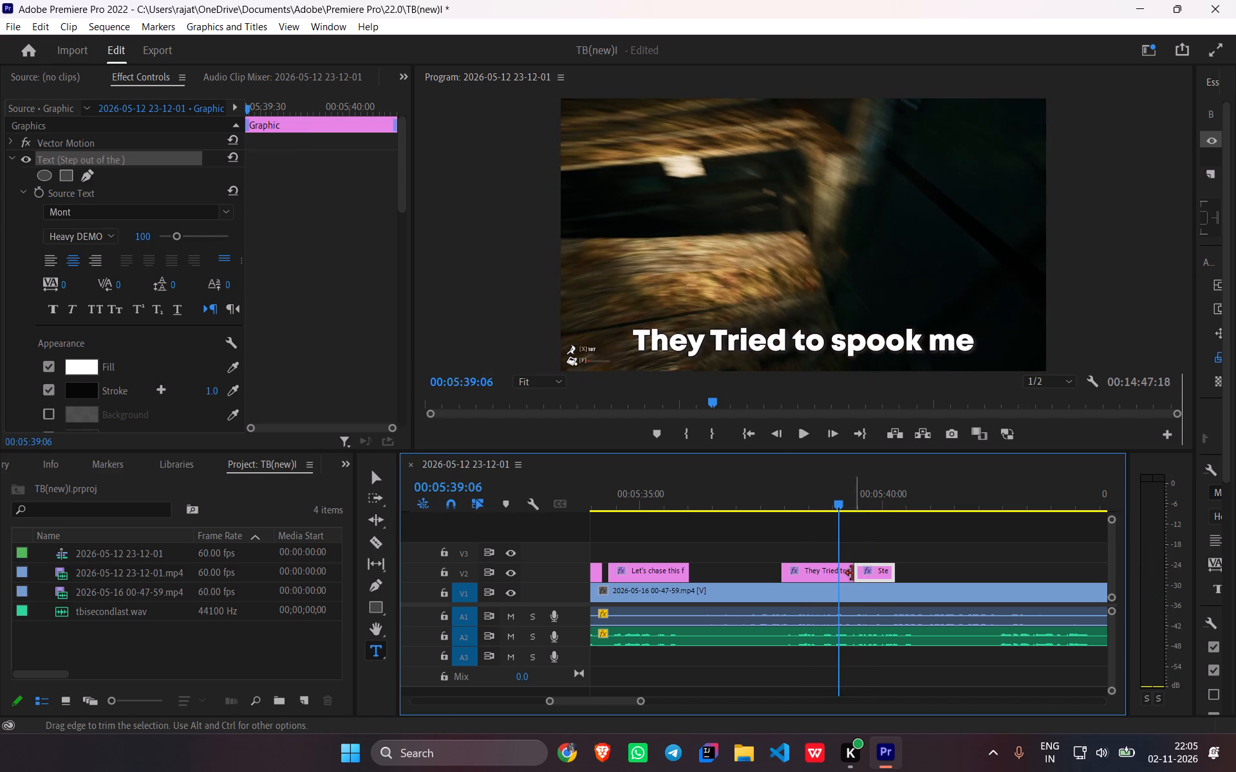
{"action": "left_click_drag", "start_coordinate": [852, 572], "coordinate": [833, 572]}
{"action": "left_click_drag", "start_coordinate": [859, 573], "coordinate": [850, 573]}
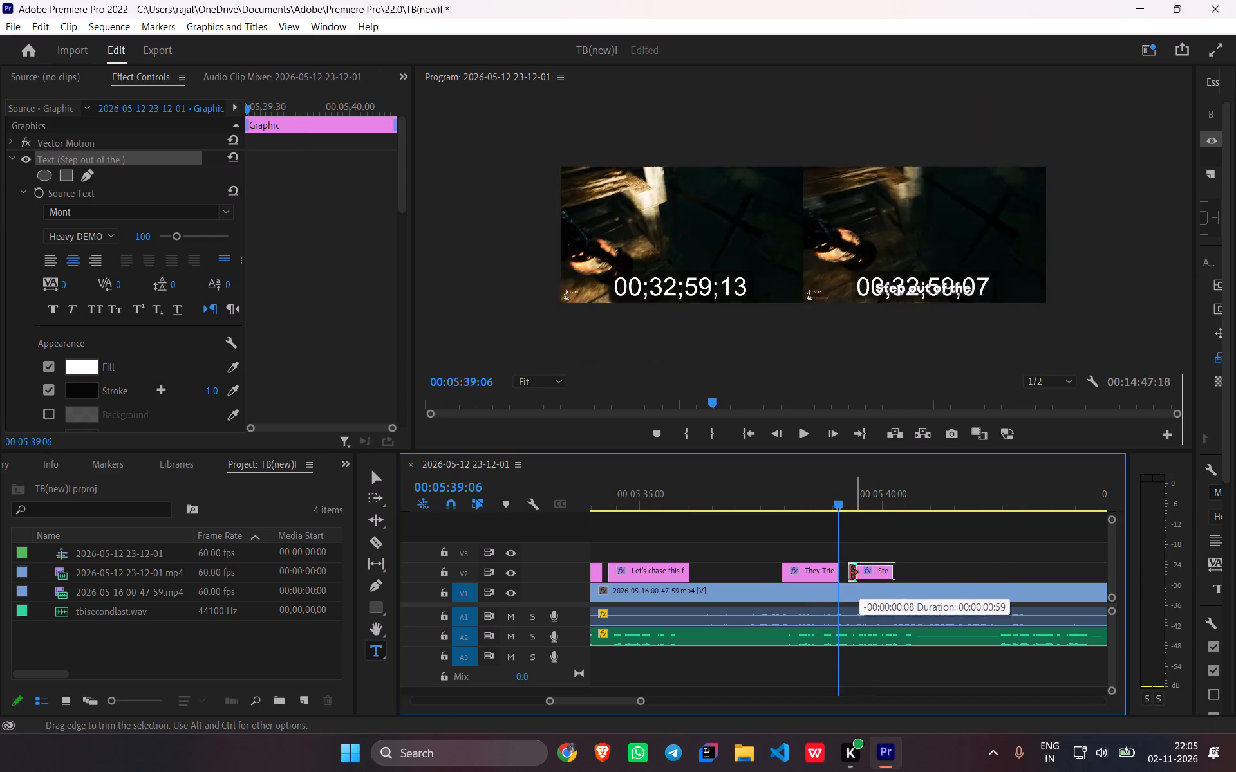
{"action": "left_click_drag", "start_coordinate": [850, 573], "coordinate": [847, 571]}
Complete the "Step out of the" caption so that it reads "Step out of the shadow".
{"action": "left_click", "coordinate": [839, 501]}
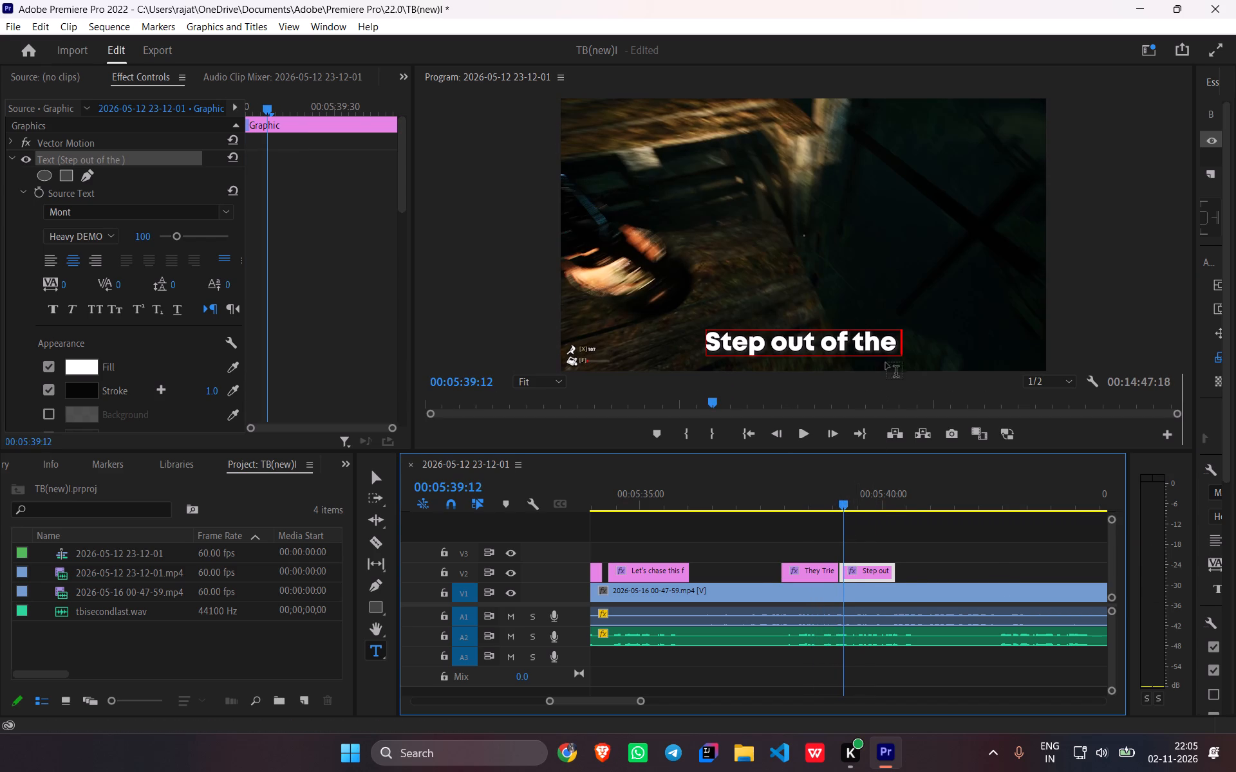
{"action": "left_click", "coordinate": [890, 344]}
{"action": "key", "text": "space"}
{"action": "type", "text": "shadow"}
Listen on to the next spoken line, paste the copied caption on V2 at about 00:05:42:26, and extend its end to about 00:05:44:10.
{"action": "left_click_drag", "start_coordinate": [841, 501], "coordinate": [840, 501]}
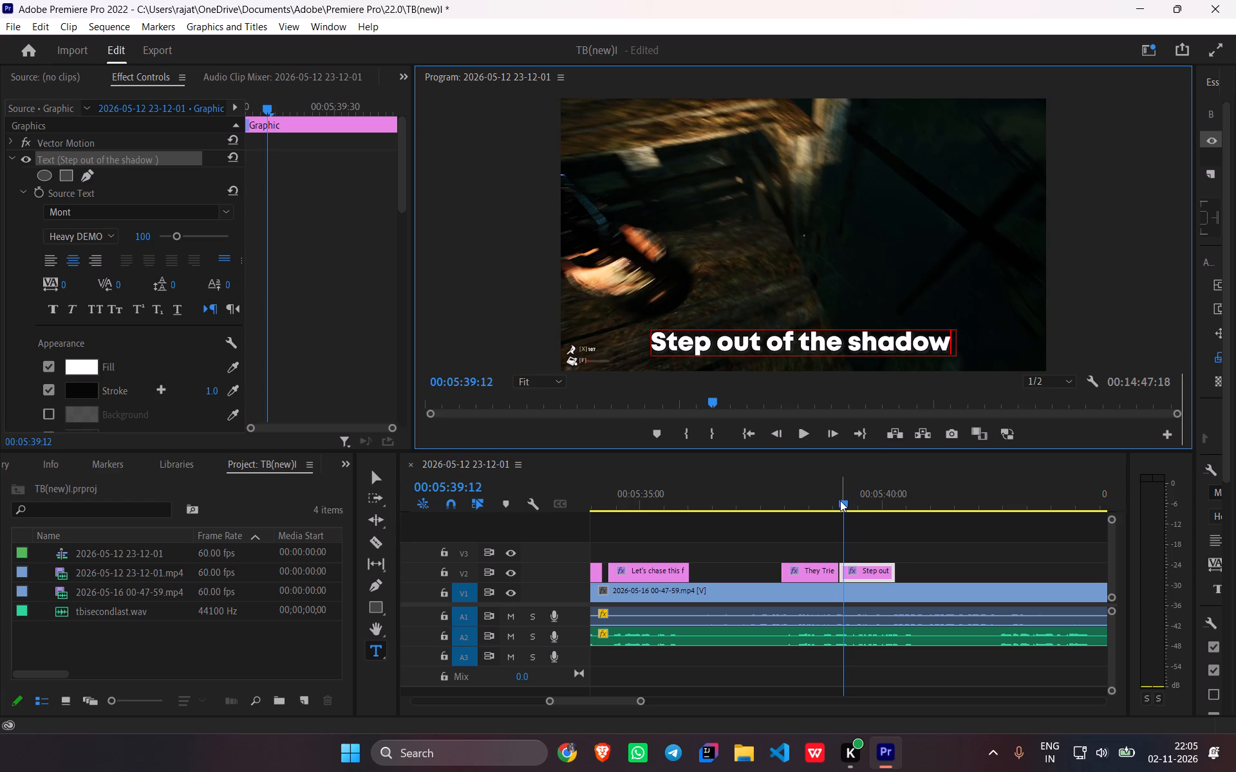
{"action": "left_click_drag", "start_coordinate": [840, 501], "coordinate": [770, 515]}
{"action": "key", "text": "space"}
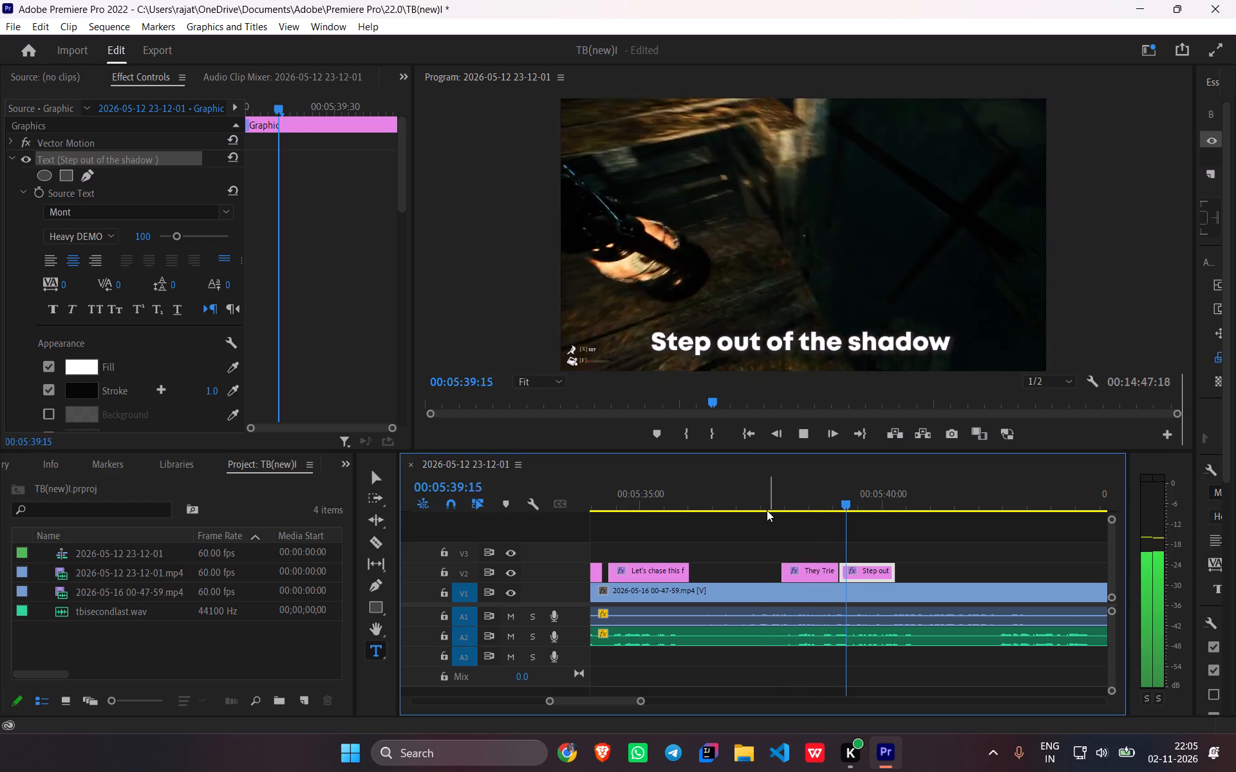
{"action": "scroll", "coordinate": [951, 559], "scroll_direction": "down", "scroll_amount": 2}
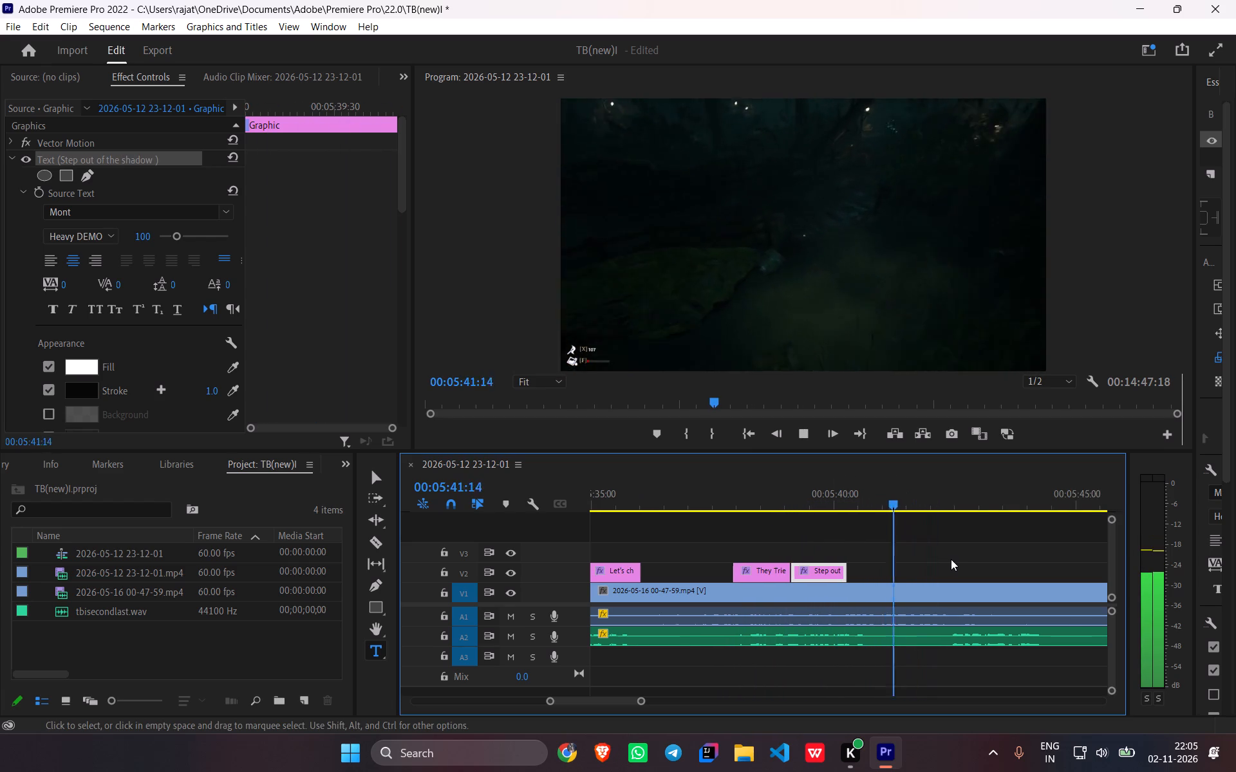
{"action": "scroll", "coordinate": [951, 559], "scroll_direction": "down", "scroll_amount": 4}
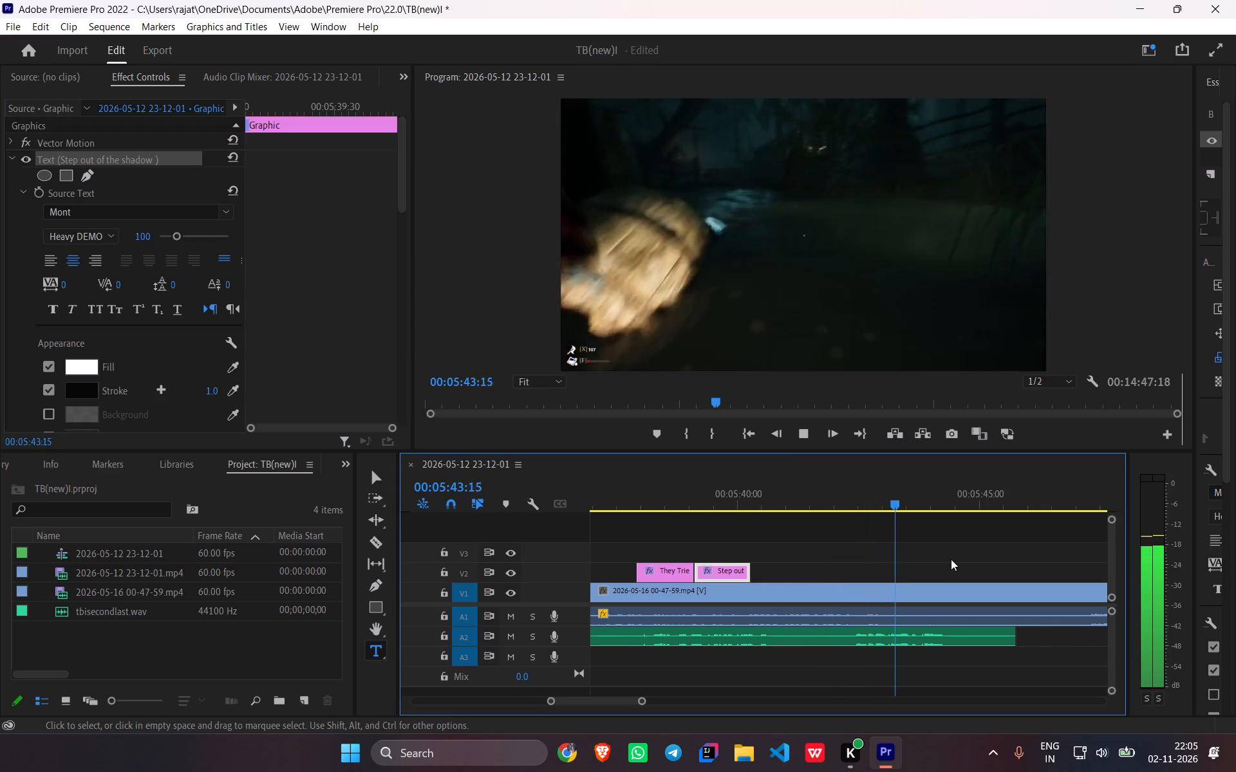
{"action": "key", "text": "space"}
{"action": "left_click_drag", "start_coordinate": [953, 505], "coordinate": [906, 515]}
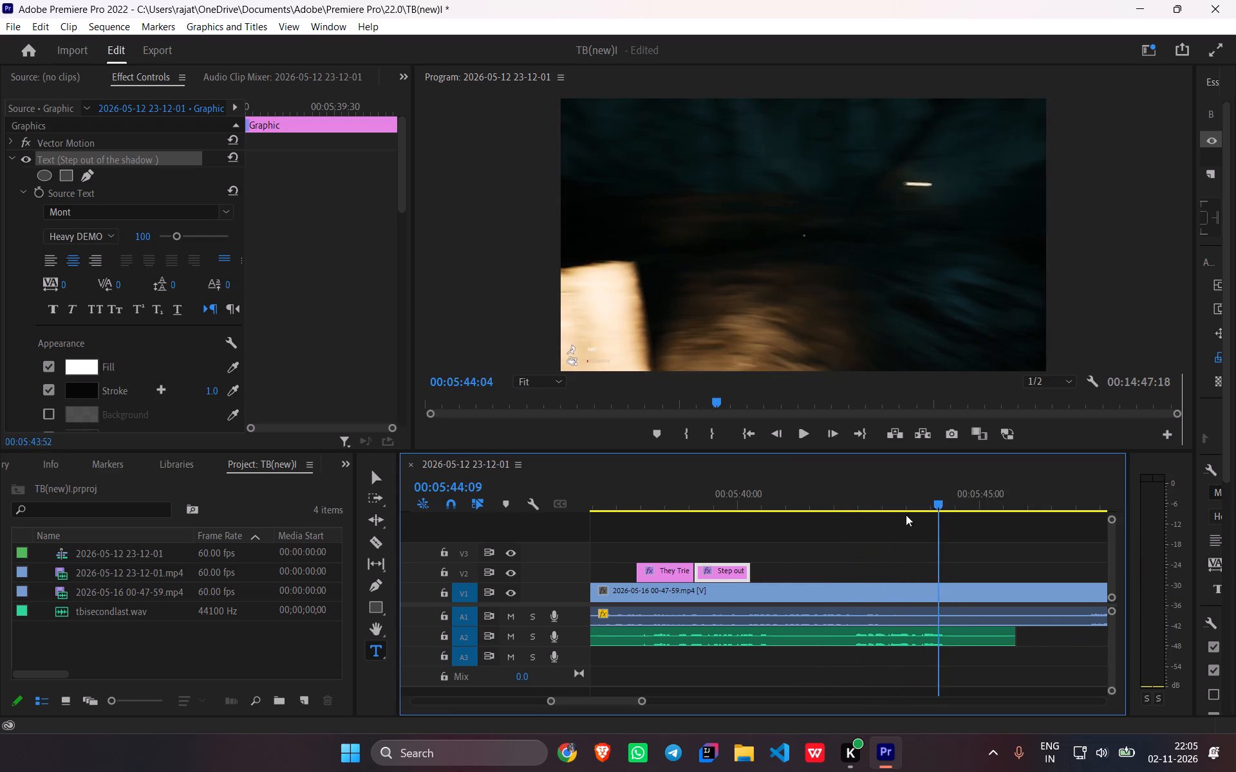
{"action": "left_click_drag", "start_coordinate": [906, 515], "coordinate": [859, 558]}
{"action": "key", "text": "ctrl+v"}
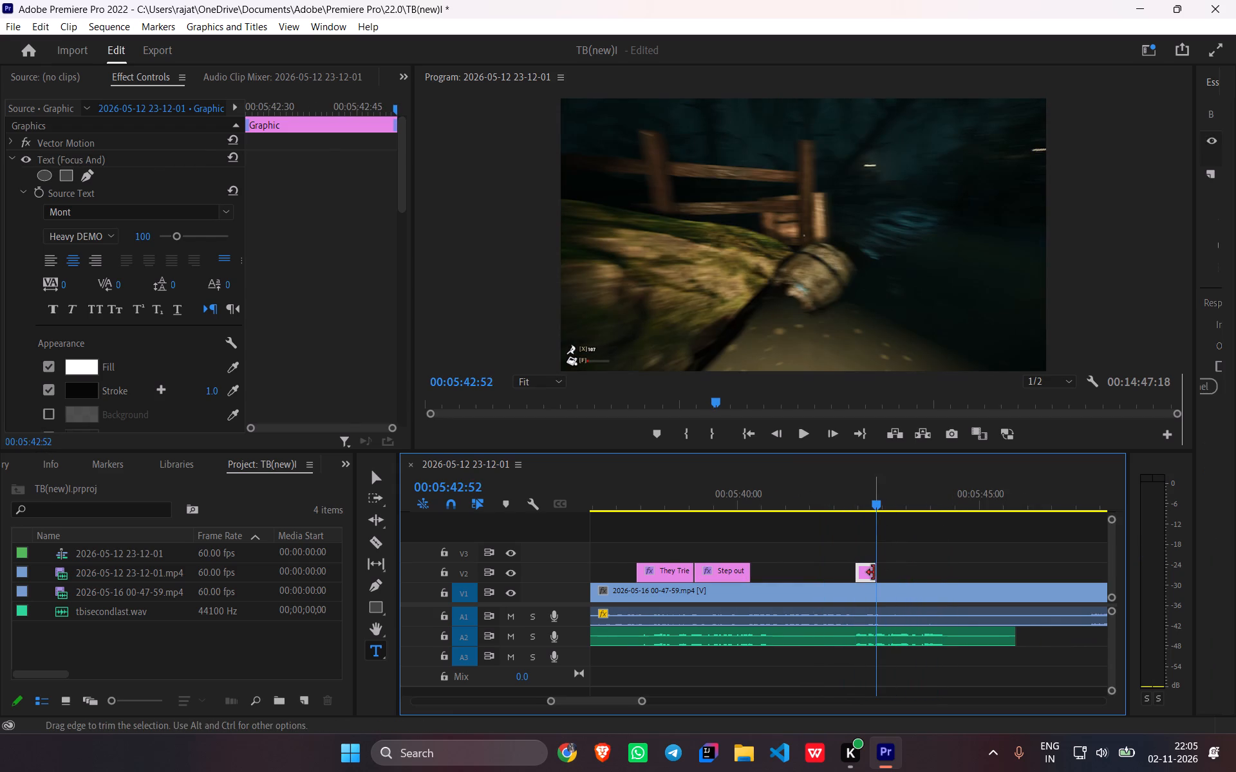
{"action": "left_click_drag", "start_coordinate": [874, 573], "coordinate": [939, 584]}
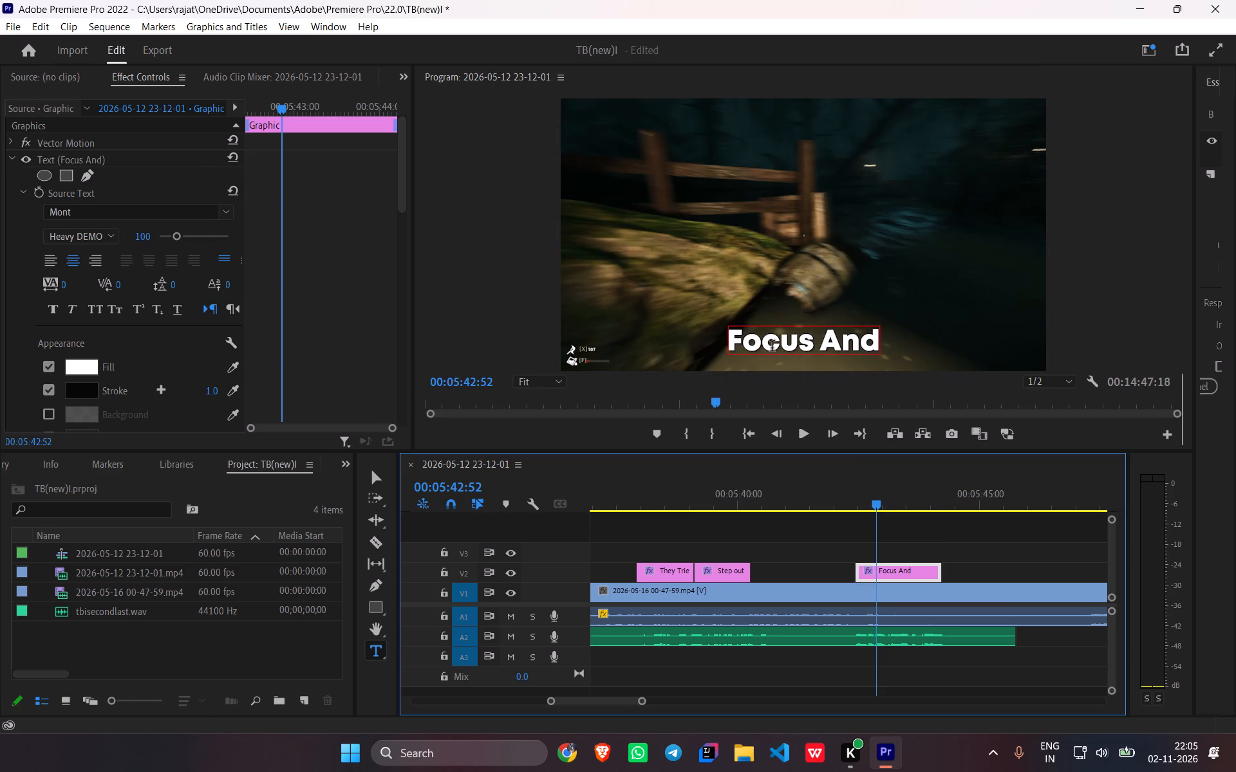
Set the text of the newly pasted caption to "Do something Dramatic come'on".
{"action": "triple_click", "coordinate": [772, 347]}
{"action": "type", "text": "Do semo"}
{"action": "key", "text": "BackSpace"}
{"action": "key", "text": "BackSpace"}
{"action": "key", "text": "BackSpace"}
{"action": "type", "text": "omething Dramar"}
{"action": "key", "text": "BackSpace"}
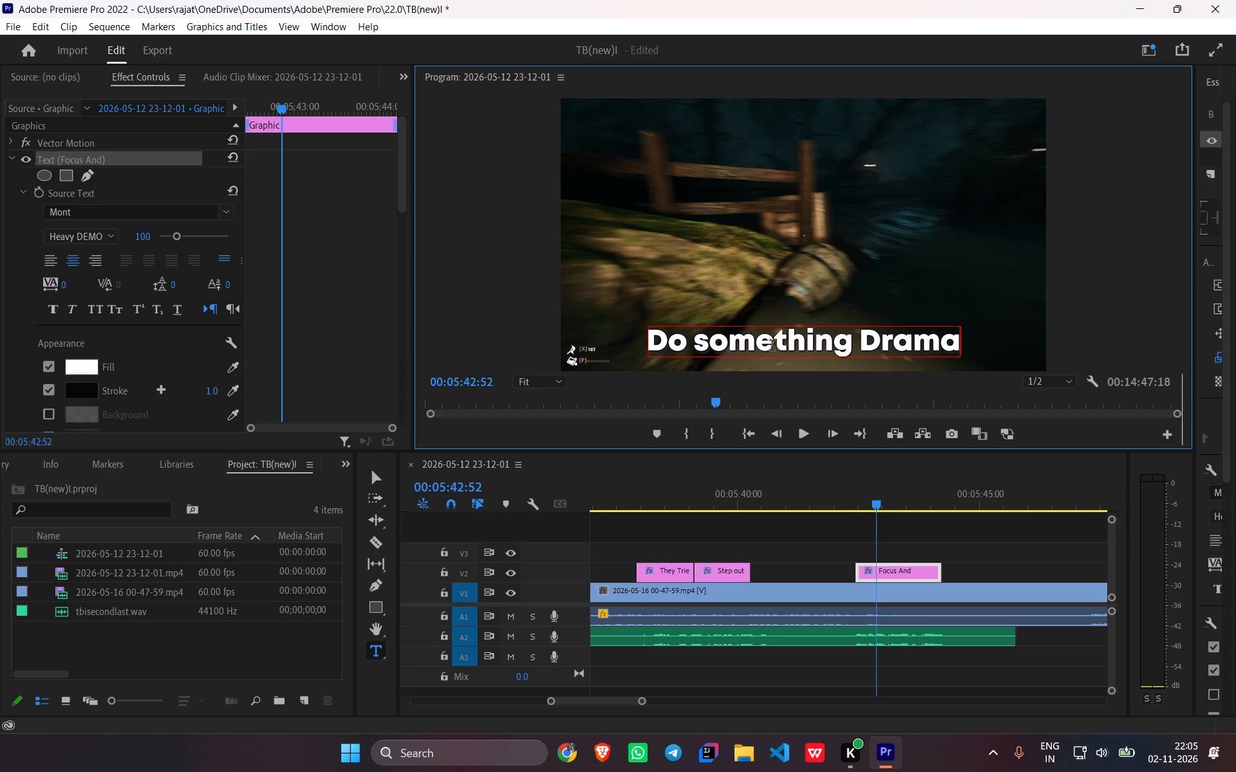
{"action": "type", "text": "tic common"}
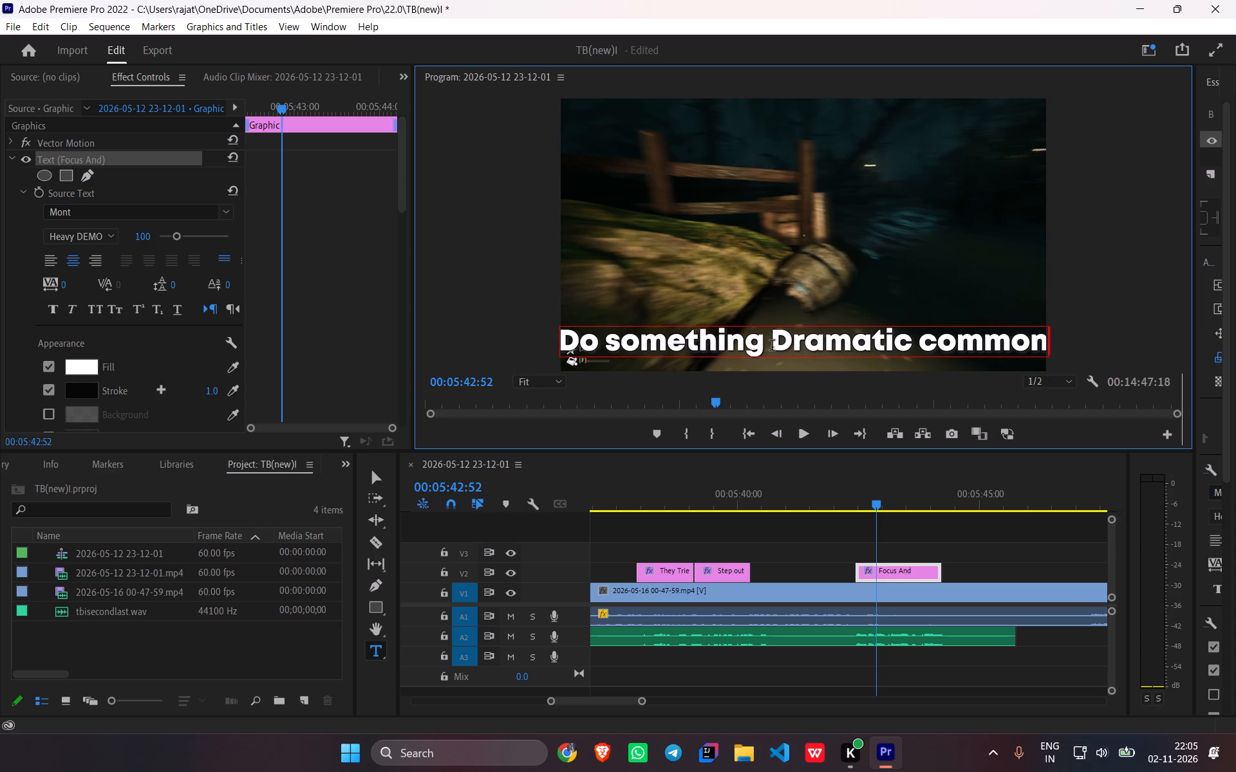
{"action": "key", "text": "BackSpace"}
{"action": "key", "text": "BackSpace"}
{"action": "key", "text": "BackSpace"}
{"action": "key", "text": "e"}
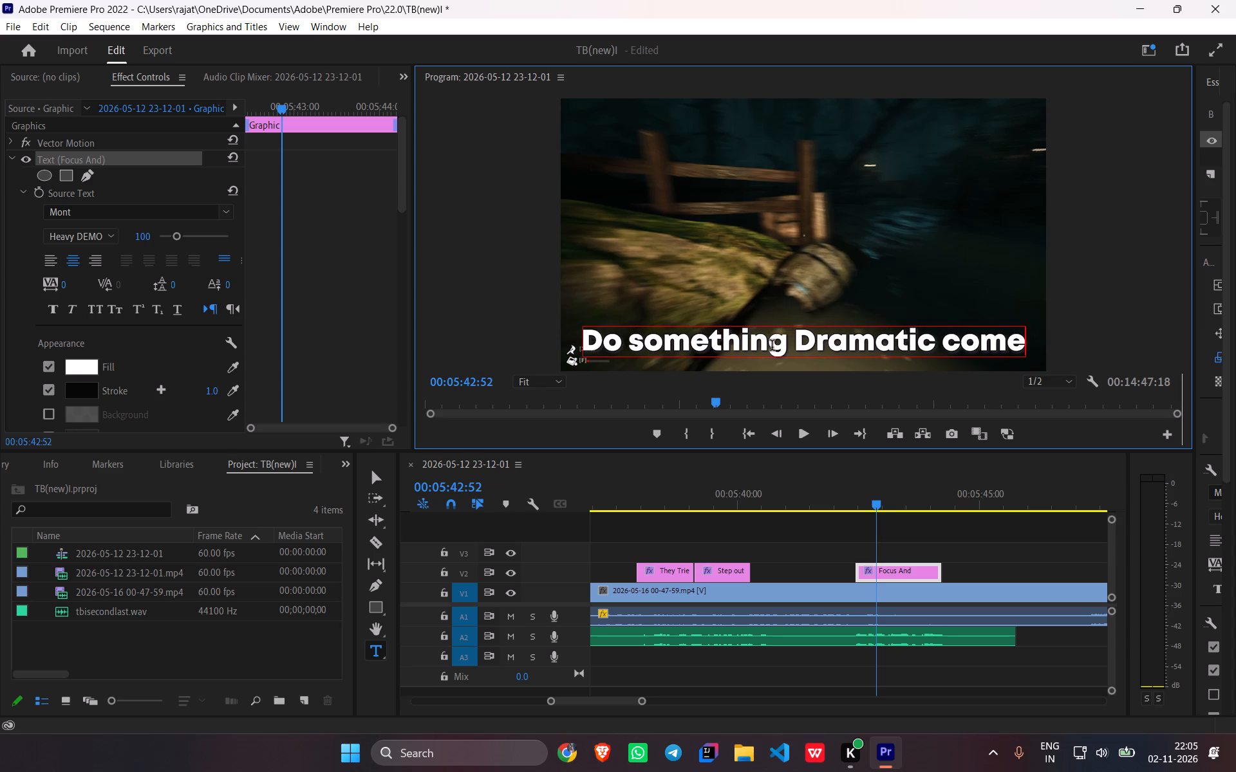
{"action": "type", "text": "'on"}
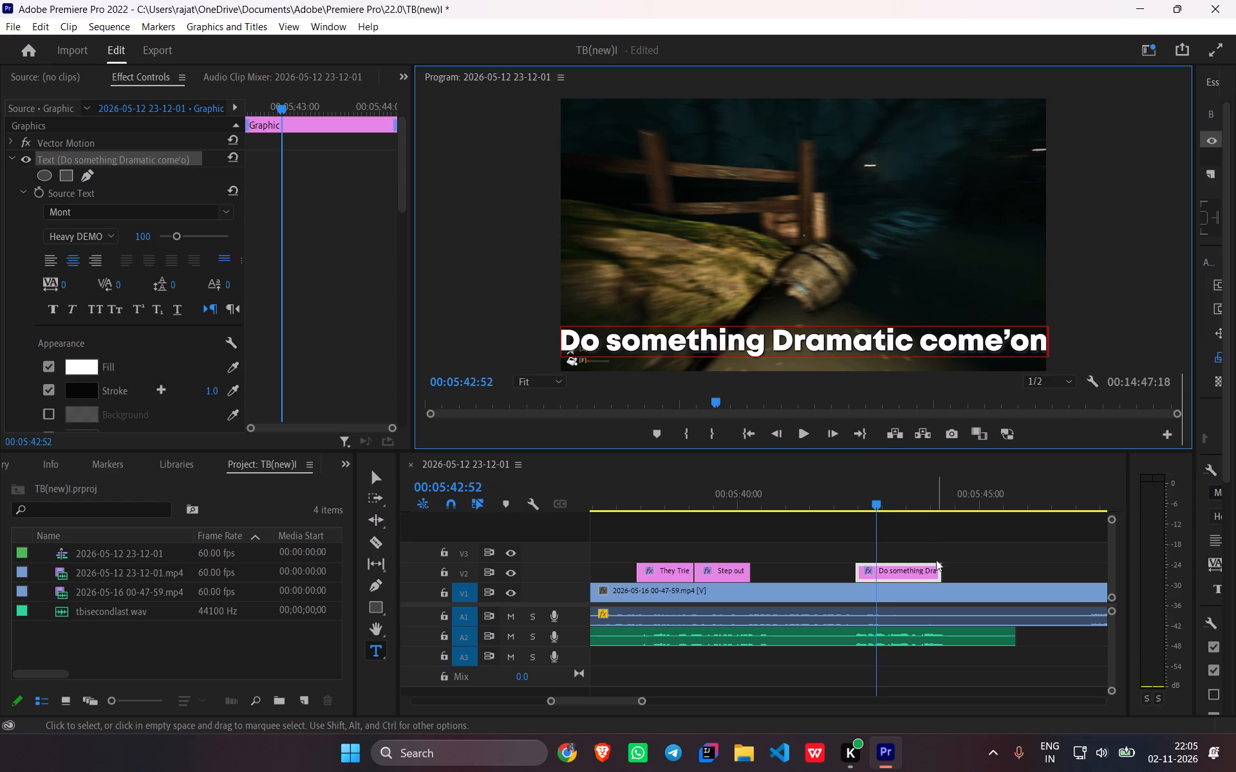
Remove "come'on" from the "Do something Dramatic" caption and shorten it to a duration of about 00:00:01:13.
{"action": "left_click_drag", "start_coordinate": [937, 565], "coordinate": [913, 577]}
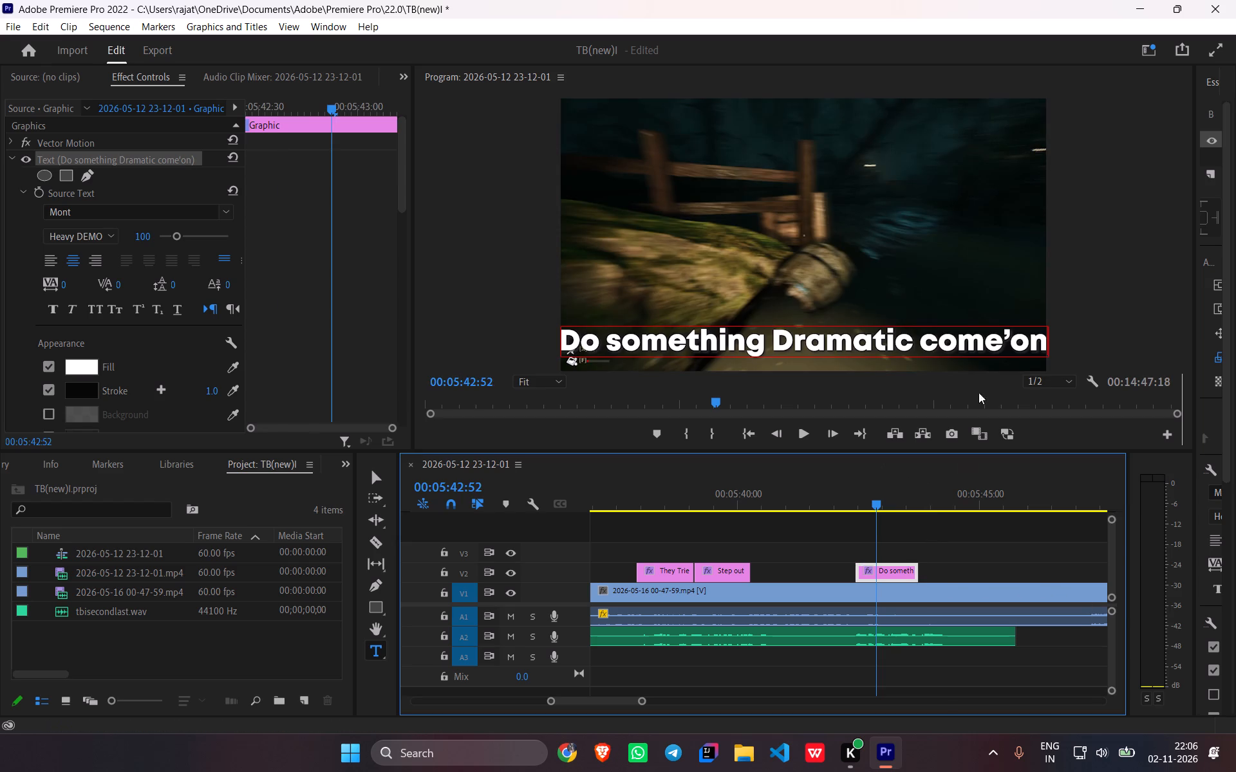
{"action": "left_click_drag", "start_coordinate": [924, 348], "coordinate": [1040, 346]}
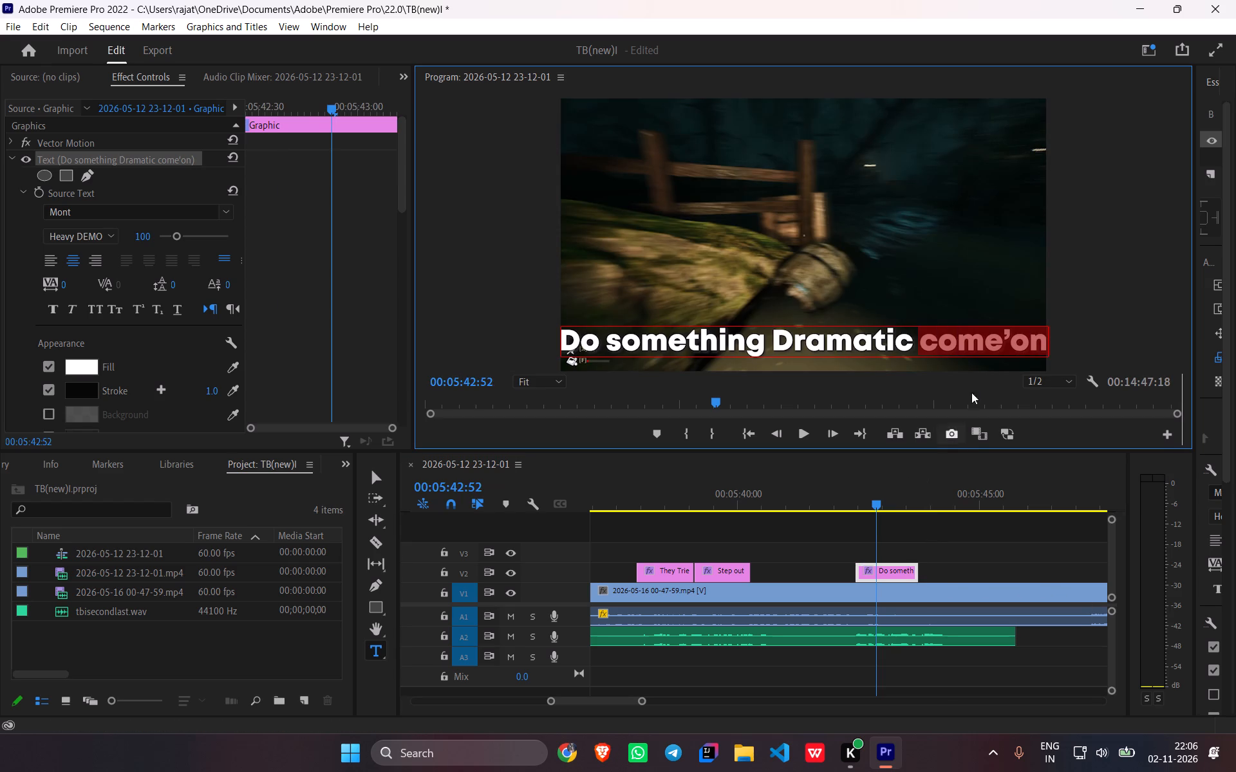
{"action": "key", "text": "BackSpace"}
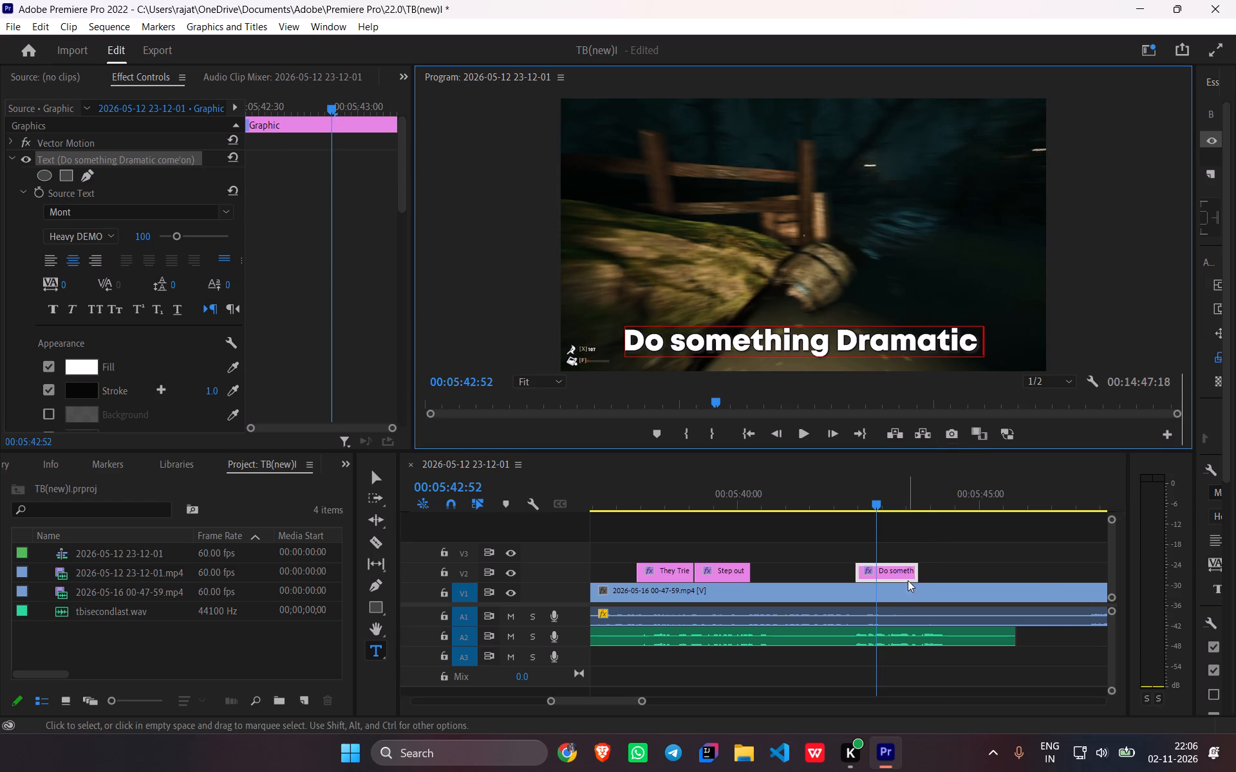
{"action": "left_click", "coordinate": [917, 572]}
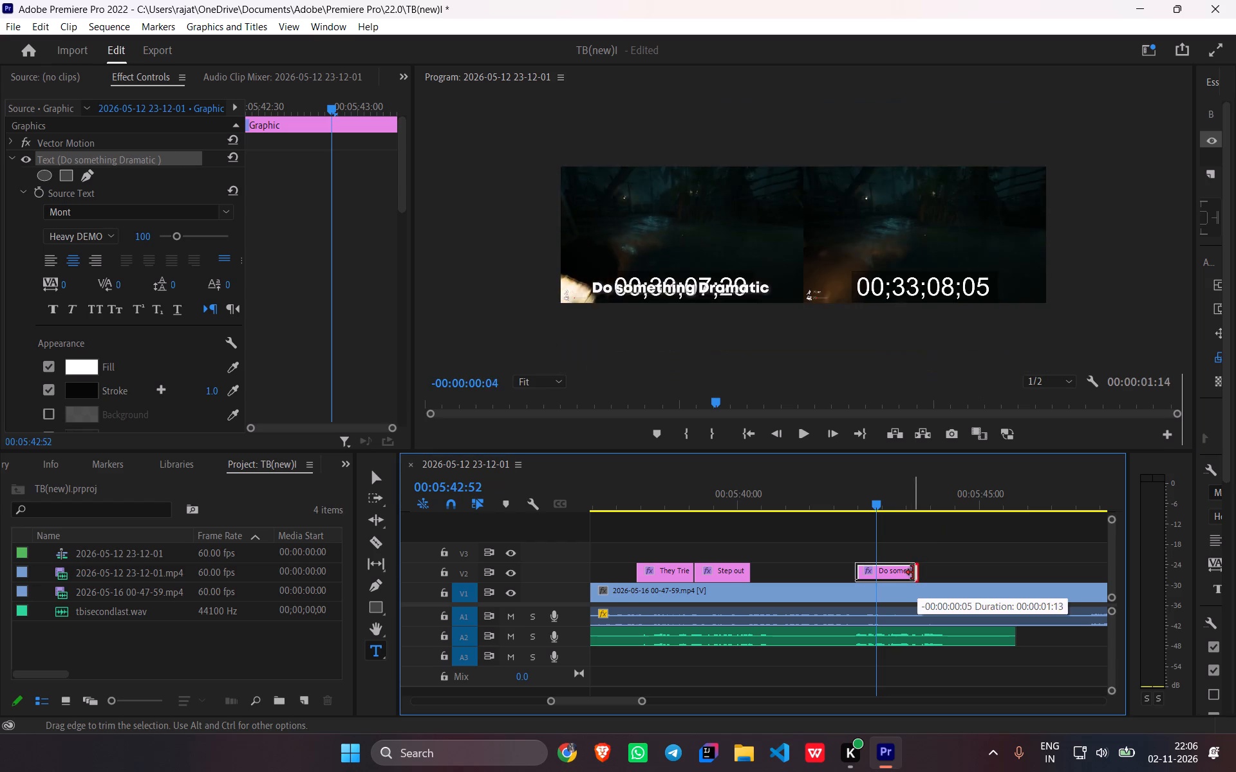
Paste the copied caption on V2 at about 00:05:43:33 and extend its end to a duration of about 00:00:00:42.
{"action": "left_click_drag", "start_coordinate": [876, 504], "coordinate": [908, 509]}
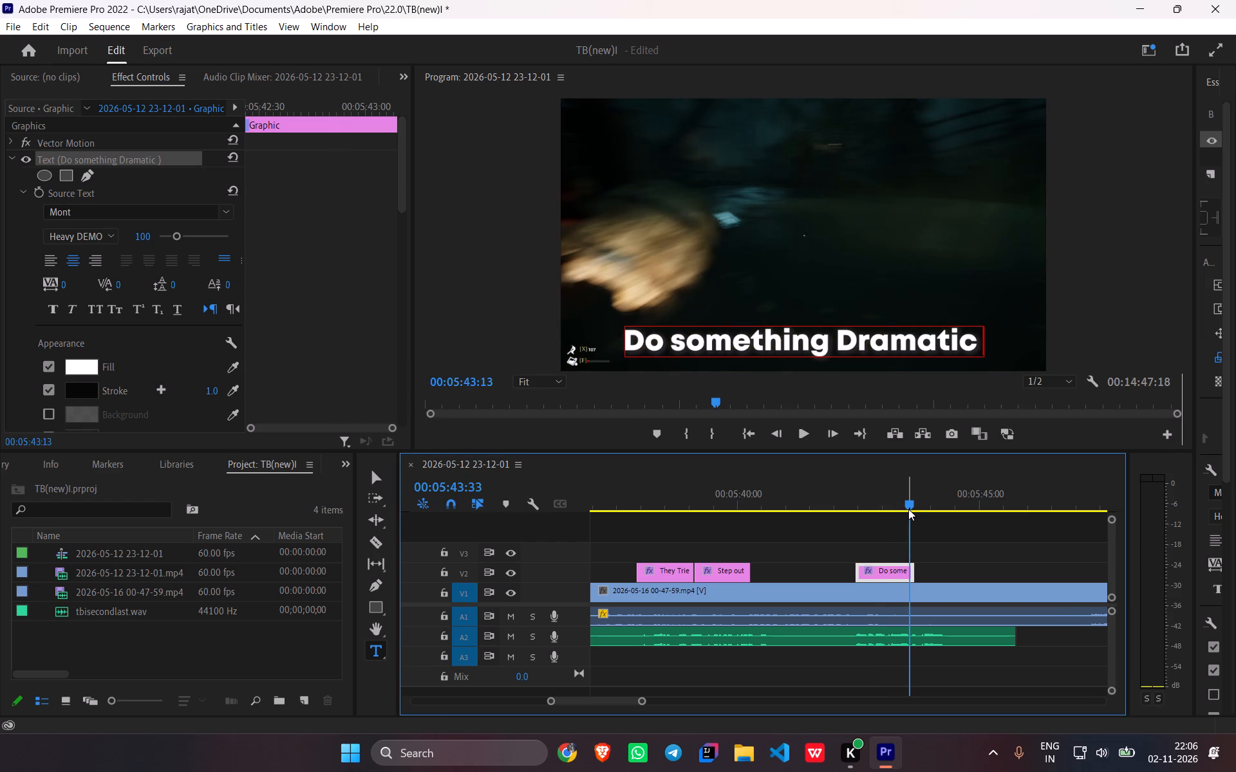
{"action": "key", "text": "ctrl+v"}
{"action": "left_click_drag", "start_coordinate": [928, 572], "coordinate": [942, 574]}
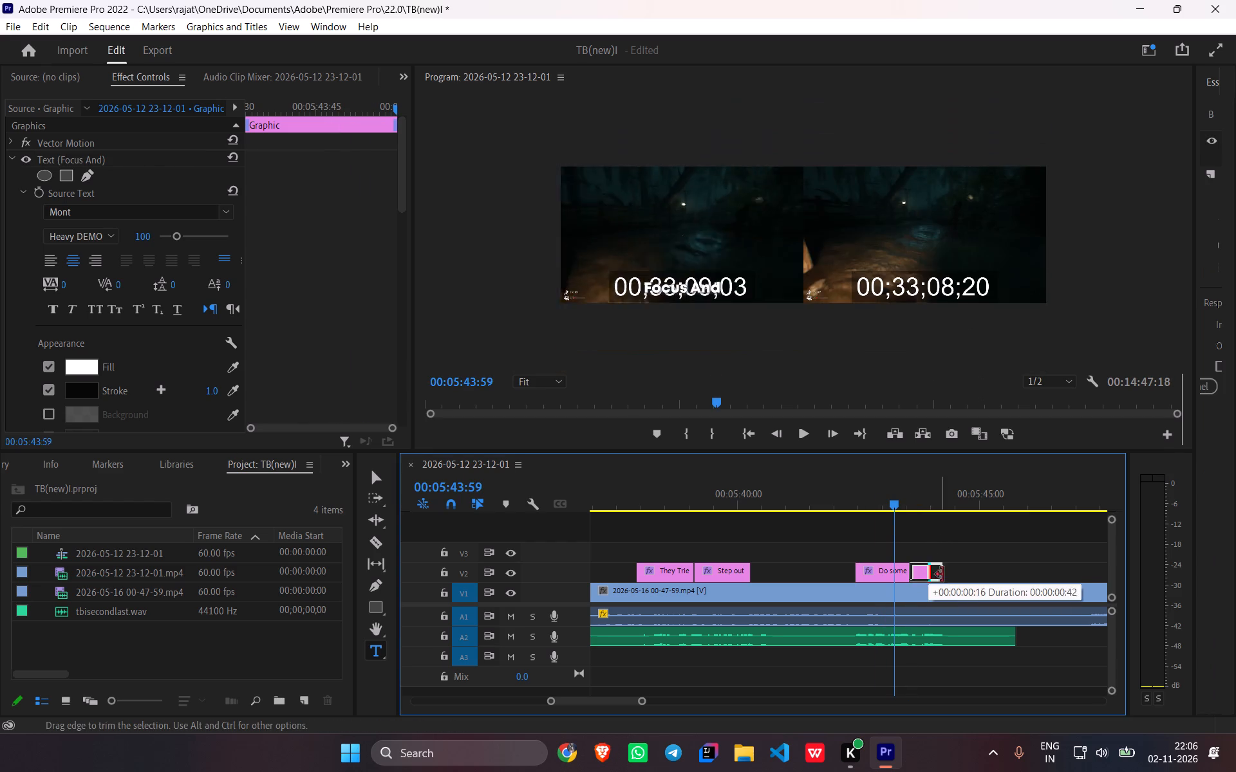
{"action": "left_click_drag", "start_coordinate": [942, 574], "coordinate": [943, 574]}
Replay the line and set the text of the caption after "Do something Dramatic" to "come'on".
{"action": "left_click_drag", "start_coordinate": [889, 504], "coordinate": [858, 501]}
{"action": "key", "text": "space"}
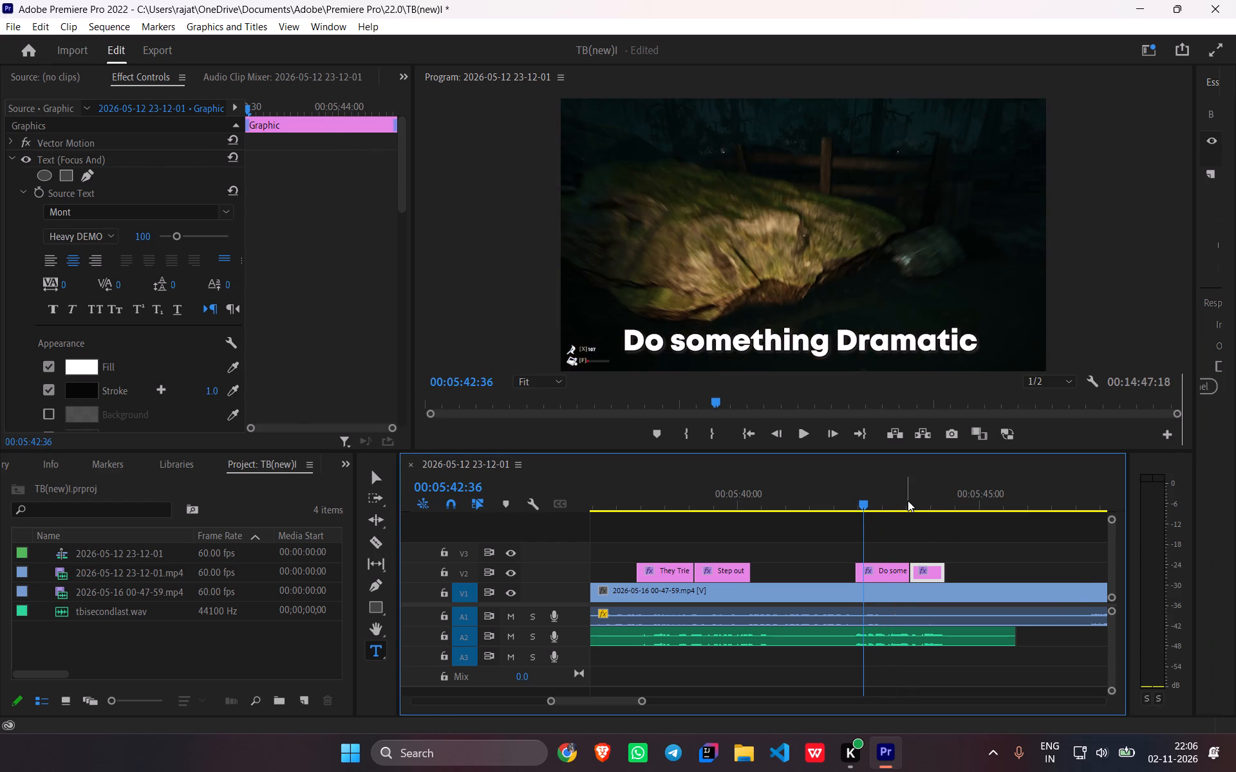
{"action": "key", "text": "space"}
{"action": "key", "text": "space"}
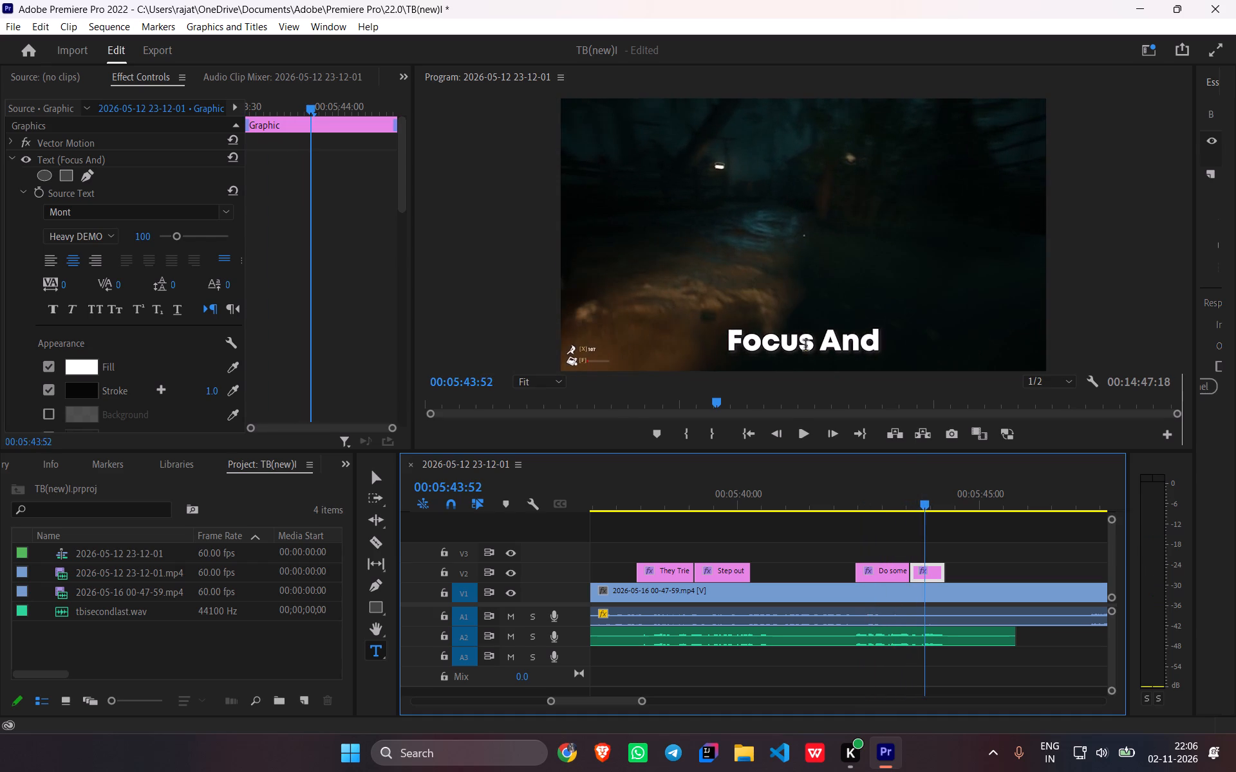
{"action": "triple_click", "coordinate": [797, 340]}
{"action": "type", "text": "come"}
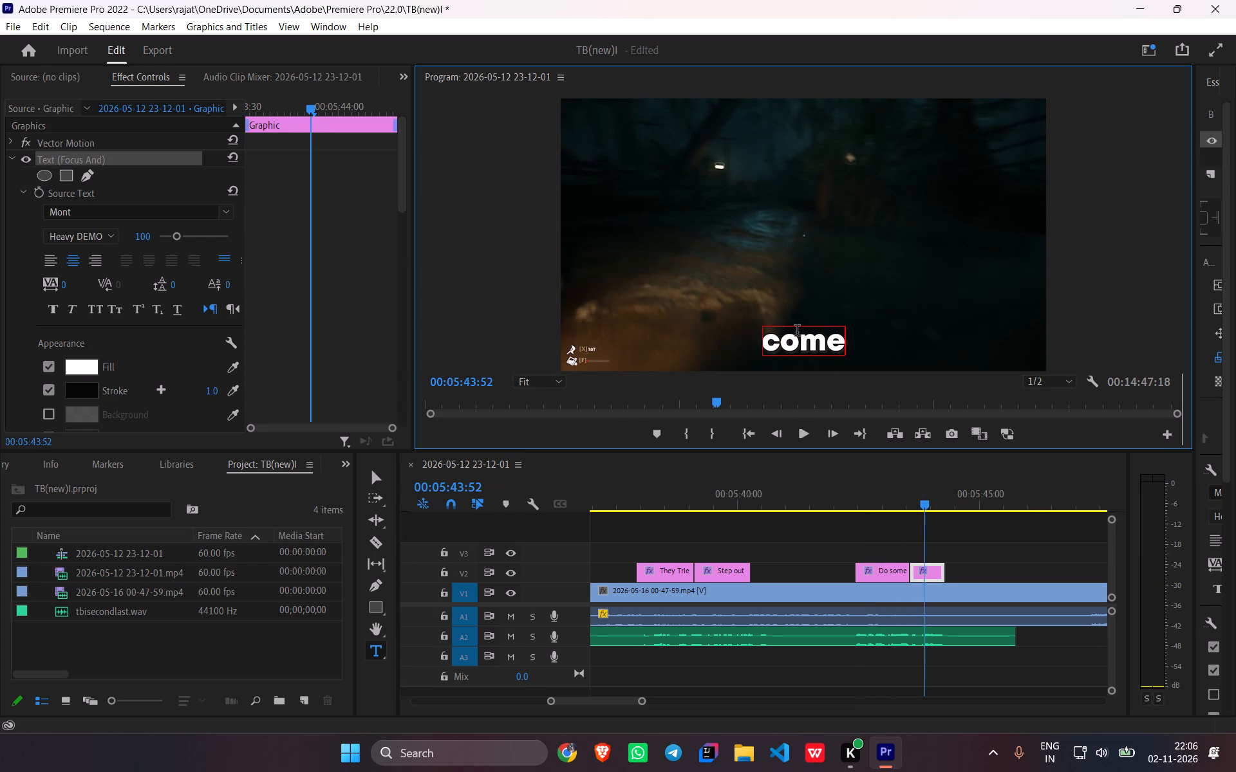
{"action": "key", "text": "apostrophe"}
{"action": "type", "text": "on"}
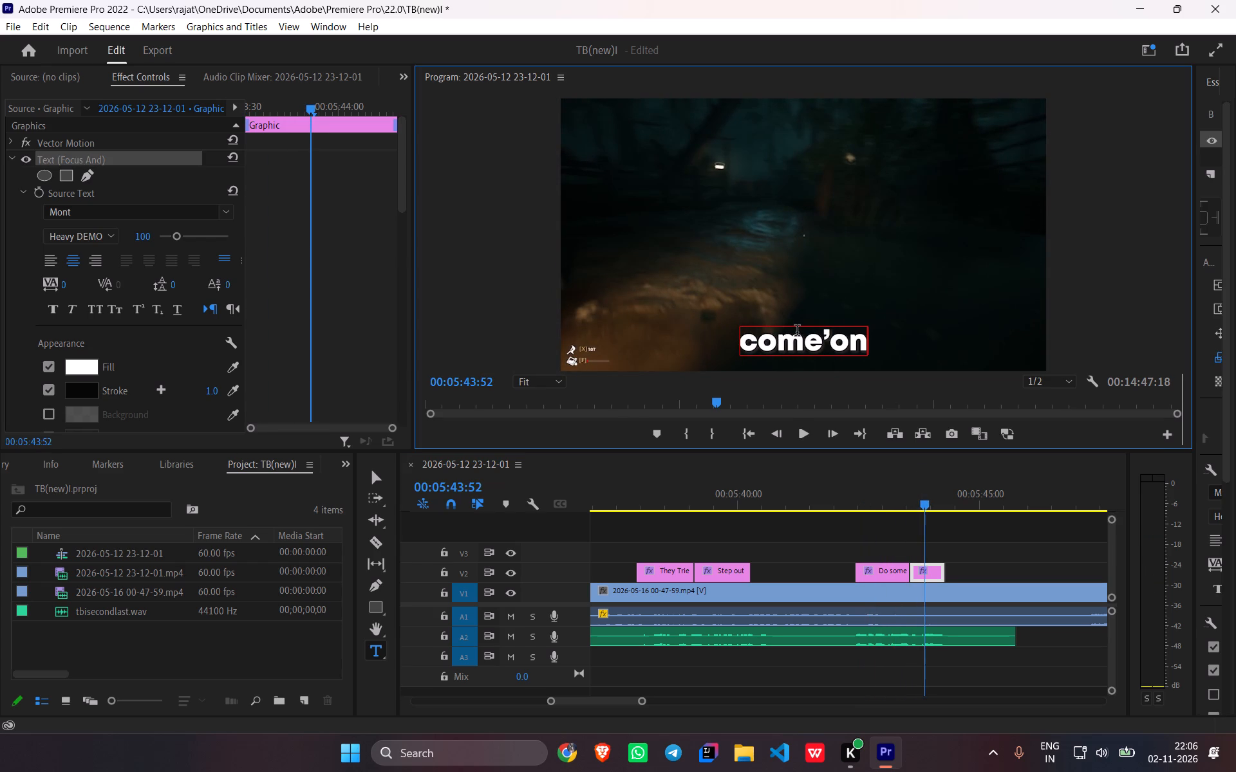
Listen on to the next spoken line, paste the copied caption on V2 at about 00:05:49:13 and extend its end to about 00:05:50:09.
{"action": "left_click_drag", "start_coordinate": [922, 504], "coordinate": [825, 529]}
{"action": "key", "text": "space"}
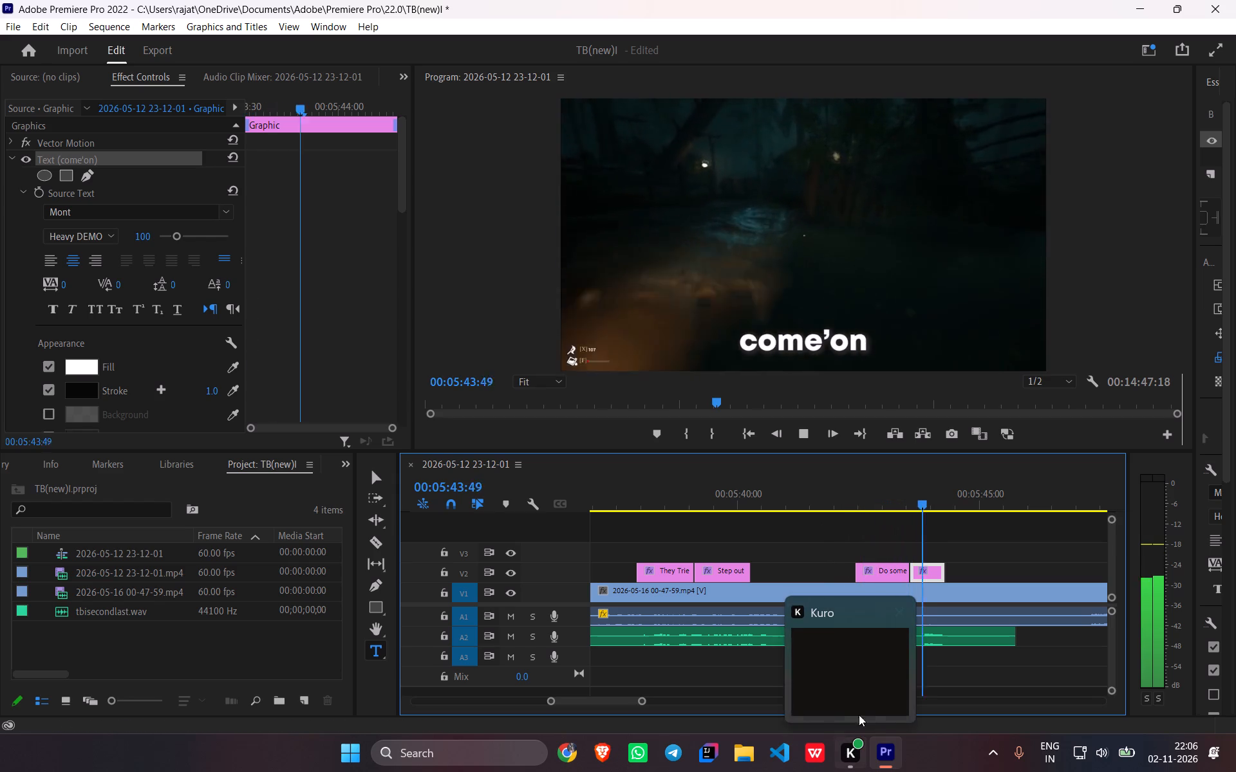
{"action": "scroll", "coordinate": [998, 567], "scroll_direction": "down", "scroll_amount": 3}
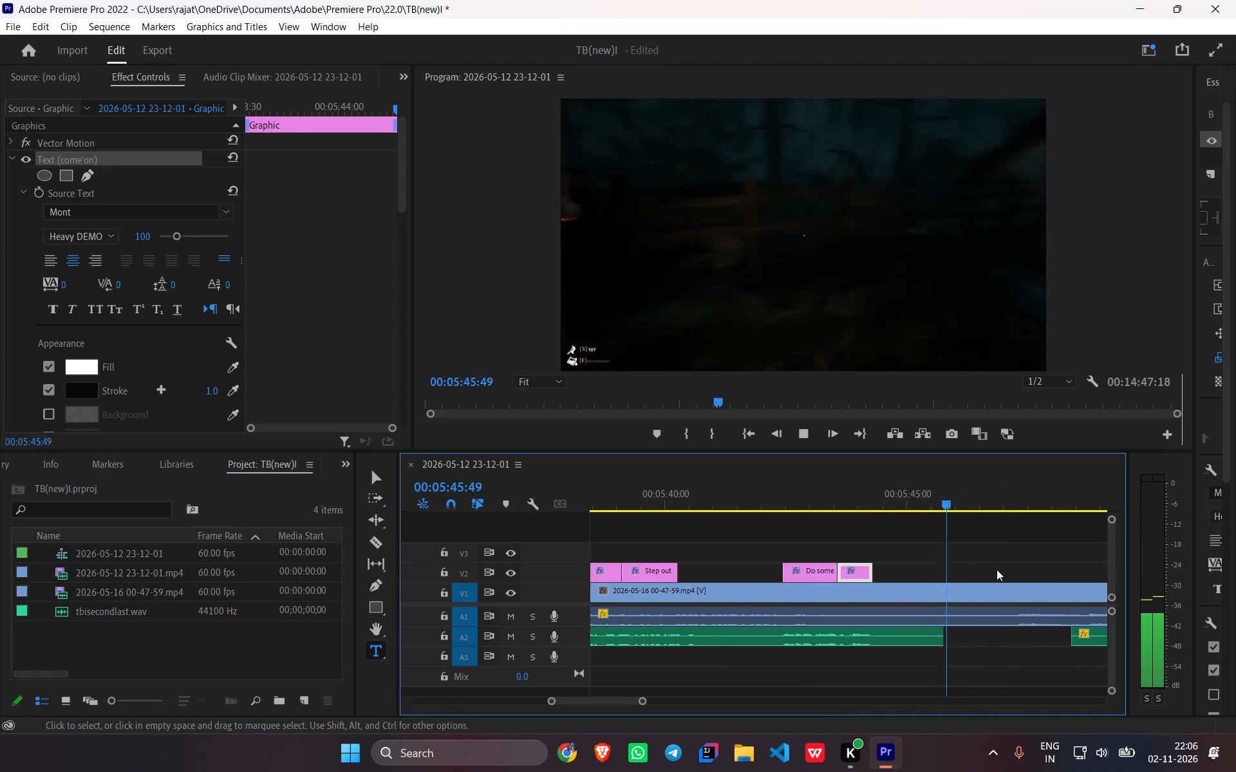
{"action": "scroll", "coordinate": [997, 570], "scroll_direction": "down", "scroll_amount": 14}
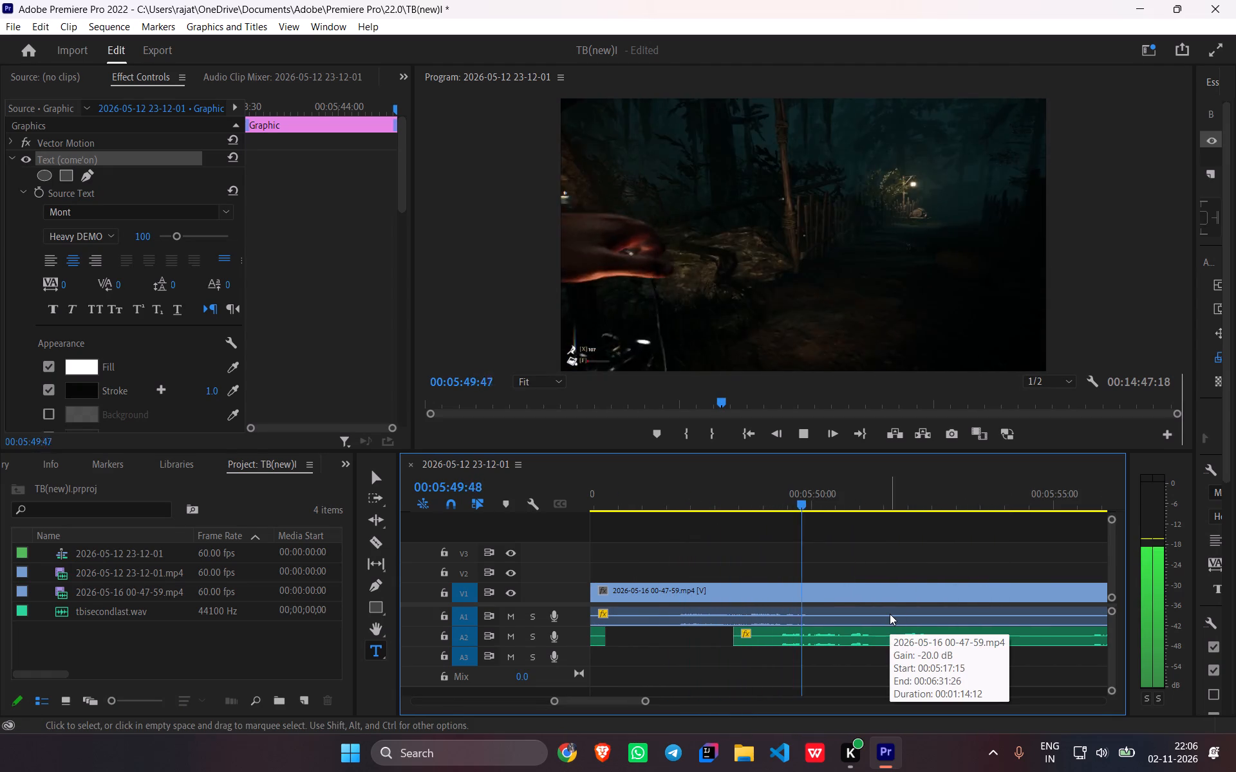
{"action": "key", "text": "space"}
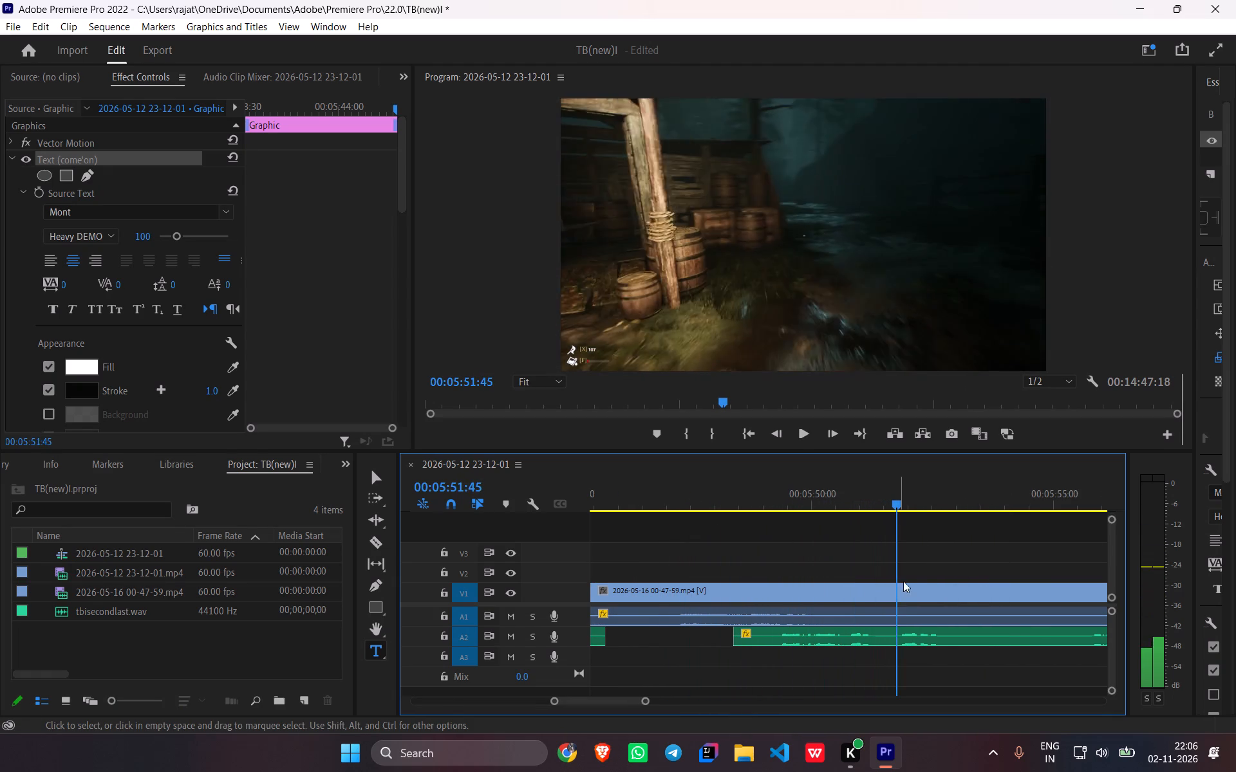
{"action": "key", "text": "space"}
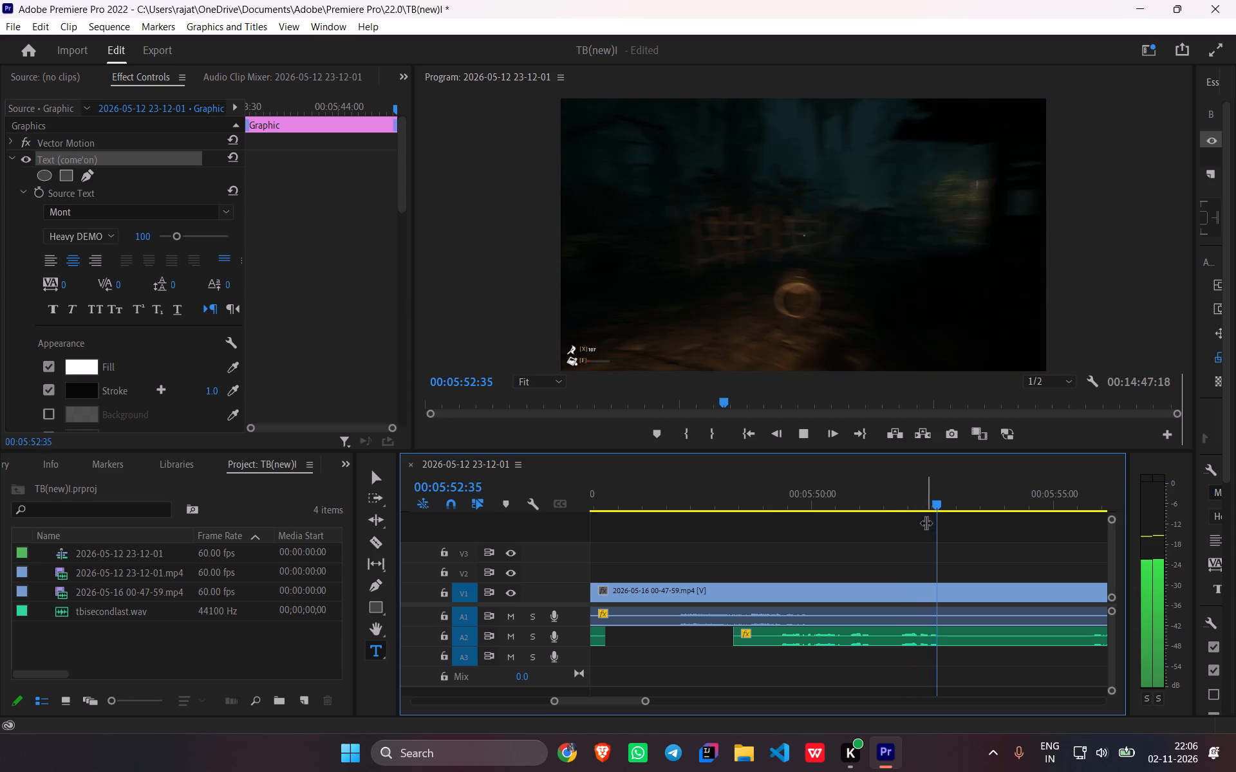
{"action": "key", "text": "space"}
{"action": "left_click_drag", "start_coordinate": [939, 507], "coordinate": [774, 582]}
{"action": "key", "text": "ctrl+v"}
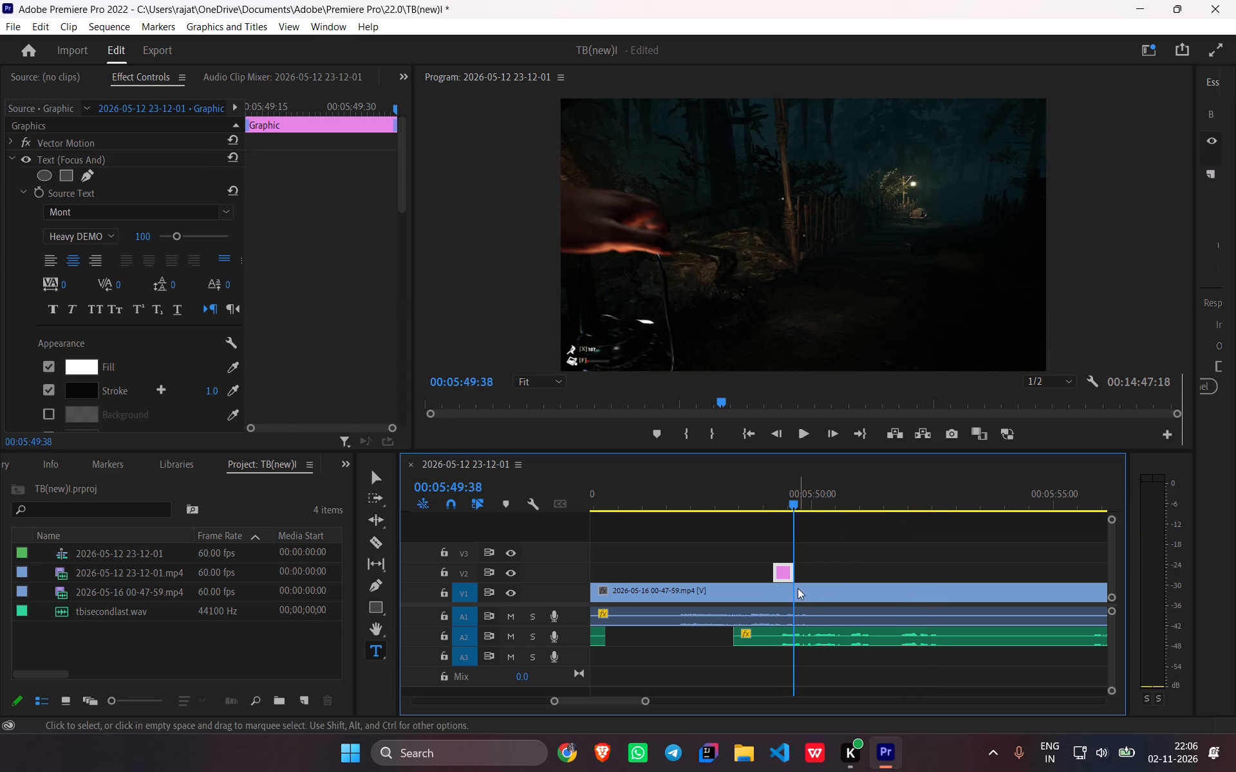
{"action": "left_click_drag", "start_coordinate": [792, 569], "coordinate": [817, 583]}
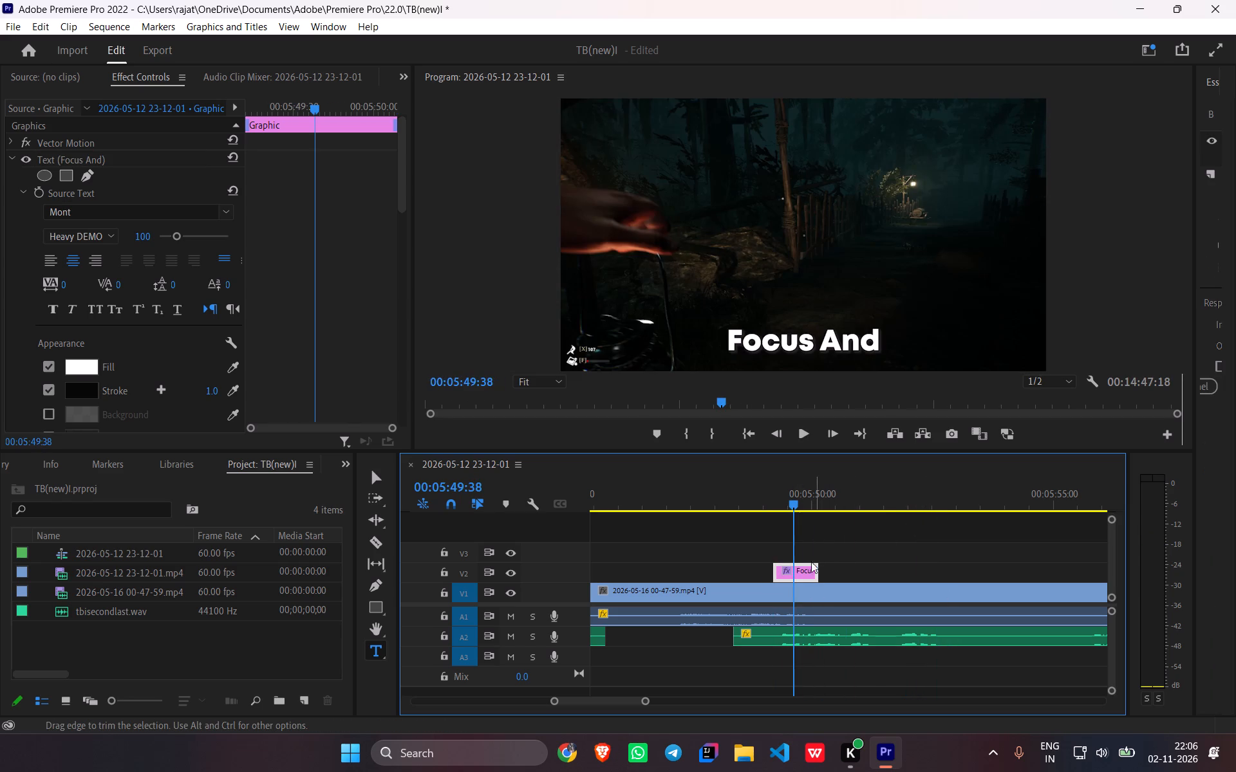
Set the text of the newly pasted caption to "Are u expecting".
{"action": "triple_click", "coordinate": [791, 332]}
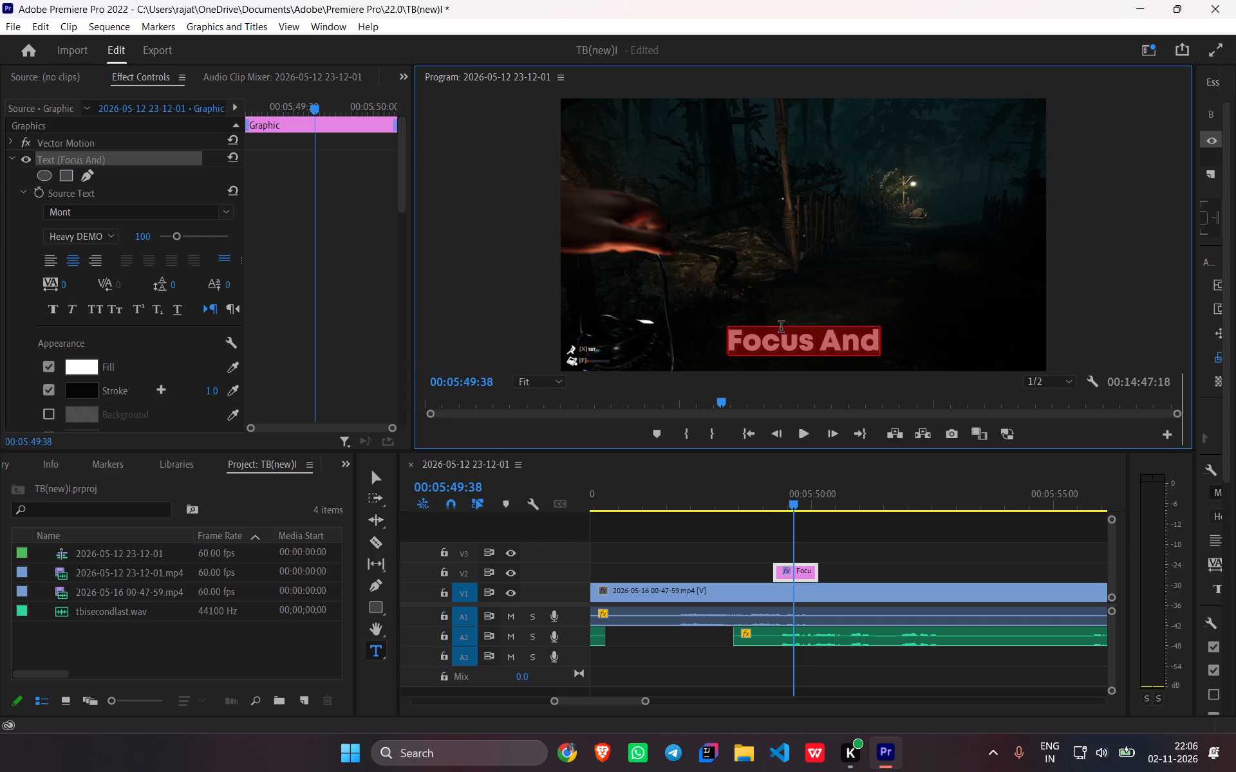
{"action": "type", "text": "Are uy"}
{"action": "key", "text": "space"}
{"action": "key", "text": "BackSpace"}
{"action": "key", "text": "BackSpace"}
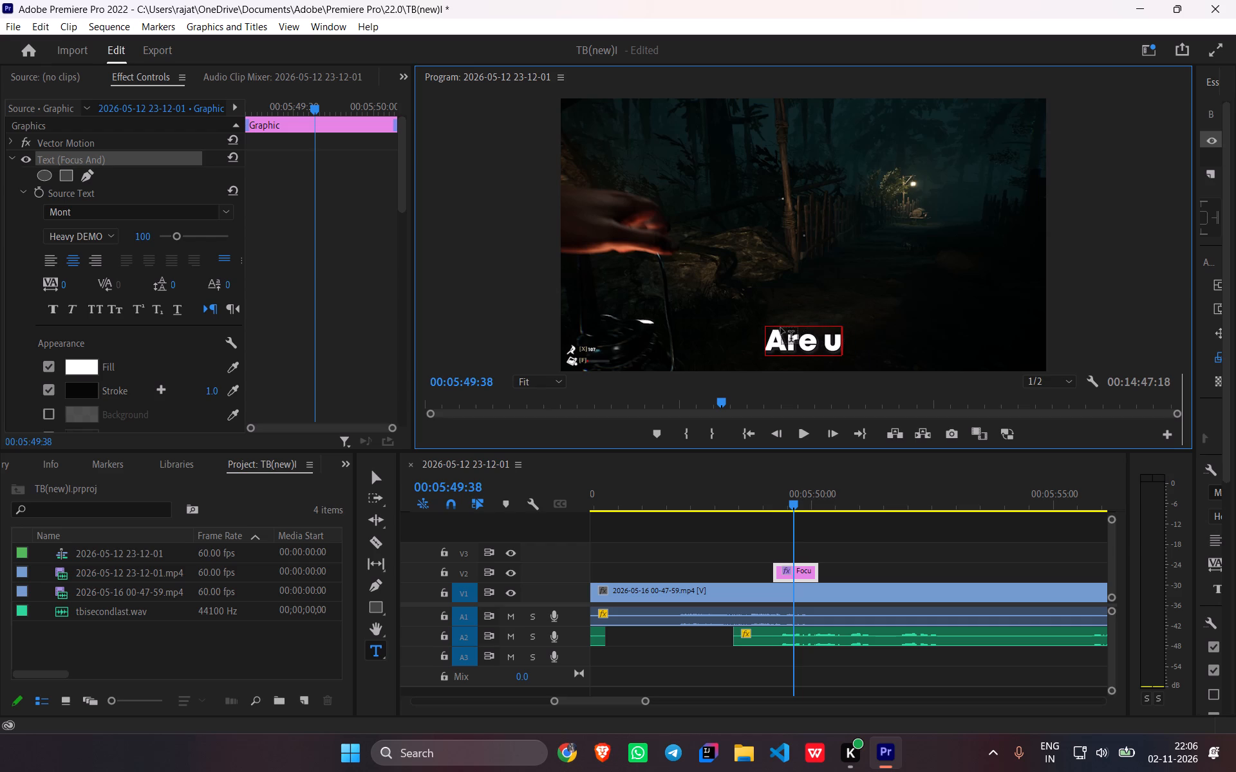
{"action": "key", "text": "space"}
{"action": "type", "text": "expecting"}
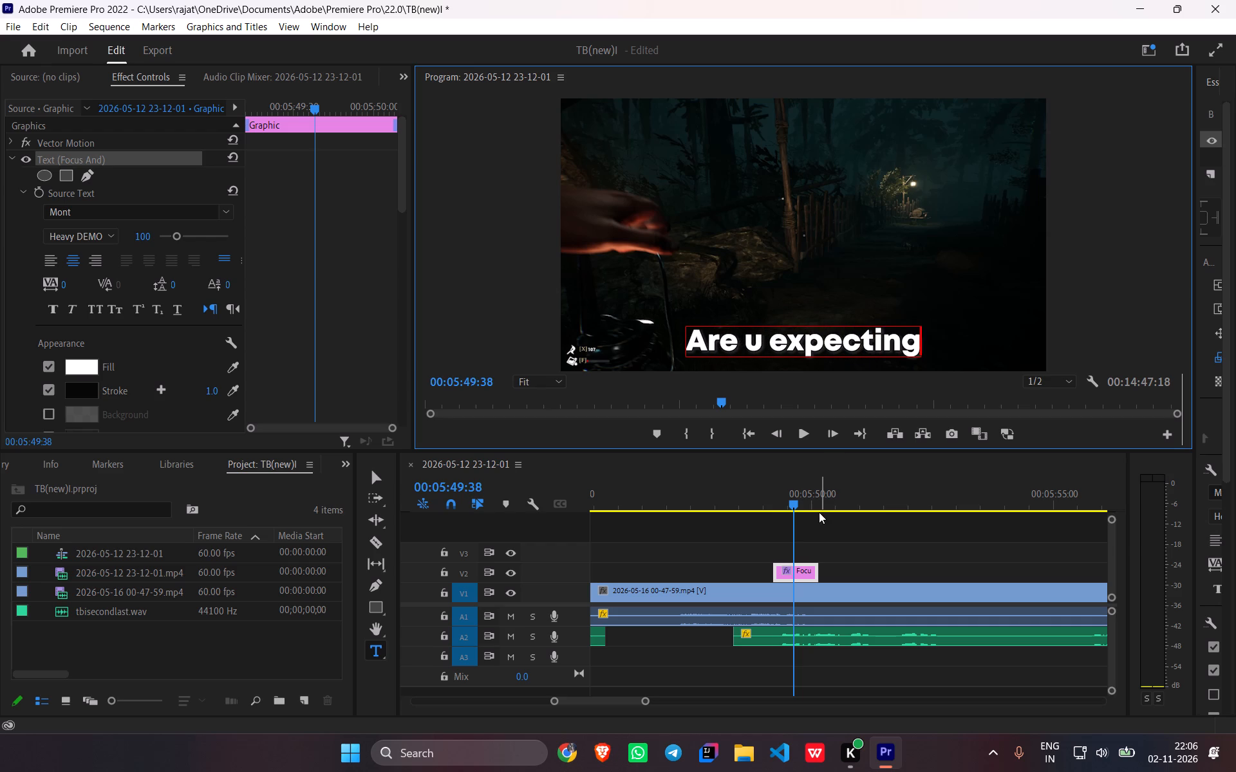
Replay the line and extend the end of the "Are u expecting" caption to about 00:05:50:24.
{"action": "left_click_drag", "start_coordinate": [791, 504], "coordinate": [754, 506]}
{"action": "key", "text": "space"}
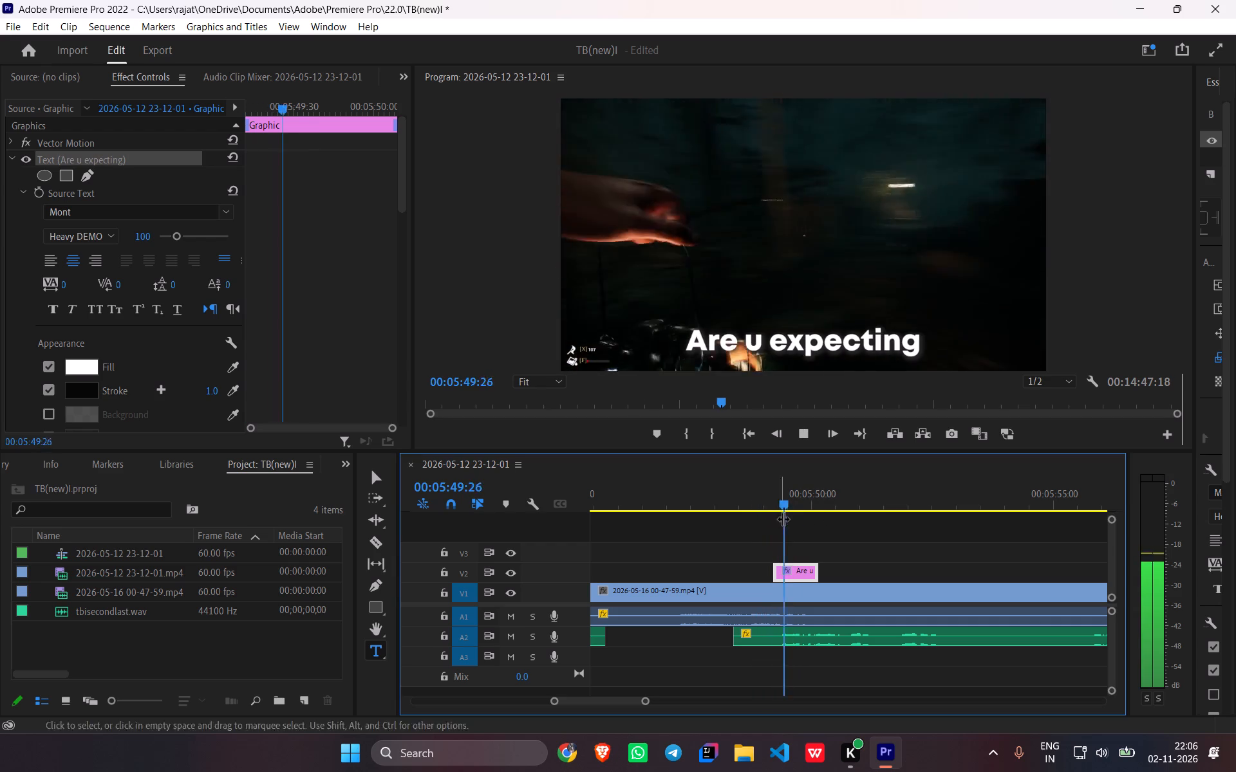
{"action": "key", "text": "space"}
{"action": "left_click_drag", "start_coordinate": [816, 569], "coordinate": [827, 574]}
Paste the copied caption directly after "Are u expecting" at about 00:05:50:24 and extend its end to about 00:05:51:14.
{"action": "left_click_drag", "start_coordinate": [818, 502], "coordinate": [829, 510]}
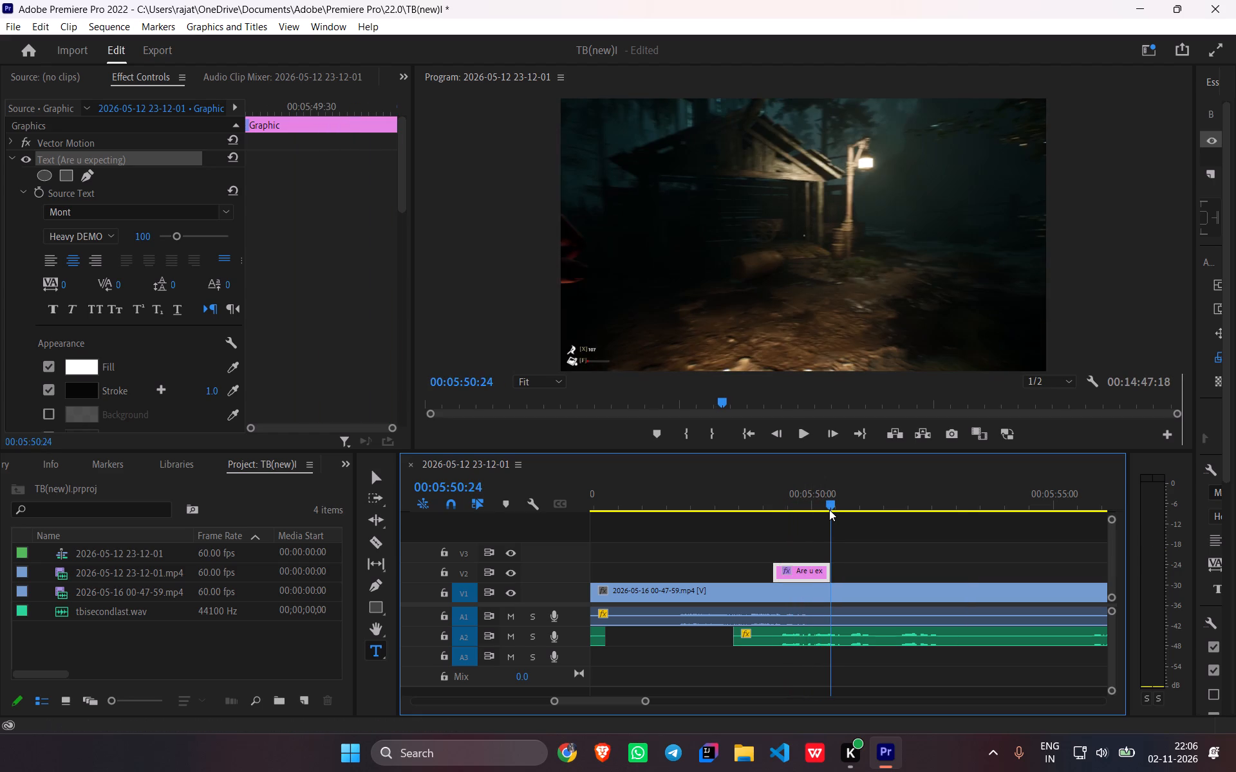
{"action": "key", "text": "ctrl+v"}
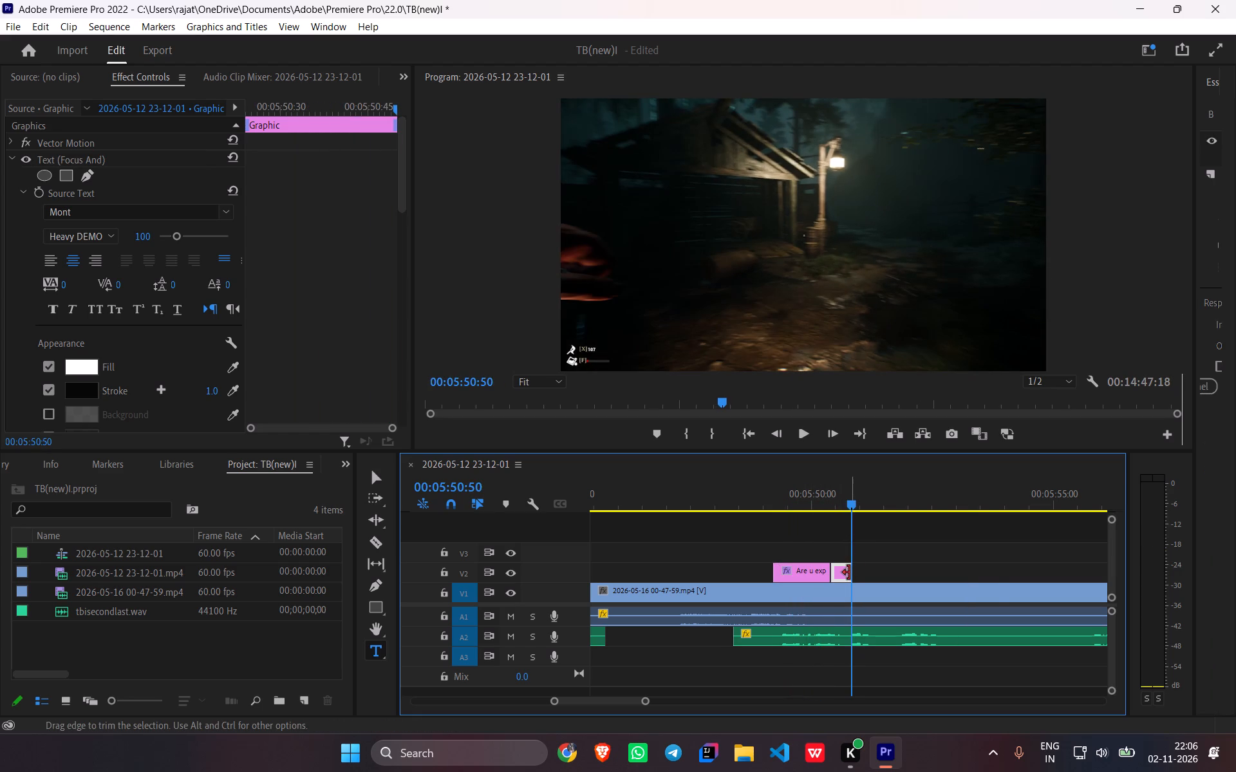
{"action": "left_click_drag", "start_coordinate": [849, 573], "coordinate": [868, 577]}
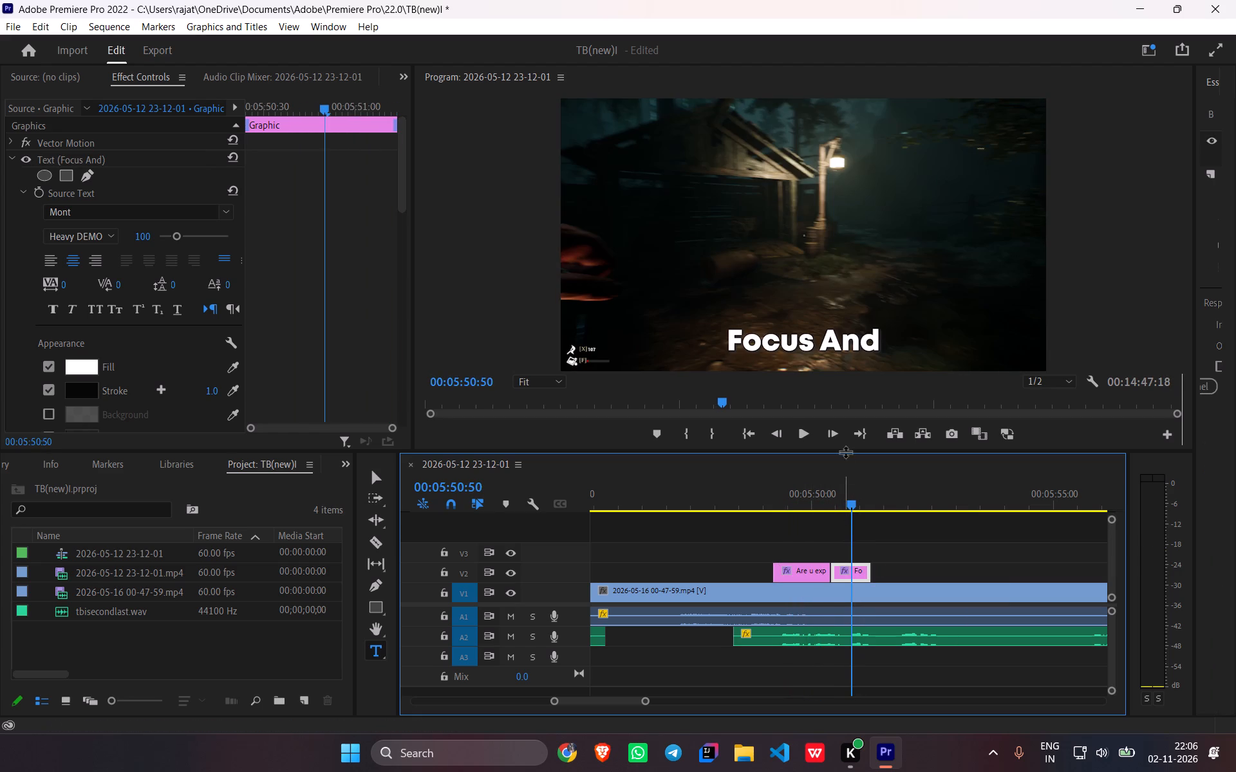
Set the text of the caption after "Are u expecting" to "me to flinch".
{"action": "triple_click", "coordinate": [809, 338]}
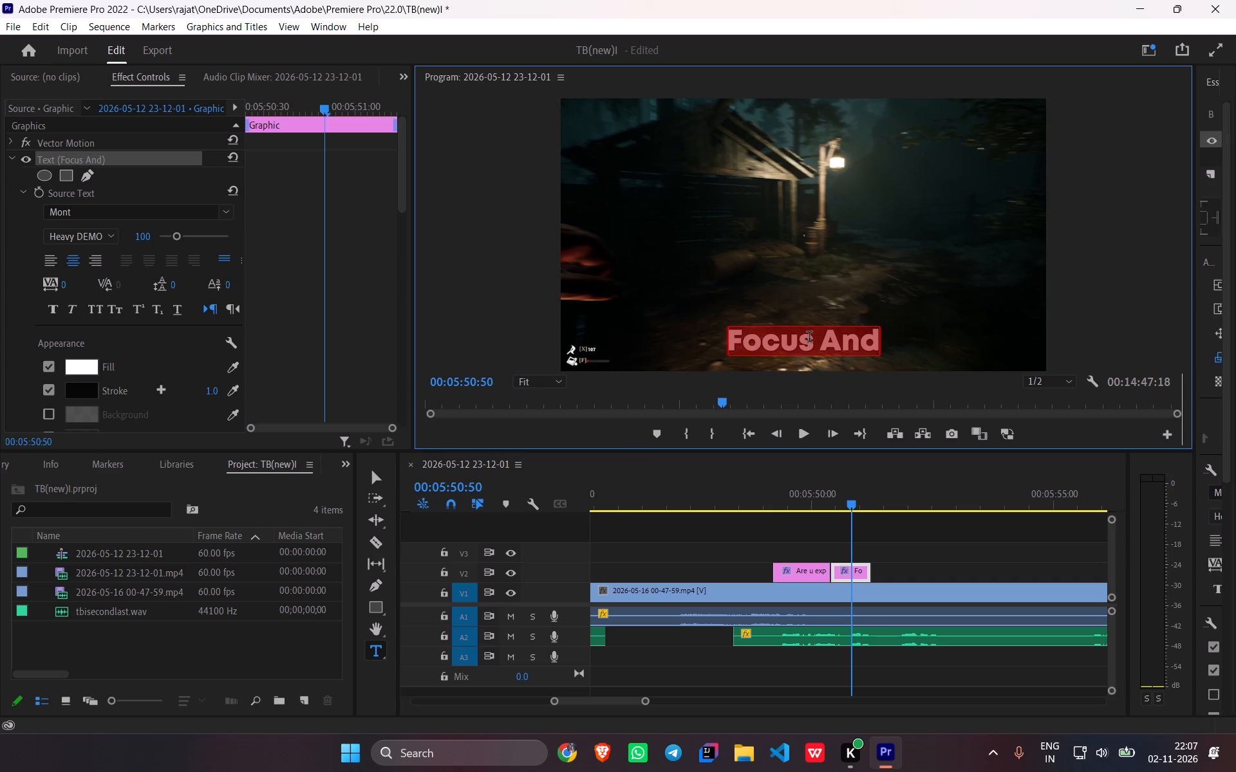
{"action": "type", "text": "me top"}
{"action": "key", "text": "space"}
{"action": "key", "text": "BackSpace"}
{"action": "key", "text": "BackSpace"}
{"action": "key", "text": "space"}
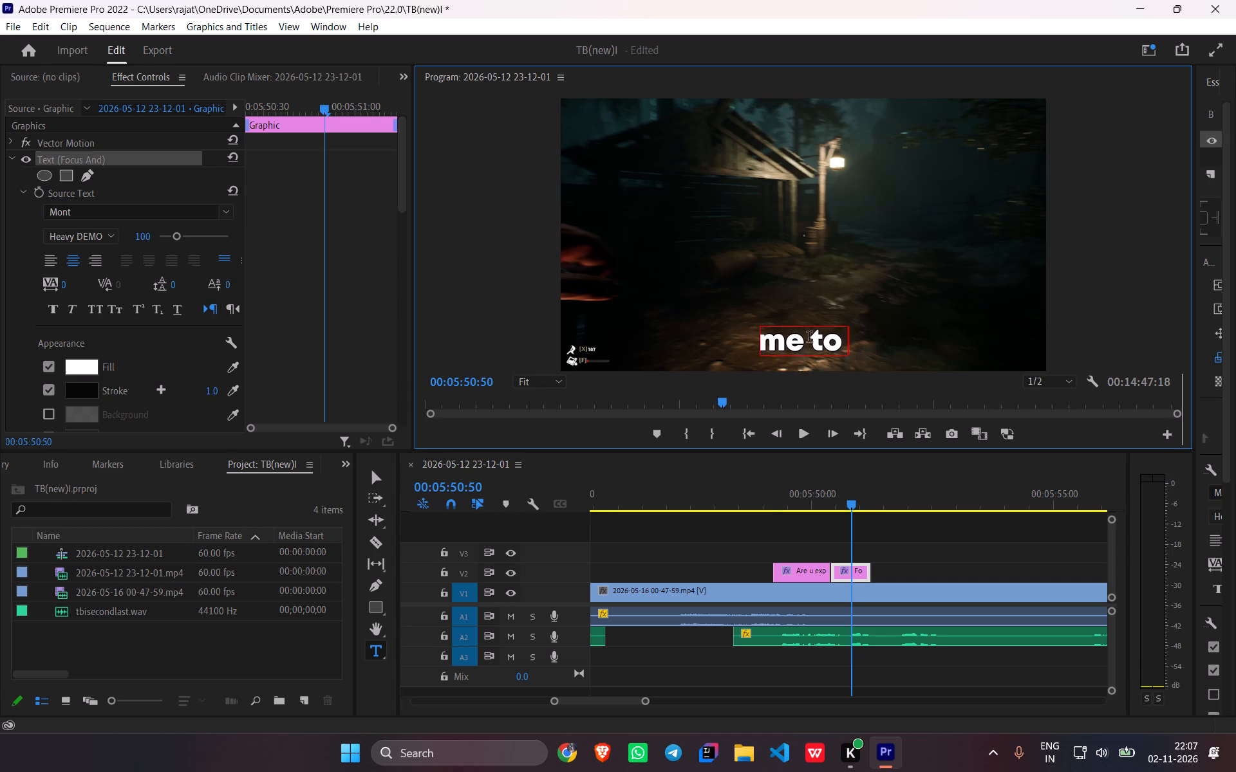
{"action": "type", "text": "flinch"}
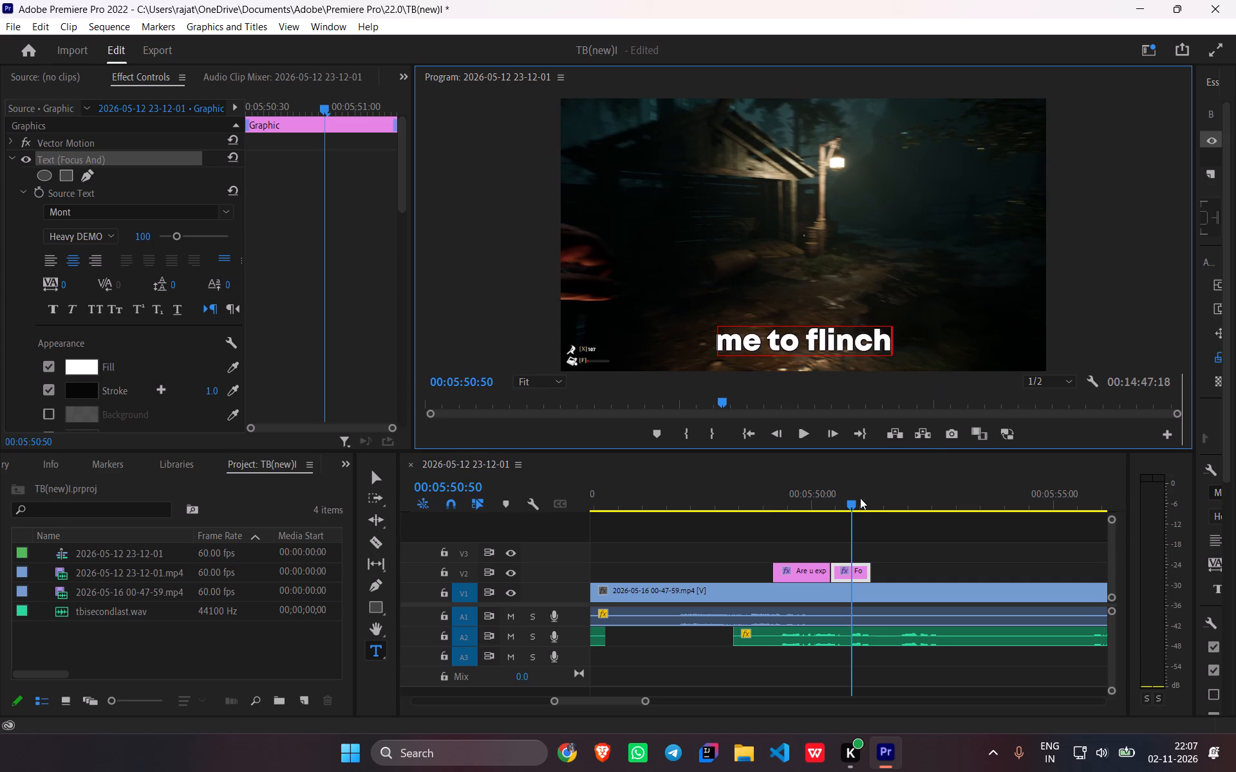
Replay the line, paste the copied caption on V2 at about 00:05:51:45 and extend its end to about 00:05:52:26.
{"action": "left_click_drag", "start_coordinate": [850, 497], "coordinate": [756, 508]}
{"action": "key", "text": "space"}
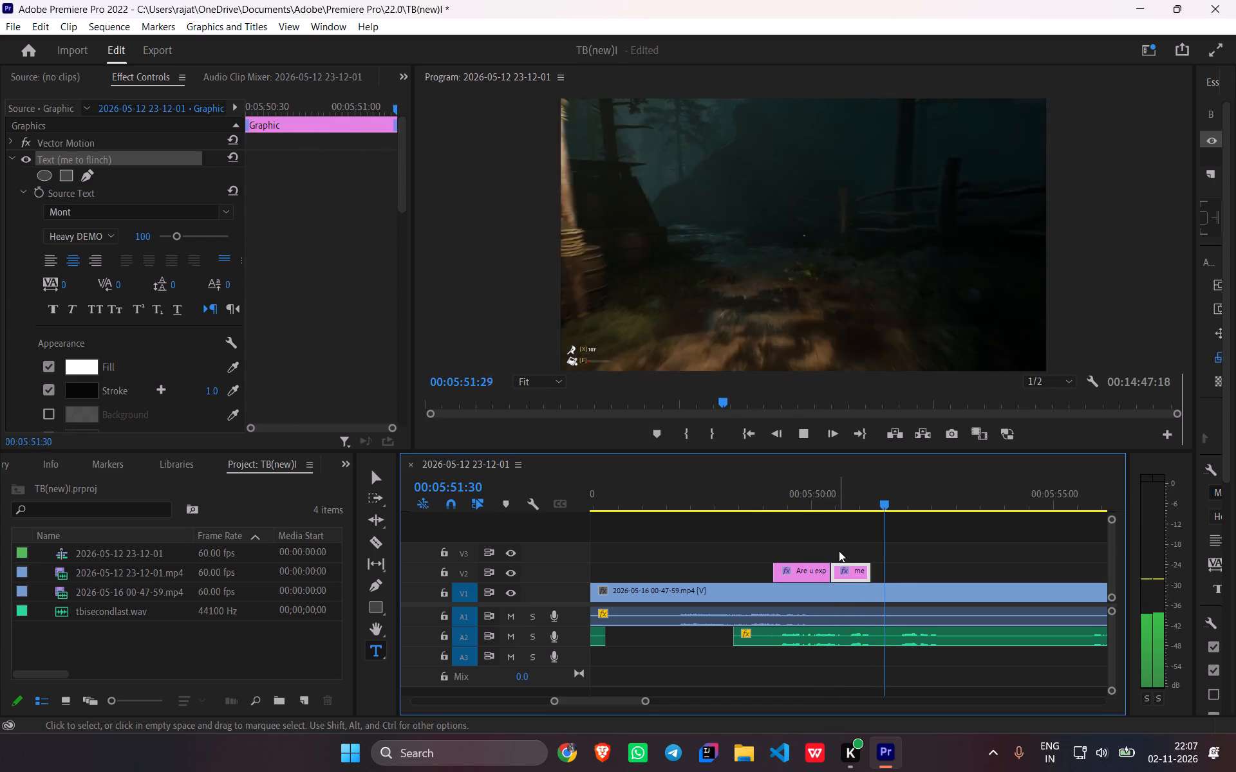
{"action": "key", "text": "space"}
{"action": "left_click_drag", "start_coordinate": [929, 504], "coordinate": [910, 511]}
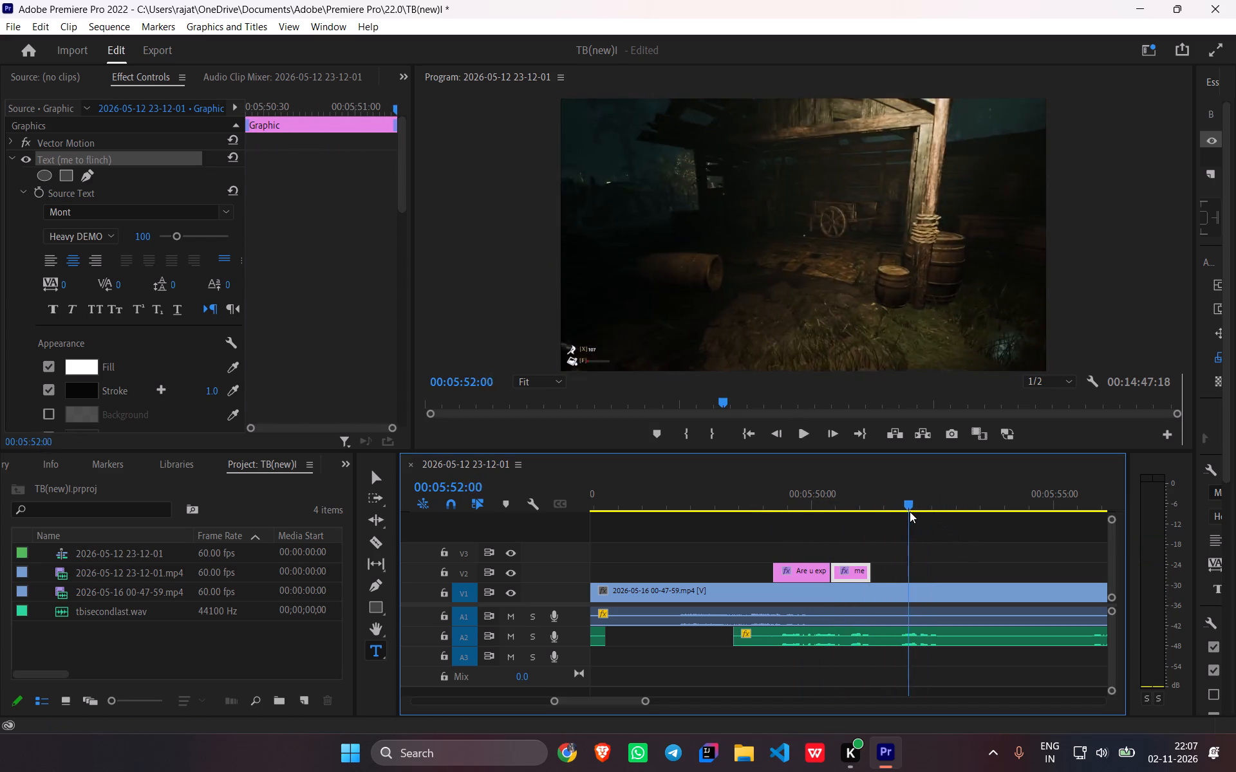
{"action": "left_click_drag", "start_coordinate": [910, 511], "coordinate": [897, 520]}
{"action": "key", "text": "ctrl+v"}
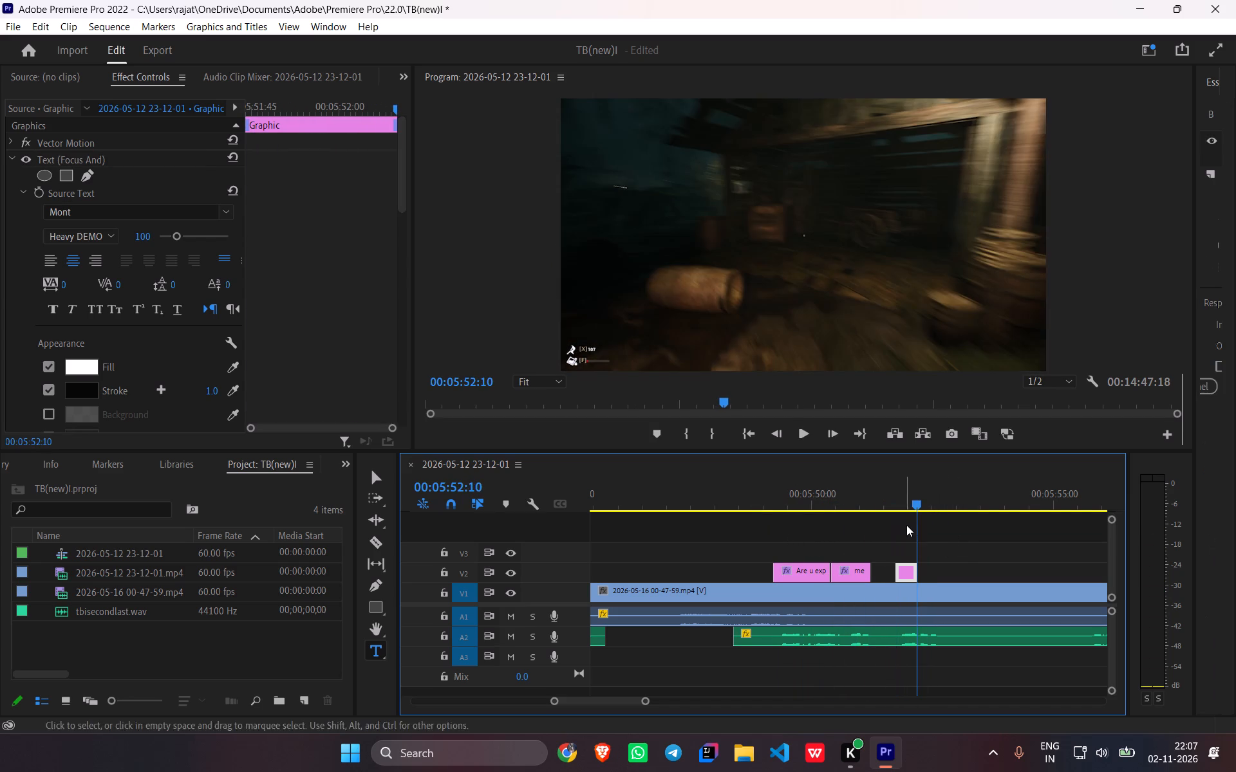
{"action": "left_click_drag", "start_coordinate": [919, 578], "coordinate": [933, 580]}
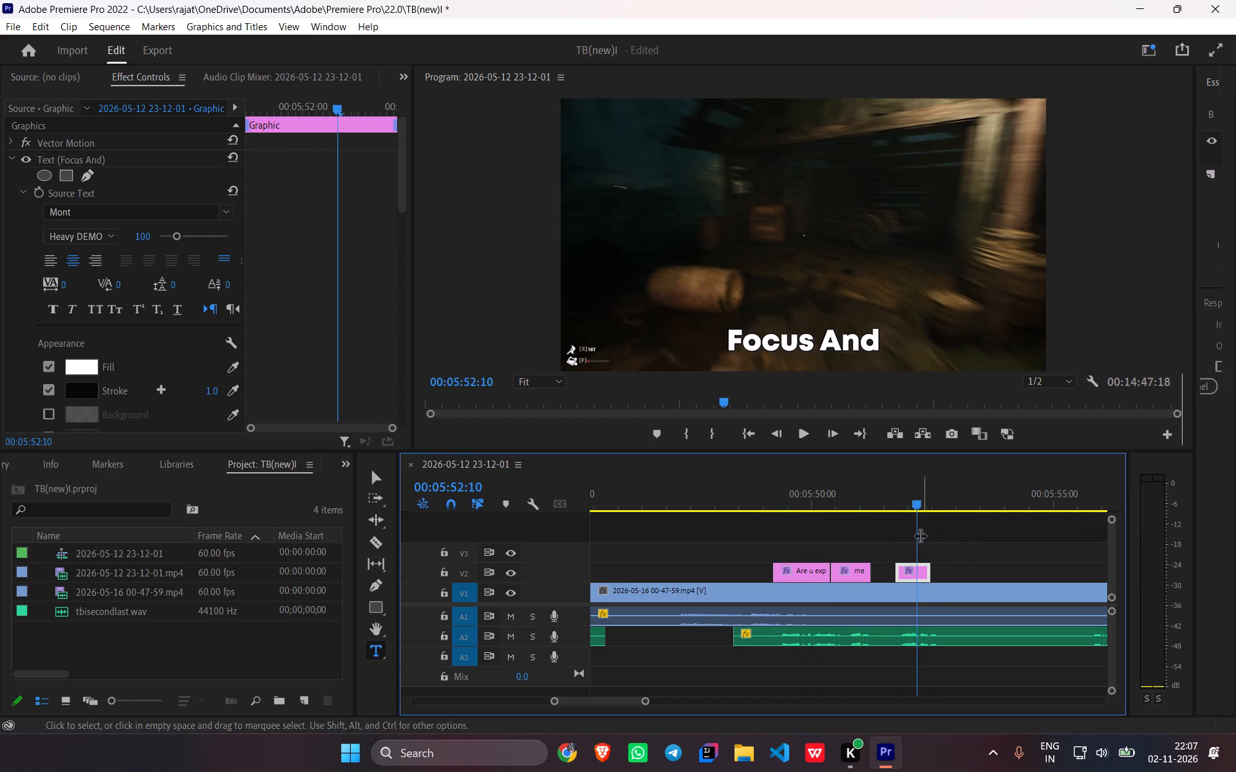
Replay the spoken line and set the text of the caption after "me to flinch" to "Not Happening Bro".
{"action": "left_click_drag", "start_coordinate": [920, 502], "coordinate": [814, 501]}
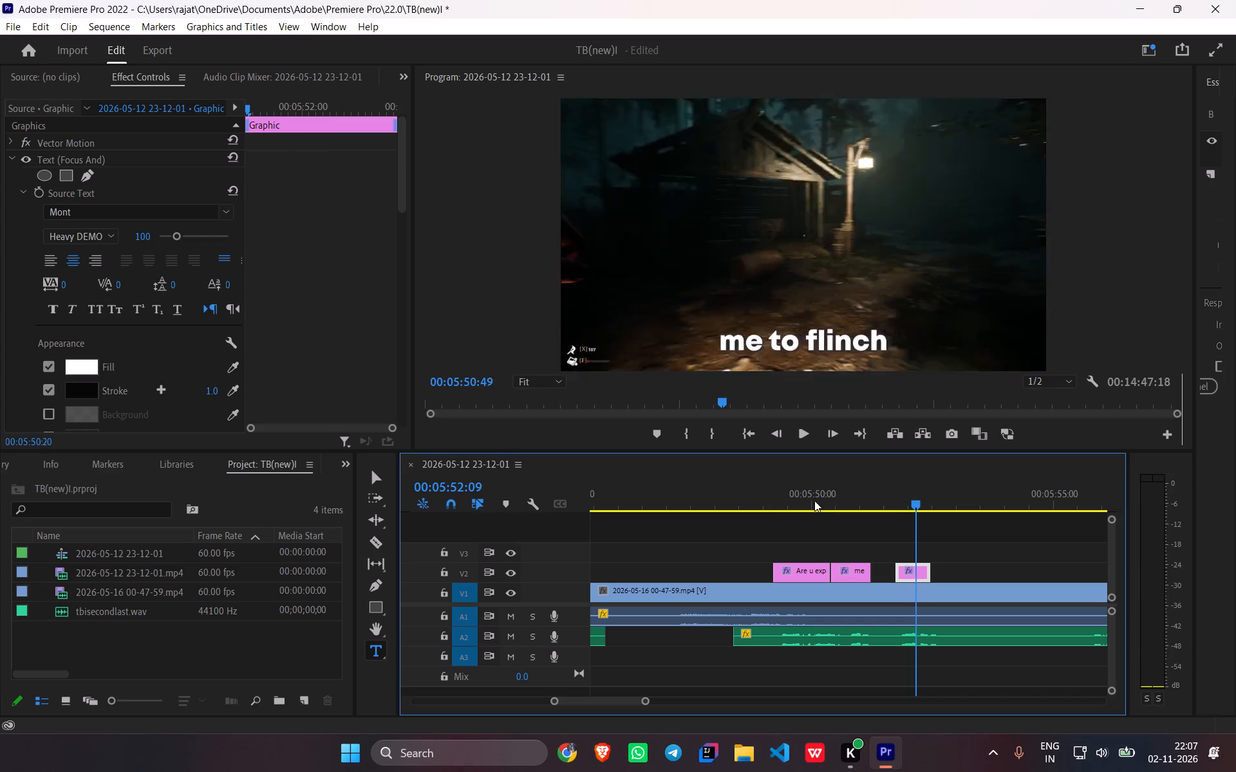
{"action": "left_click_drag", "start_coordinate": [814, 501], "coordinate": [809, 500]}
{"action": "key", "text": "space"}
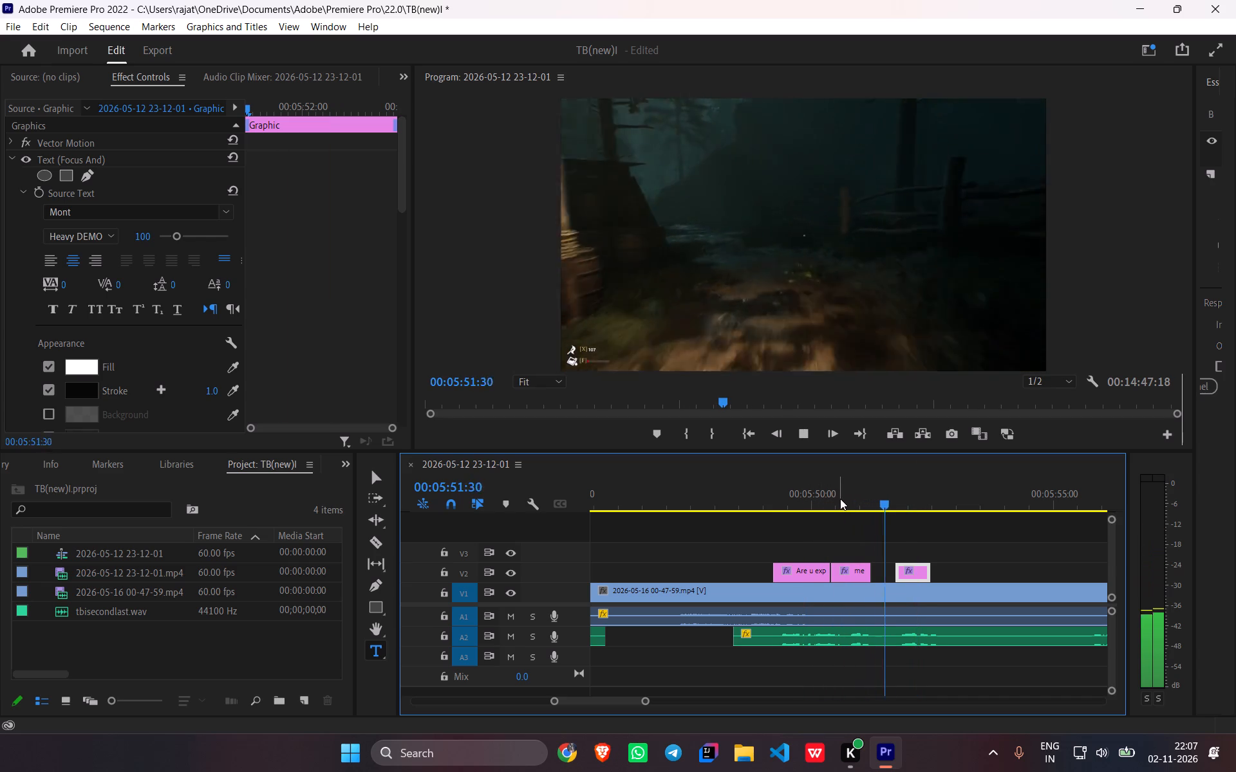
{"action": "key", "text": "space"}
{"action": "double_click", "coordinate": [792, 344]}
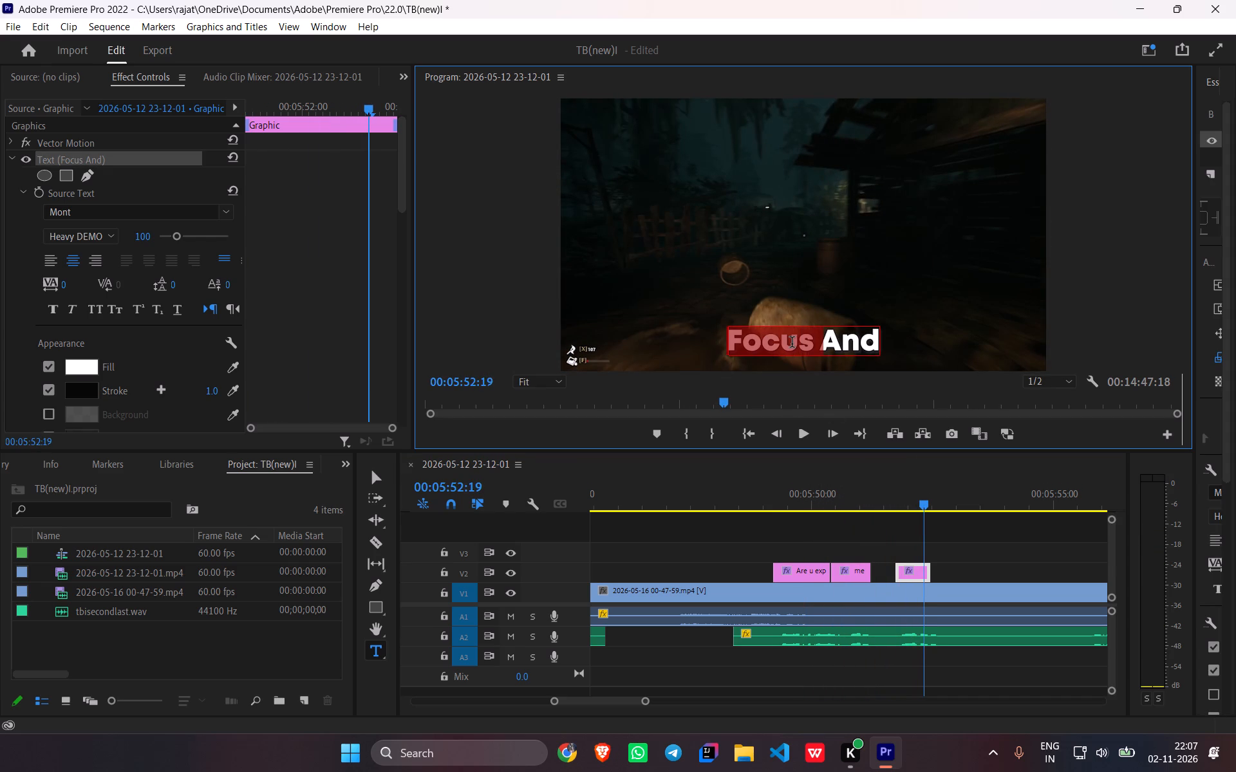
{"action": "left_click", "coordinate": [792, 344]}
{"action": "type", "text": "Nort"}
{"action": "key", "text": "space"}
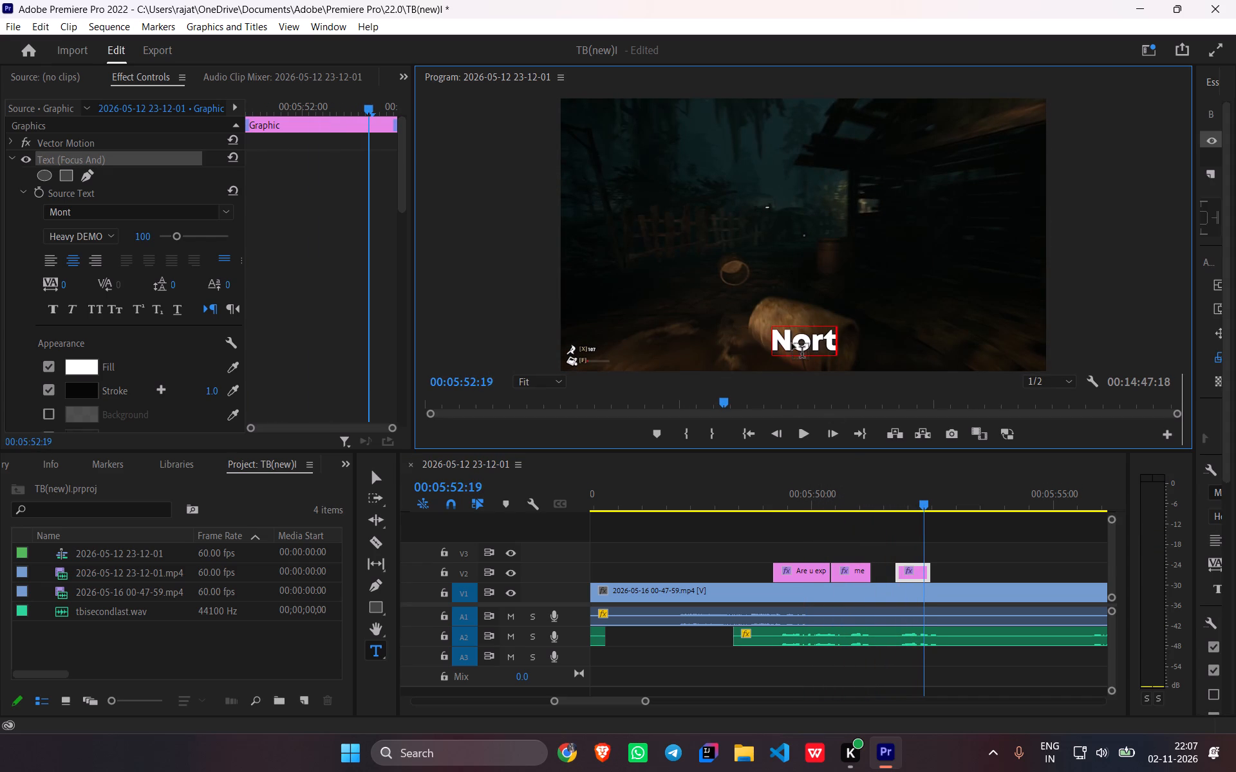
{"action": "key", "text": "BackSpace"}
{"action": "key", "text": "BackSpace"}
{"action": "key", "text": "BackSpace"}
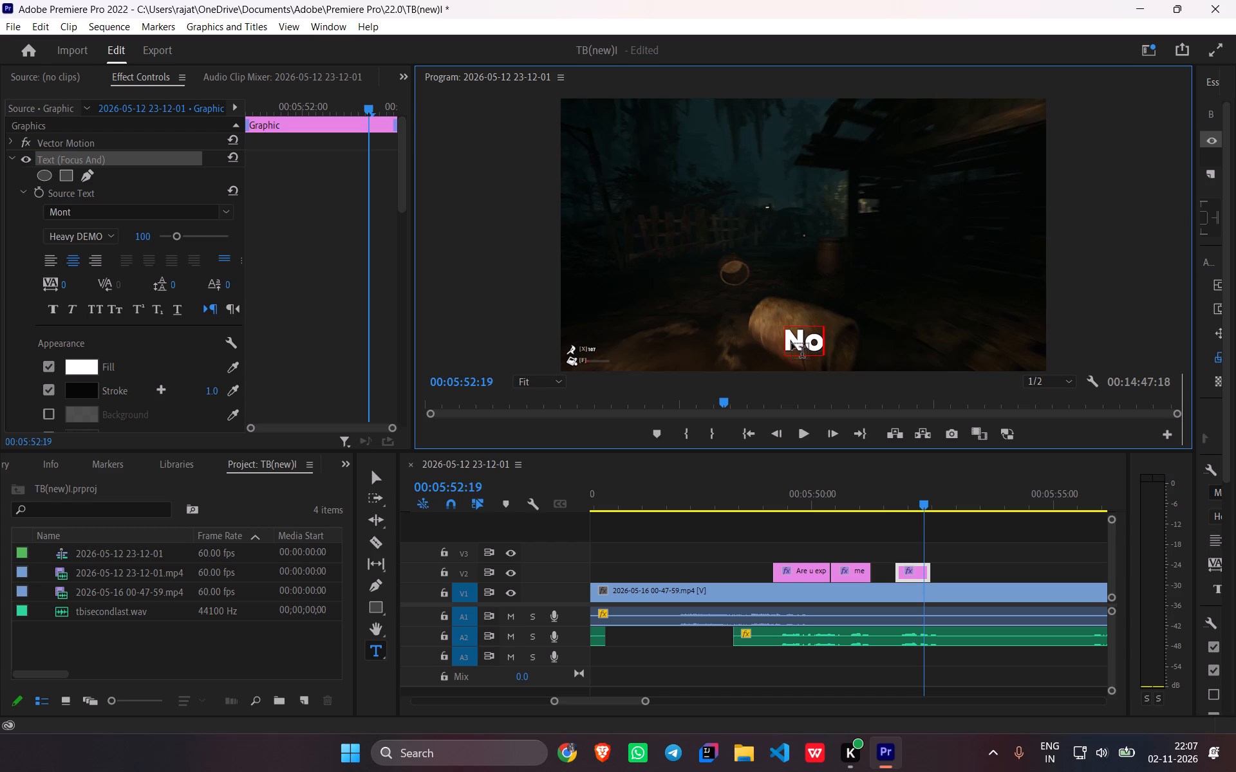
{"action": "type", "text": "t Happening"}
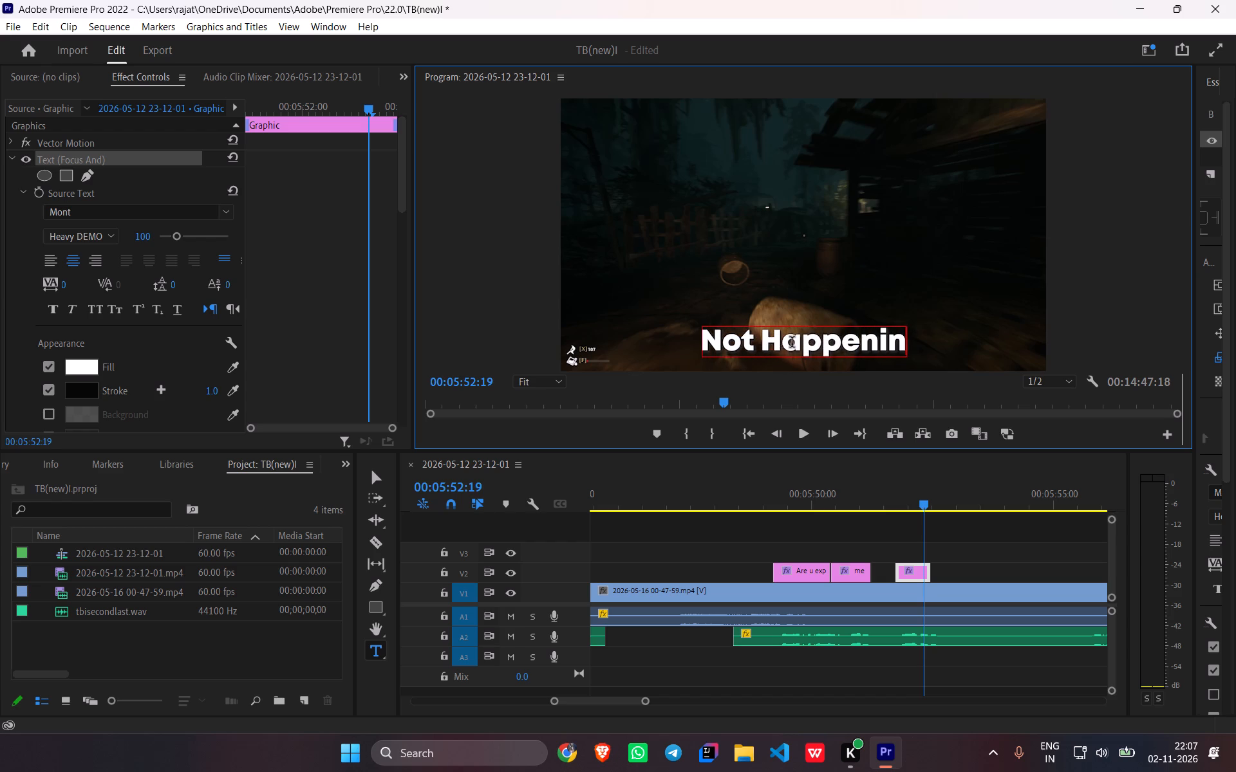
{"action": "key", "text": "space"}
{"action": "type", "text": "Bro"}
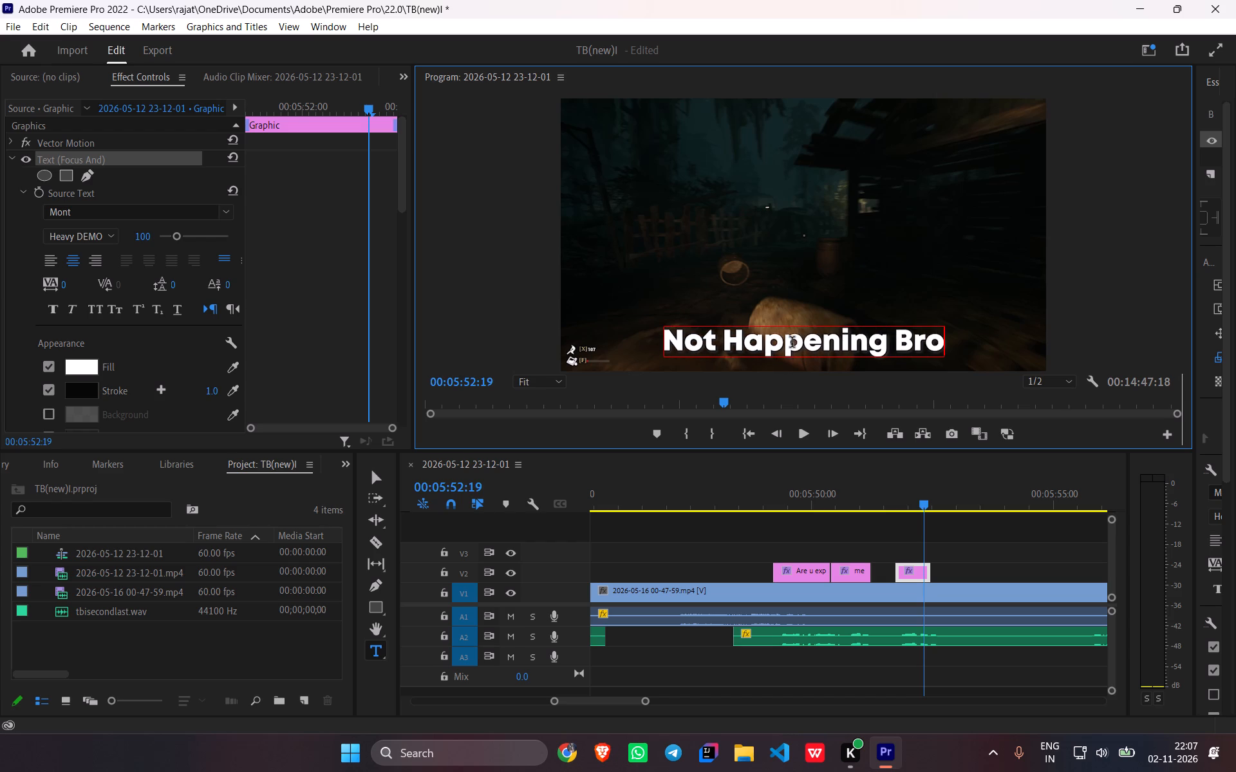
Play on to the next spoken line, paste the copied caption on V2 at about 00:05:55:45 and extend its end to about 00:05:56:46.
{"action": "left_click_drag", "start_coordinate": [925, 501], "coordinate": [869, 504]}
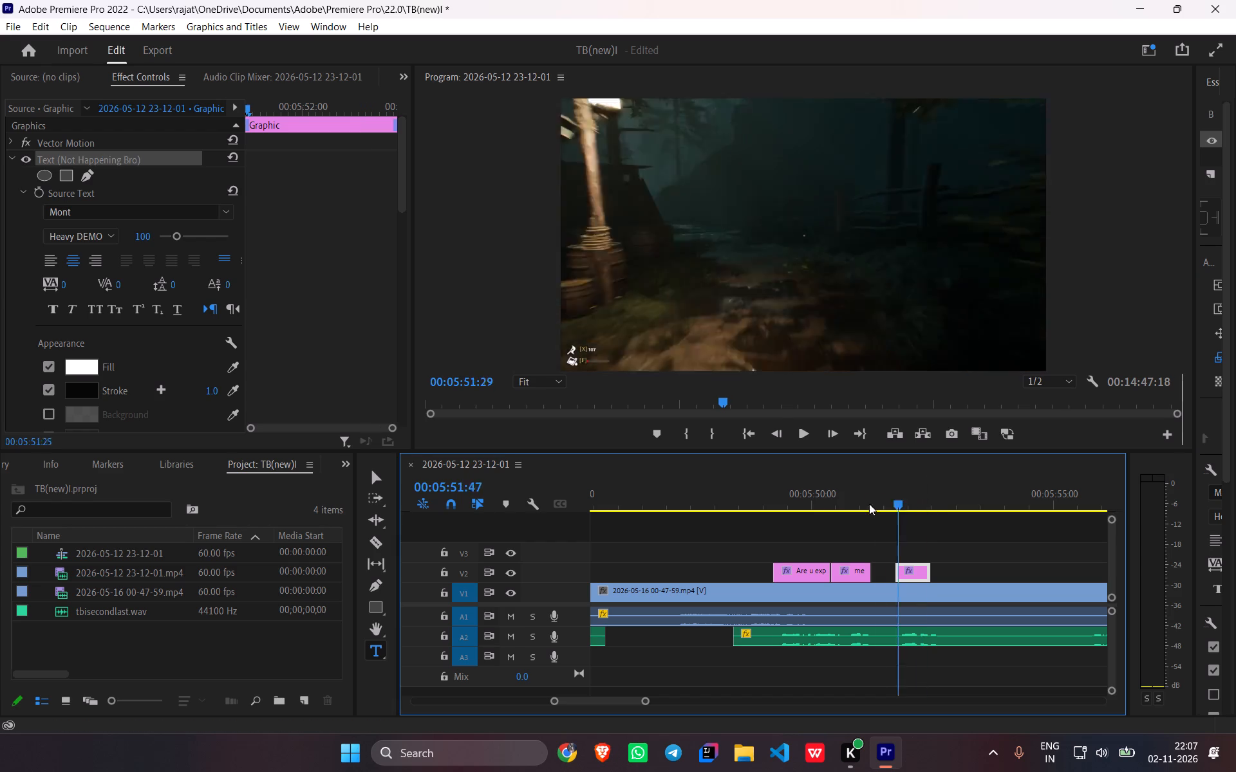
{"action": "left_click_drag", "start_coordinate": [869, 504], "coordinate": [832, 508]}
{"action": "key", "text": "space"}
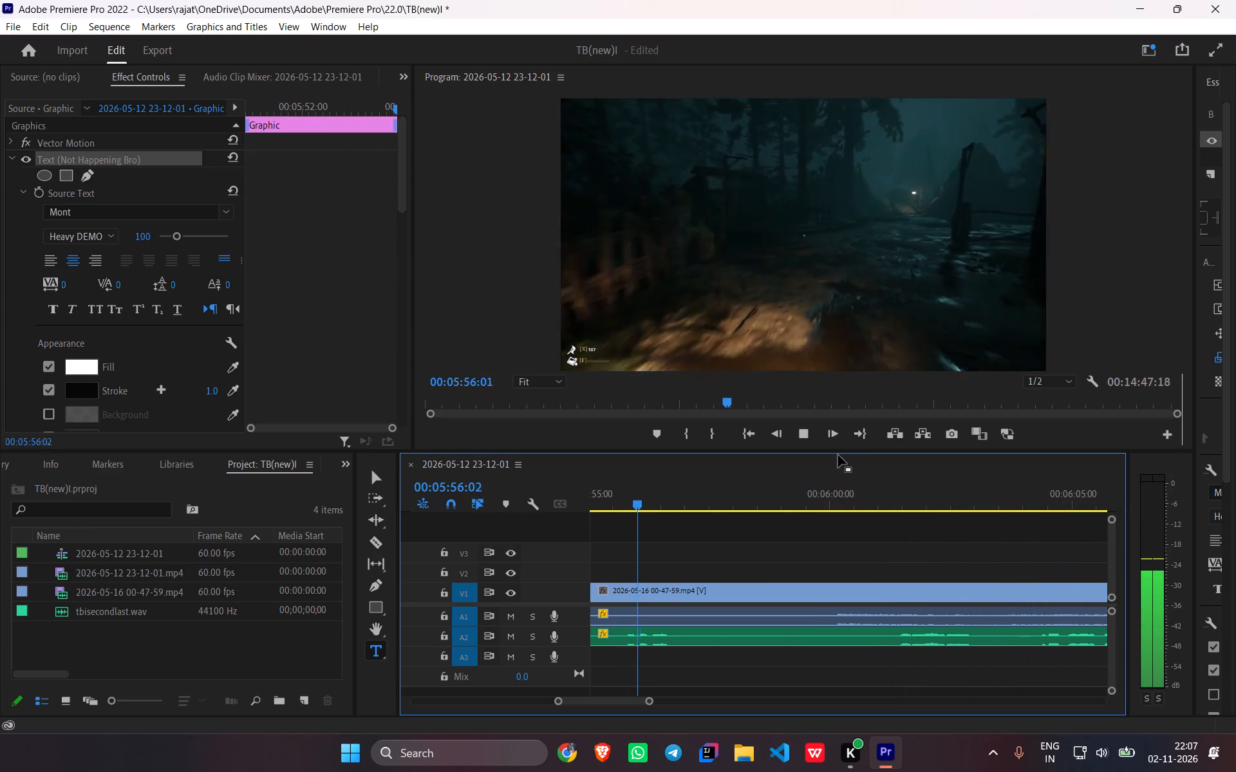
{"action": "key", "text": "space"}
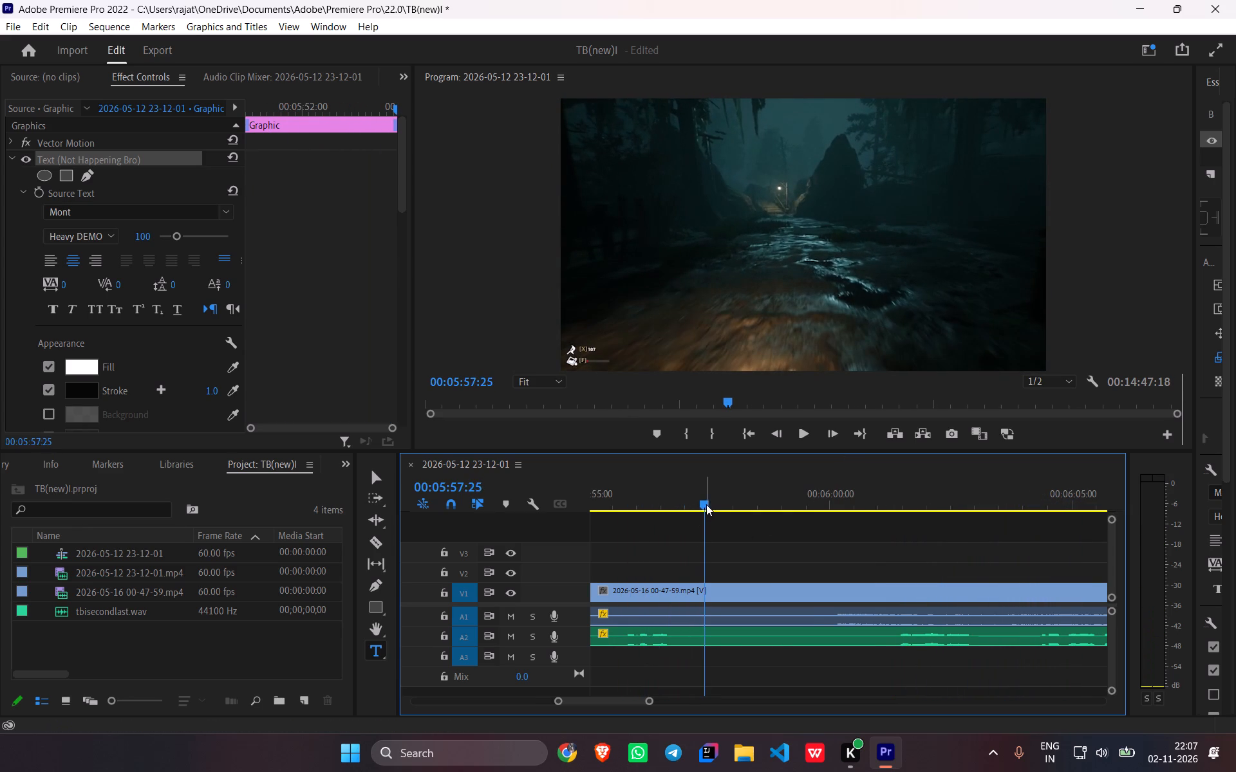
{"action": "left_click_drag", "start_coordinate": [706, 504], "coordinate": [626, 530]}
{"action": "key", "text": "ctrl+v"}
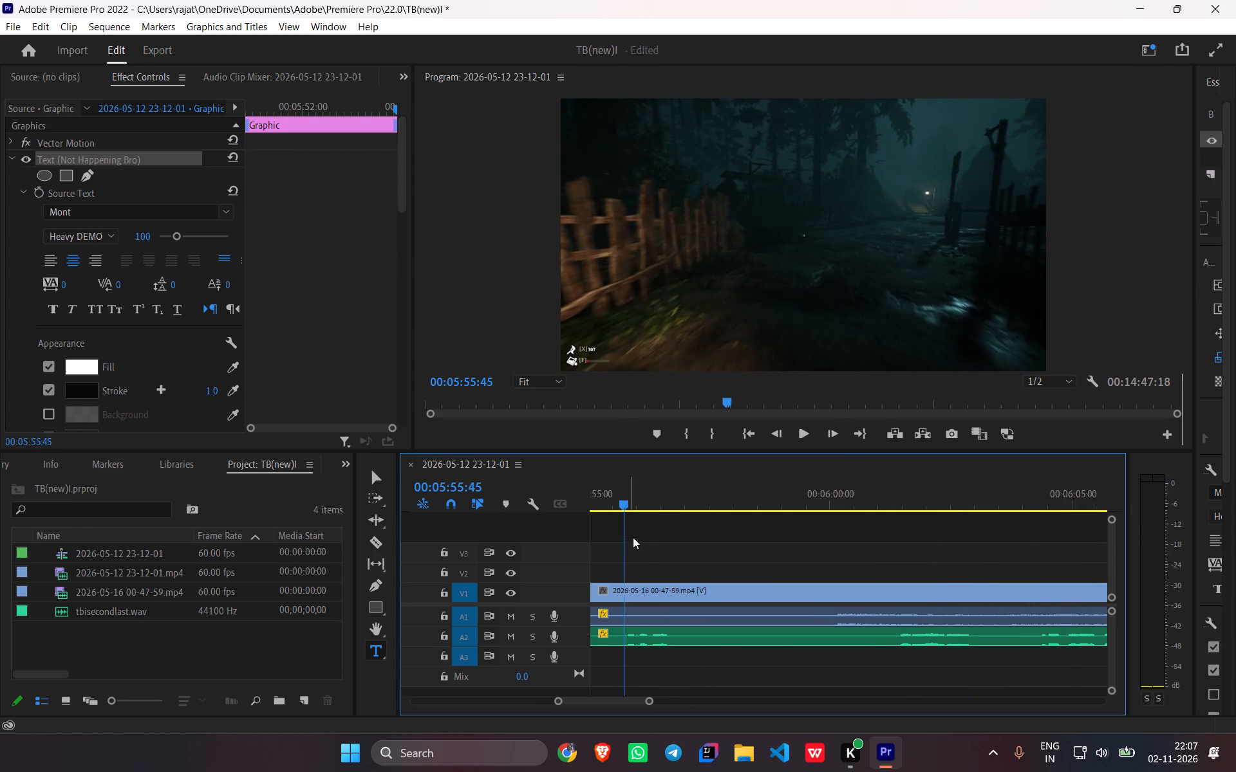
{"action": "left_click_drag", "start_coordinate": [641, 567], "coordinate": [670, 576]}
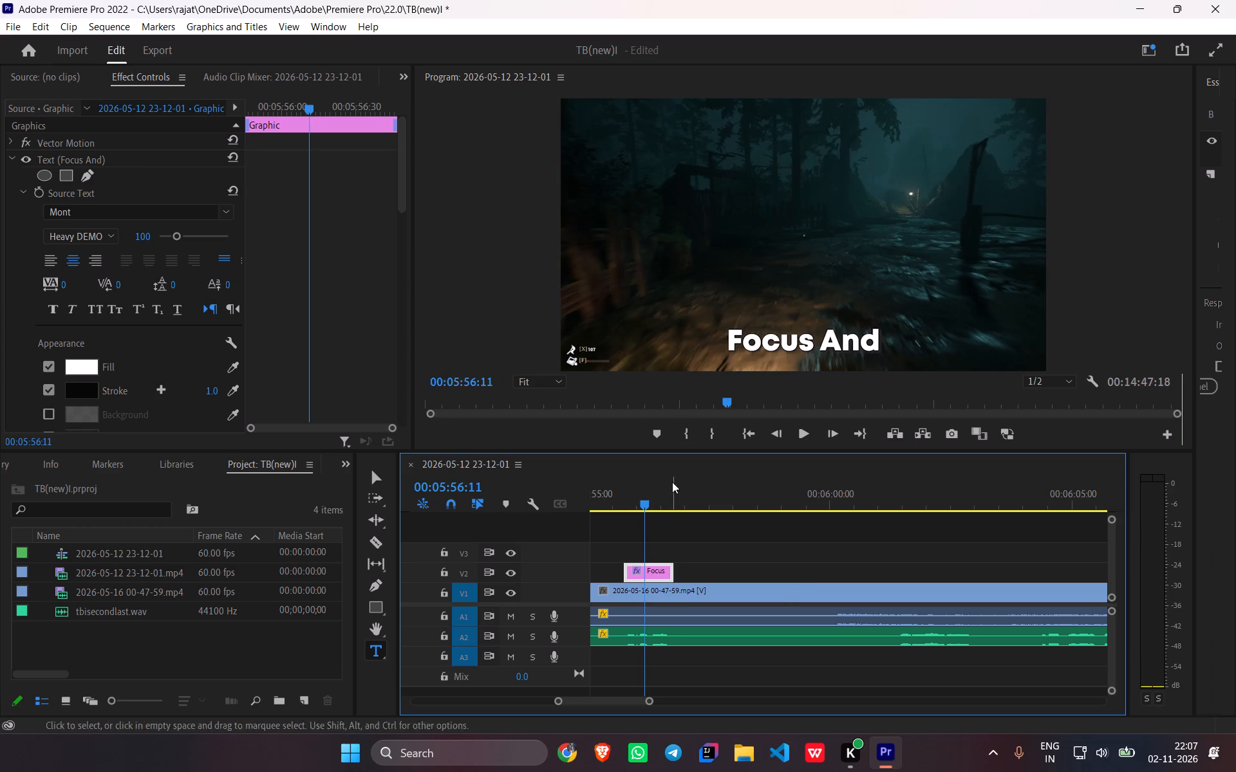
Set the text of the caption at about 00:05:55:45 to "Not at all Happening BUddy".
{"action": "triple_click", "coordinate": [754, 349]}
{"action": "type", "text": "Not at all"}
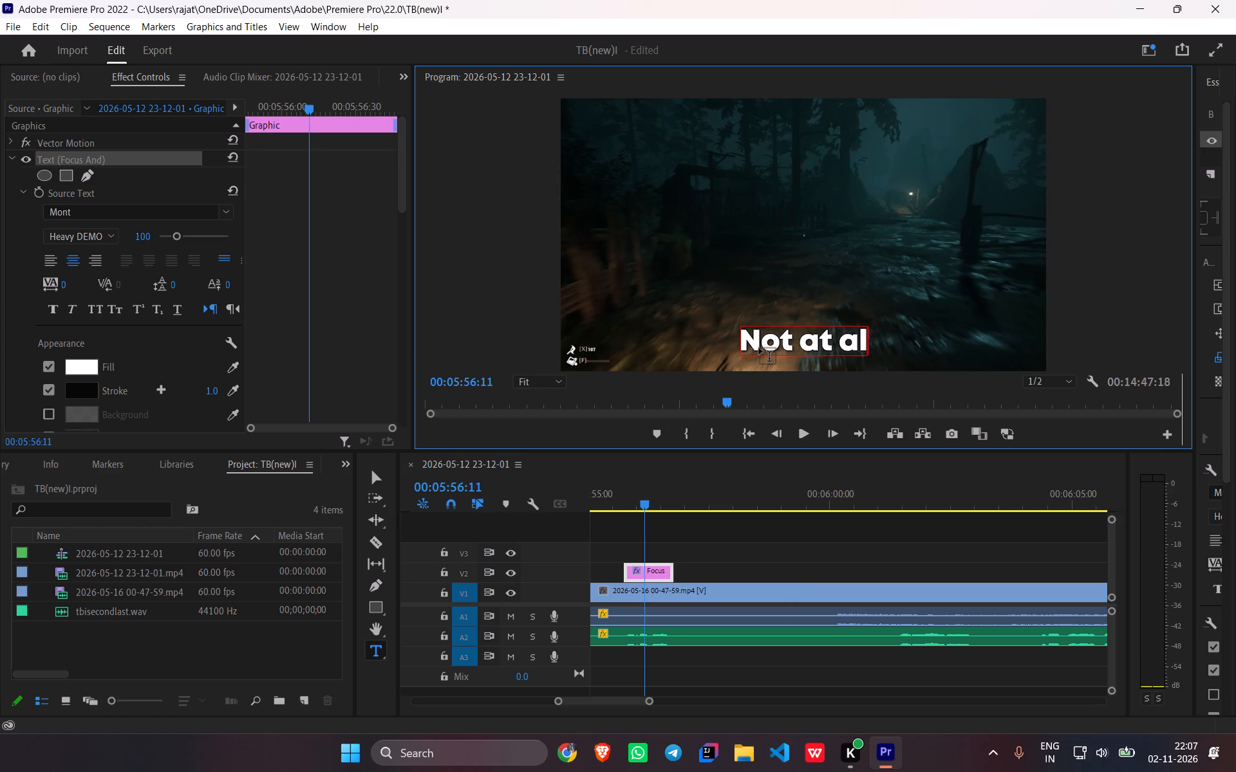
{"action": "key", "text": "space"}
{"action": "type", "text": "Happening nb"}
{"action": "key", "text": "BackSpace"}
{"action": "key", "text": "BackSpace"}
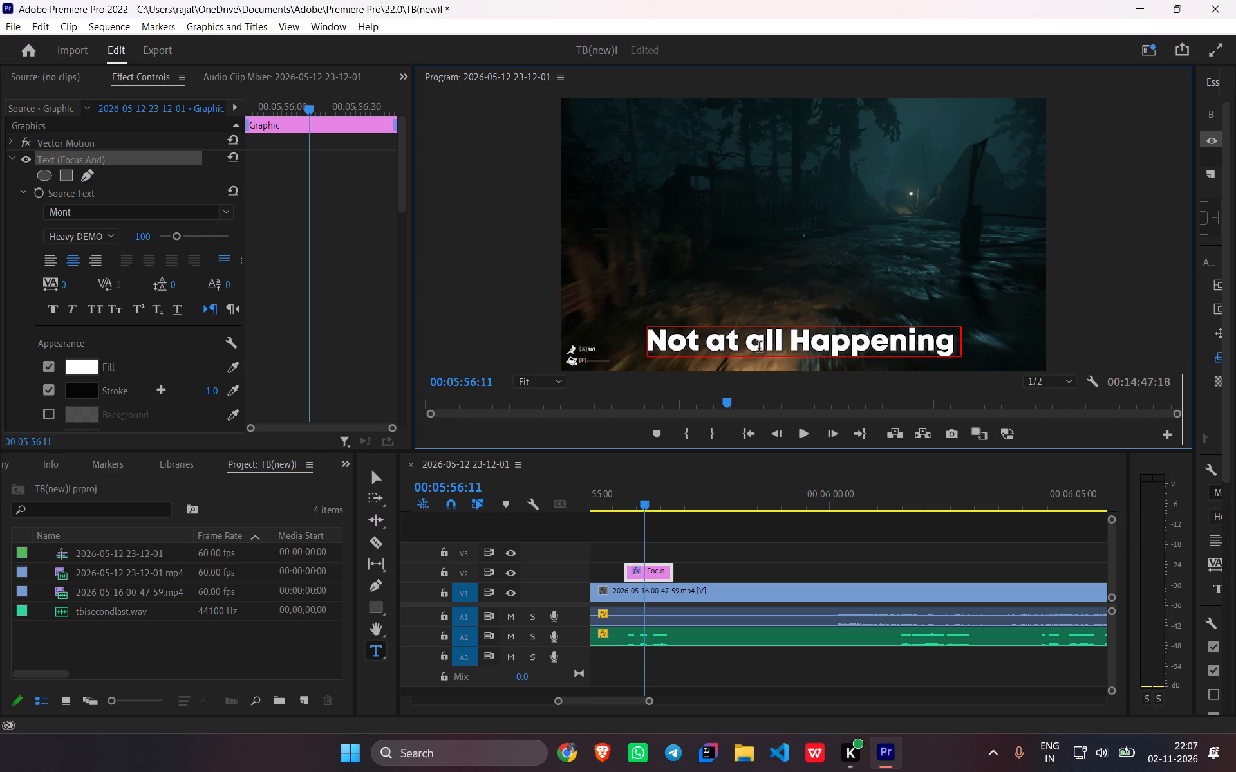
{"action": "type", "text": "BUddy"}
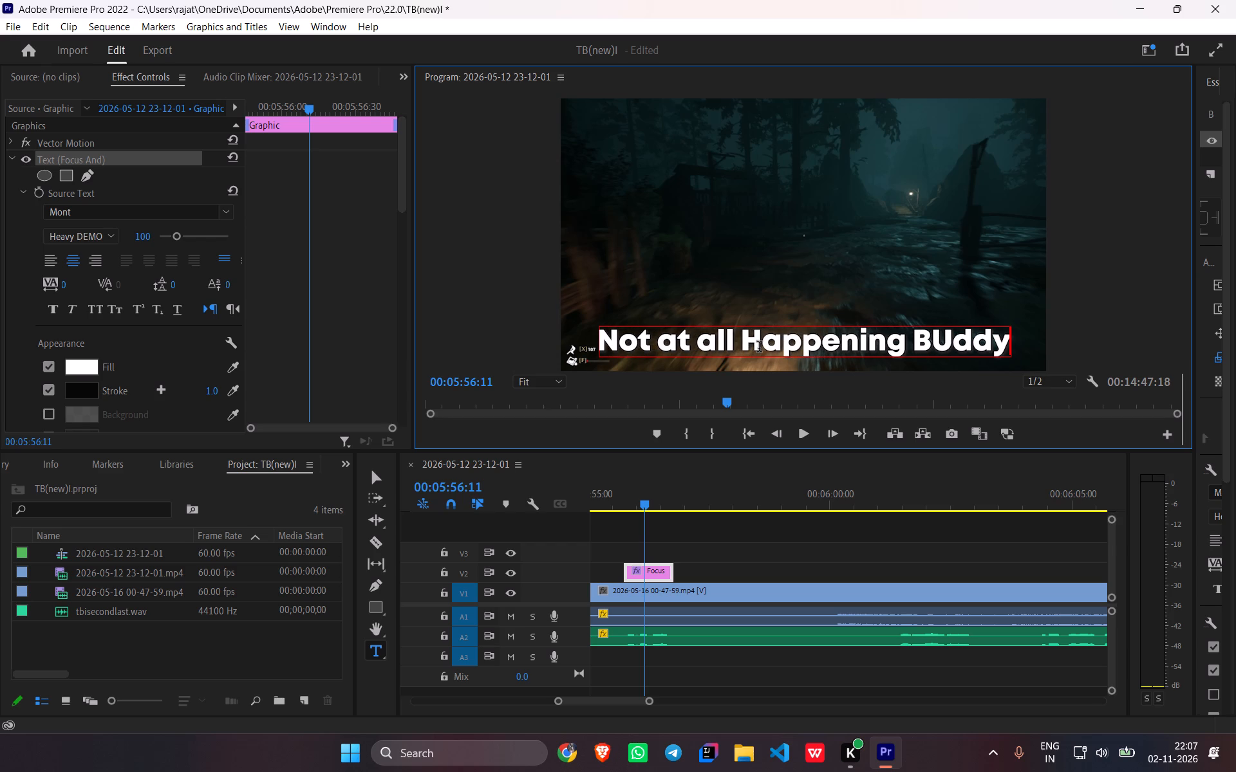
Play on to the next spoken line, paste the copied caption on V2 at about 00:06:01:22 and extend its end to about 00:06:02:46.
{"action": "left_click_drag", "start_coordinate": [644, 515], "coordinate": [618, 533]}
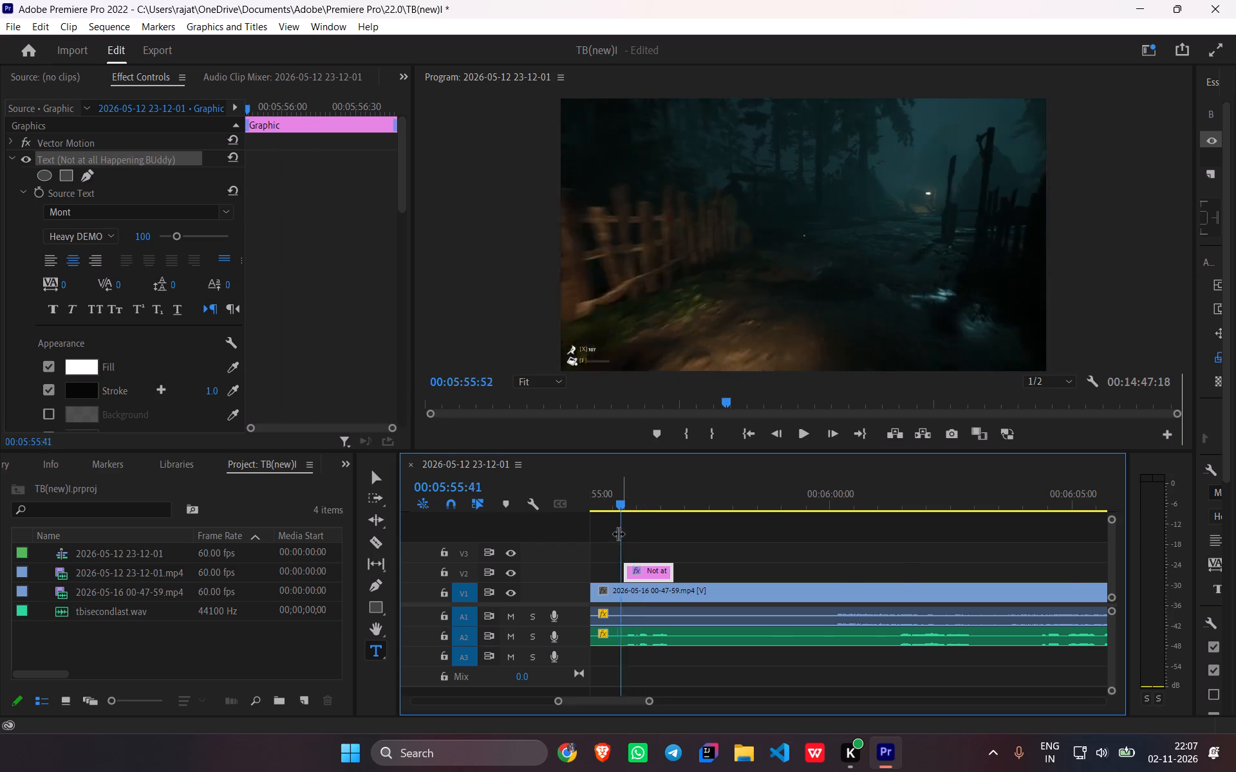
{"action": "left_click_drag", "start_coordinate": [618, 533], "coordinate": [613, 536]}
{"action": "key", "text": "space"}
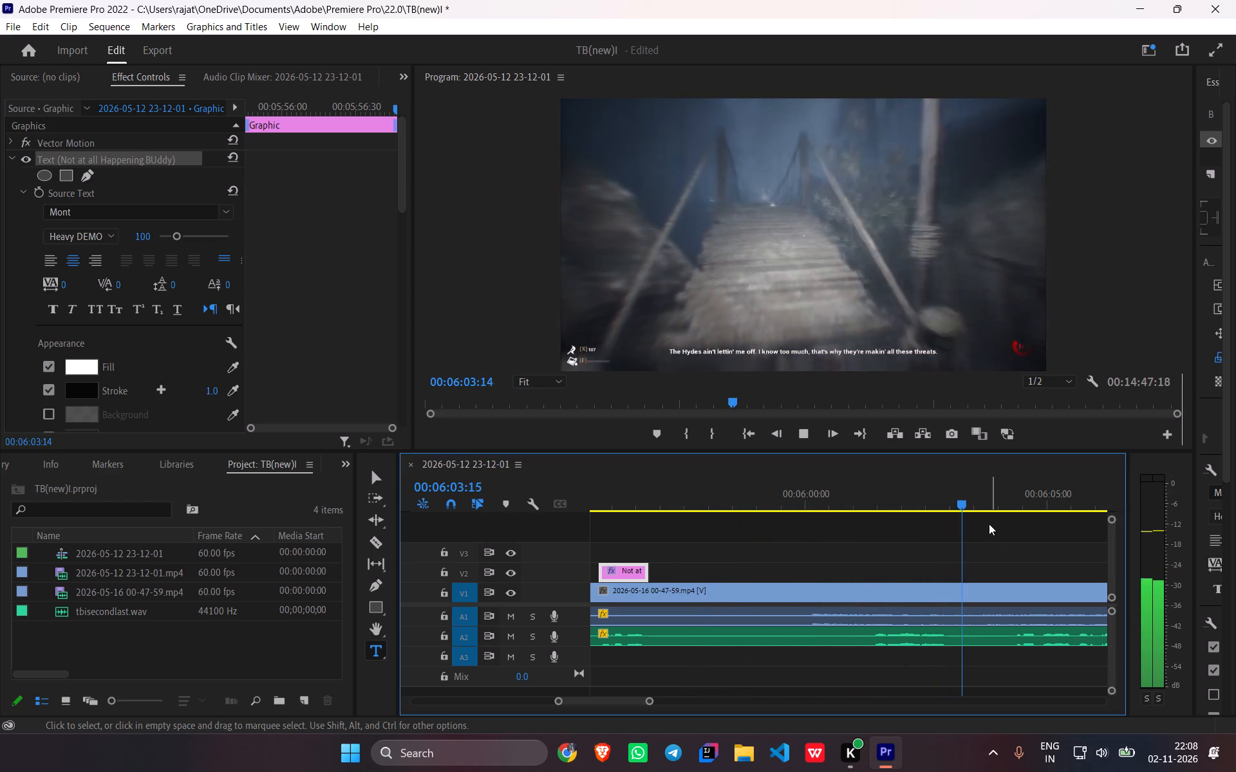
{"action": "key", "text": "space"}
{"action": "left_click_drag", "start_coordinate": [965, 500], "coordinate": [856, 540]}
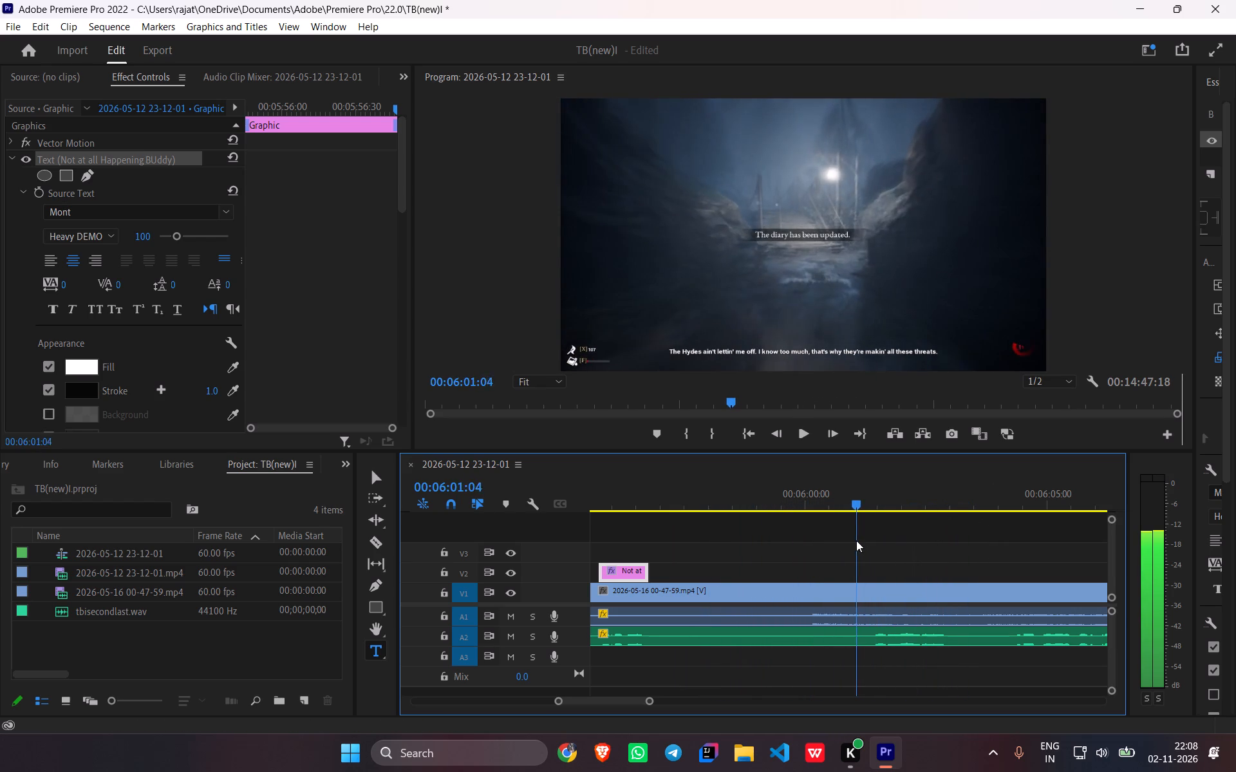
{"action": "left_click_drag", "start_coordinate": [856, 540], "coordinate": [870, 552]}
{"action": "key", "text": "ctrl+v"}
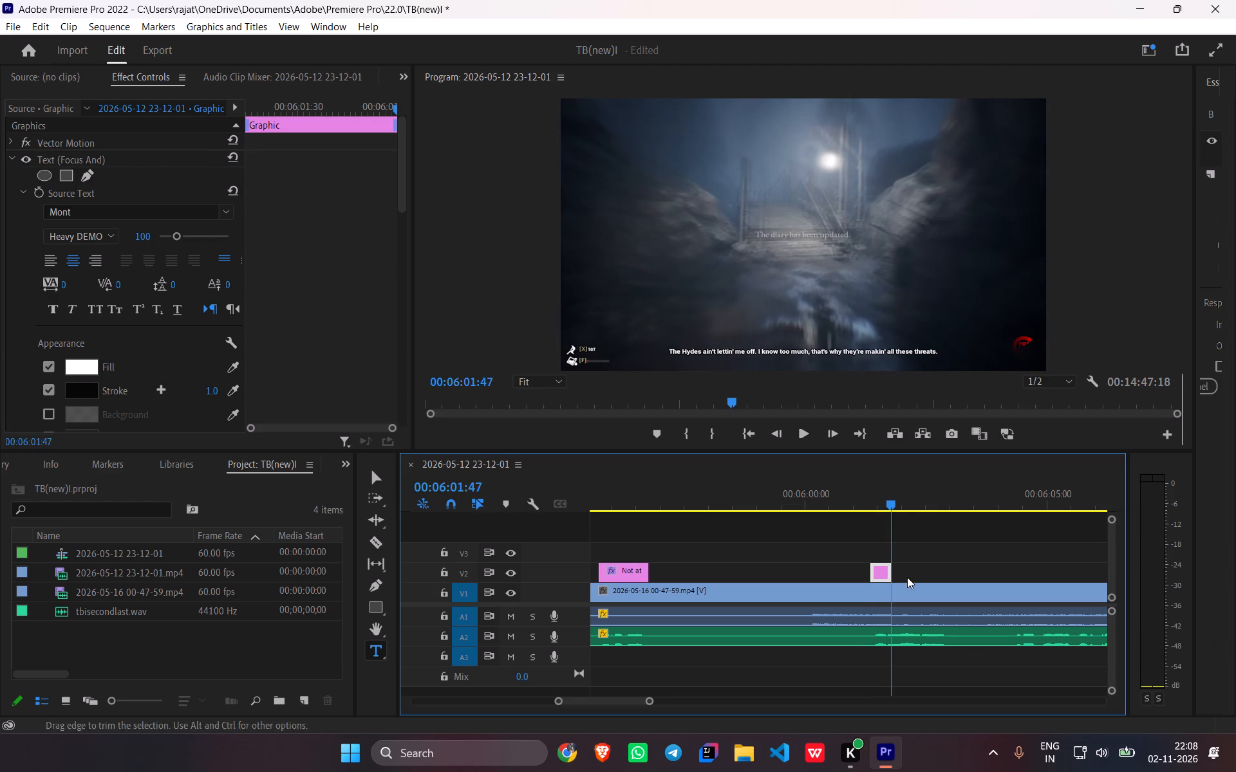
{"action": "left_click_drag", "start_coordinate": [890, 578], "coordinate": [938, 594]}
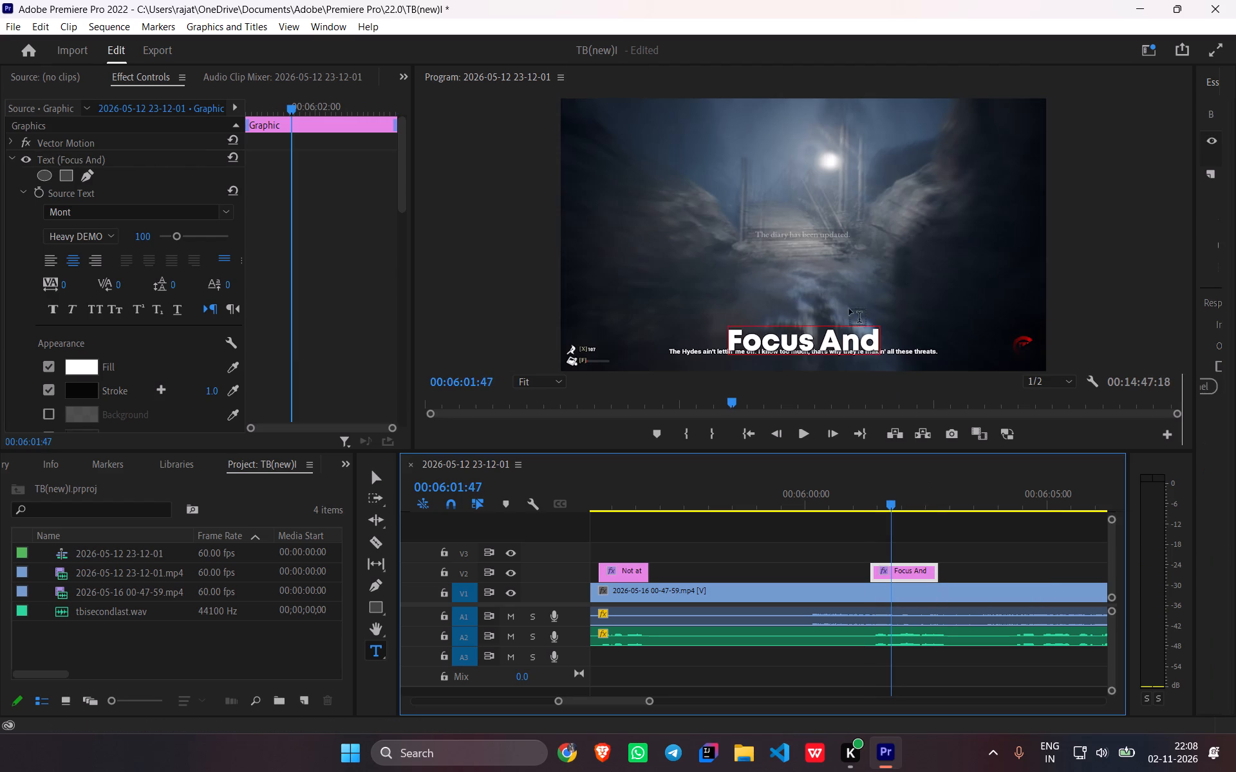
Set the text of the newly pasted caption to "Are u Serious" and shorten its end to about 00:06:02:20.
{"action": "triple_click", "coordinate": [782, 344]}
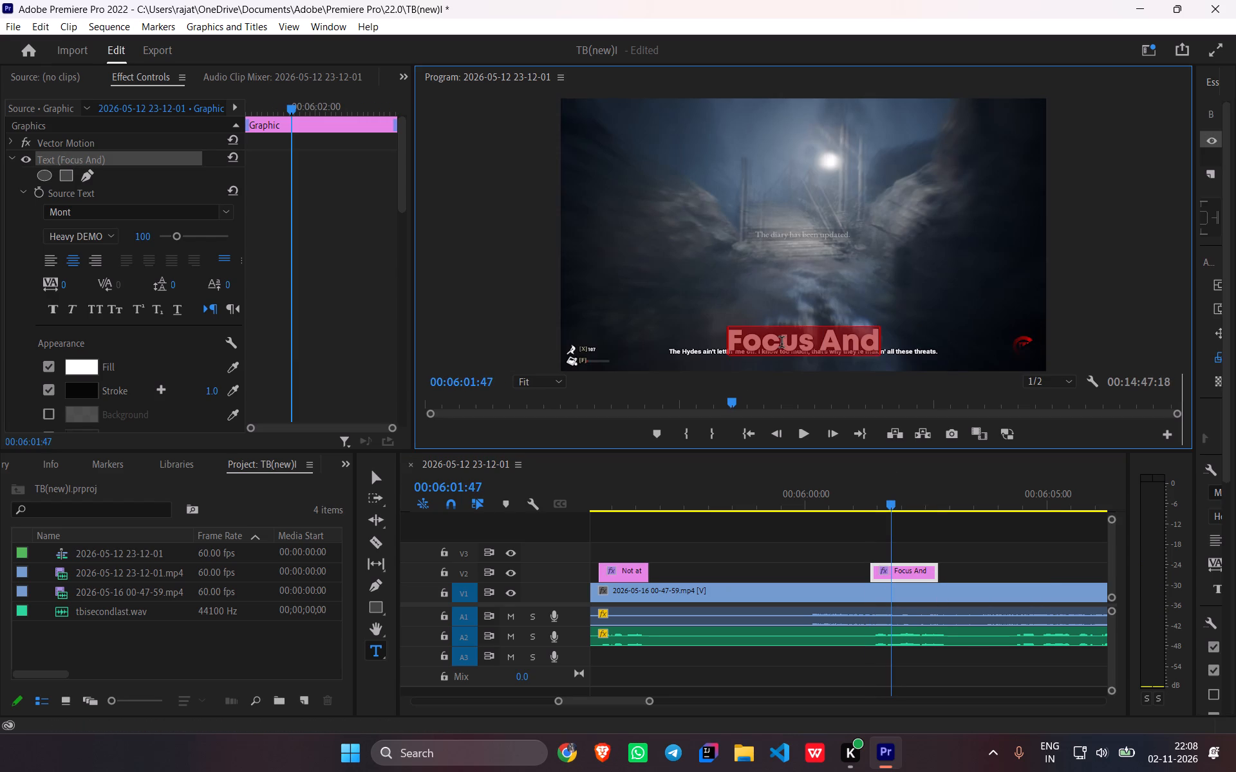
{"action": "type", "text": "Are u Serious"}
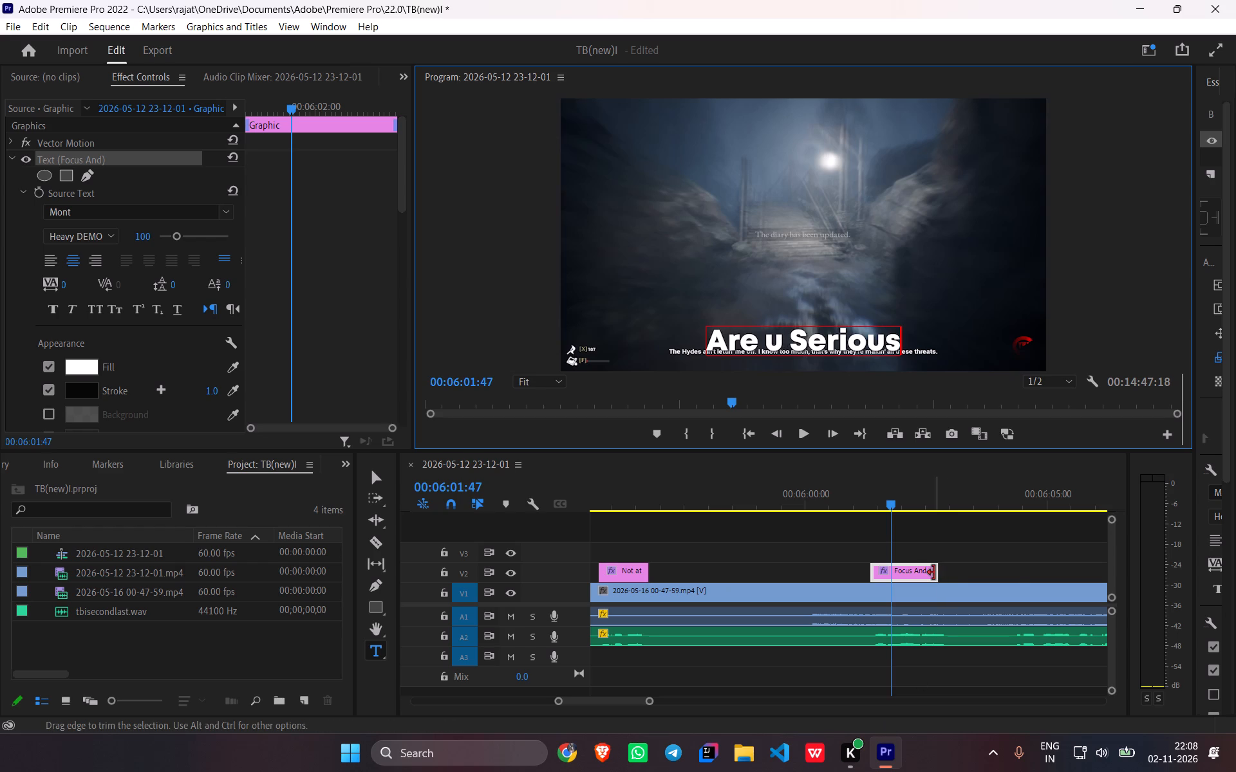
{"action": "left_click_drag", "start_coordinate": [934, 573], "coordinate": [913, 573]}
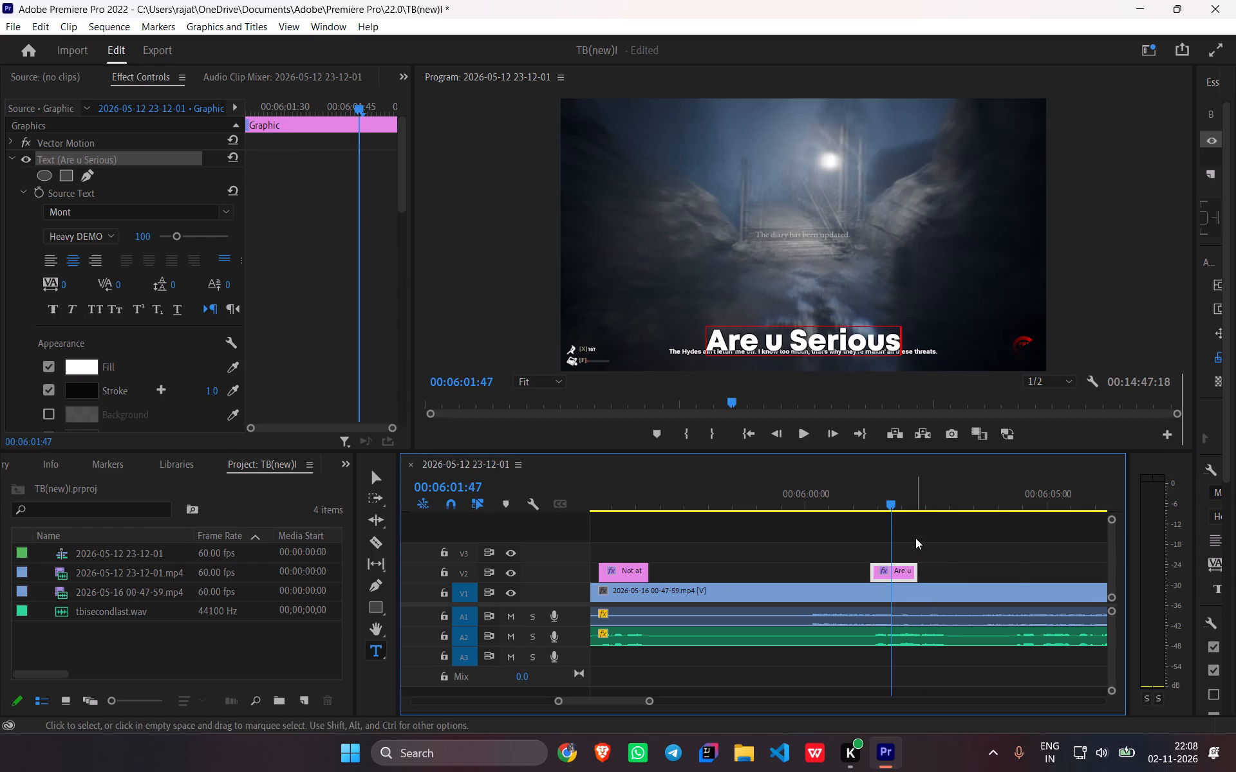
Play to the end of the "Are u Serious" caption and paste the copied caption on V2 at about 00:06:02:21.
{"action": "key", "text": "space"}
{"action": "key", "text": "space"}
{"action": "key", "text": "space"}
{"action": "key", "text": "space"}
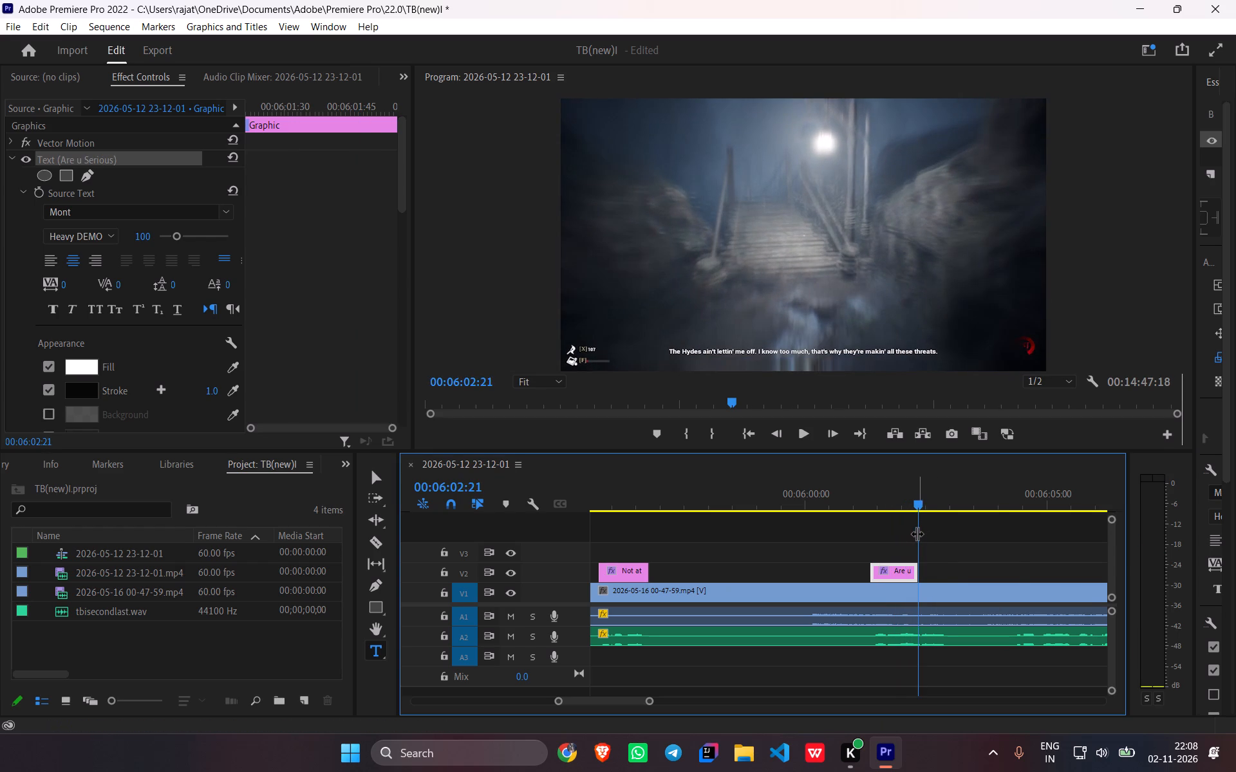
{"action": "key", "text": "ctrl+v"}
Set the text of the caption after "Are u Serious" to "right now".
{"action": "left_click_drag", "start_coordinate": [940, 494], "coordinate": [928, 495]}
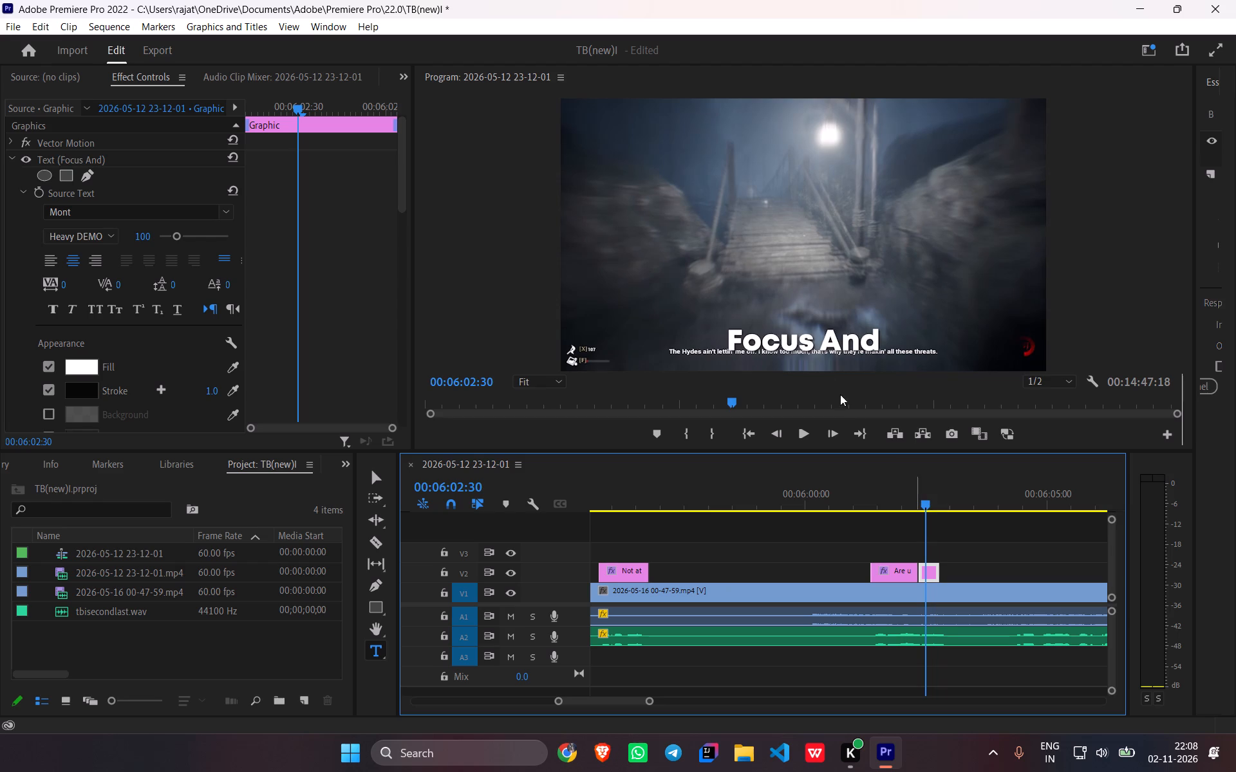
{"action": "triple_click", "coordinate": [799, 351]}
{"action": "type", "text": "right npowe"}
{"action": "key", "text": "BackSpace"}
{"action": "key", "text": "BackSpace"}
{"action": "key", "text": "BackSpace"}
{"action": "key", "text": "BackSpace"}
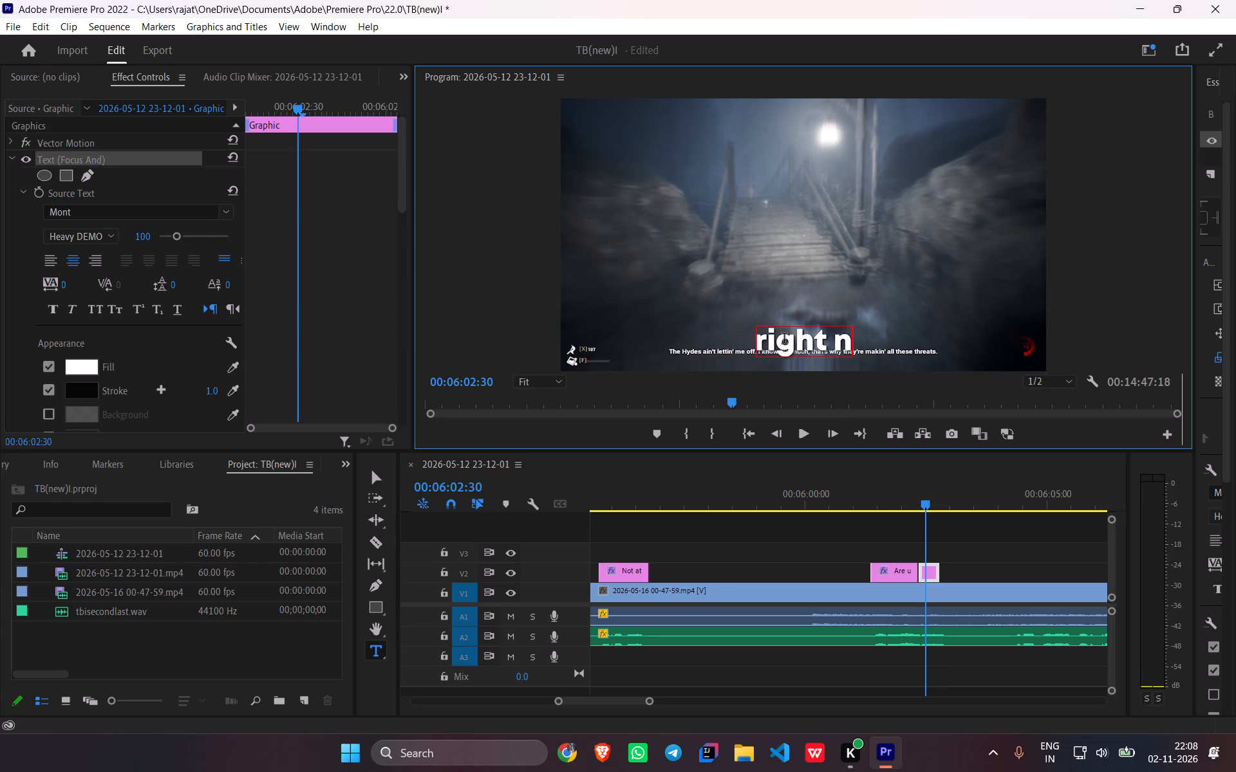
{"action": "type", "text": "oe"}
{"action": "key", "text": "BackSpace"}
{"action": "key", "text": "w"}
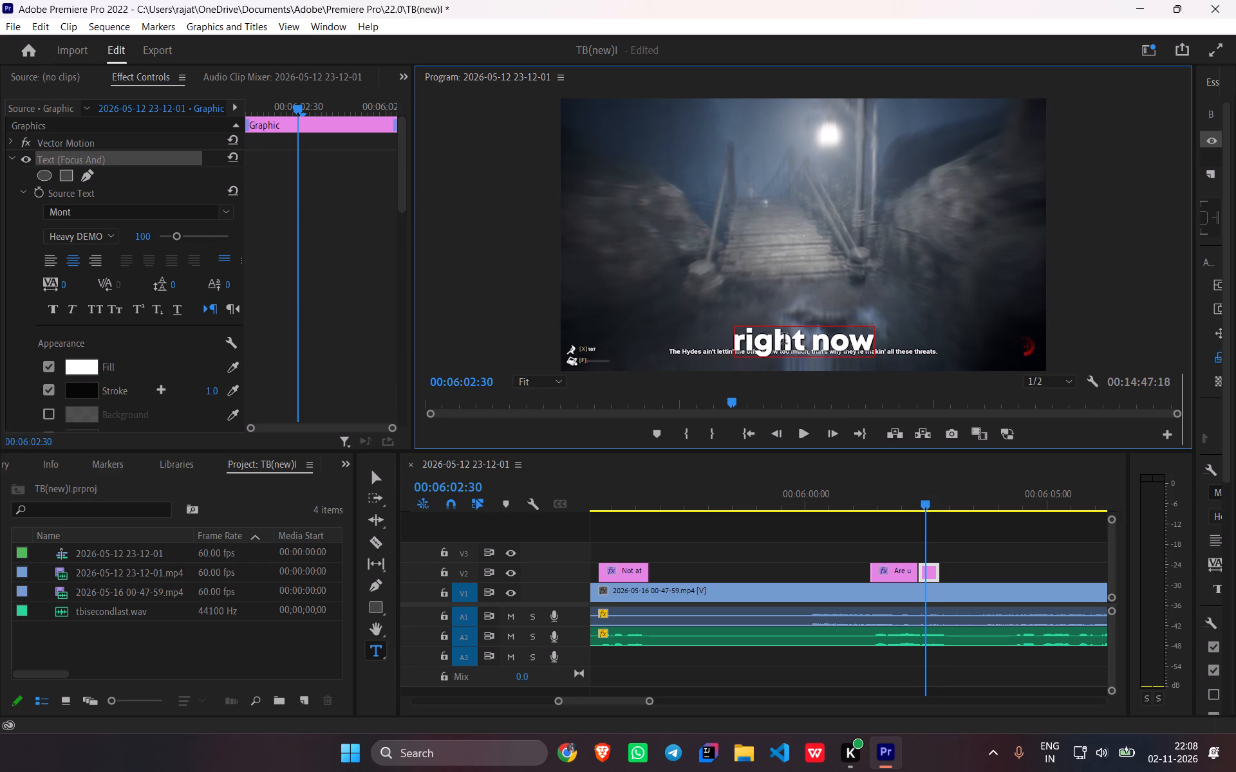
Replay through the next spoken line, paste the copied caption on V2 at about 00:06:04:20 and extend its end to about 00:06:05:32.
{"action": "left_click_drag", "start_coordinate": [930, 511], "coordinate": [879, 506]}
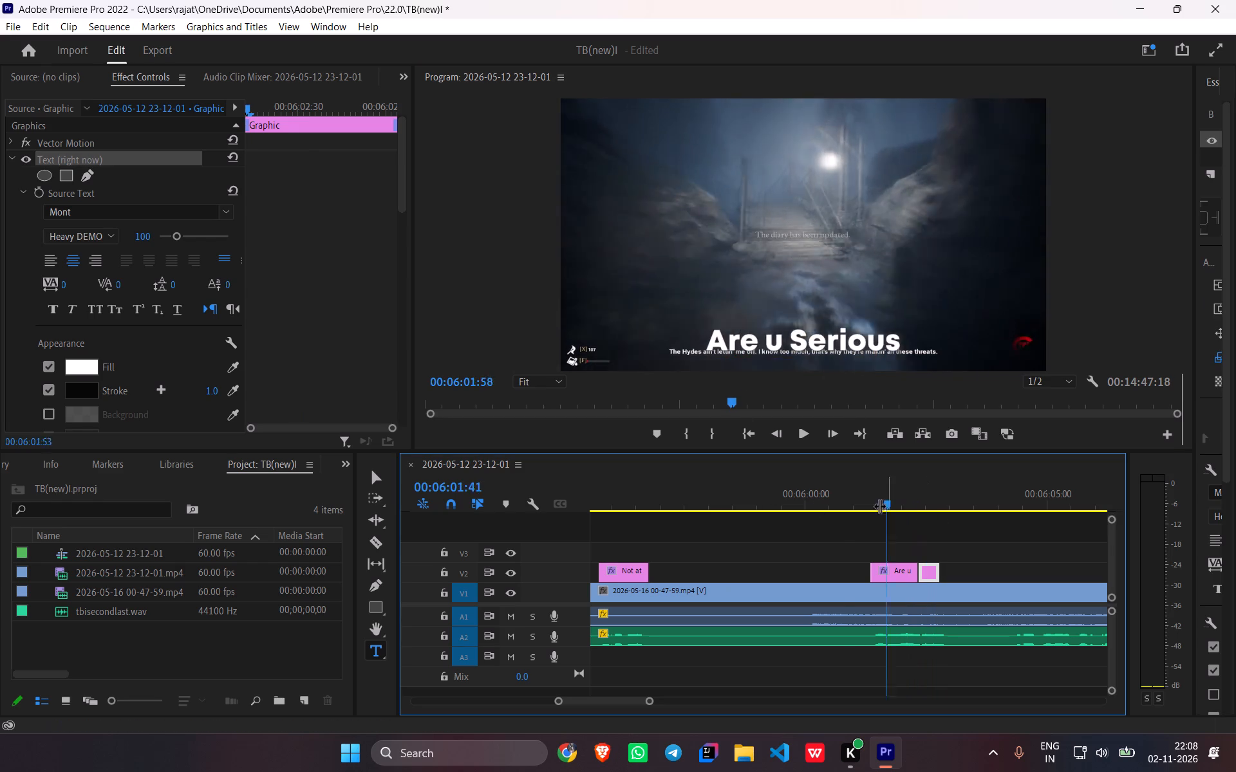
{"action": "left_click_drag", "start_coordinate": [879, 506], "coordinate": [845, 507]}
{"action": "key", "text": "space"}
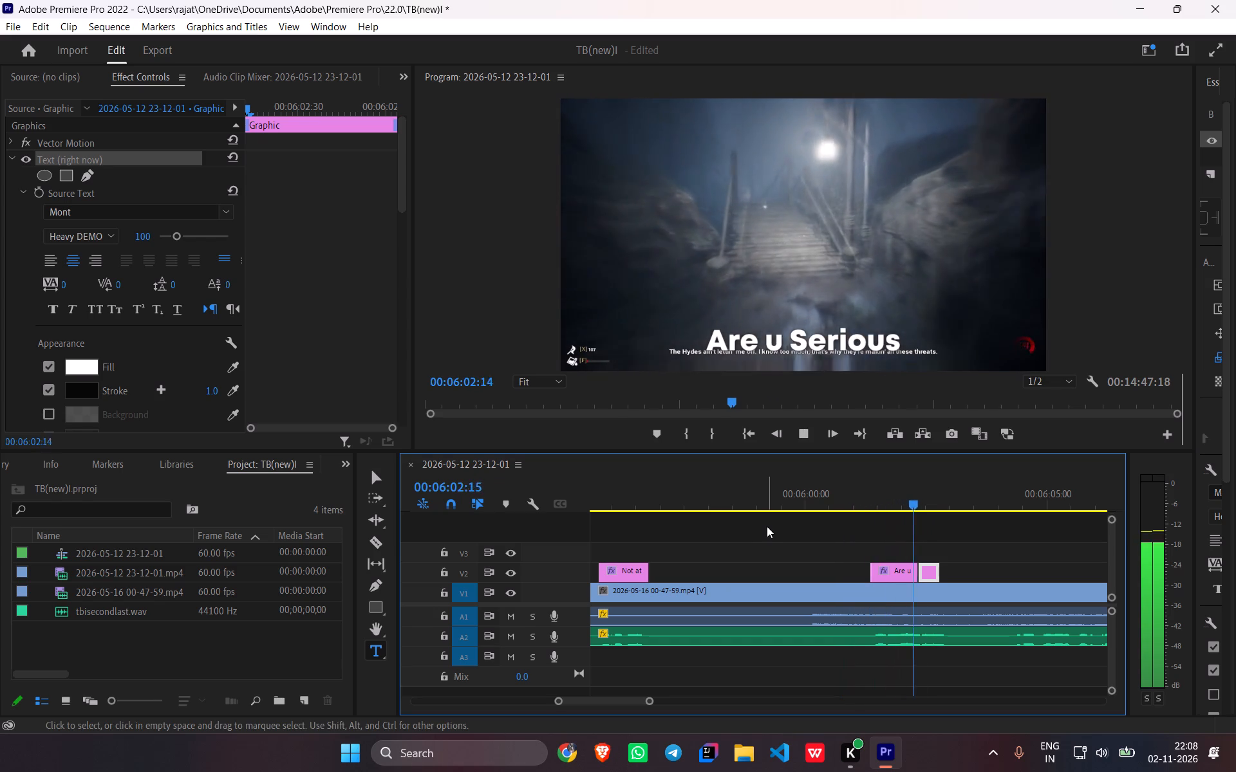
{"action": "scroll", "coordinate": [791, 520], "scroll_direction": "down", "scroll_amount": 6}
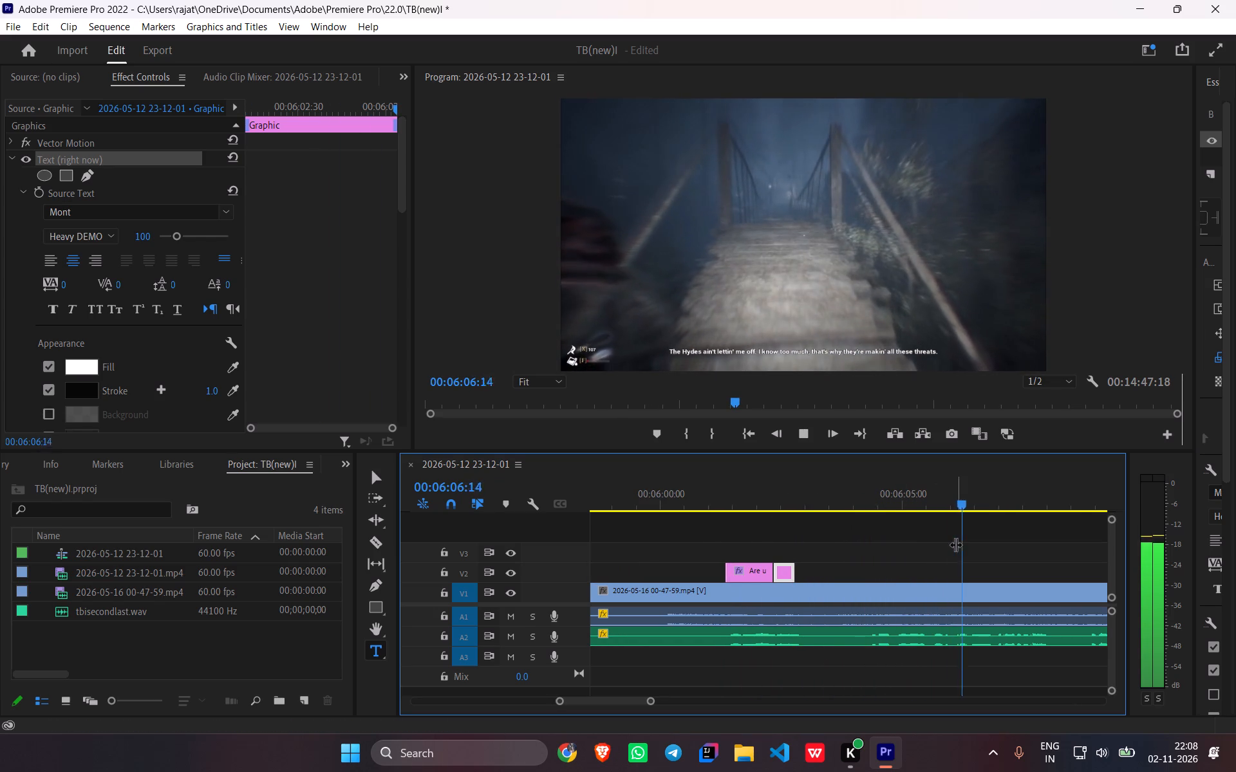
{"action": "scroll", "coordinate": [955, 544], "scroll_direction": "down", "scroll_amount": 2}
{"action": "key", "text": "space"}
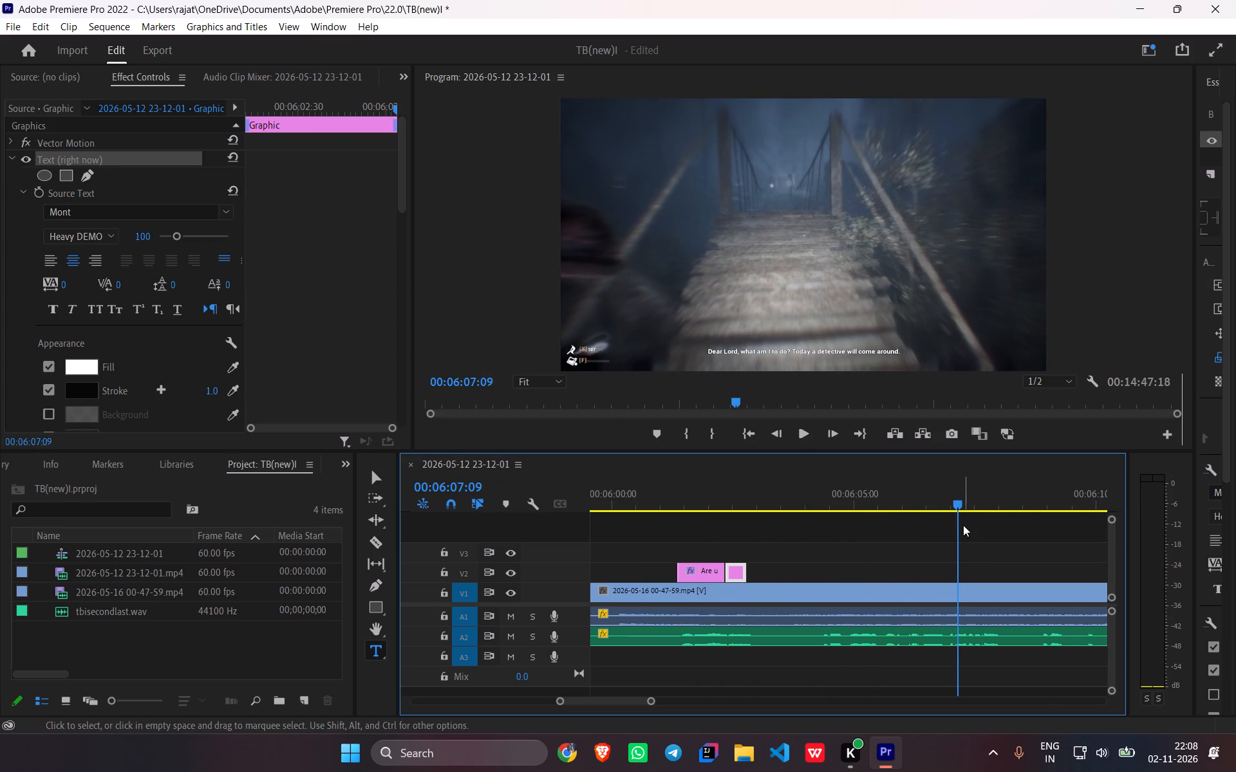
{"action": "left_click_drag", "start_coordinate": [962, 504], "coordinate": [793, 532]}
{"action": "key", "text": "space"}
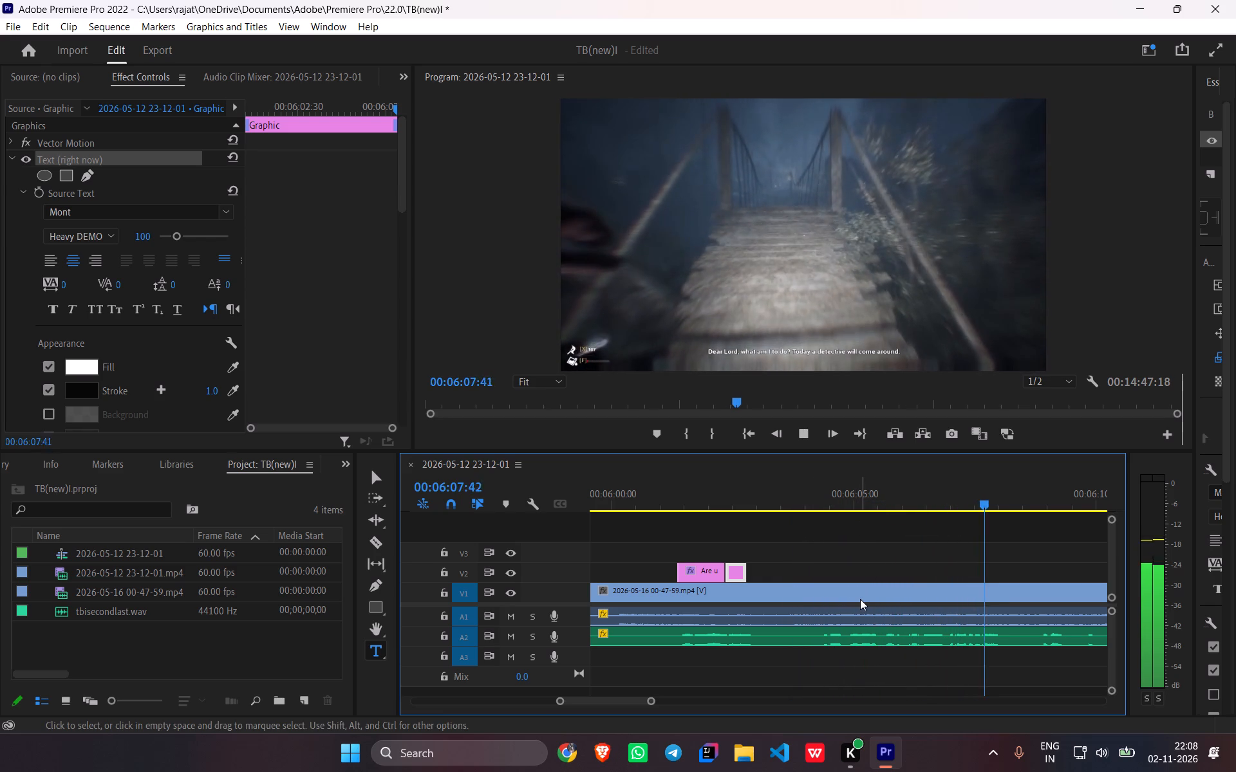
{"action": "key", "text": "space"}
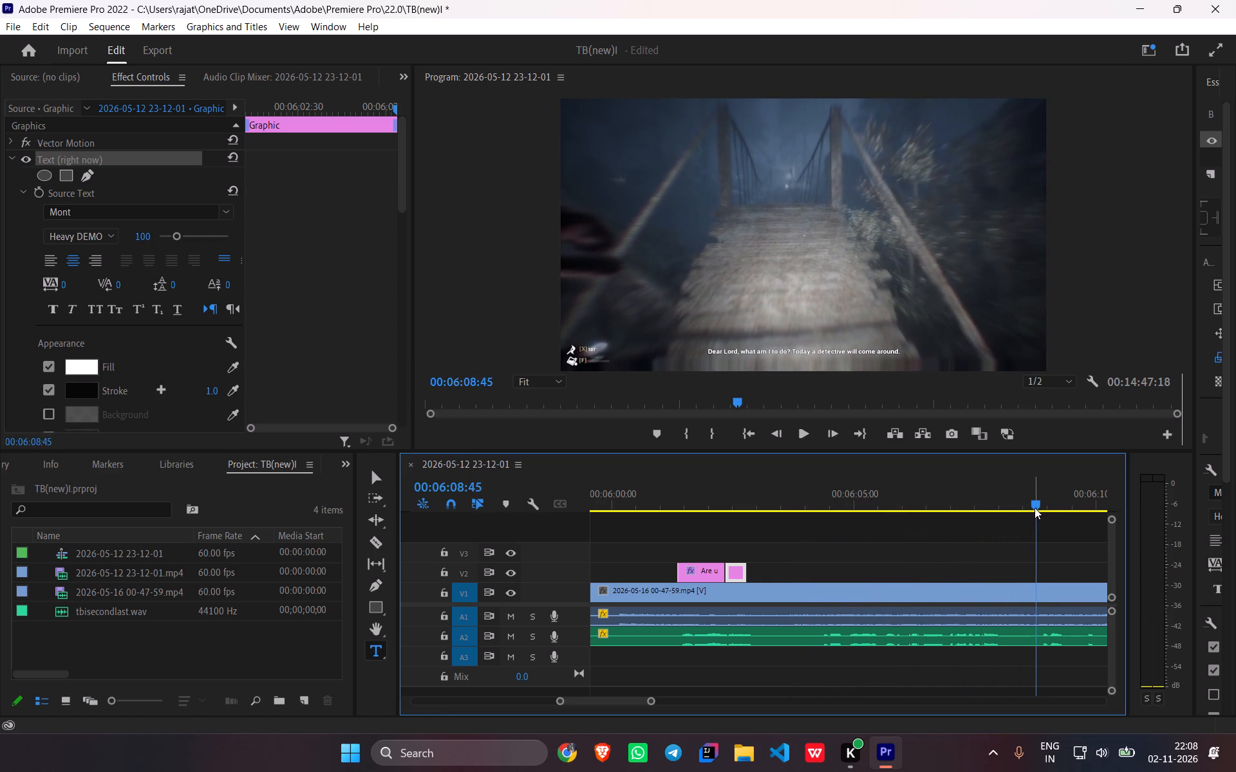
{"action": "left_click_drag", "start_coordinate": [1035, 506], "coordinate": [820, 558]}
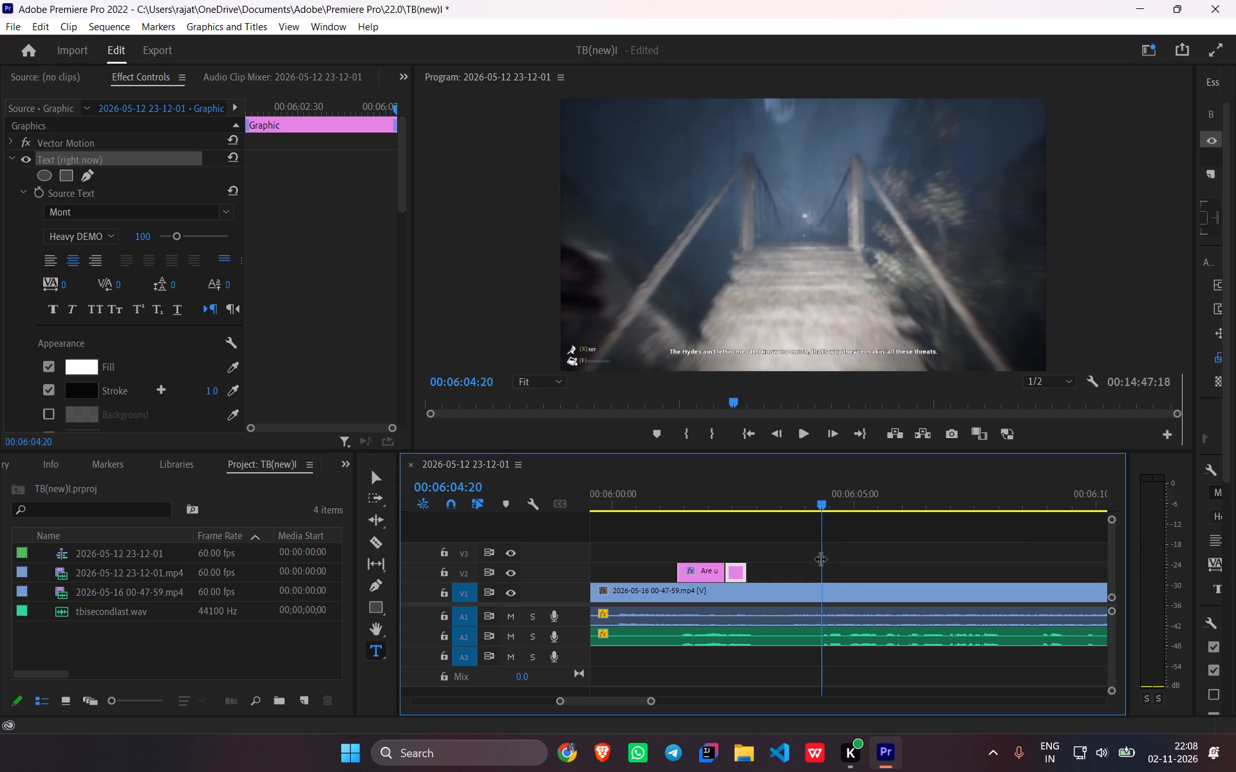
{"action": "key", "text": "ctrl+v"}
{"action": "left_click_drag", "start_coordinate": [838, 569], "coordinate": [874, 578]}
Set the text of the caption at about 00:06:04:20 to "I just Outran a Pack of".
{"action": "triple_click", "coordinate": [783, 338]}
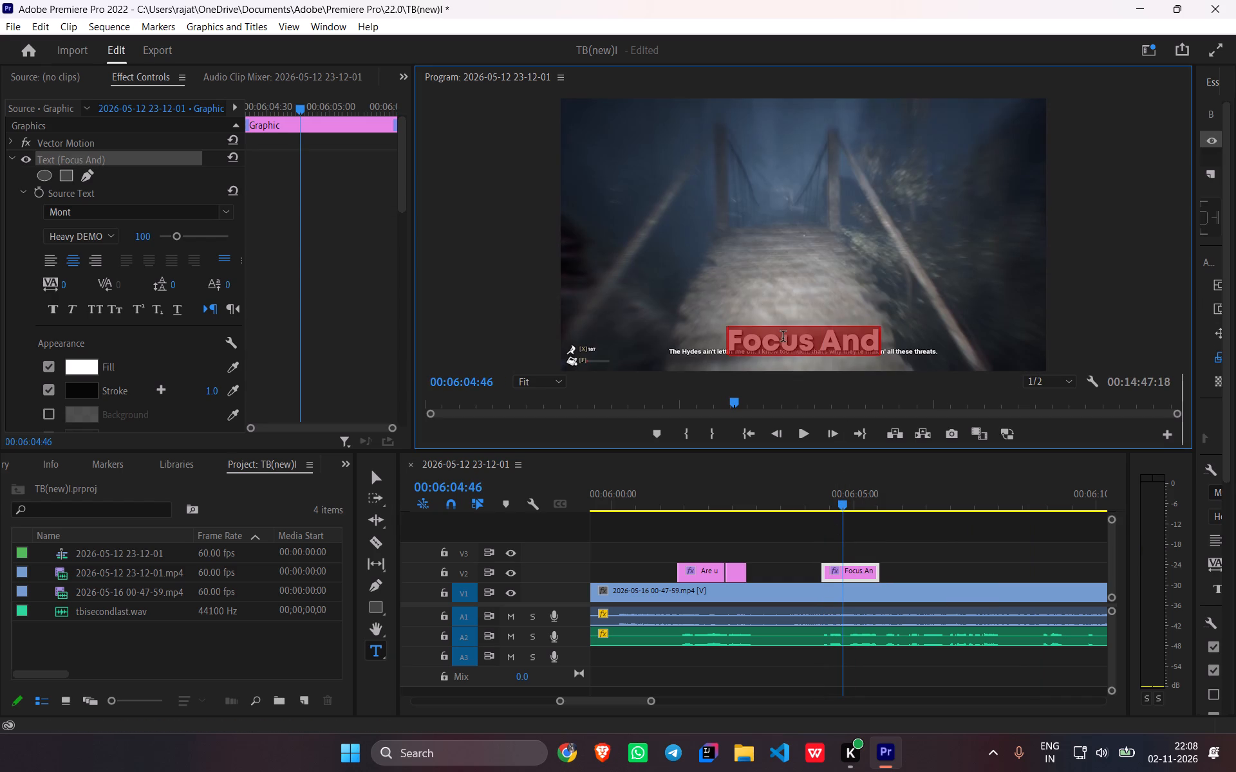
{"action": "type", "text": "I"}
{"action": "key", "text": "space"}
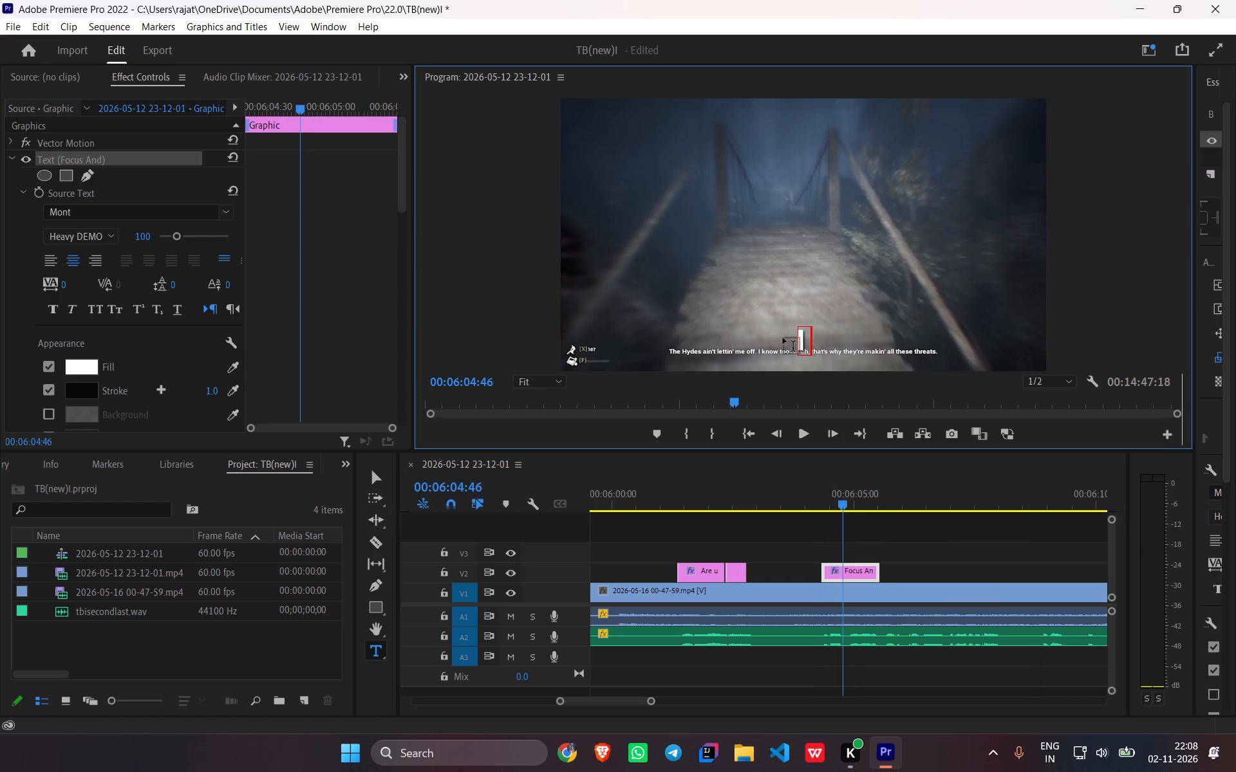
{"action": "type", "text": "just"}
{"action": "key", "text": "space"}
{"action": "type", "text": "Outr"}
{"action": "type", "text": "an a Pack odf"}
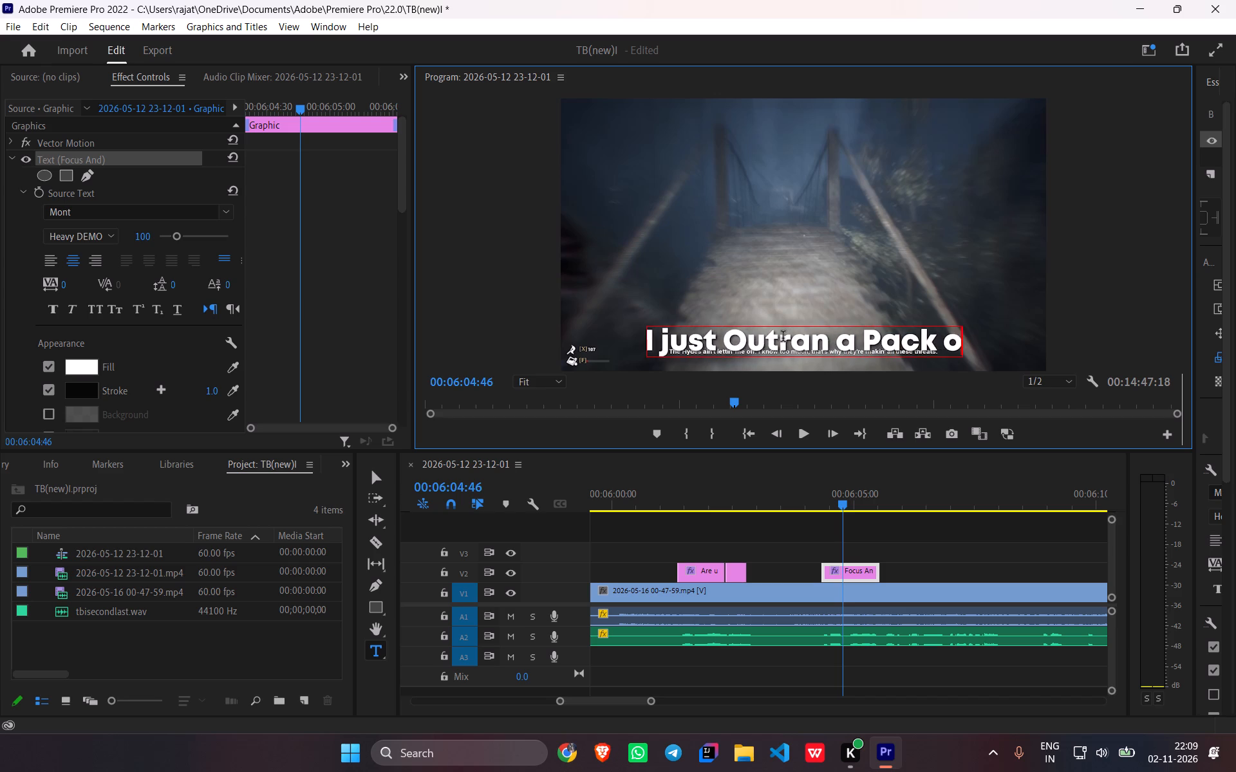
{"action": "key", "text": "BackSpace"}
{"action": "key", "text": "BackSpace"}
{"action": "key", "text": "f"}
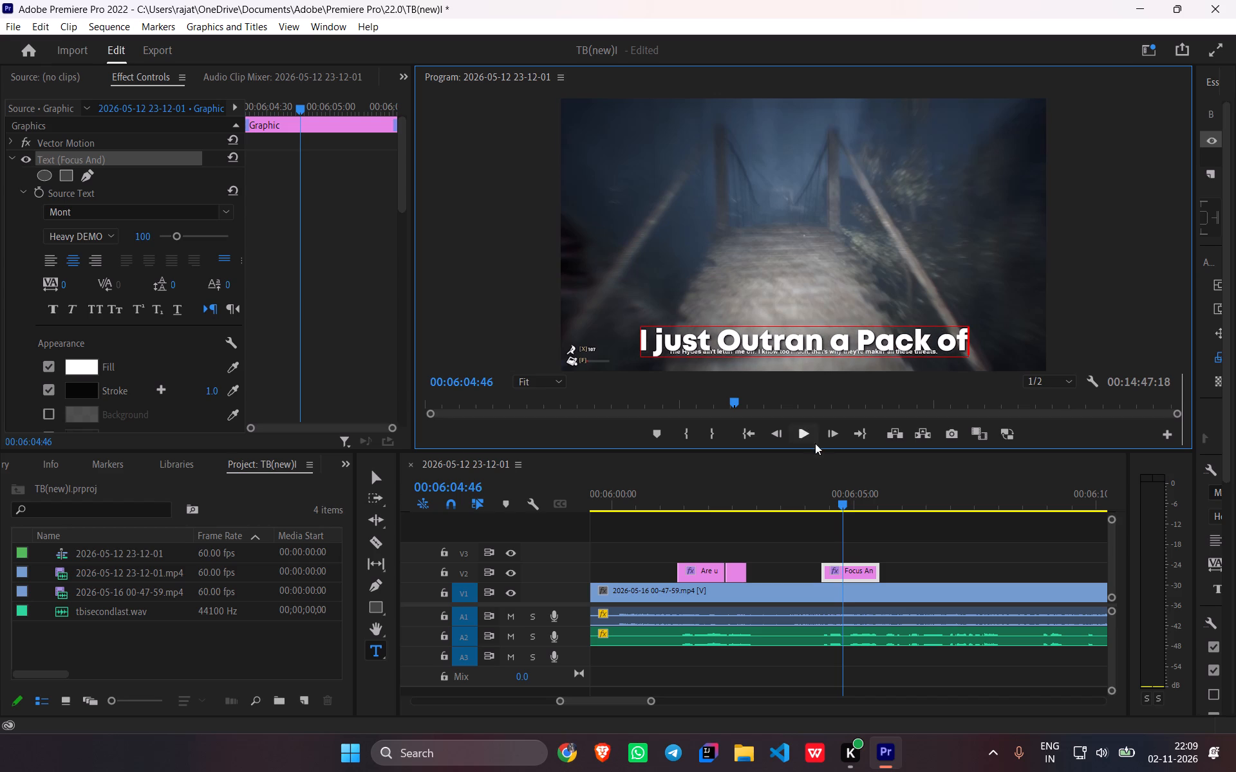
Replay the line and extend the end of the "I just Outran a Pack of" caption to about 00:06:06:16.
{"action": "left_click_drag", "start_coordinate": [842, 504], "coordinate": [792, 522]}
{"action": "key", "text": "space"}
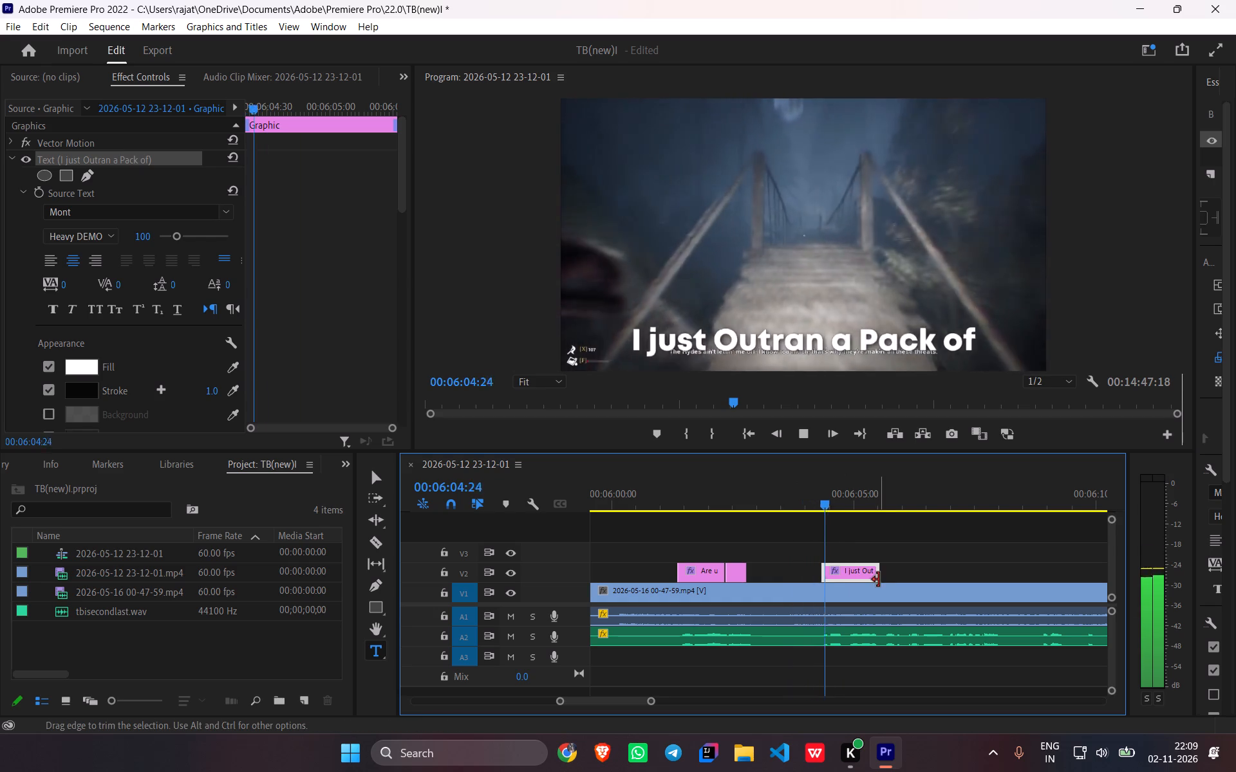
{"action": "left_click_drag", "start_coordinate": [879, 571], "coordinate": [917, 575]}
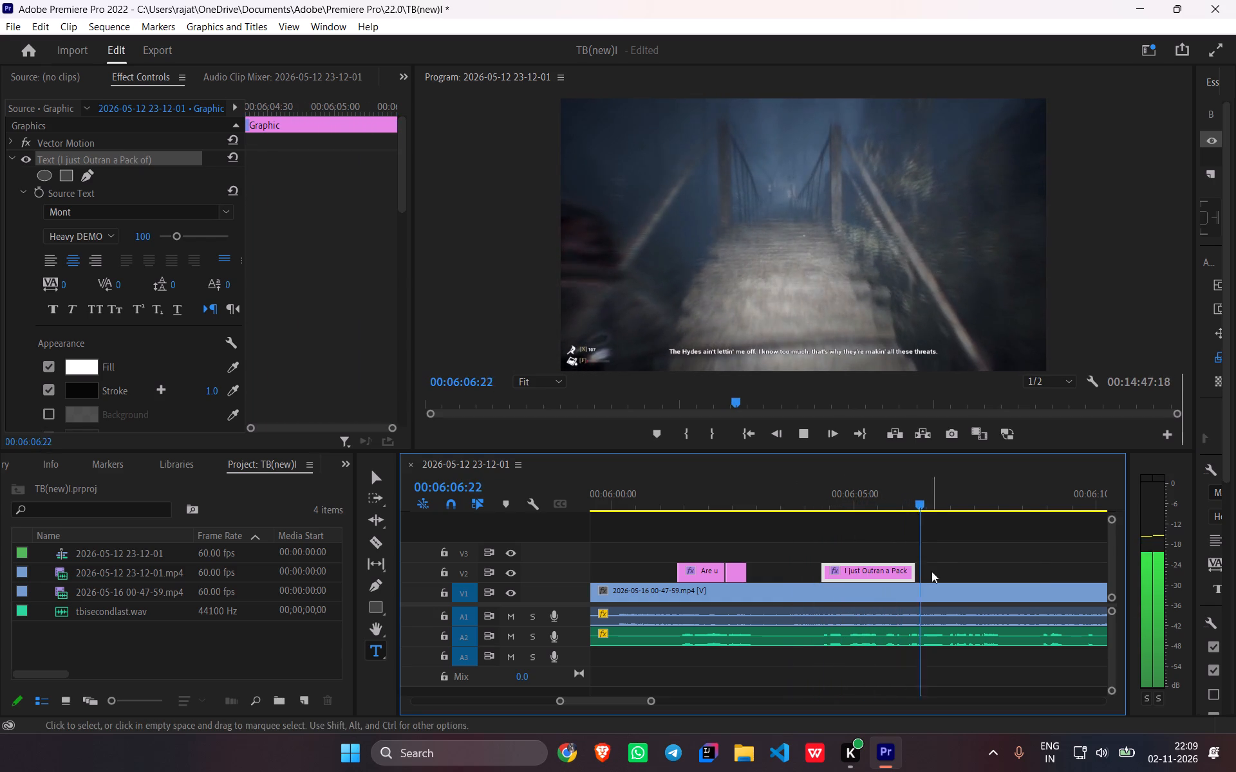
Replay the line, paste the copied caption on V2 at about 00:06:06:07 and extend its end to about 00:06:06:56.
{"action": "key", "text": "space"}
{"action": "left_click_drag", "start_coordinate": [928, 495], "coordinate": [823, 533]}
{"action": "key", "text": "space"}
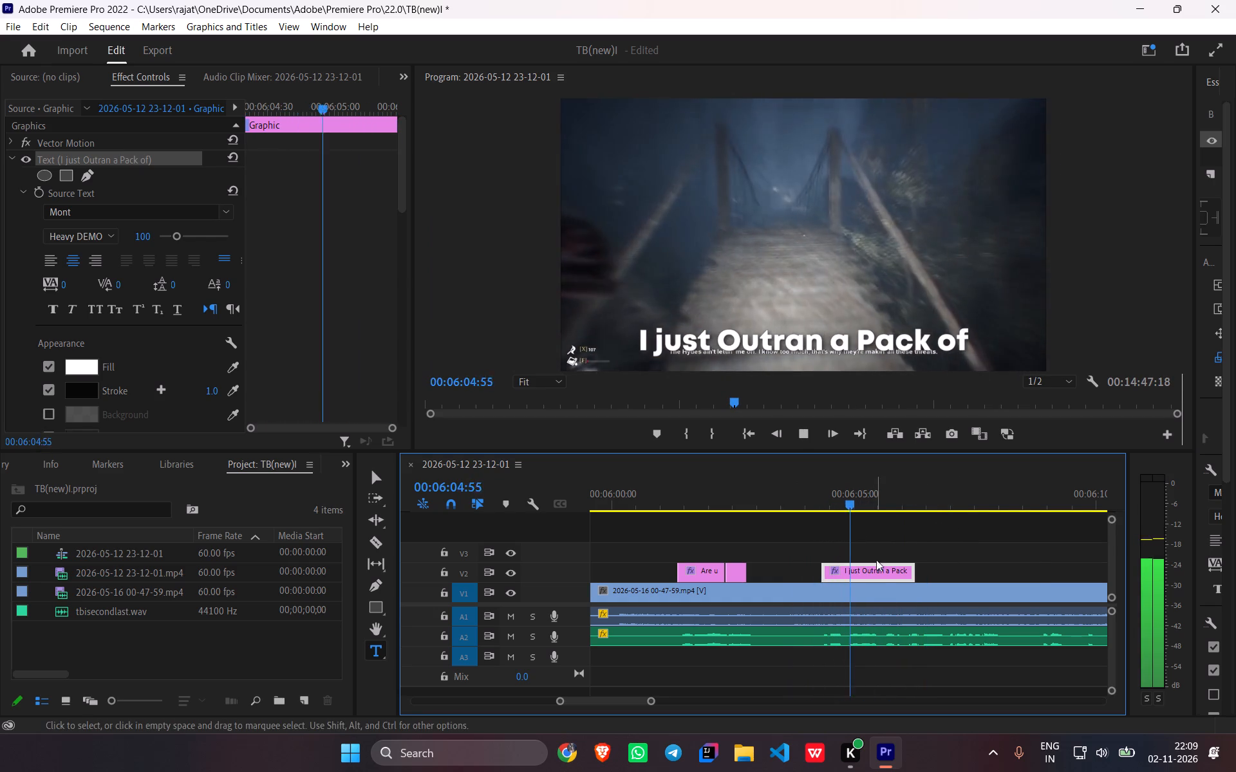
{"action": "key", "text": "space"}
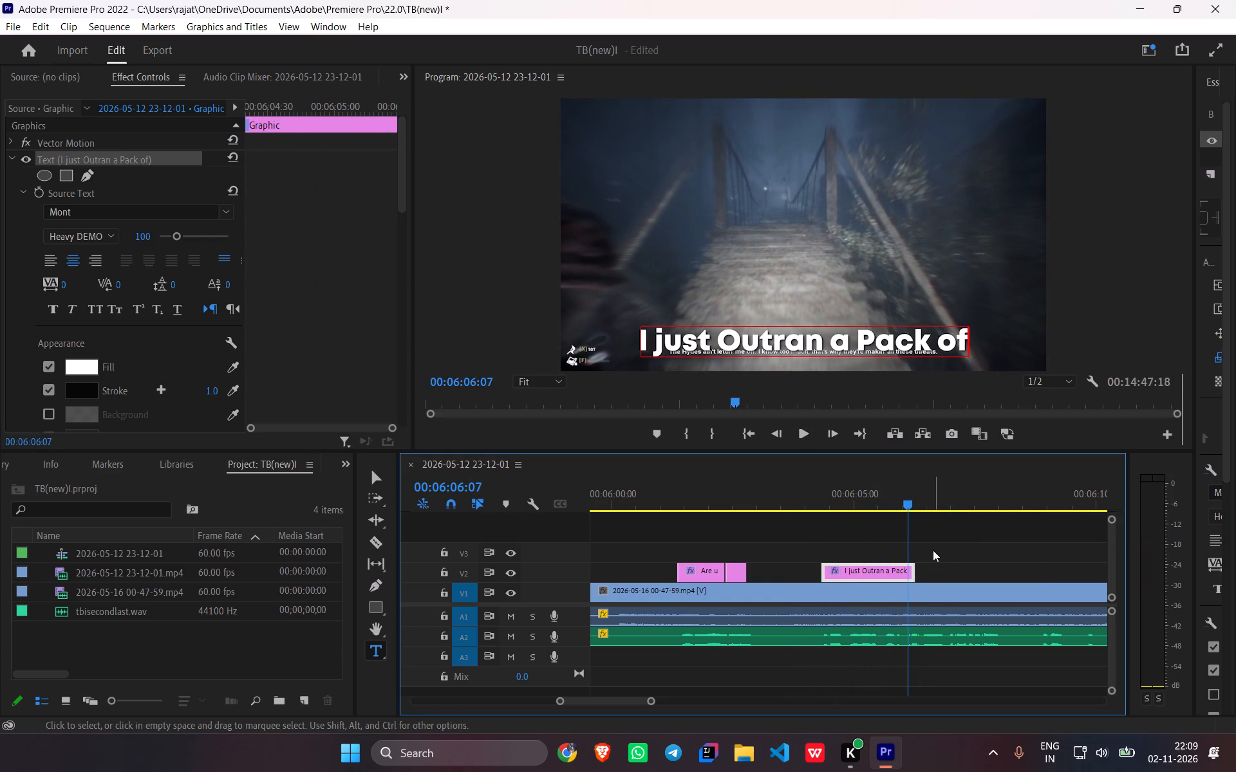
{"action": "key", "text": "ctrl+v"}
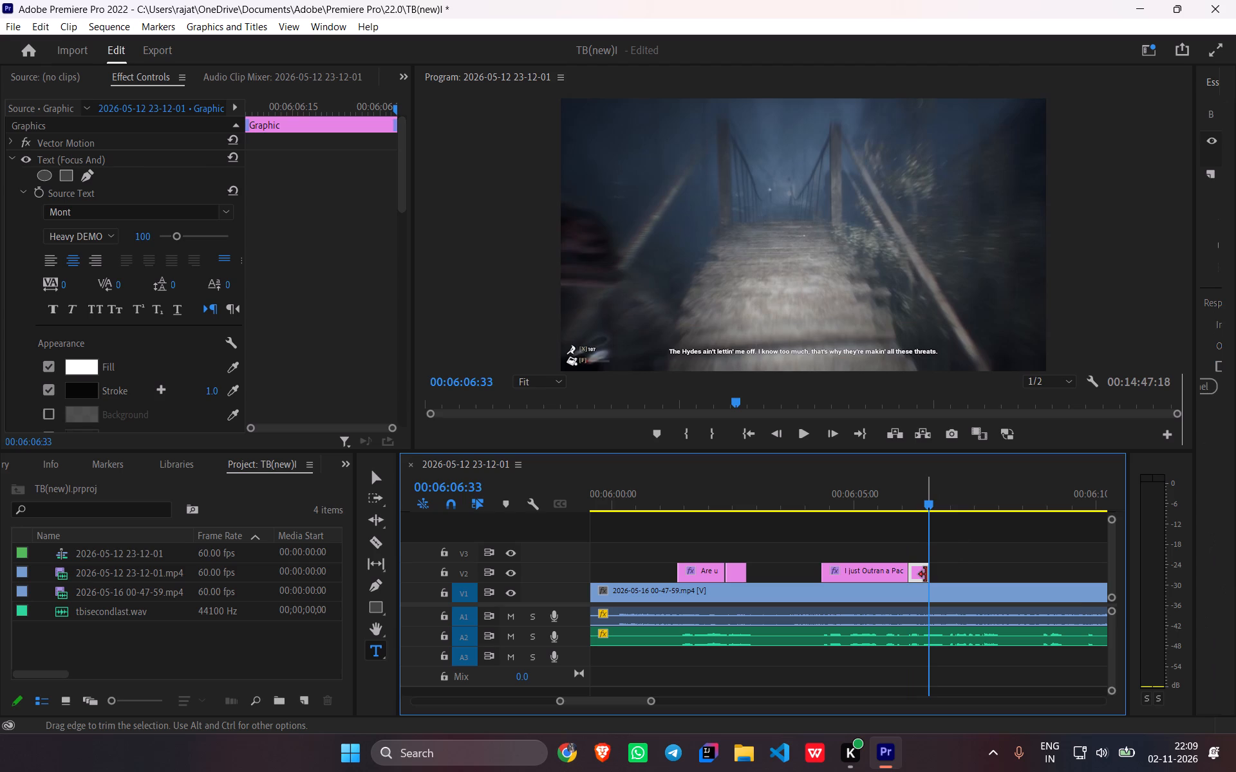
{"action": "left_click_drag", "start_coordinate": [926, 574], "coordinate": [946, 580]}
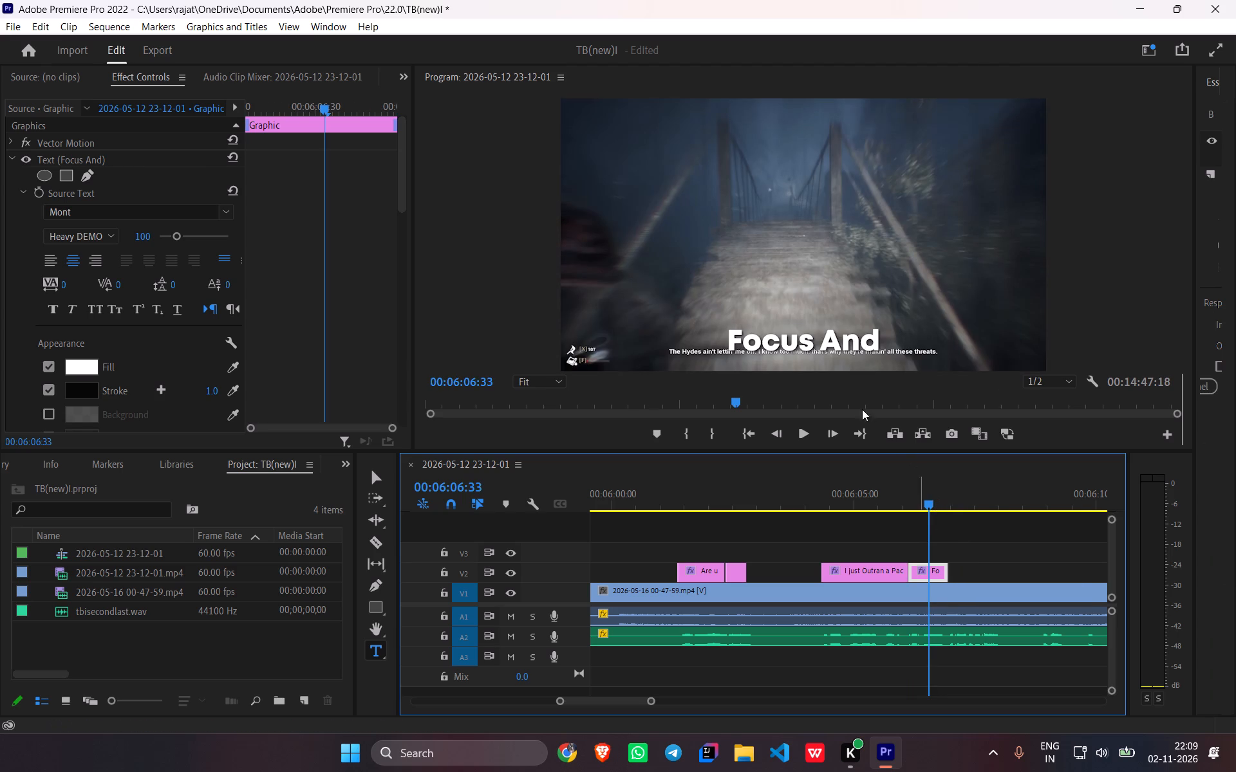
Set the text of the caption after "I just Outran a Pack of" to "Ghost pirahnas".
{"action": "triple_click", "coordinate": [798, 339]}
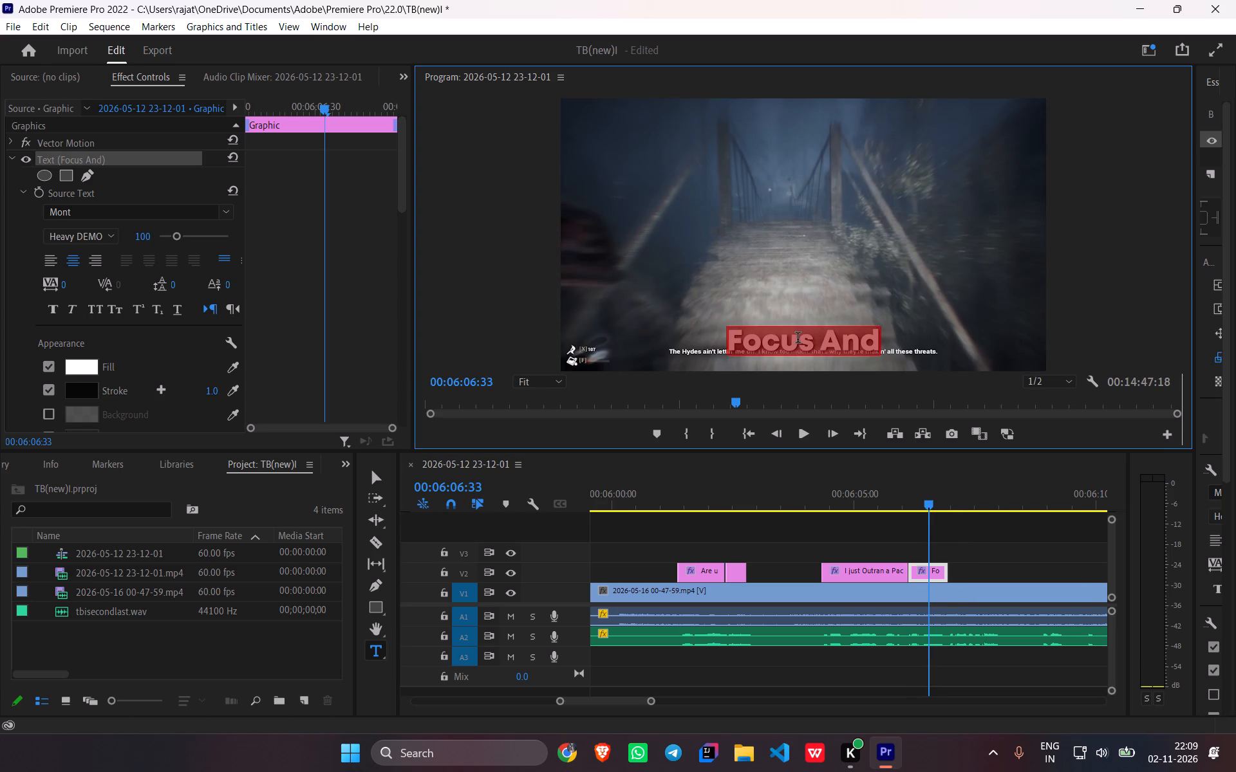
{"action": "type", "text": "Ghosty"}
{"action": "key", "text": "space"}
{"action": "key", "text": "BackSpace"}
{"action": "key", "text": "BackSpace"}
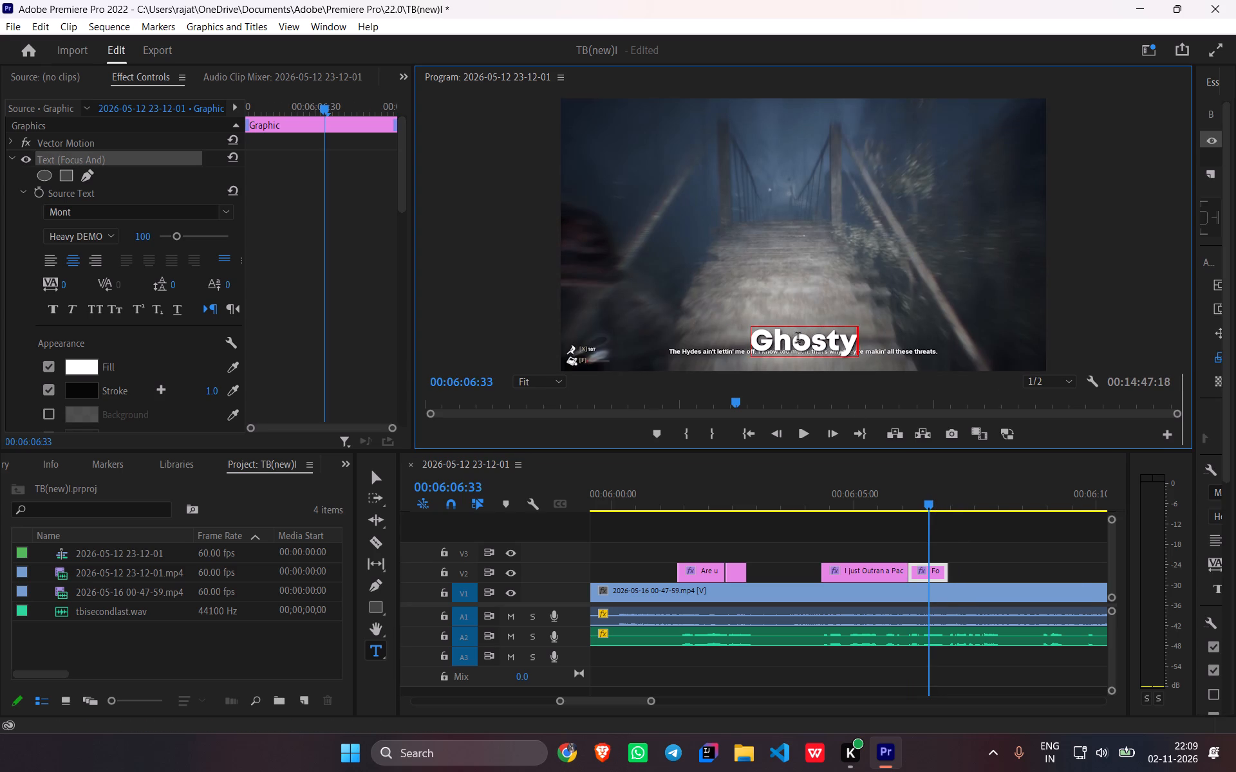
{"action": "key", "text": "space"}
{"action": "type", "text": "pirahnas"}
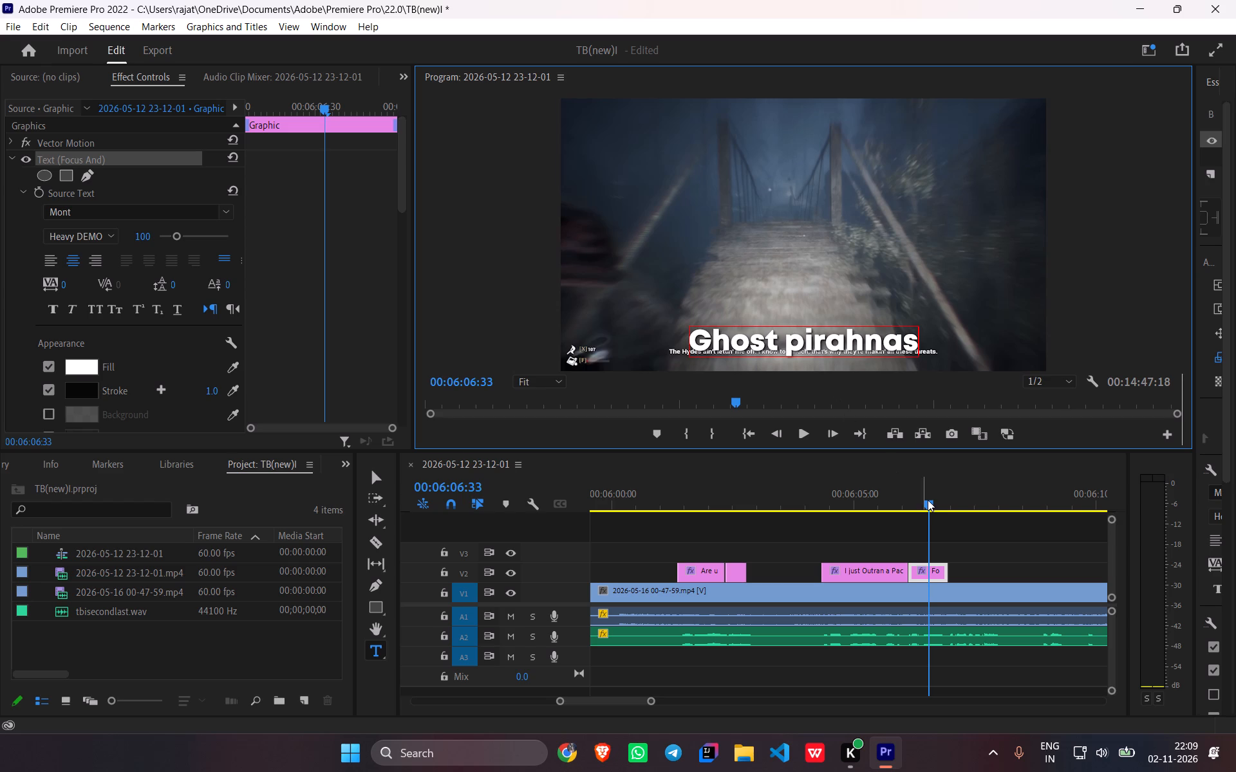
Replay the line, shorten the "I just Outran a Pack of" caption to end at about 00:06:05:39 and move "Ghost pirahnas" directly against it.
{"action": "left_click_drag", "start_coordinate": [928, 500], "coordinate": [854, 521]}
{"action": "key", "text": "space"}
{"action": "scroll", "coordinate": [955, 582], "scroll_direction": "down", "scroll_amount": 2}
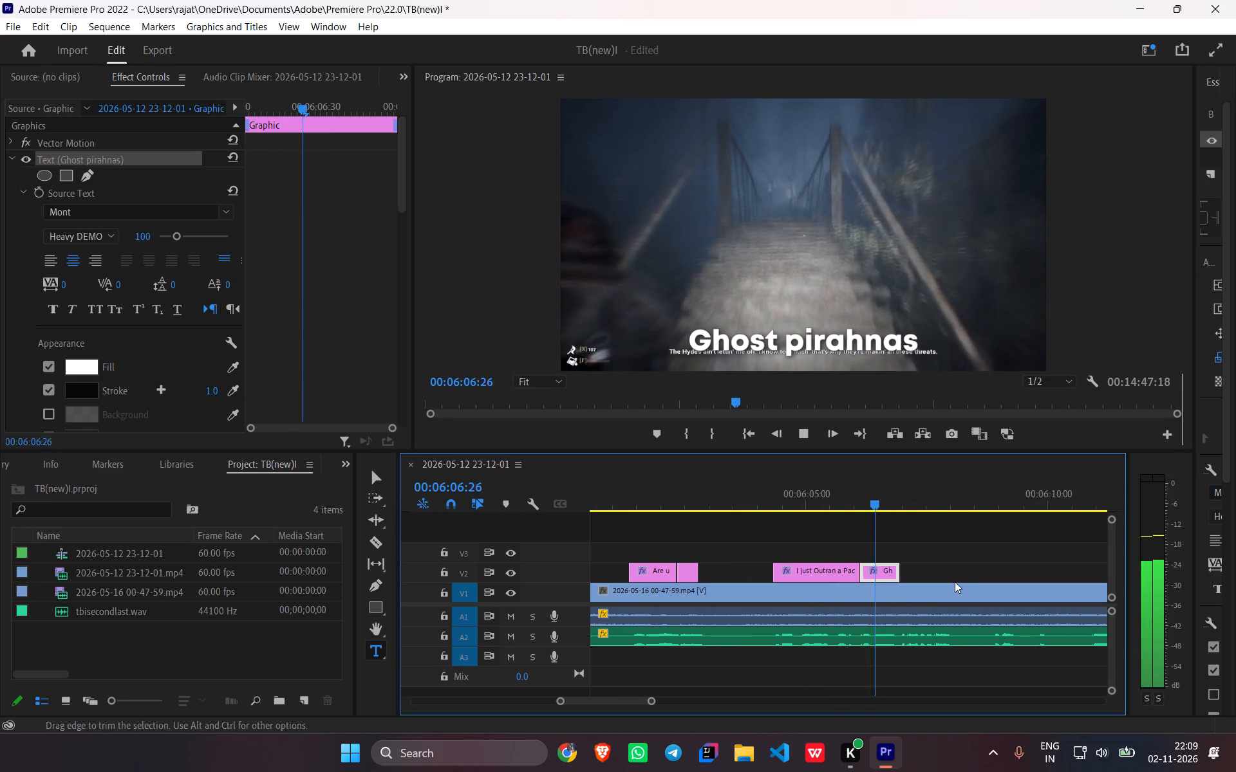
{"action": "key", "text": "space"}
{"action": "left_click_drag", "start_coordinate": [899, 572], "coordinate": [899, 582]}
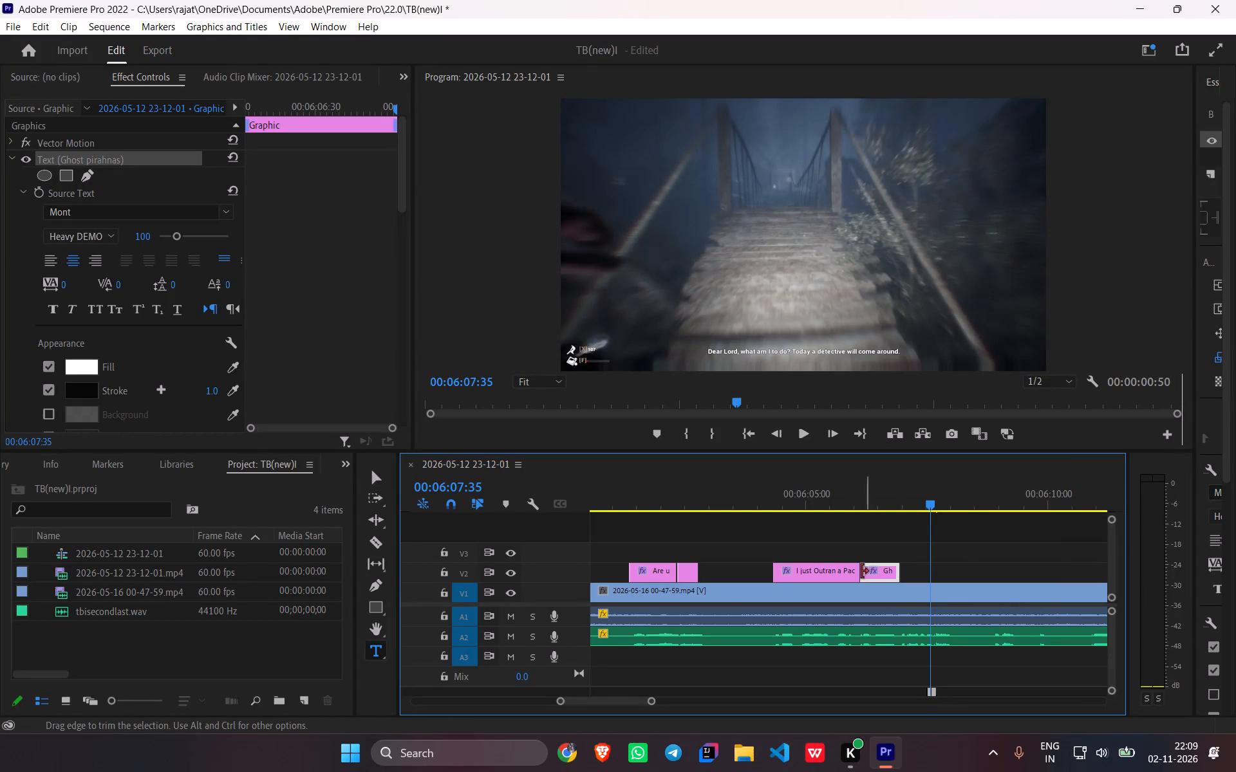
{"action": "left_click_drag", "start_coordinate": [859, 571], "coordinate": [836, 570]}
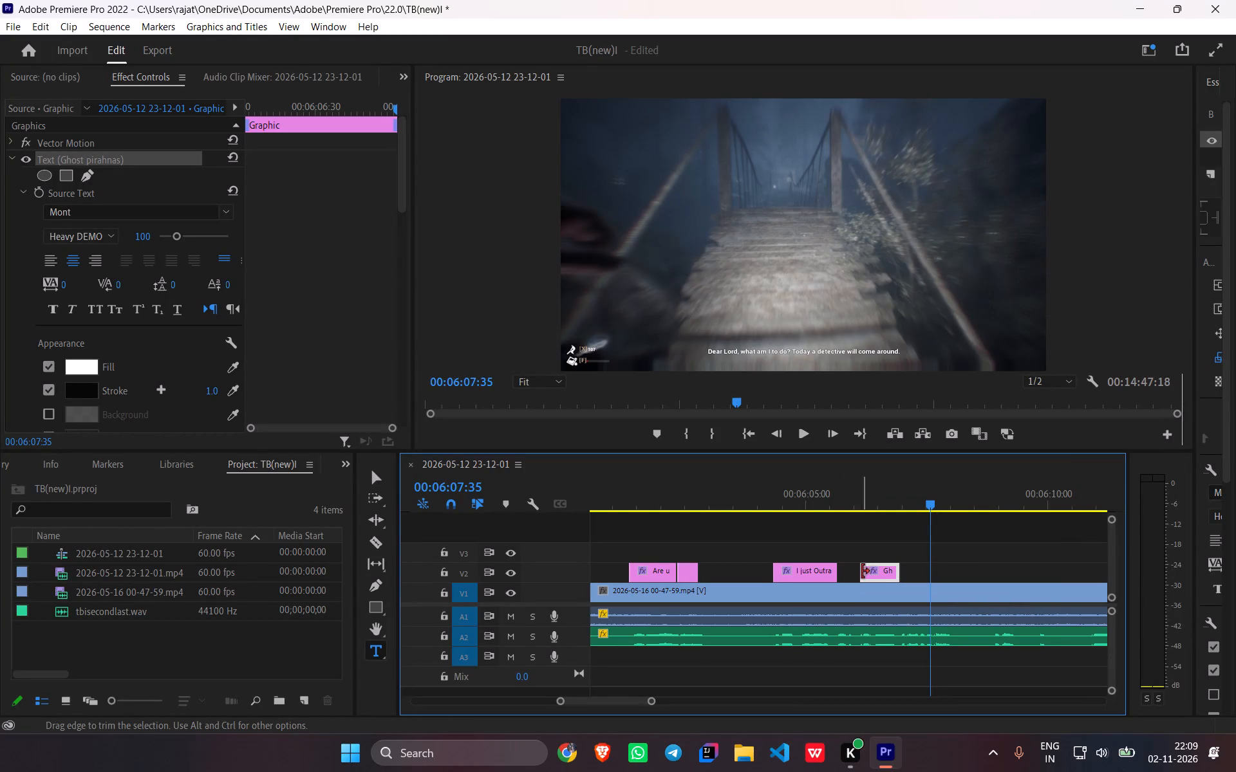
{"action": "left_click_drag", "start_coordinate": [880, 574], "coordinate": [865, 573]}
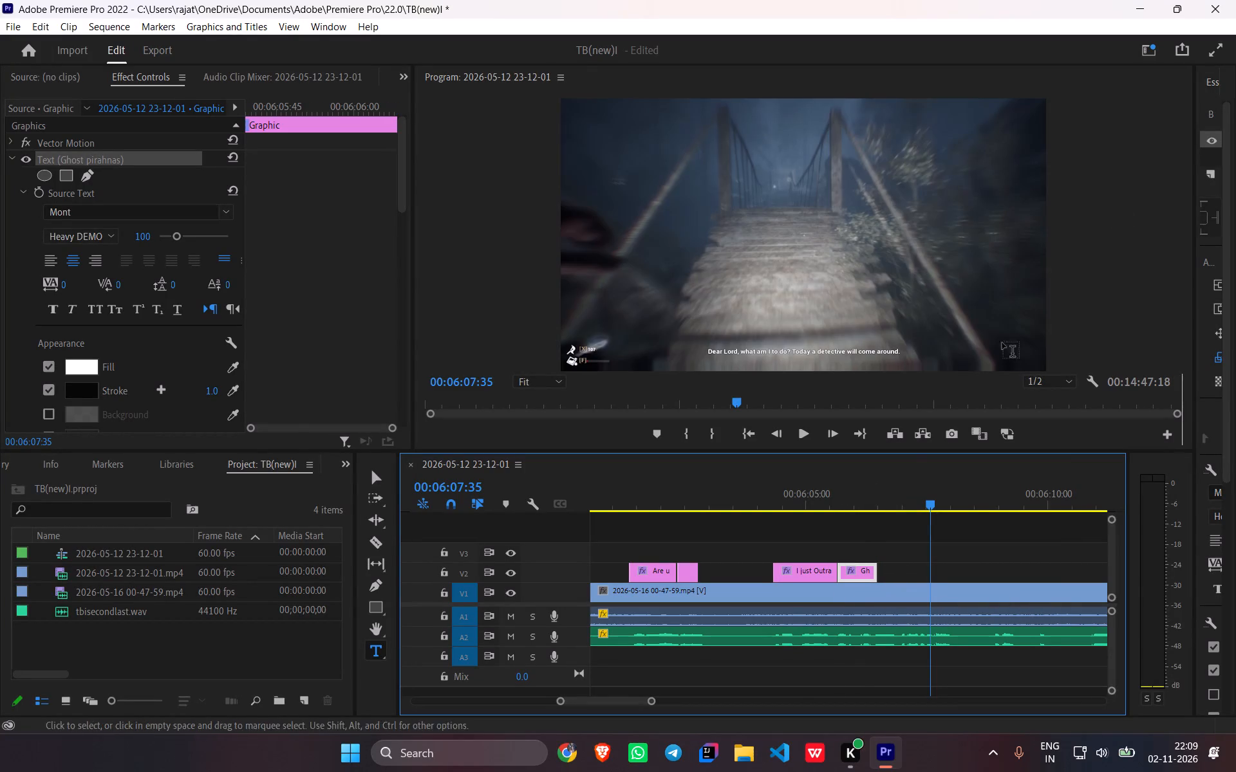